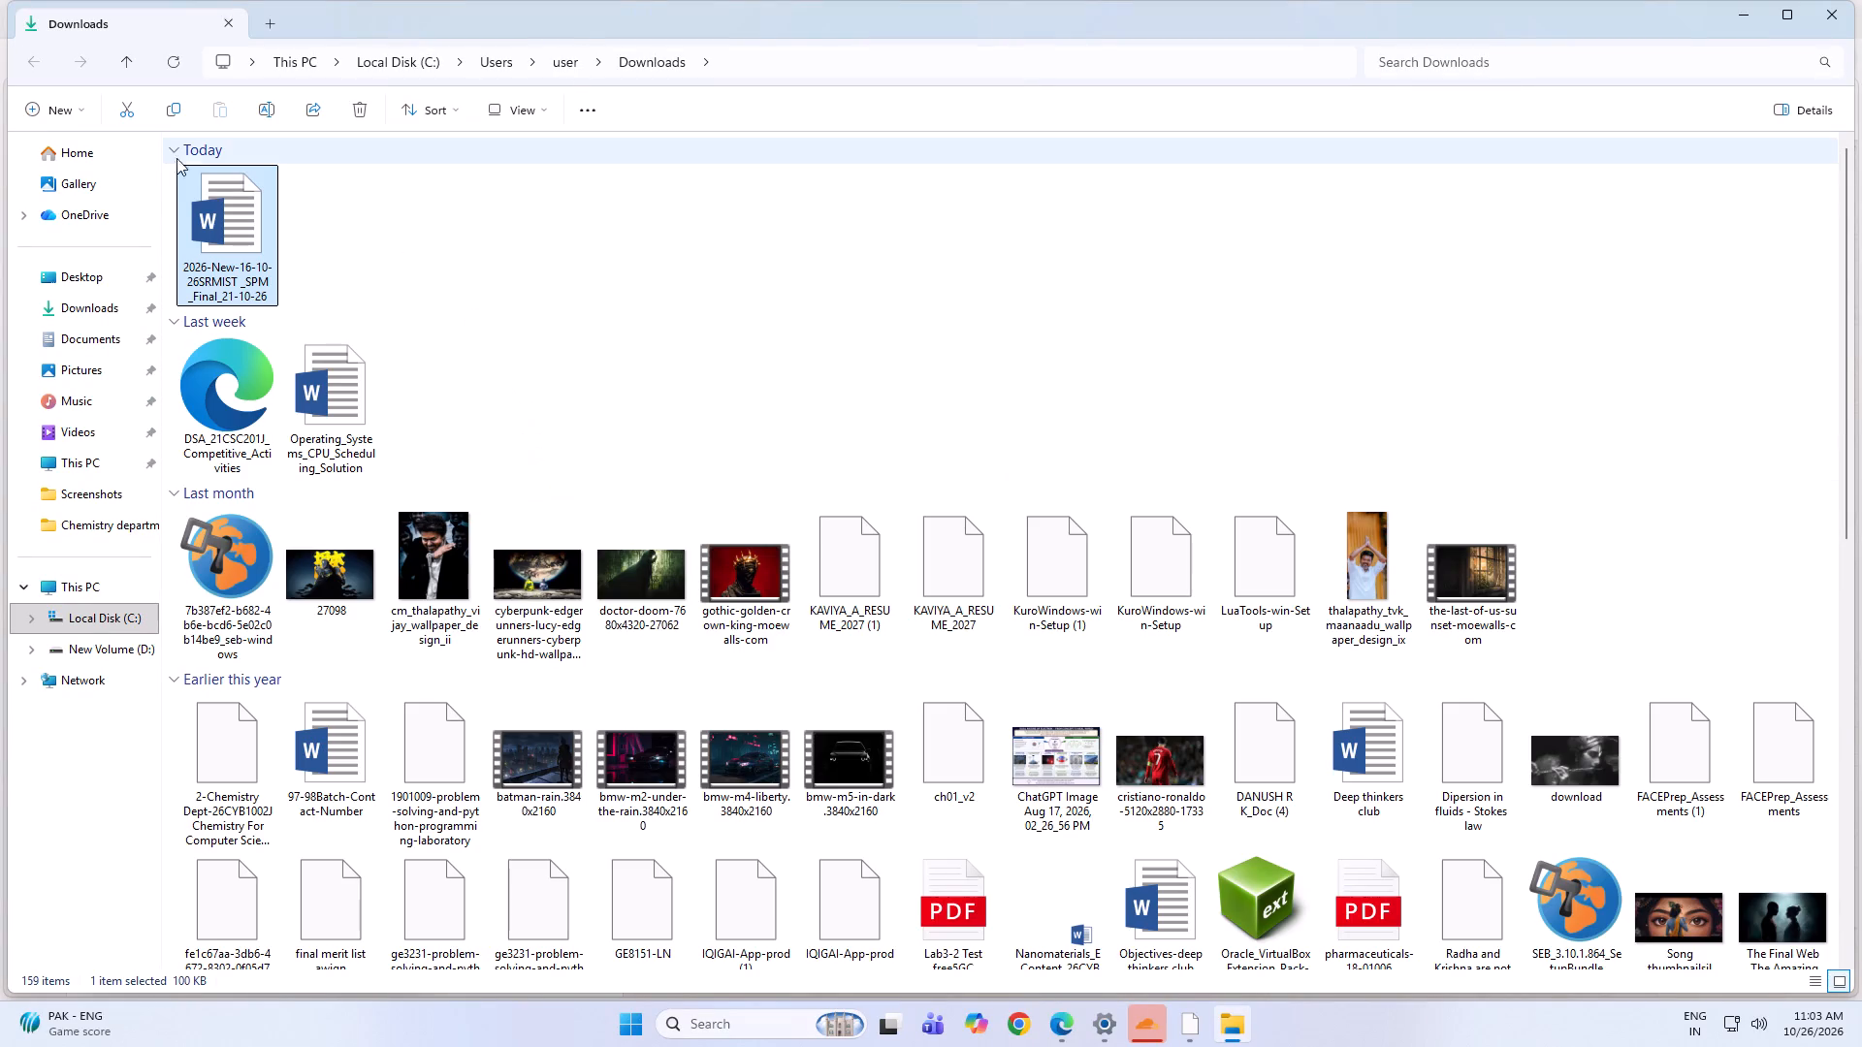
Open the Word document 2026-New-16-10-26SRMIST _SPM _Final_21-10-26 from the Downloads folder and enable editing.
{"action": "double_click", "coordinate": [225, 201]}
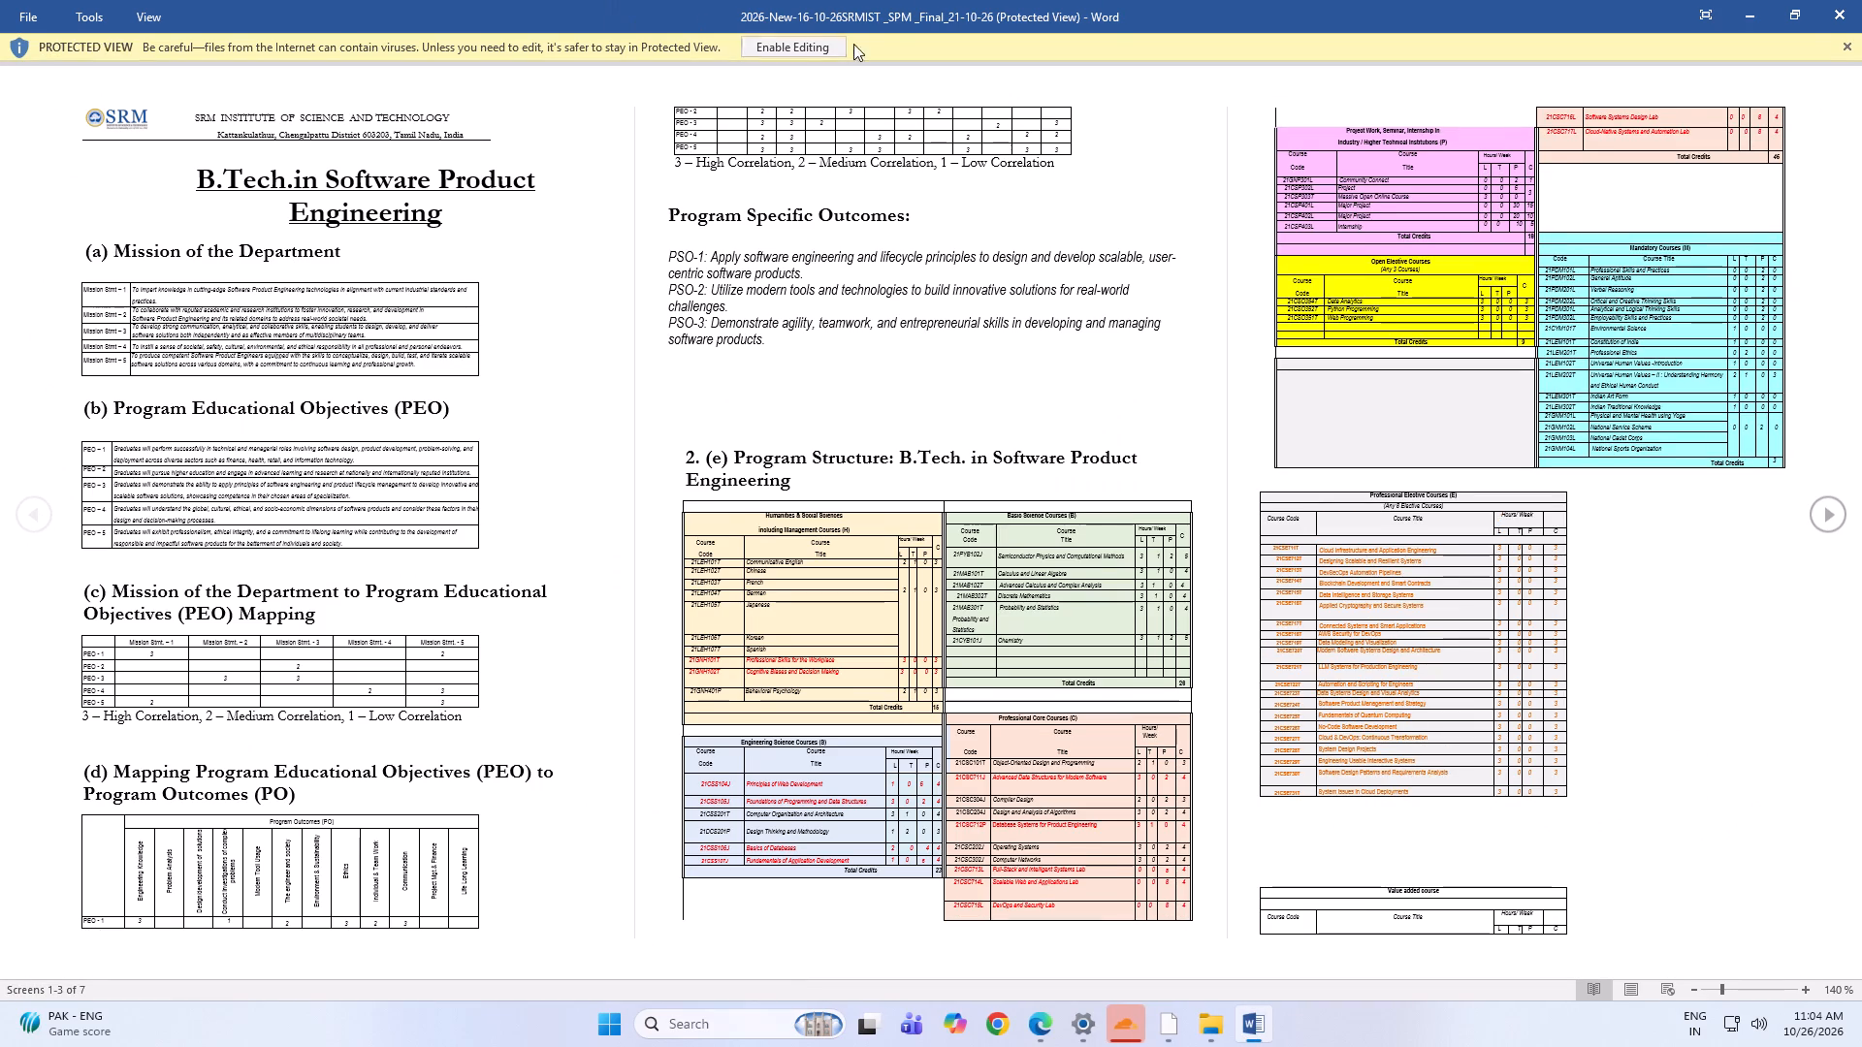
{"action": "left_click", "coordinate": [818, 45]}
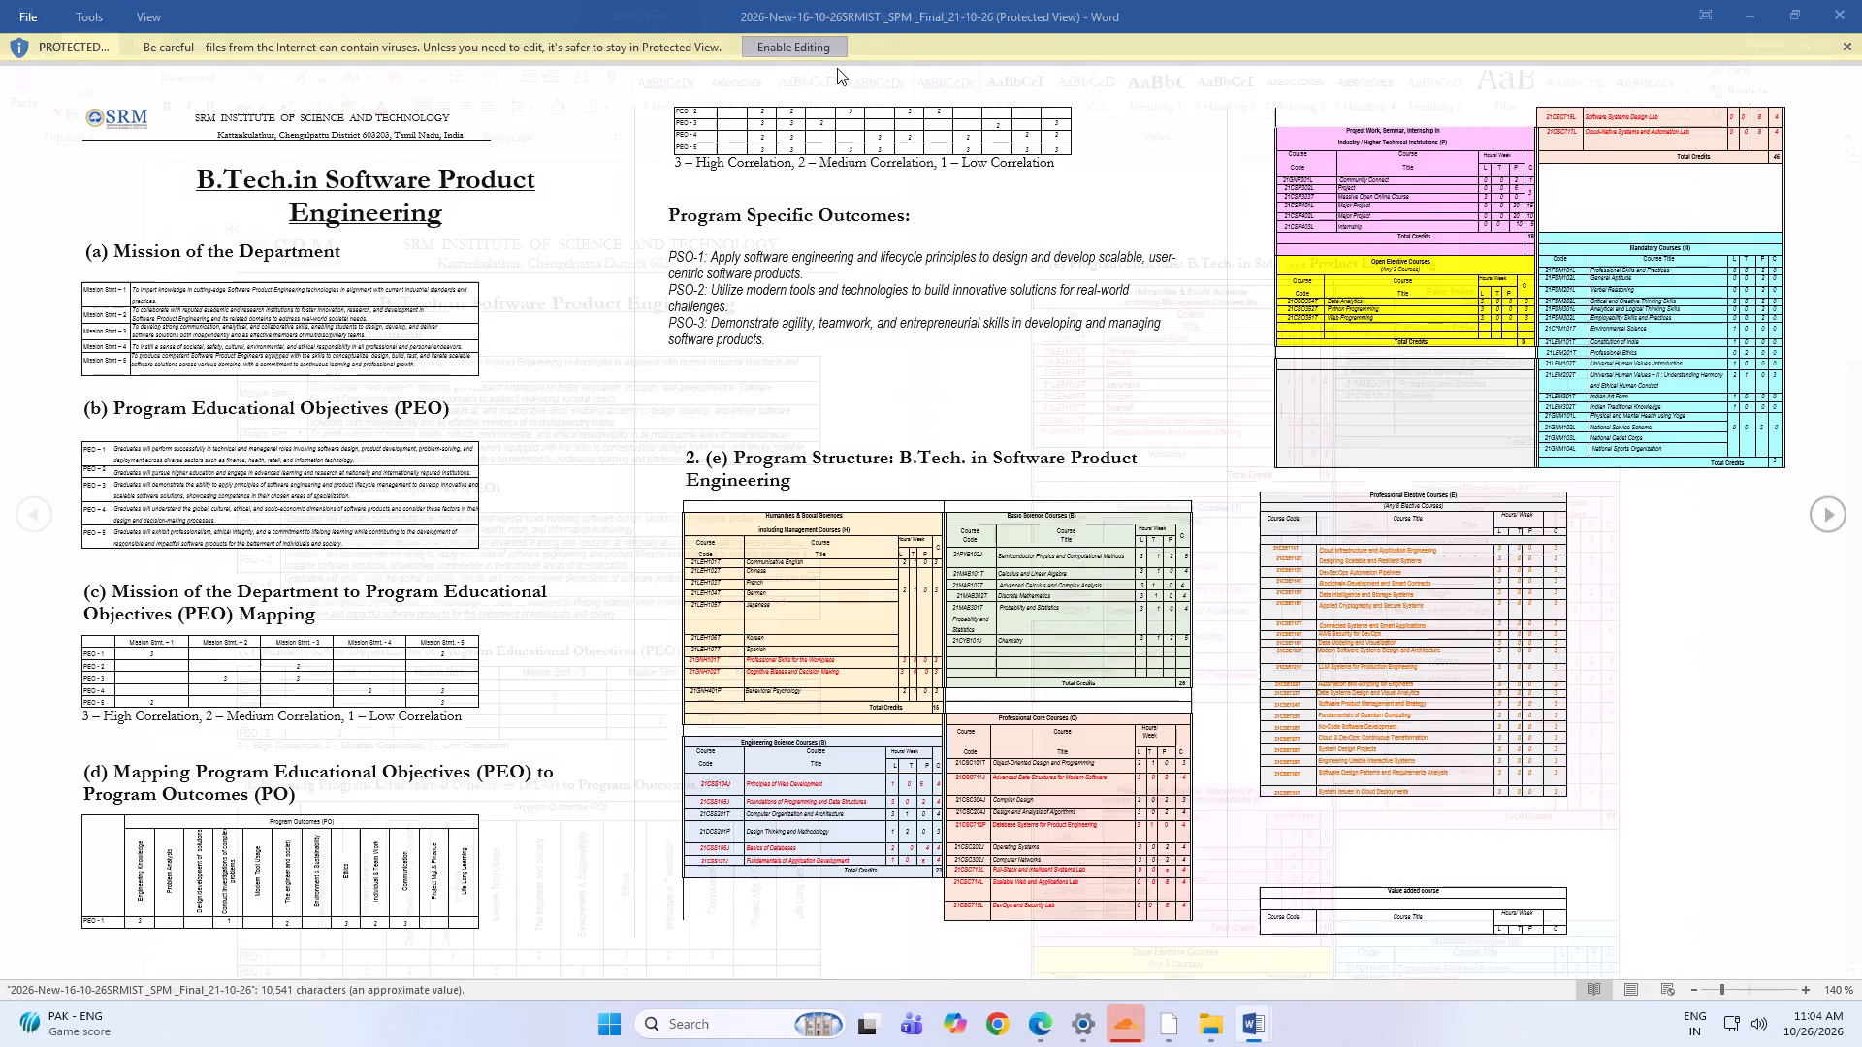
Zoom the document to page width.
{"action": "scroll", "coordinate": [831, 379], "scroll_direction": "down", "scroll_amount": 3}
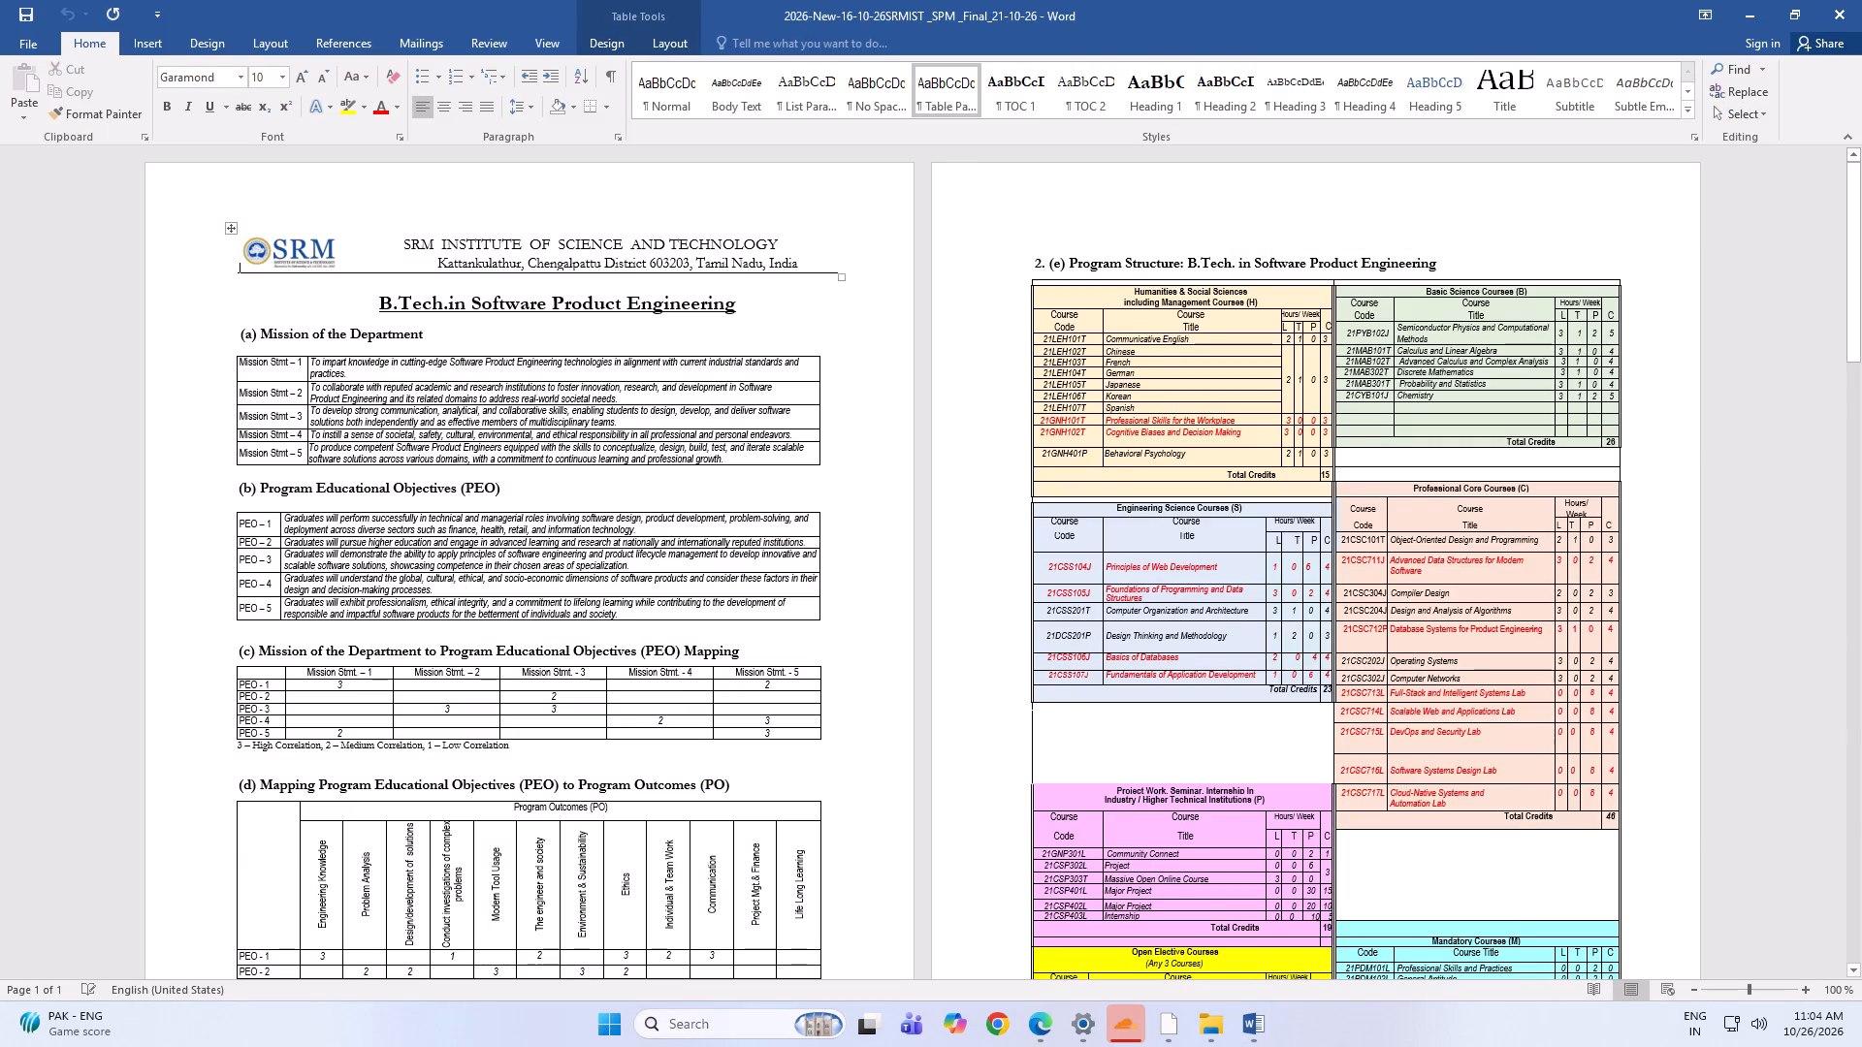
{"action": "scroll", "coordinate": [726, 629], "scroll_direction": "down", "scroll_amount": 2}
{"action": "scroll", "coordinate": [365, 386], "scroll_direction": "down", "scroll_amount": 5}
{"action": "scroll", "coordinate": [445, 348], "scroll_direction": "down", "scroll_amount": 3}
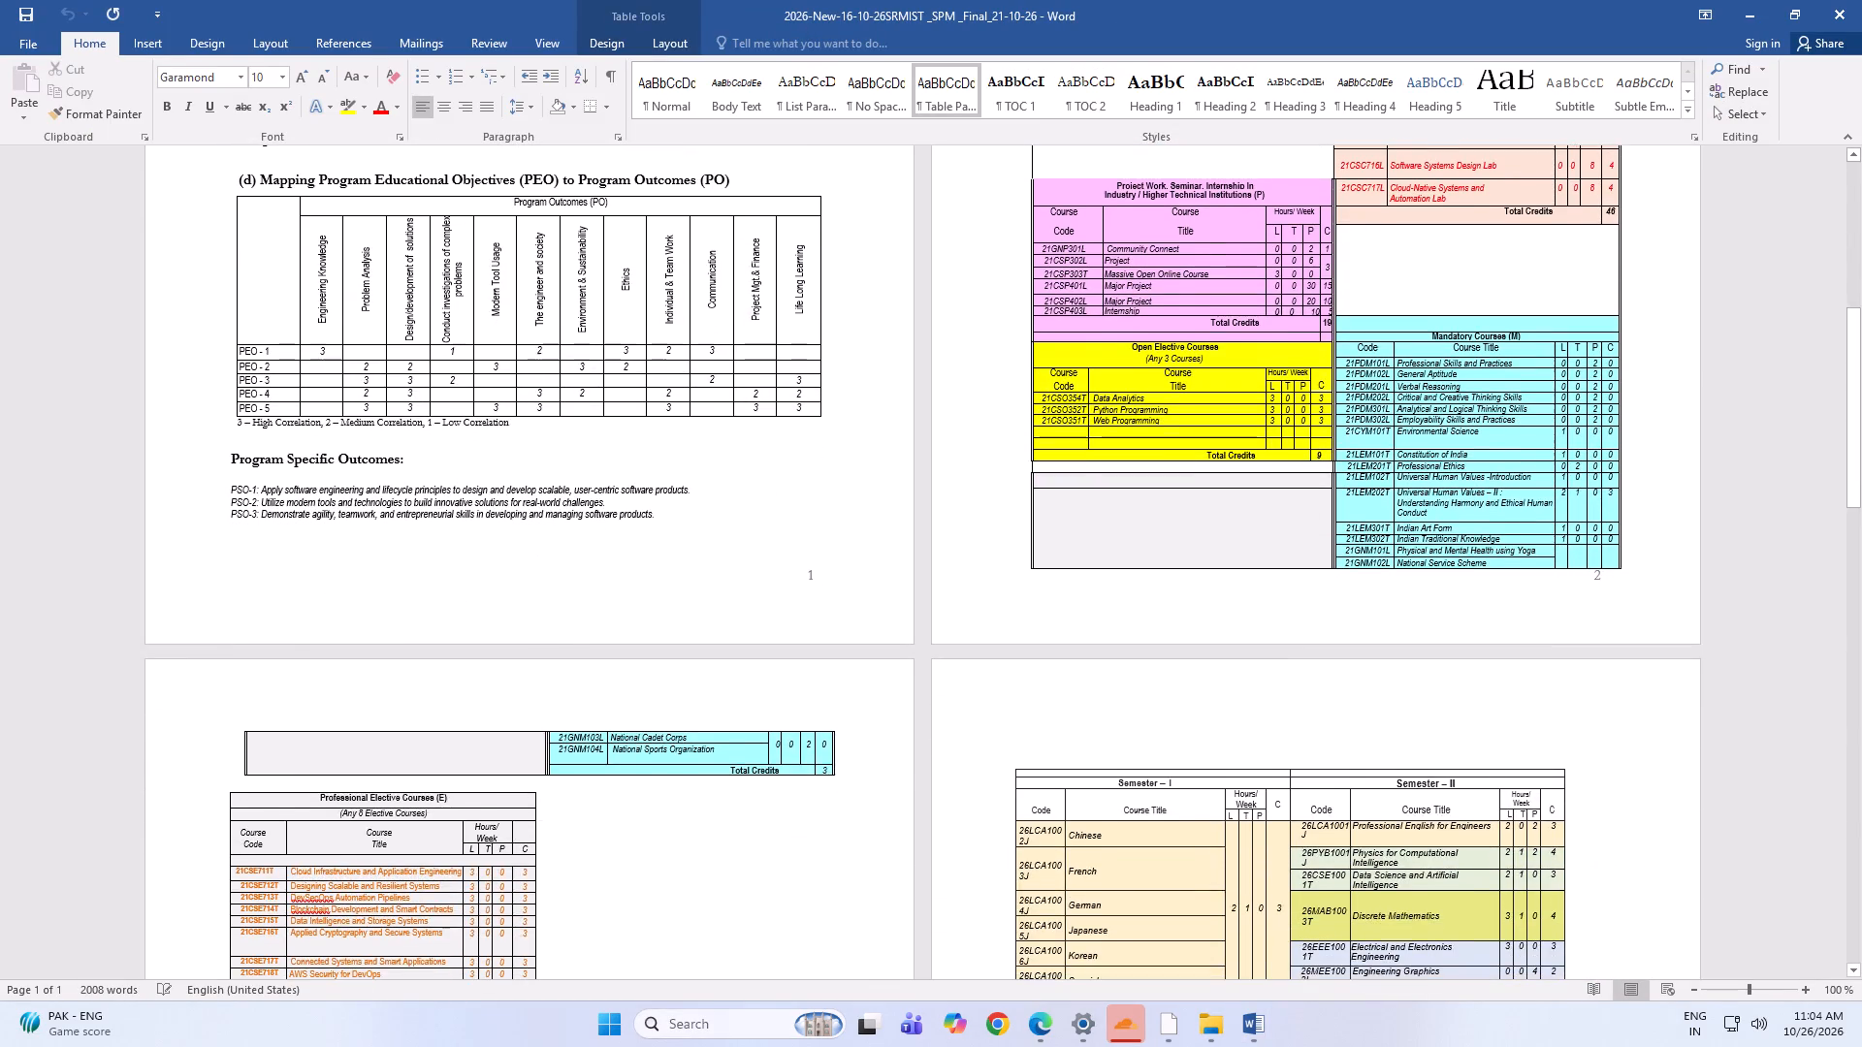
{"action": "scroll", "coordinate": [462, 578], "scroll_direction": "up", "scroll_amount": 5}
{"action": "left_click", "coordinate": [538, 44]}
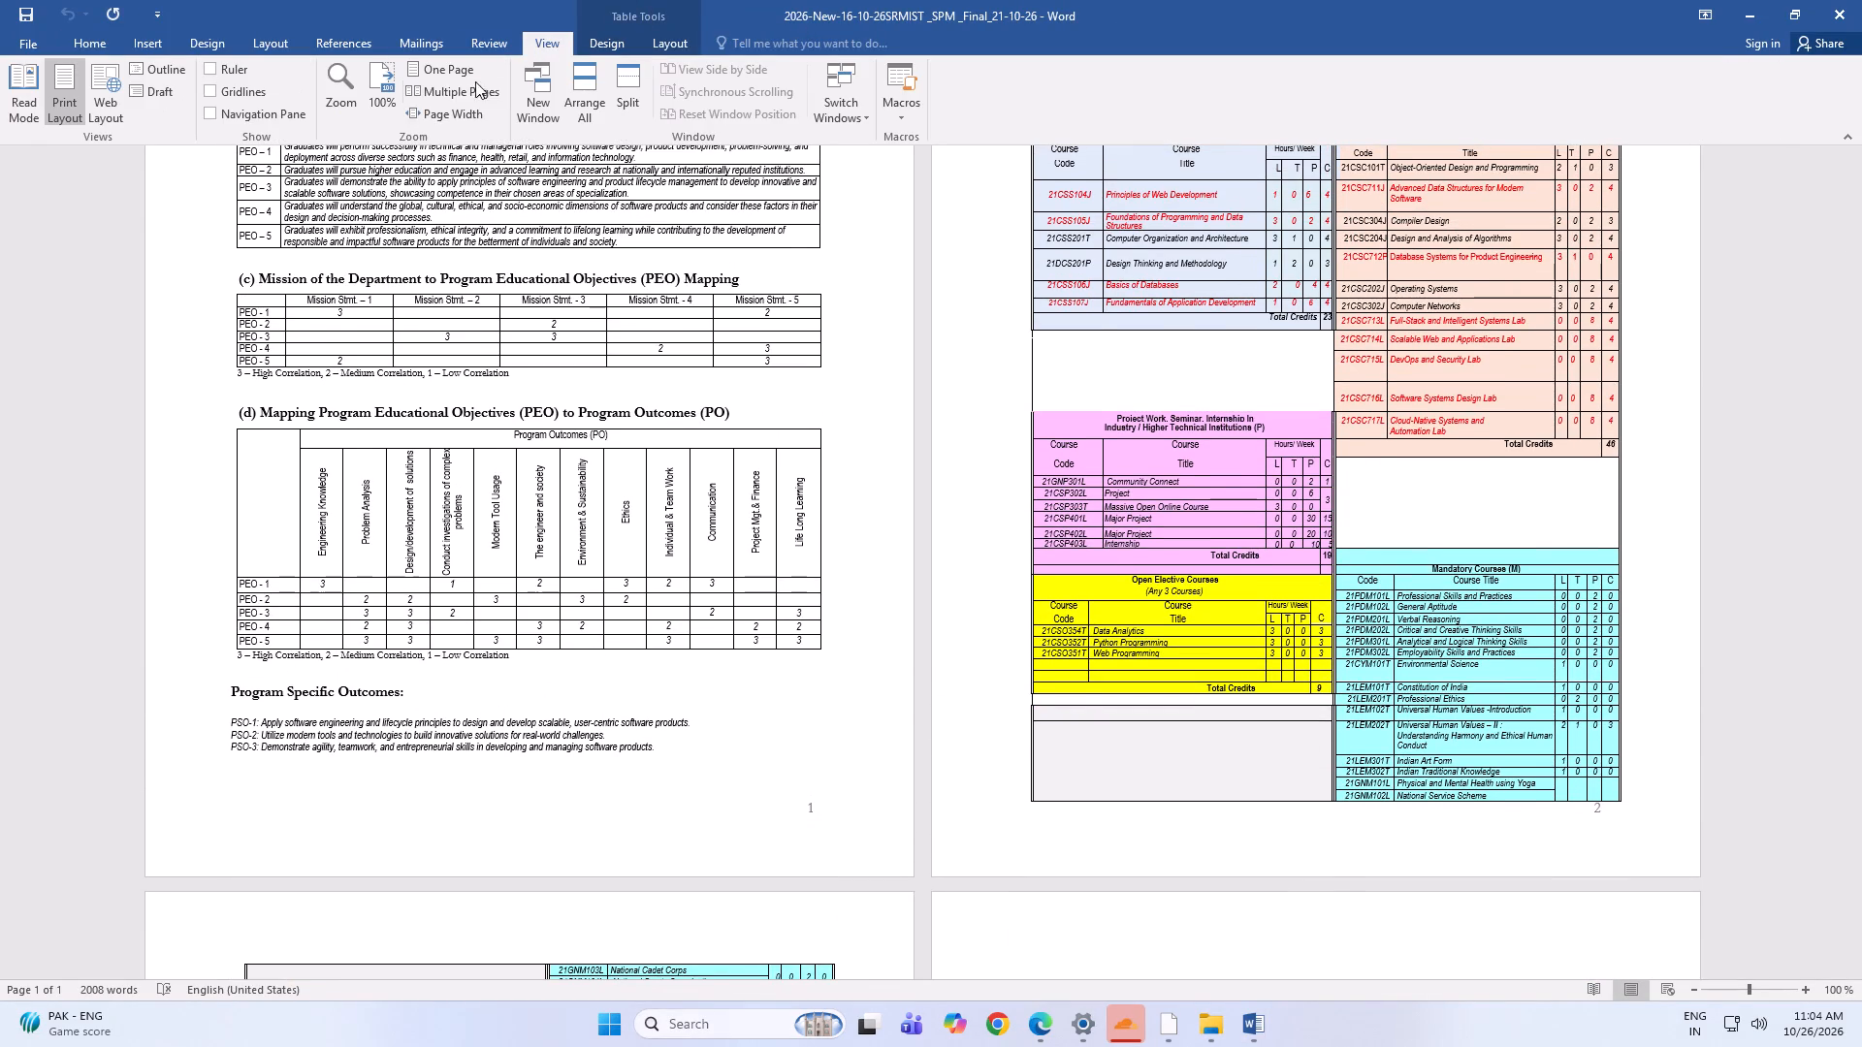
{"action": "left_click", "coordinate": [439, 72]}
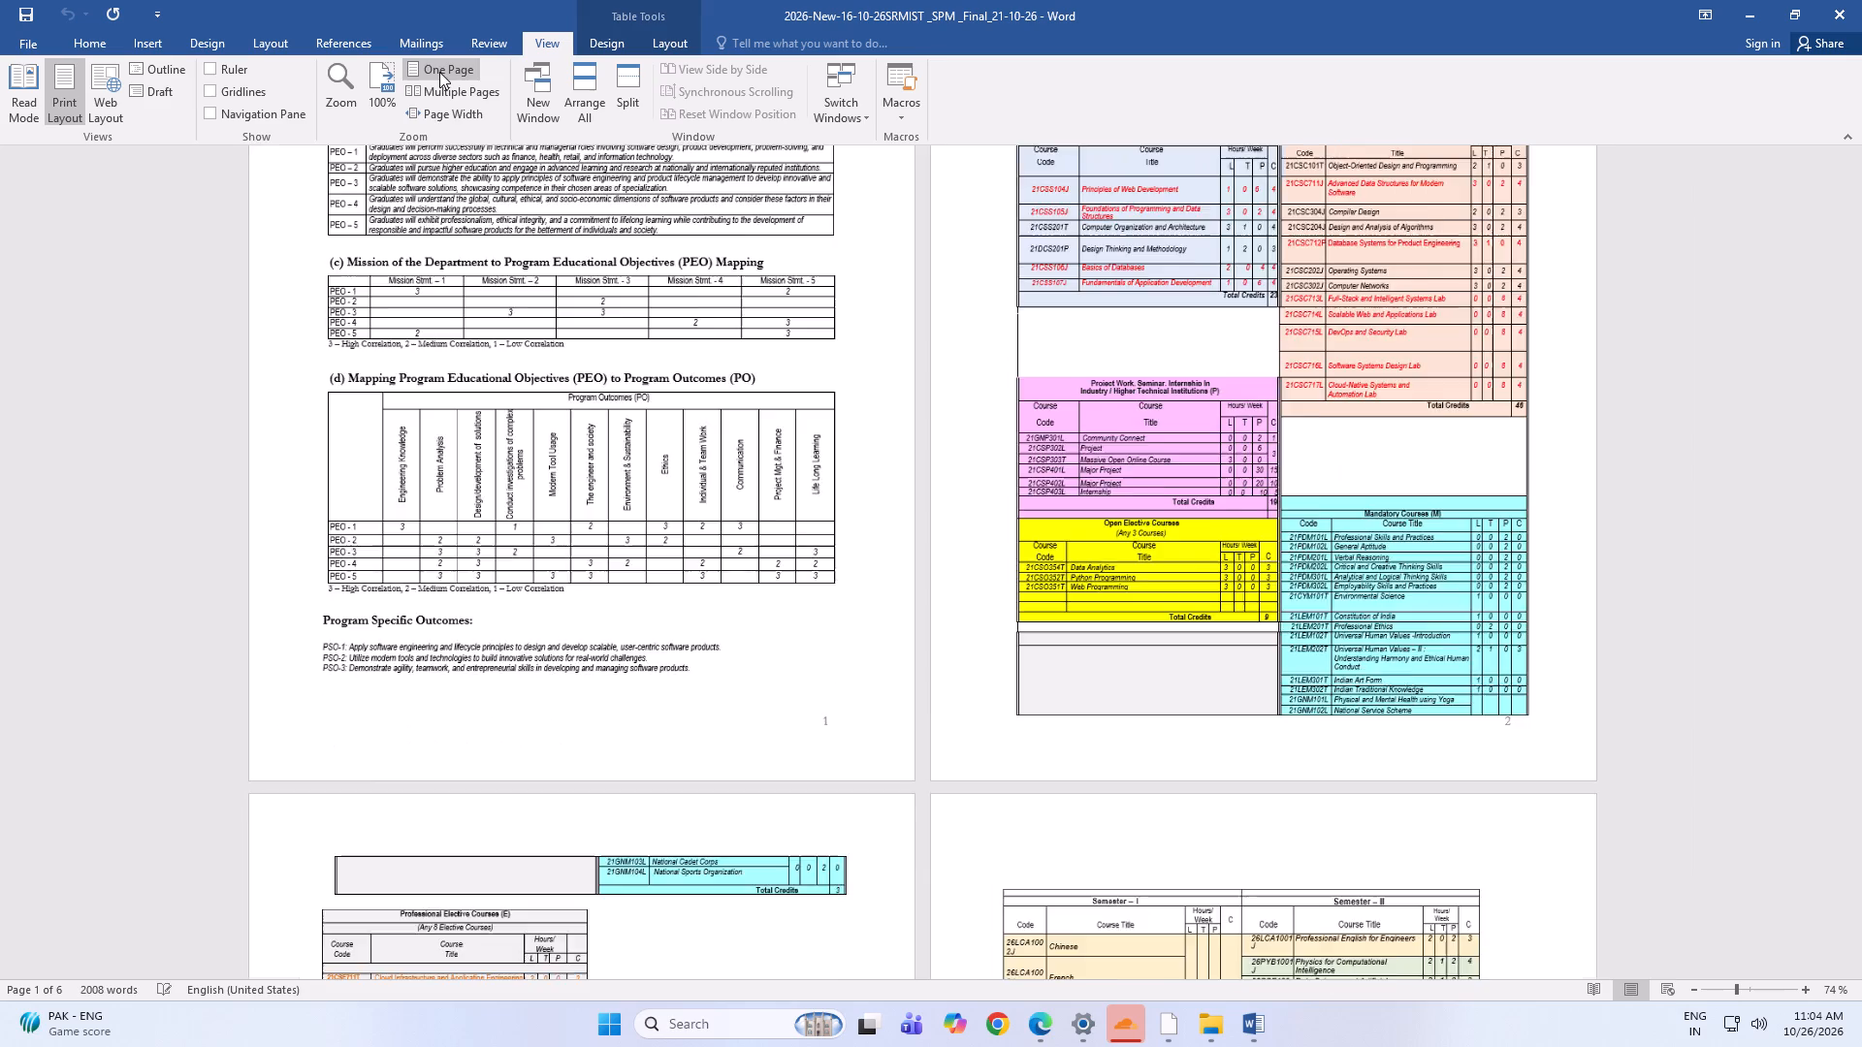
{"action": "left_click", "coordinate": [442, 112]}
Review the course category tables under Program Structure, the professional electives and value added course tables, and the Semester I and II tables.
{"action": "scroll", "coordinate": [1057, 704], "scroll_direction": "down", "scroll_amount": 10}
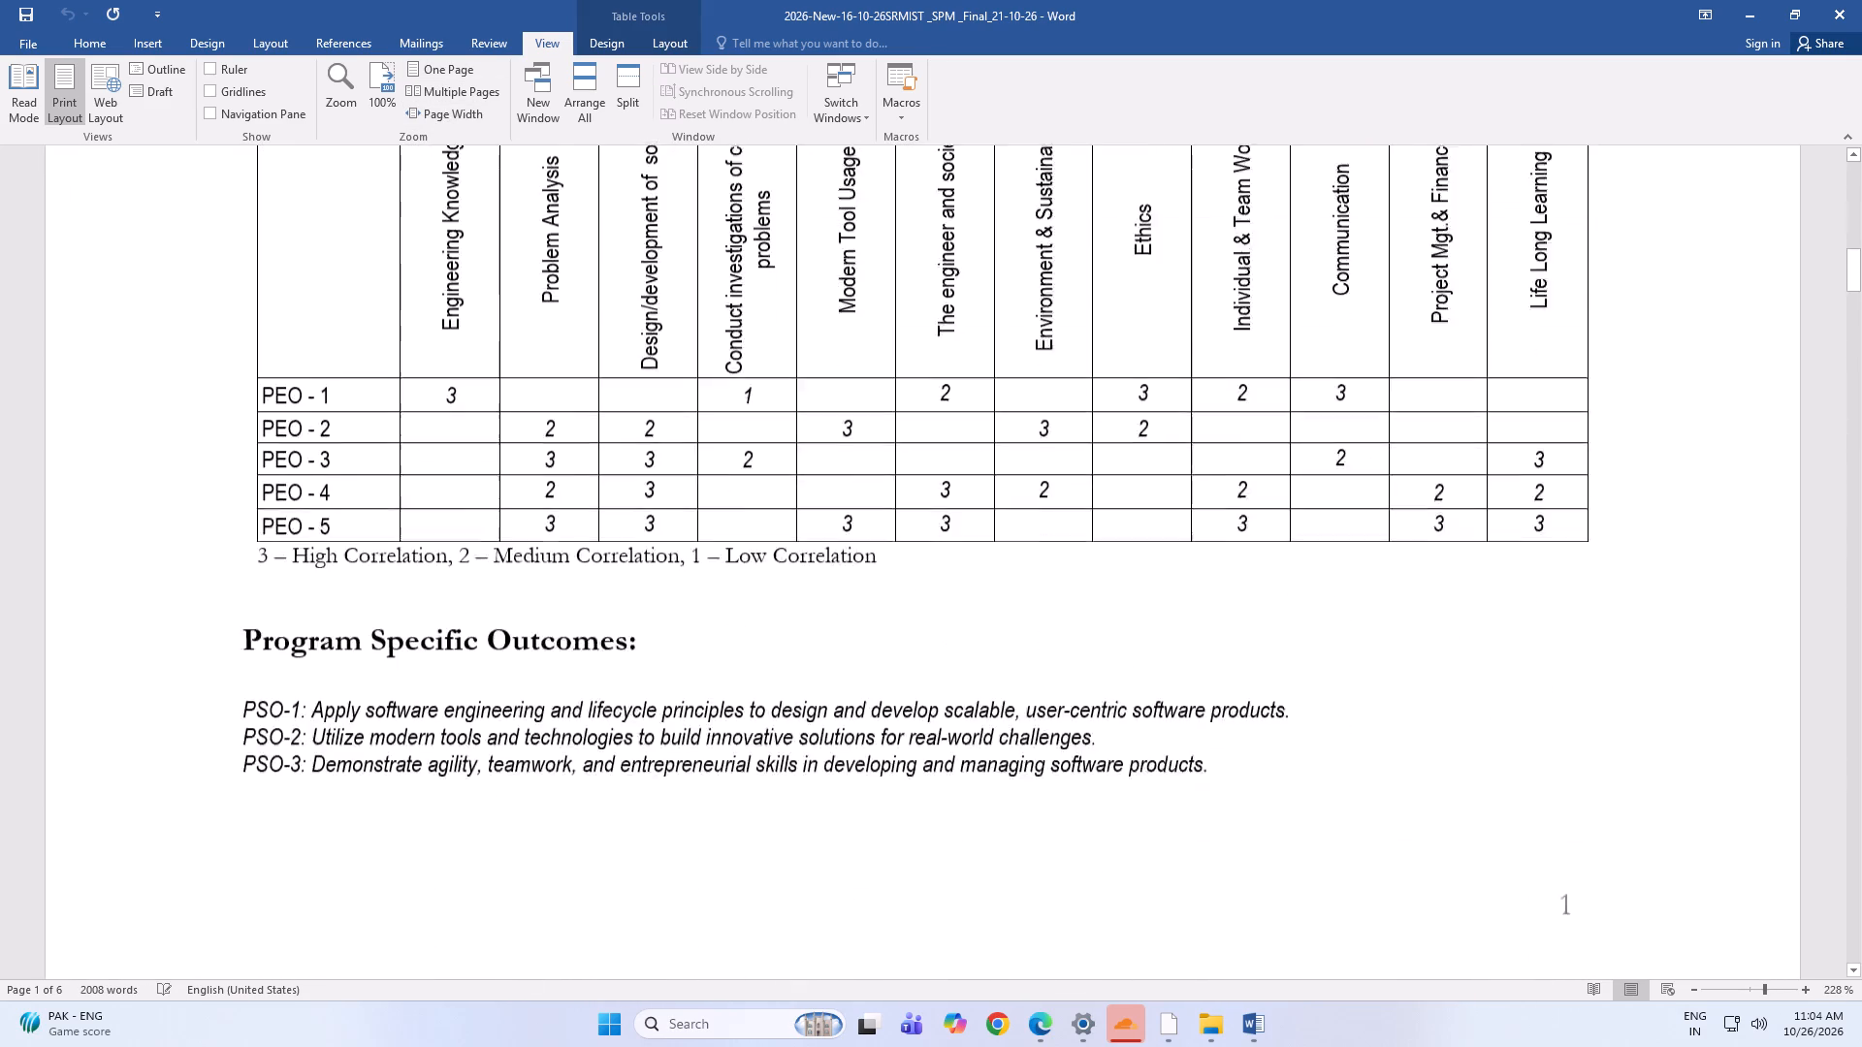
{"action": "scroll", "coordinate": [1027, 702], "scroll_direction": "down", "scroll_amount": 10}
{"action": "scroll", "coordinate": [941, 537], "scroll_direction": "up", "scroll_amount": 2}
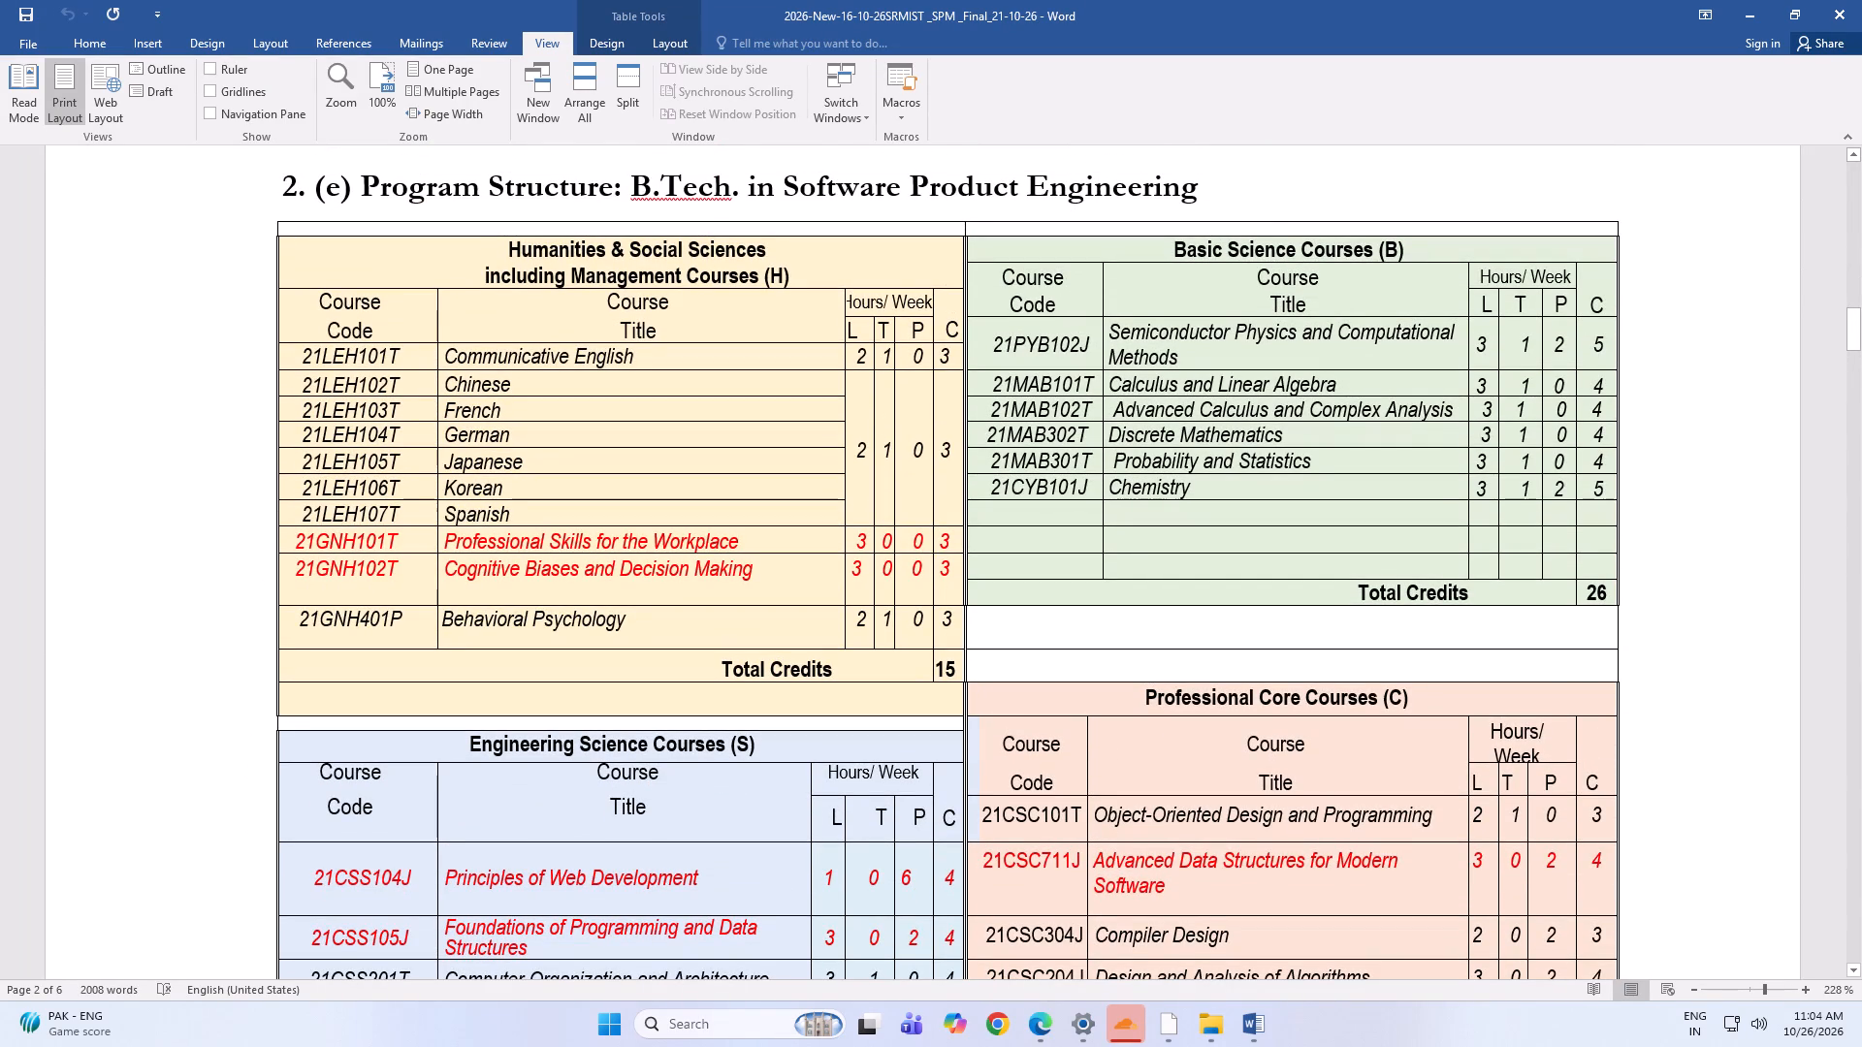
{"action": "scroll", "coordinate": [1068, 538], "scroll_direction": "down", "scroll_amount": 3}
{"action": "scroll", "coordinate": [1007, 620], "scroll_direction": "down", "scroll_amount": 2}
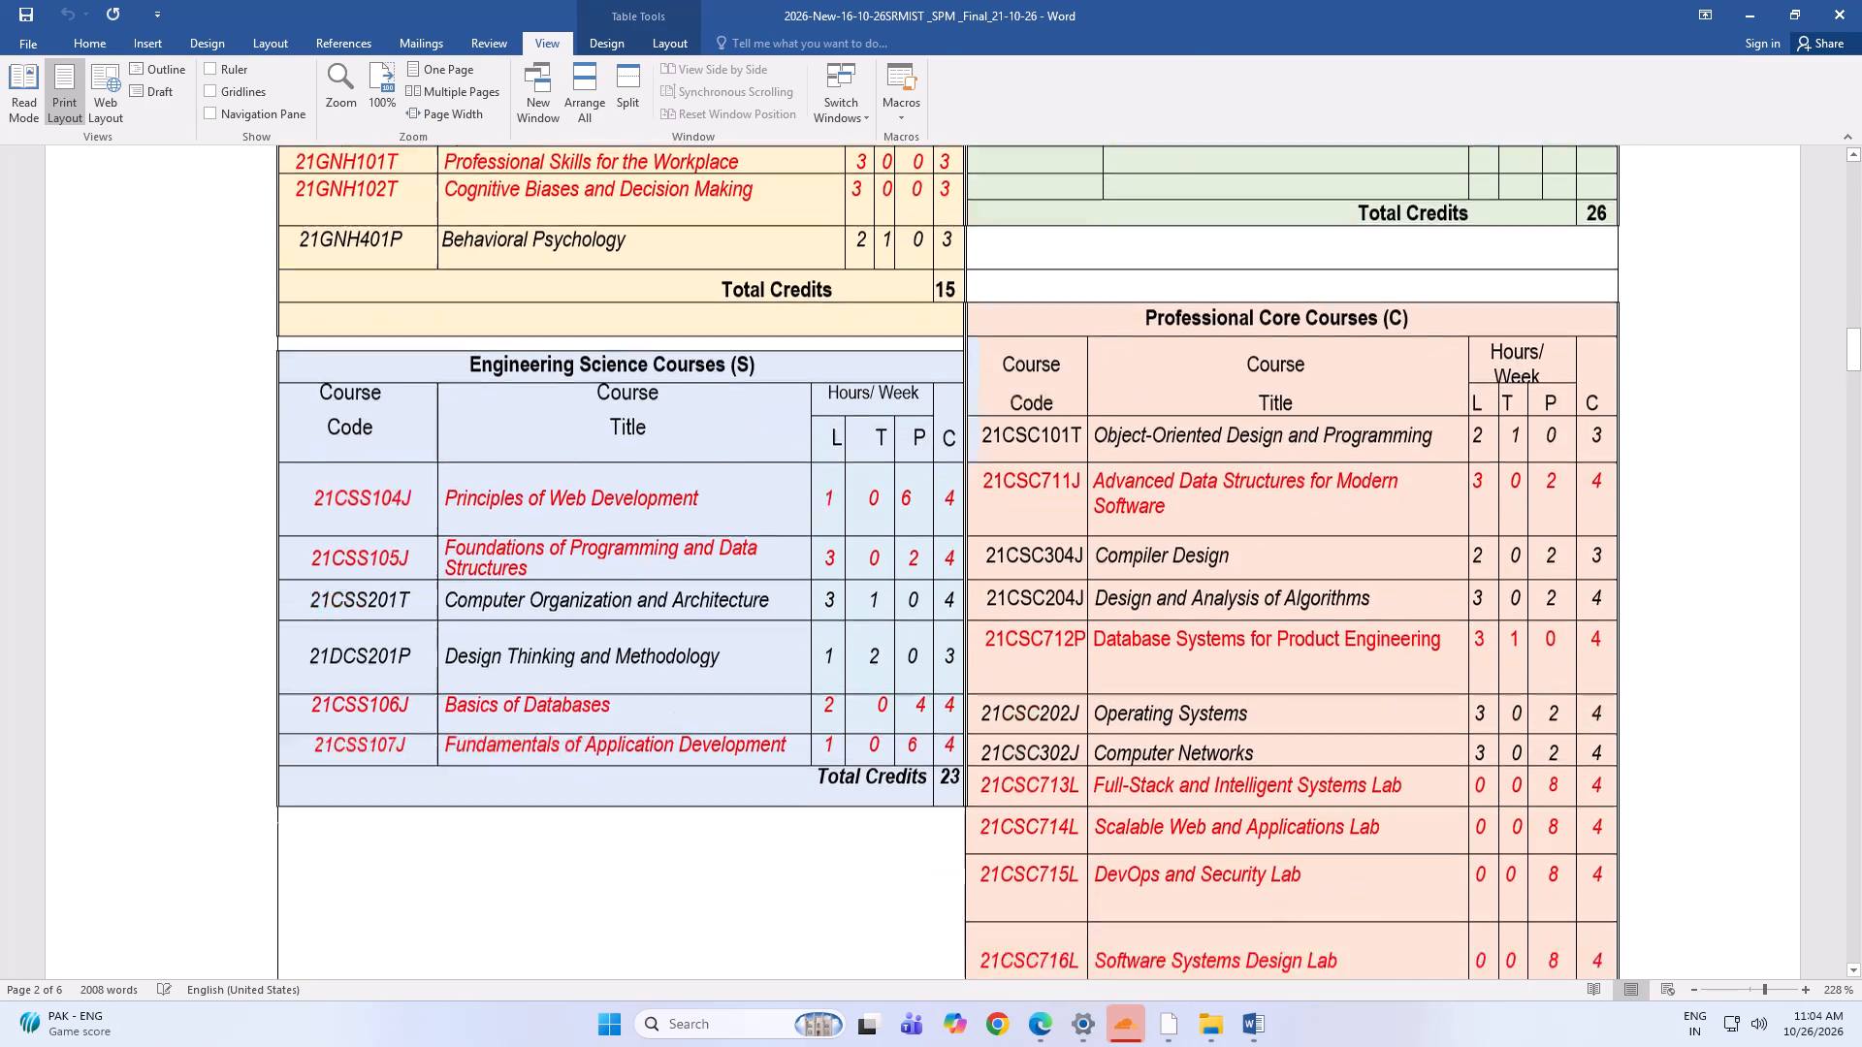
{"action": "scroll", "coordinate": [1015, 649], "scroll_direction": "down", "scroll_amount": 5}
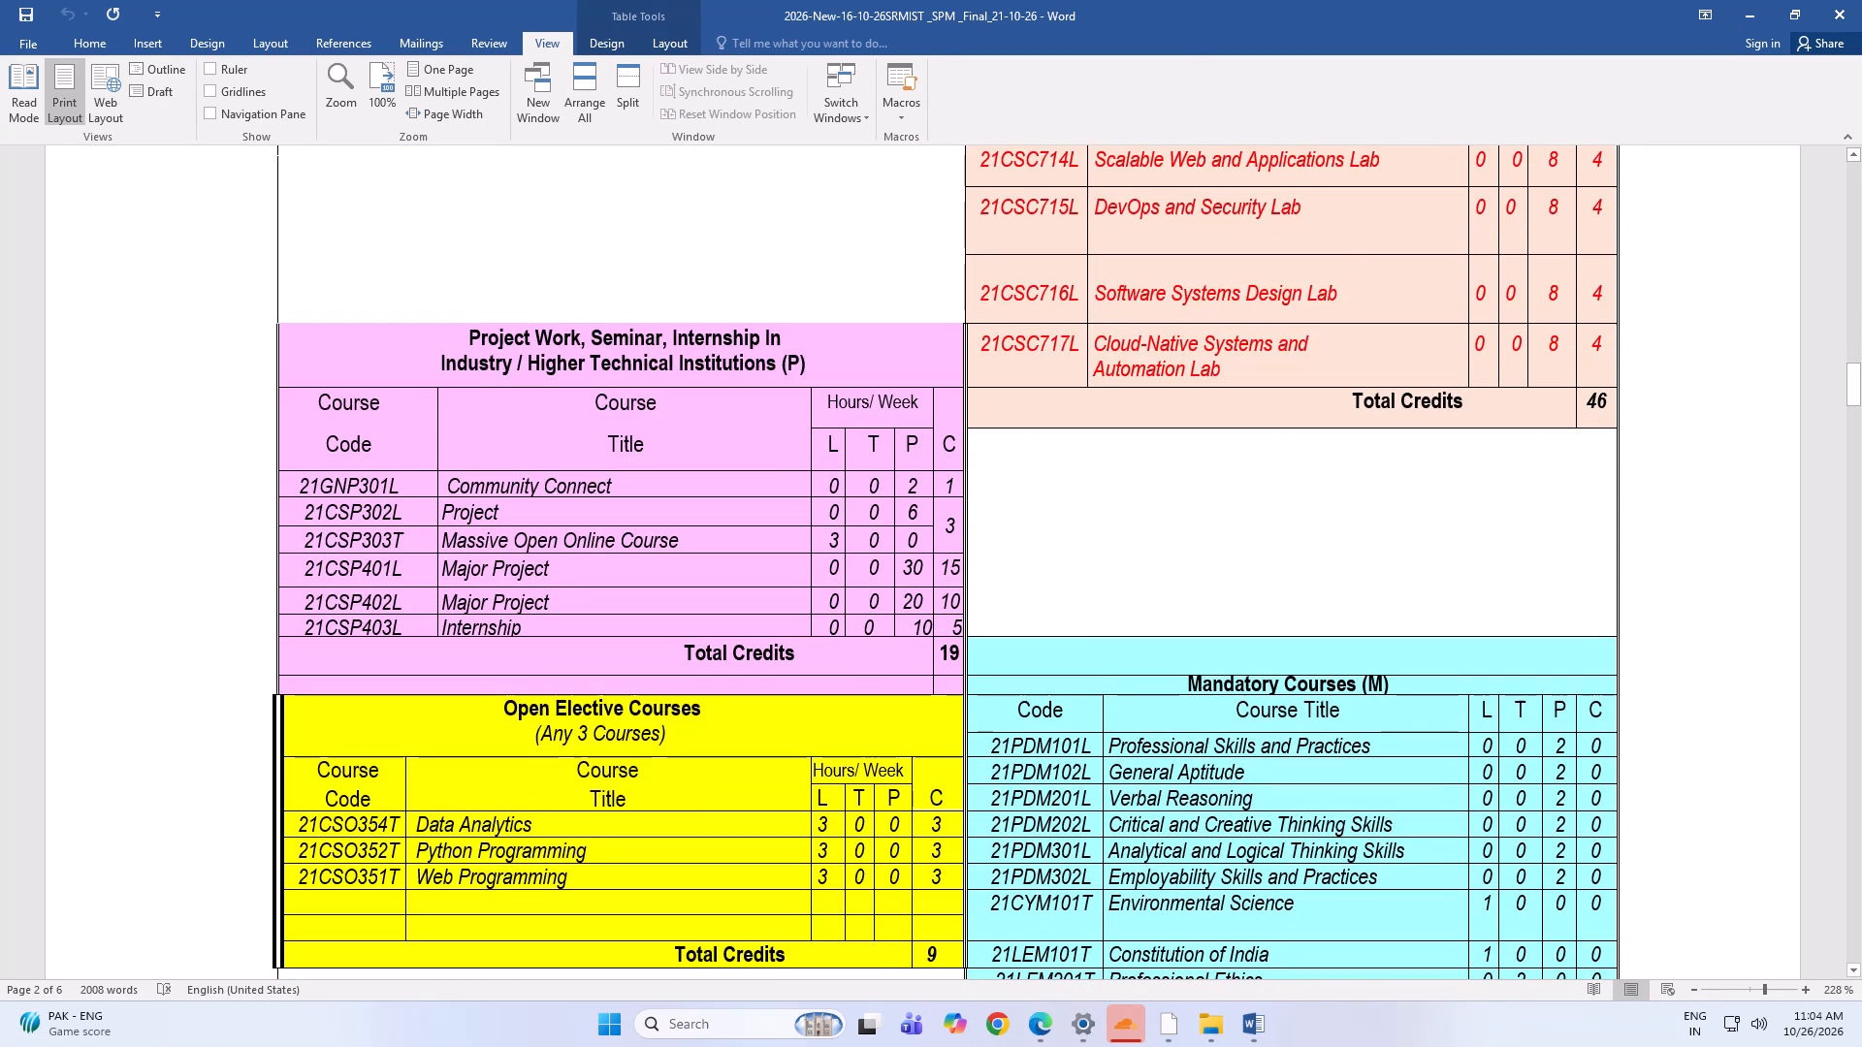
{"action": "scroll", "coordinate": [1036, 652], "scroll_direction": "up", "scroll_amount": 11}
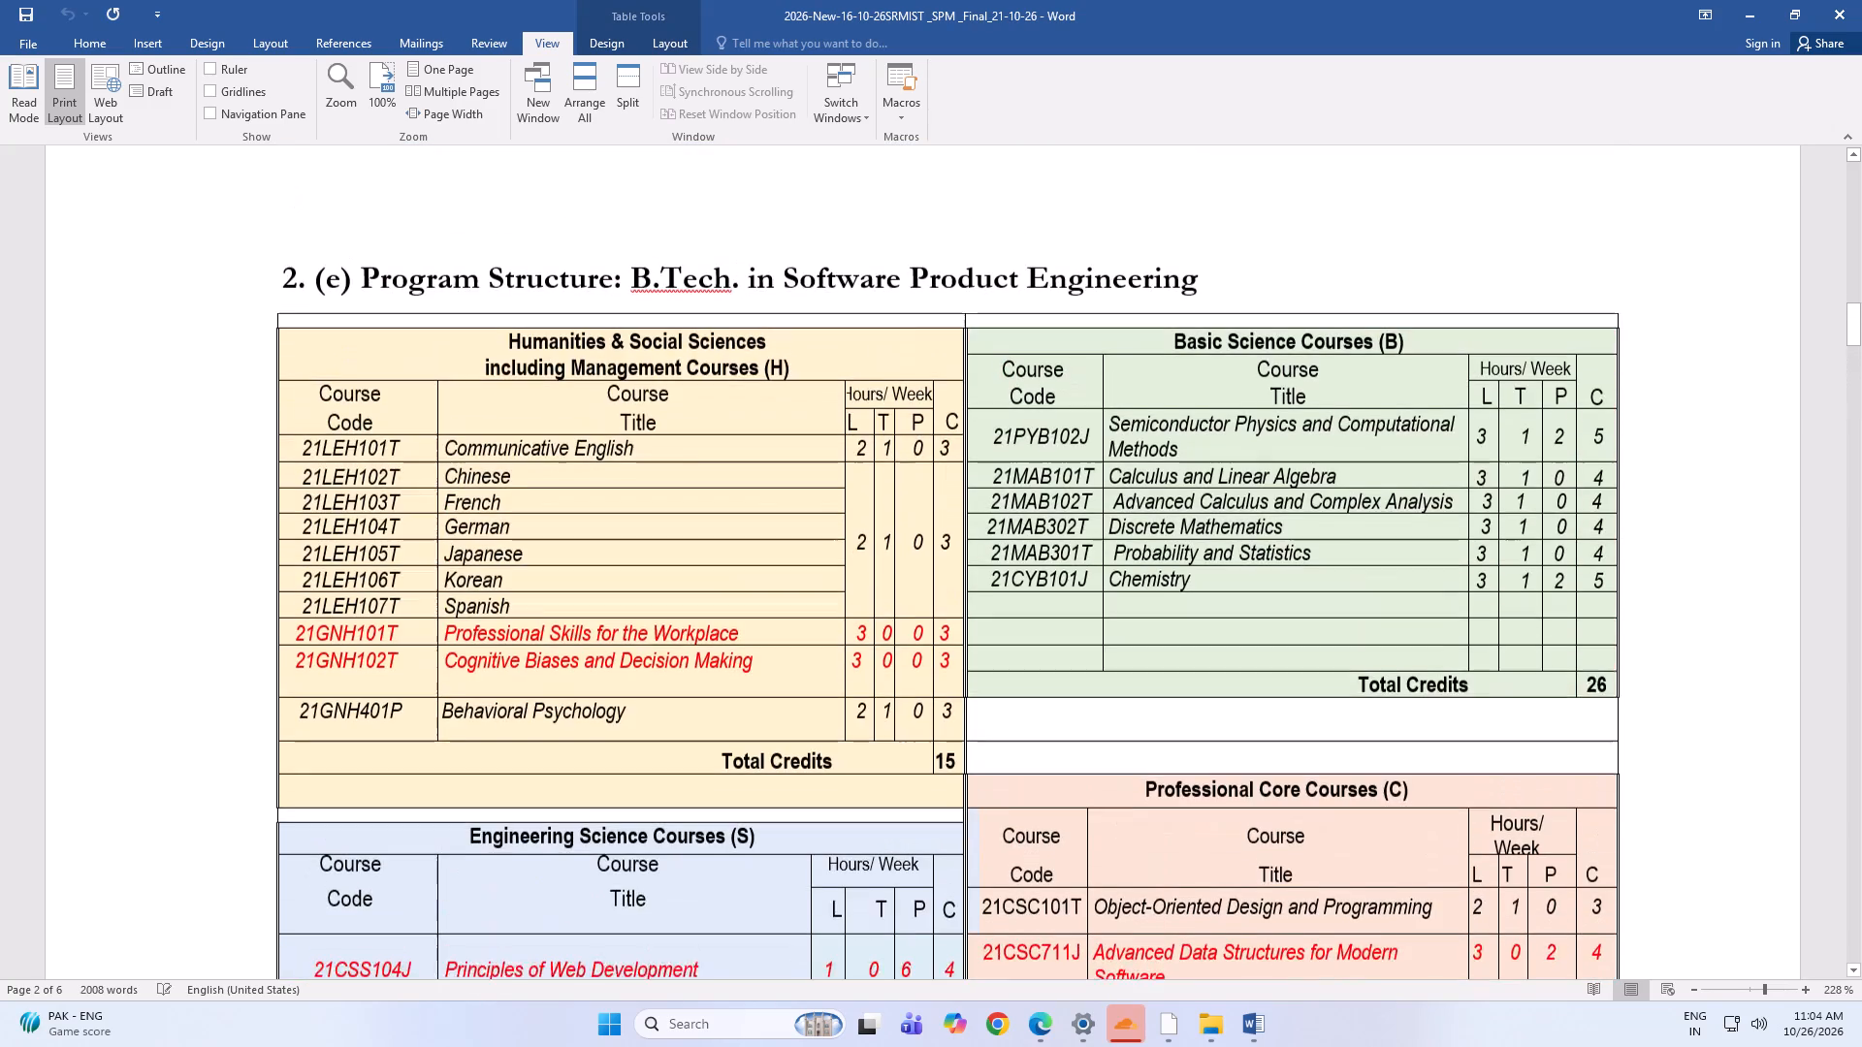
{"action": "scroll", "coordinate": [1036, 652], "scroll_direction": "down", "scroll_amount": 19}
{"action": "scroll", "coordinate": [1036, 652], "scroll_direction": "down", "scroll_amount": 7}
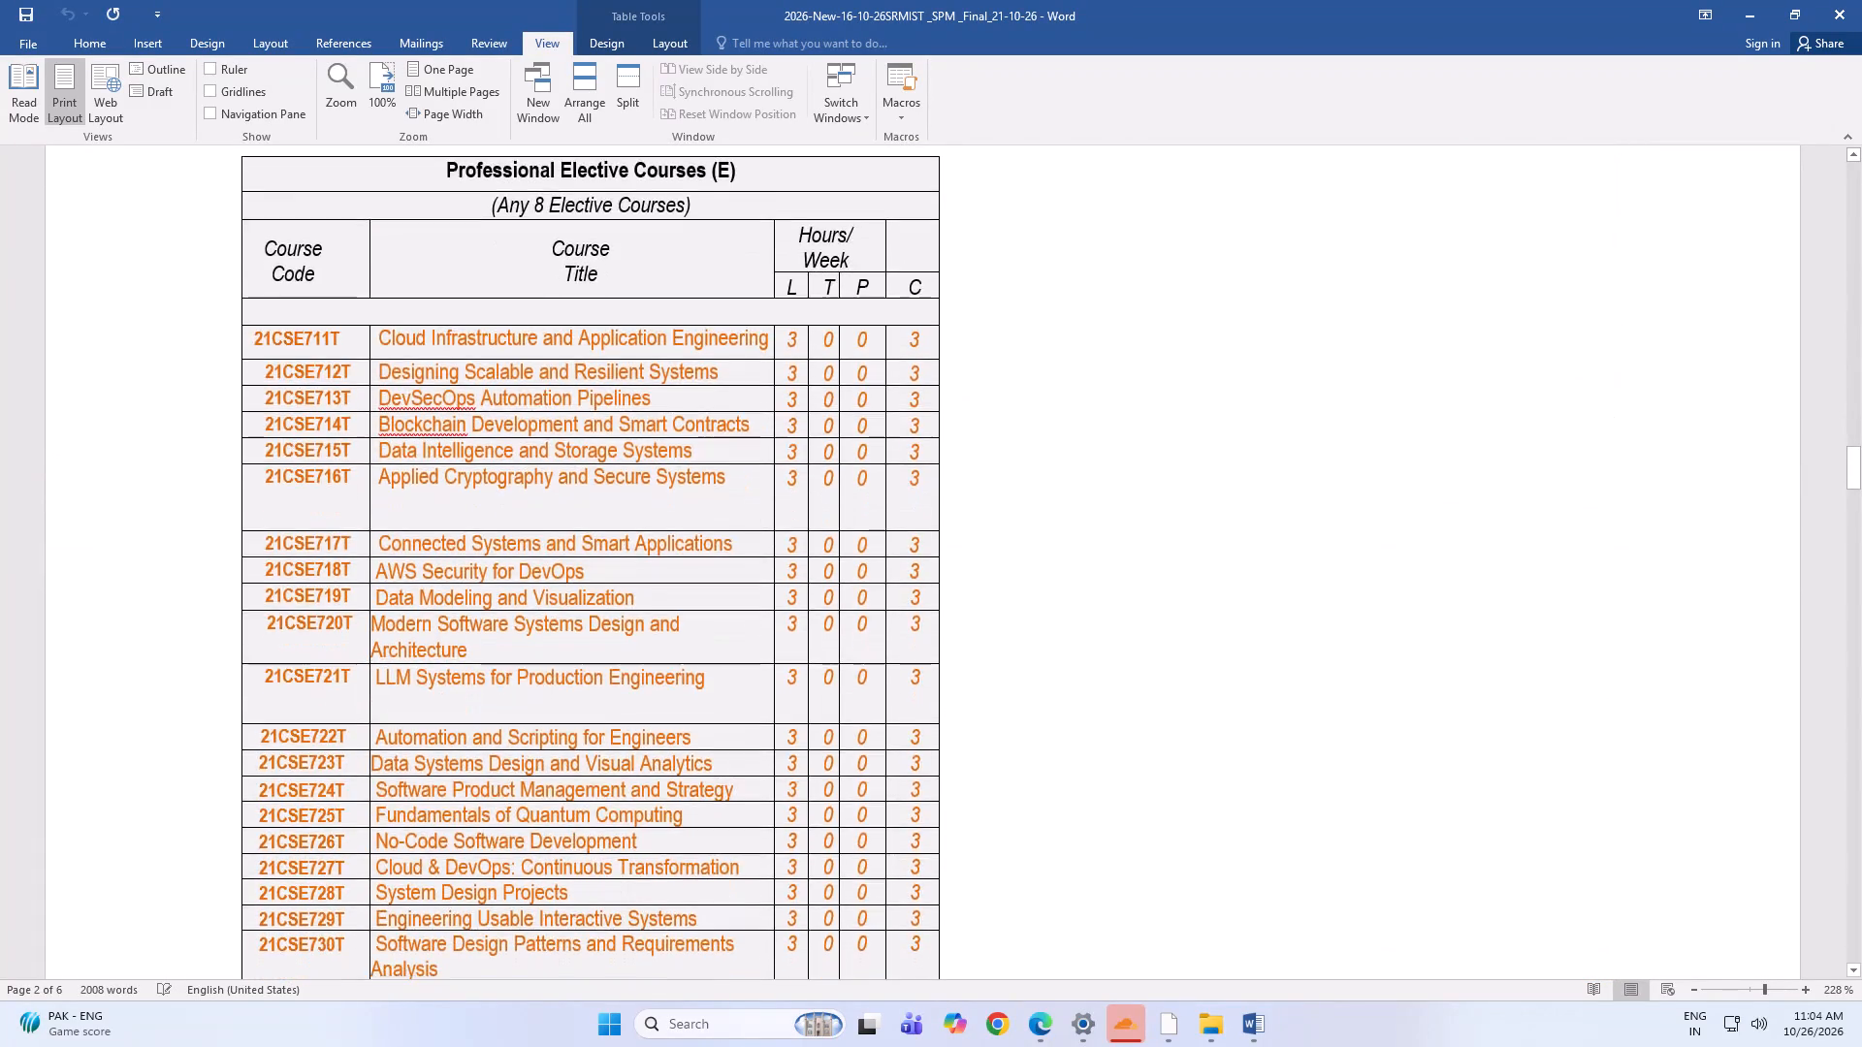
{"action": "scroll", "coordinate": [1036, 652], "scroll_direction": "down", "scroll_amount": 14}
{"action": "scroll", "coordinate": [1037, 652], "scroll_direction": "down", "scroll_amount": 14}
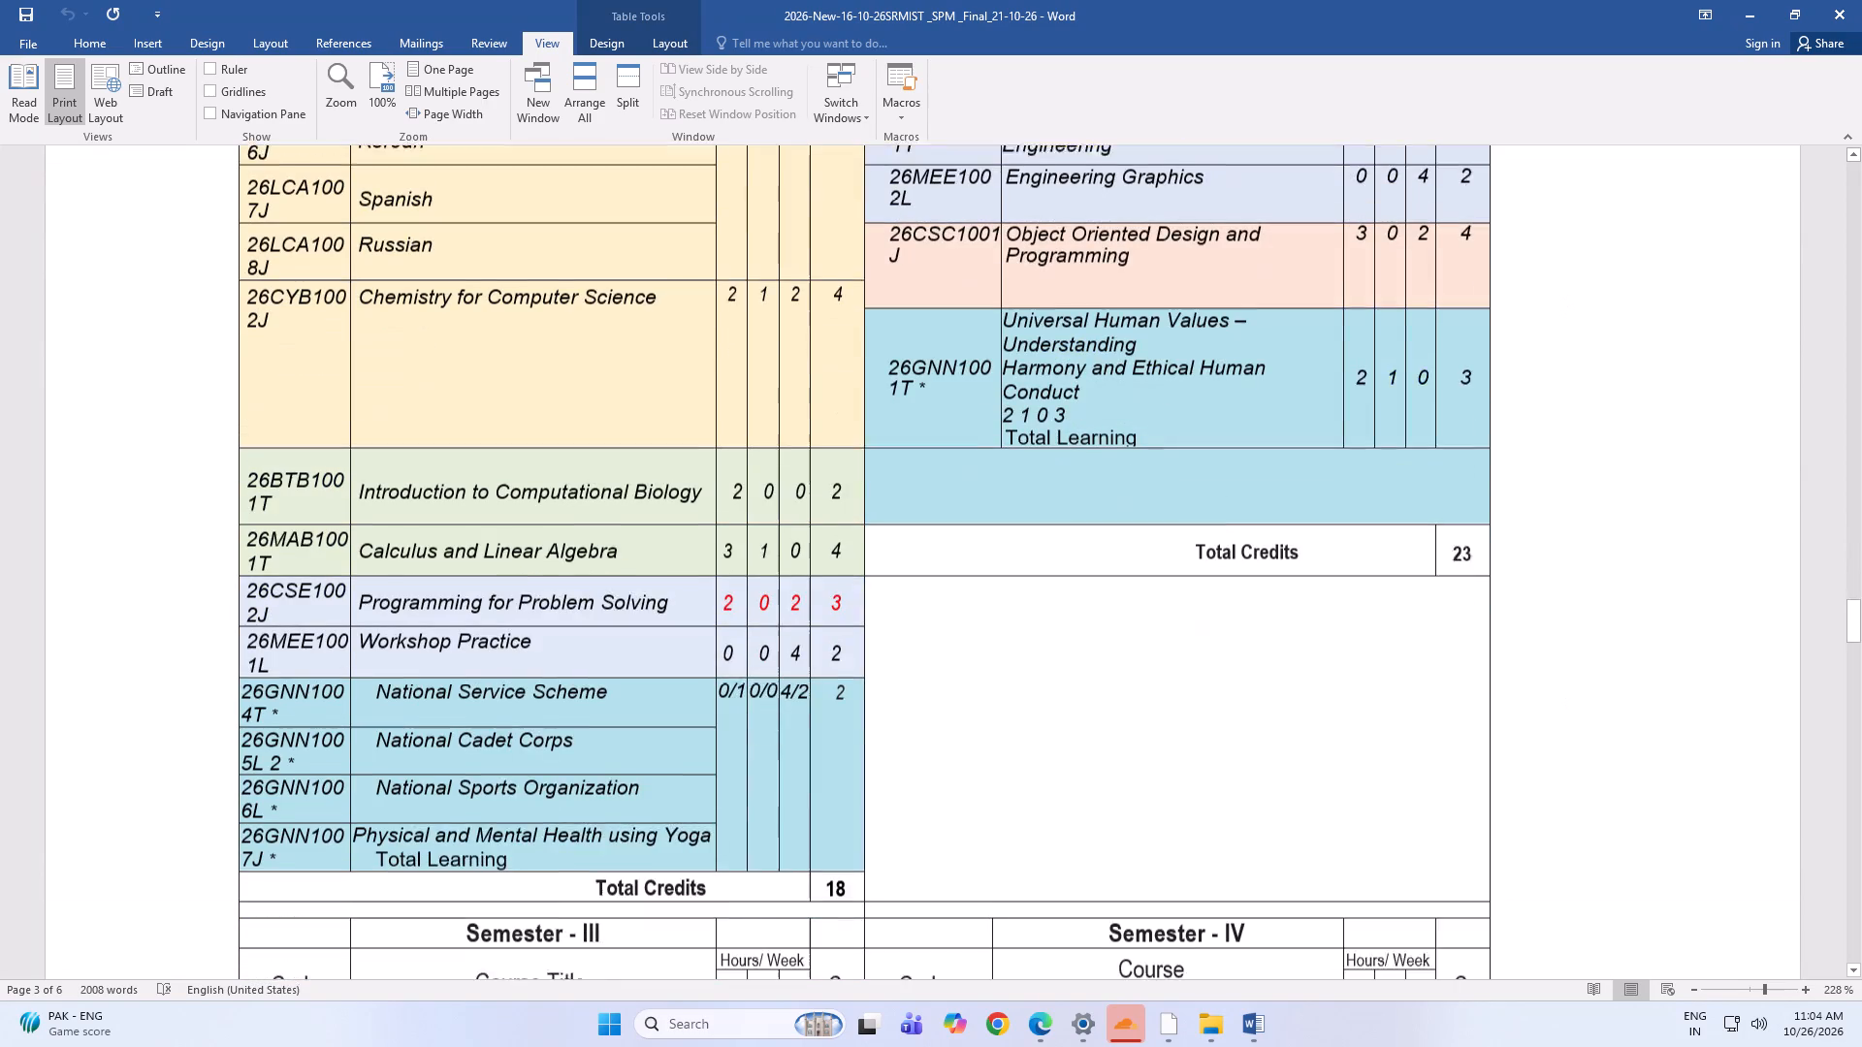
{"action": "scroll", "coordinate": [1037, 652], "scroll_direction": "up", "scroll_amount": 6}
{"action": "scroll", "coordinate": [1037, 652], "scroll_direction": "down", "scroll_amount": 4}
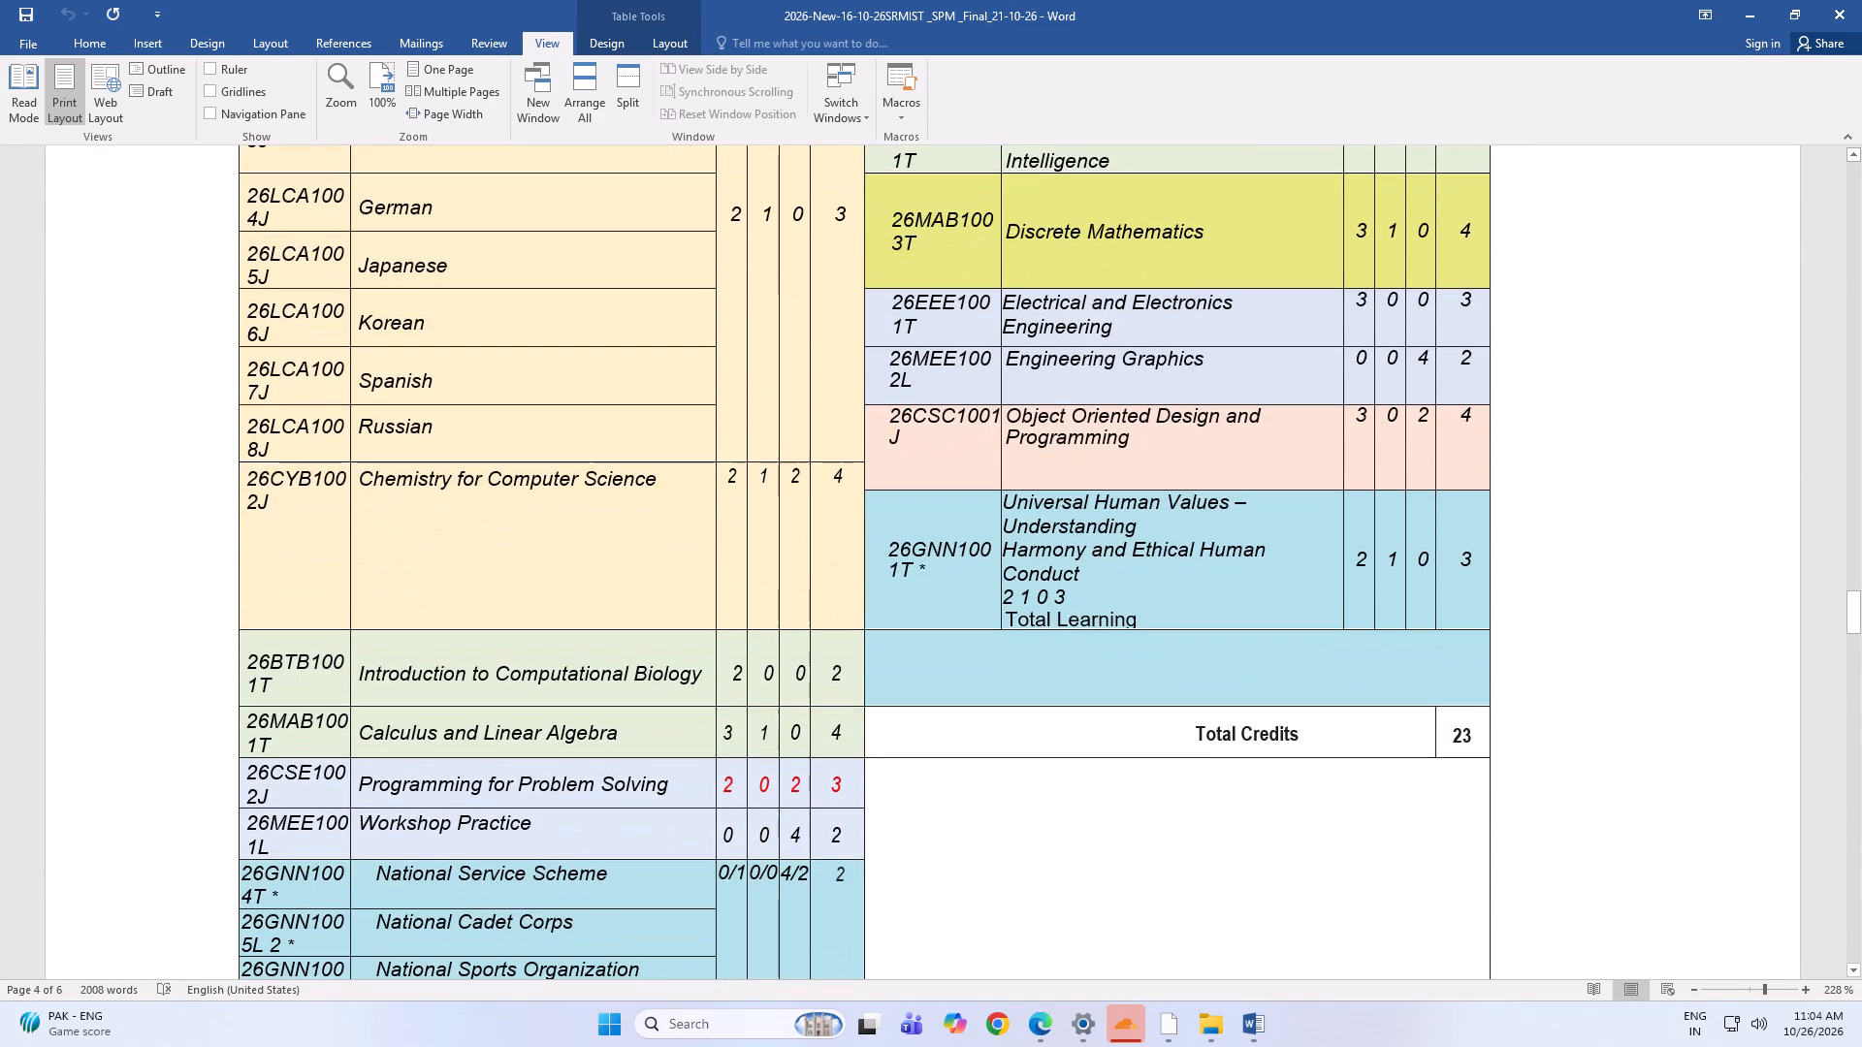
{"action": "scroll", "coordinate": [1037, 652], "scroll_direction": "up", "scroll_amount": 20}
{"action": "scroll", "coordinate": [1037, 652], "scroll_direction": "up", "scroll_amount": 3}
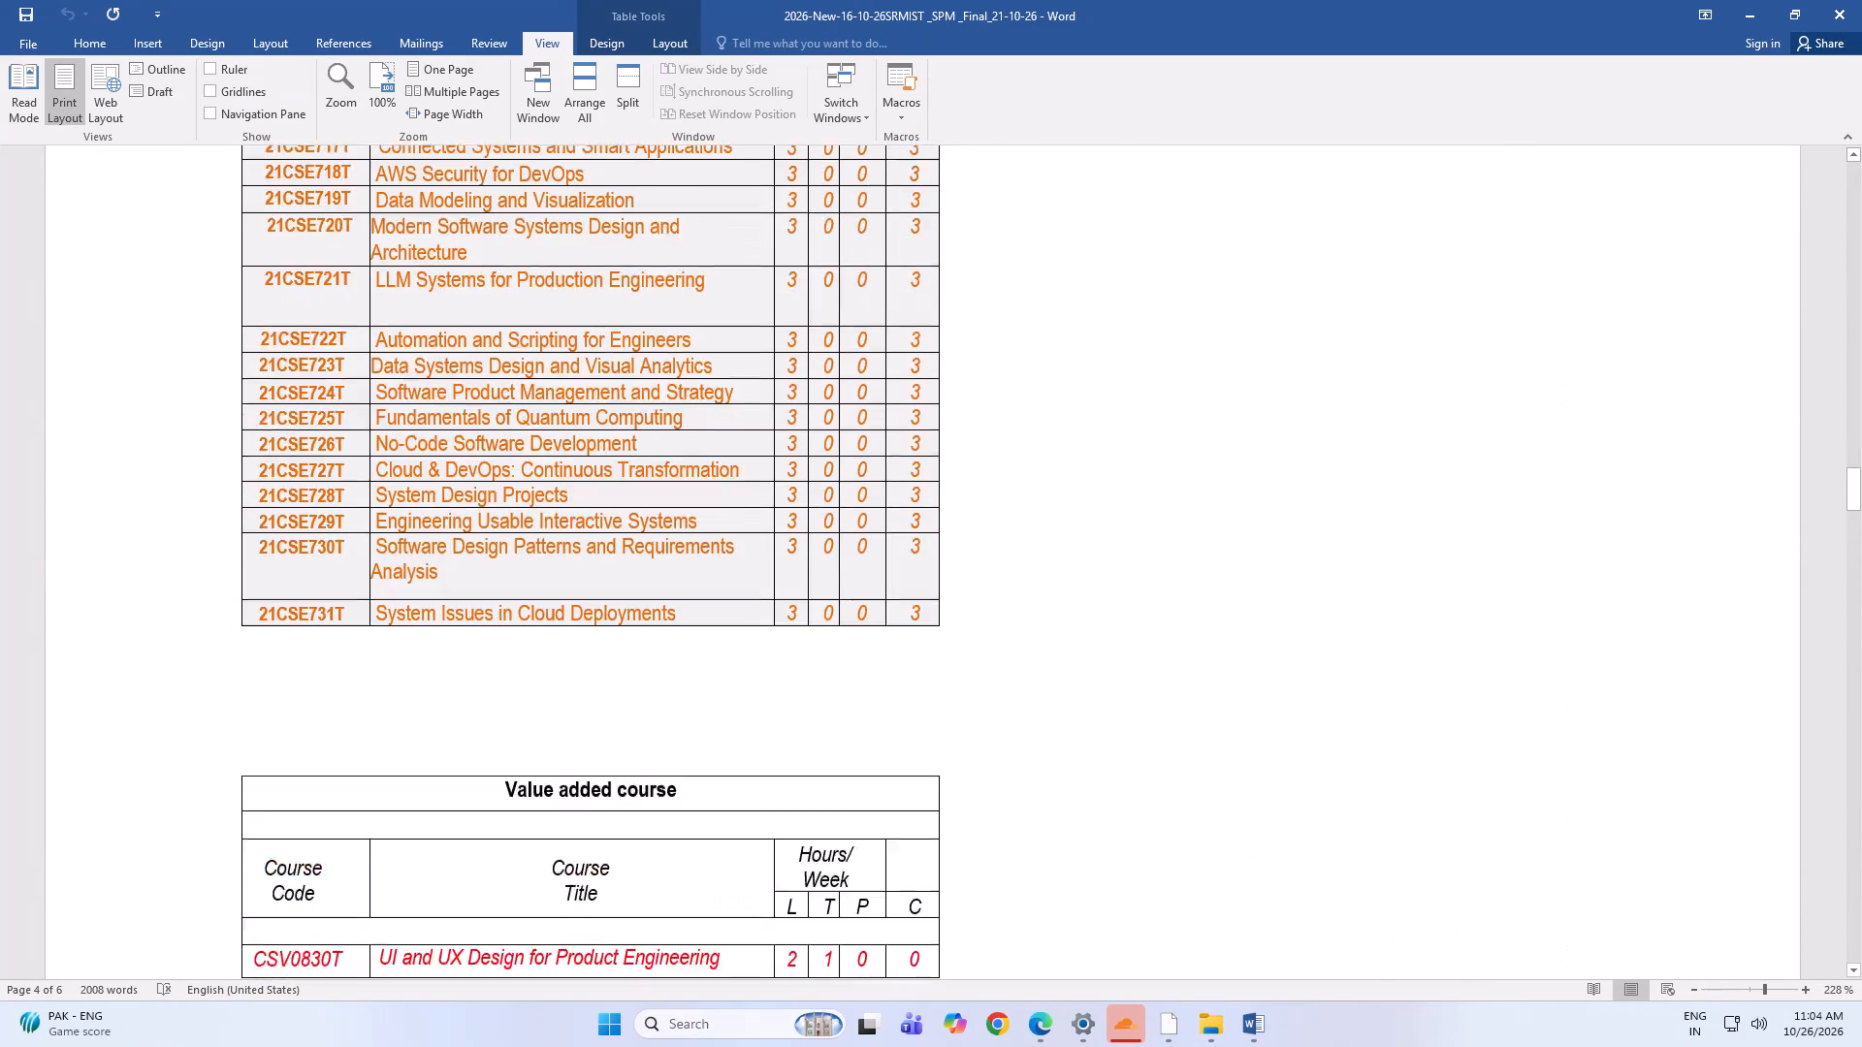
{"action": "scroll", "coordinate": [1037, 652], "scroll_direction": "up", "scroll_amount": 17}
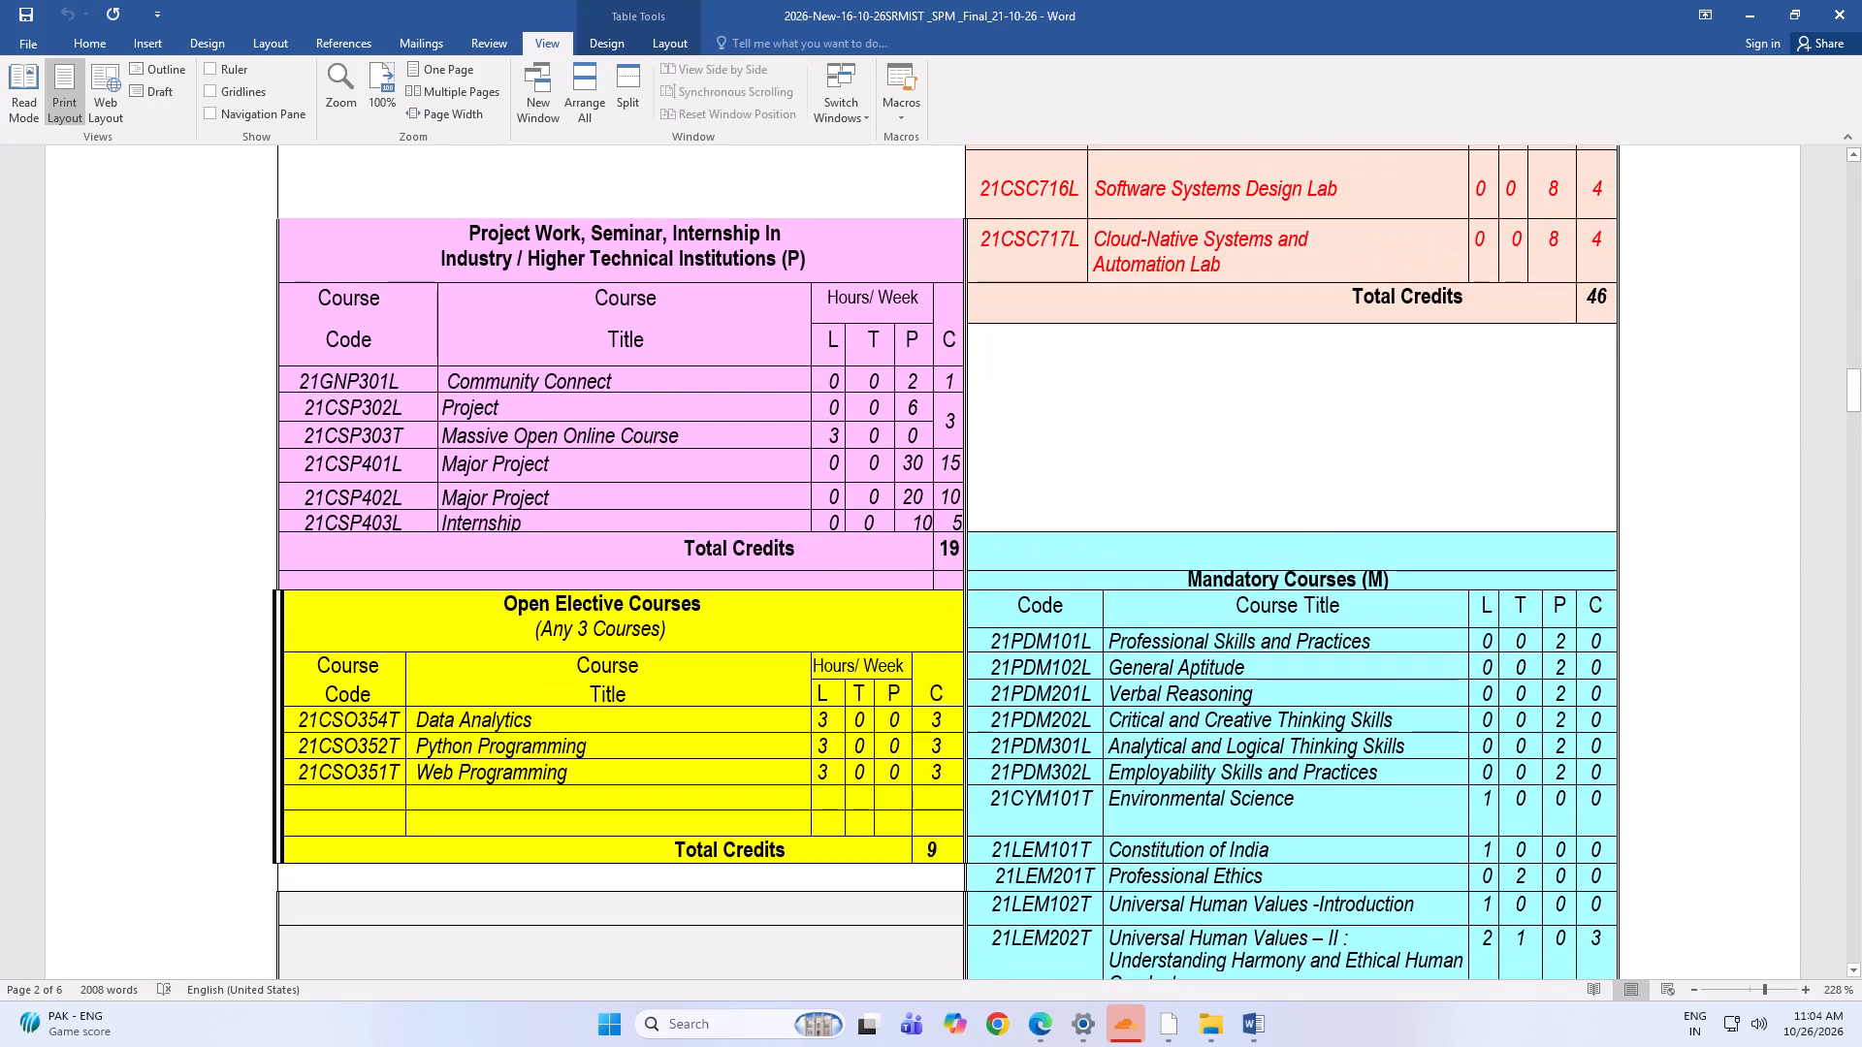
{"action": "scroll", "coordinate": [1037, 652], "scroll_direction": "up", "scroll_amount": 14}
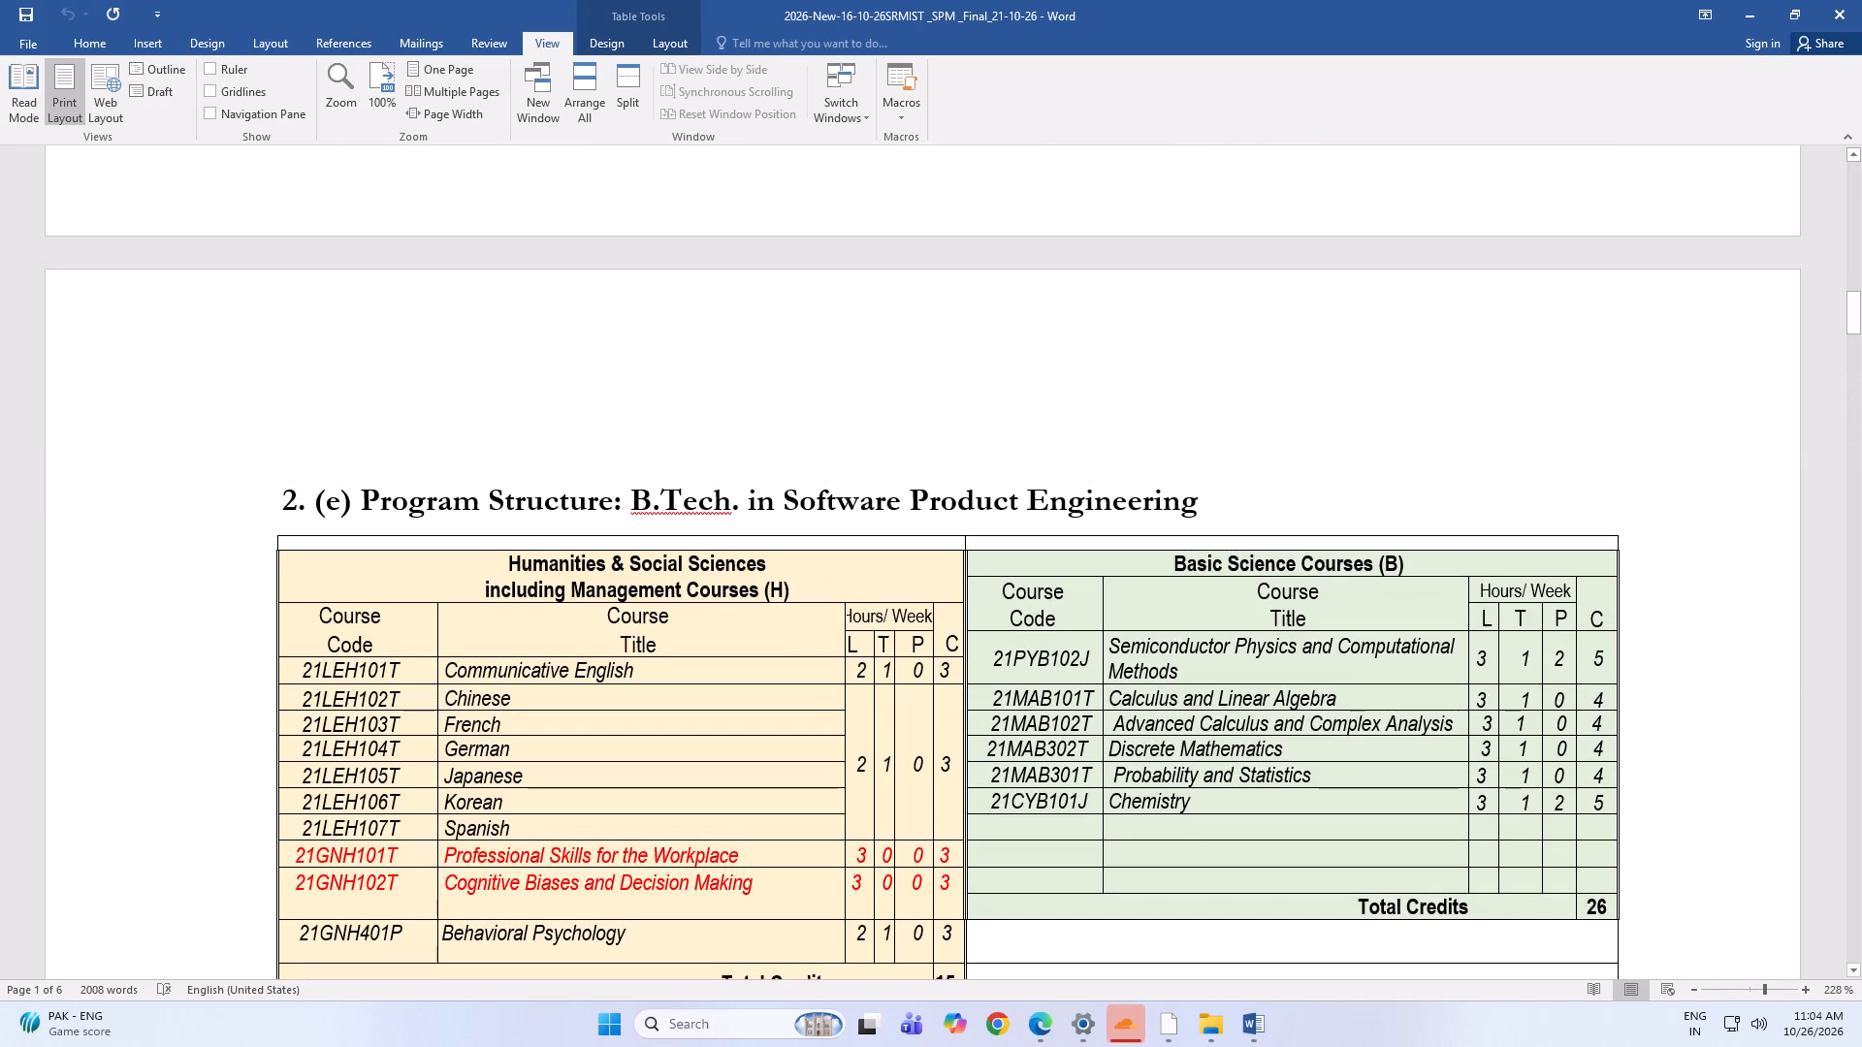
{"action": "scroll", "coordinate": [1037, 652], "scroll_direction": "down", "scroll_amount": 4}
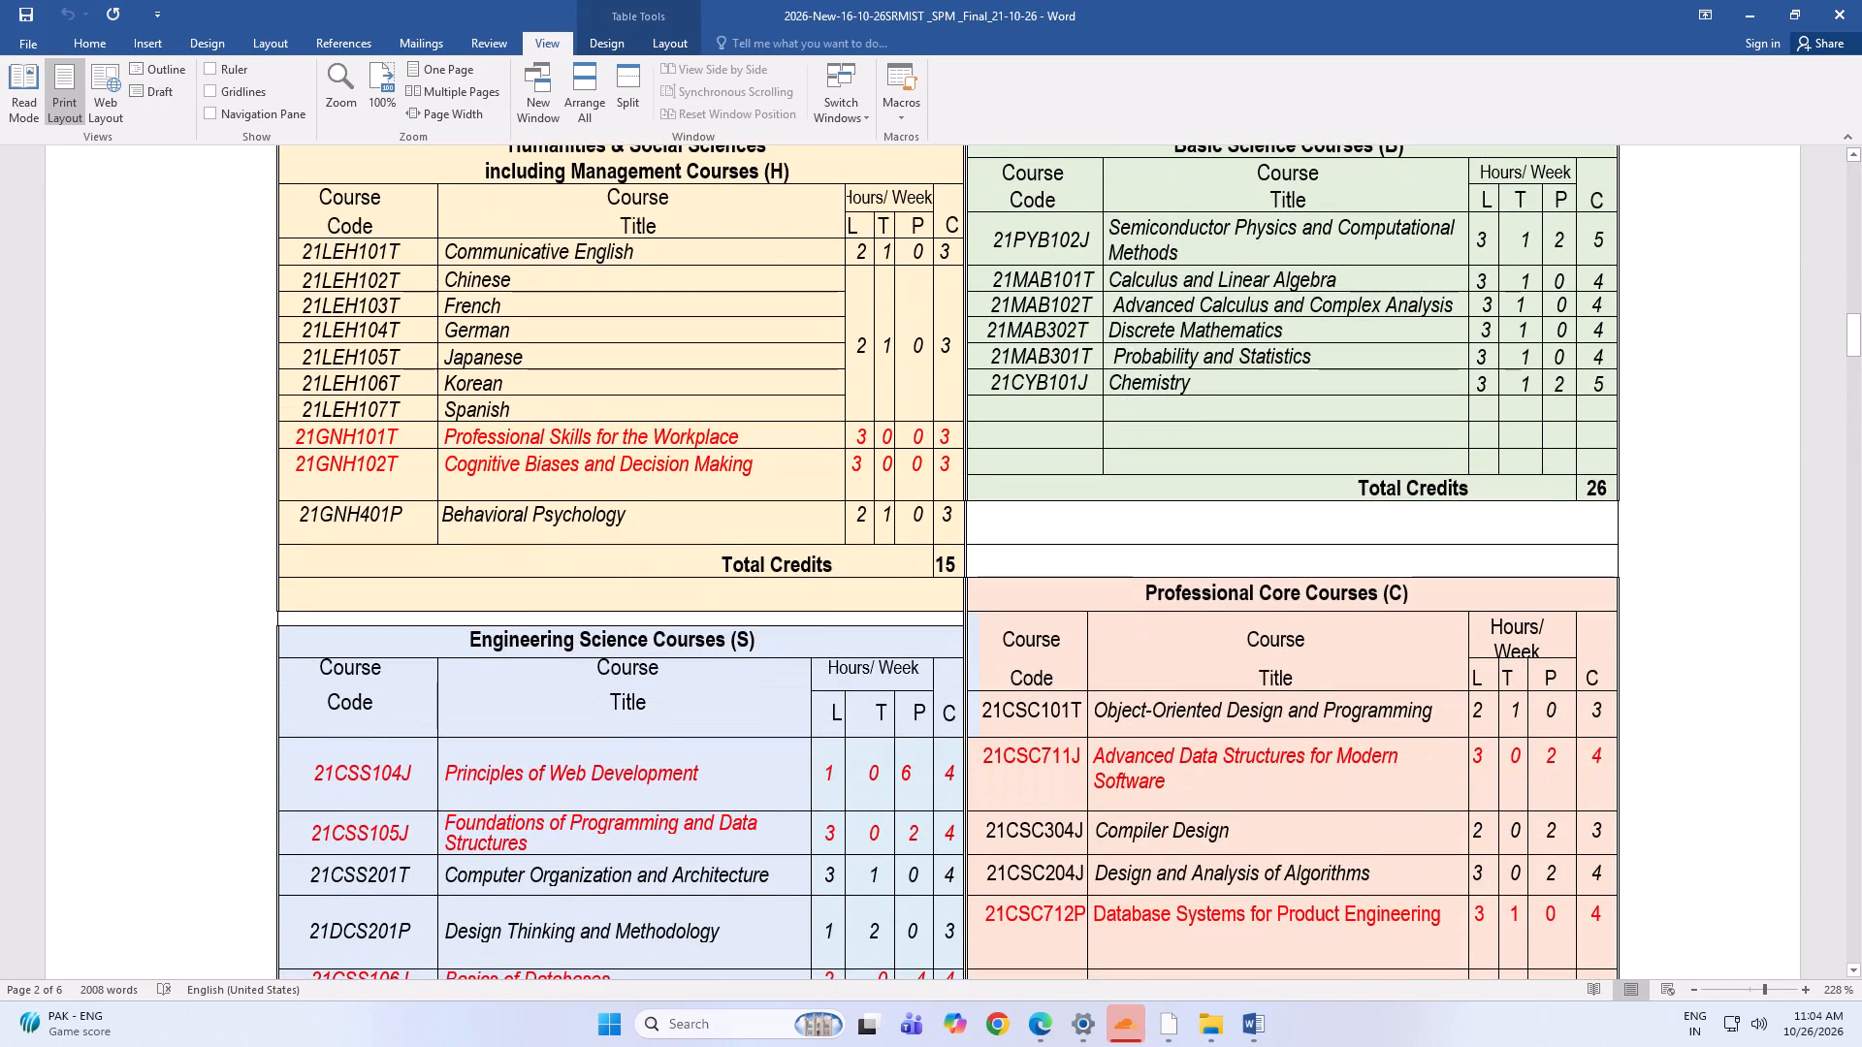
{"action": "scroll", "coordinate": [1037, 652], "scroll_direction": "up", "scroll_amount": 3}
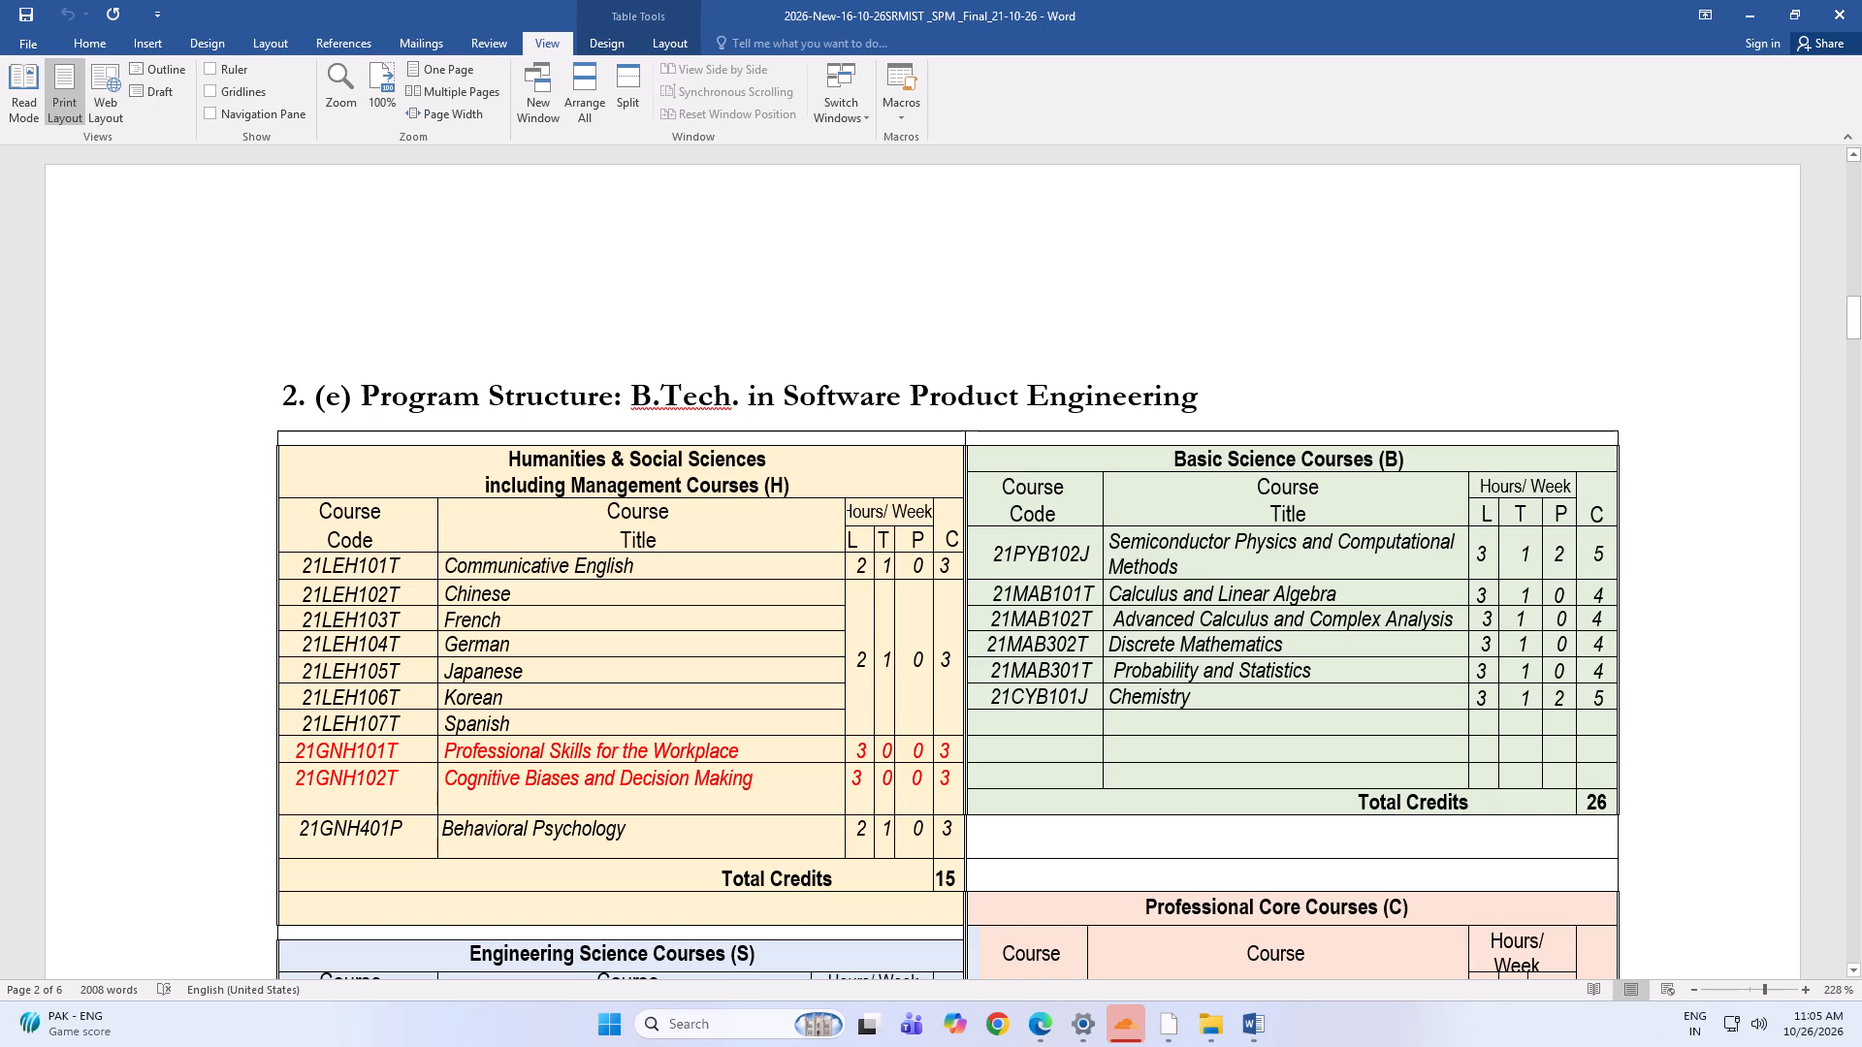
Widen the Code column of the Semester I table so each 26-series course code fits on one line.
{"action": "scroll", "coordinate": [1155, 761], "scroll_direction": "down", "scroll_amount": 8}
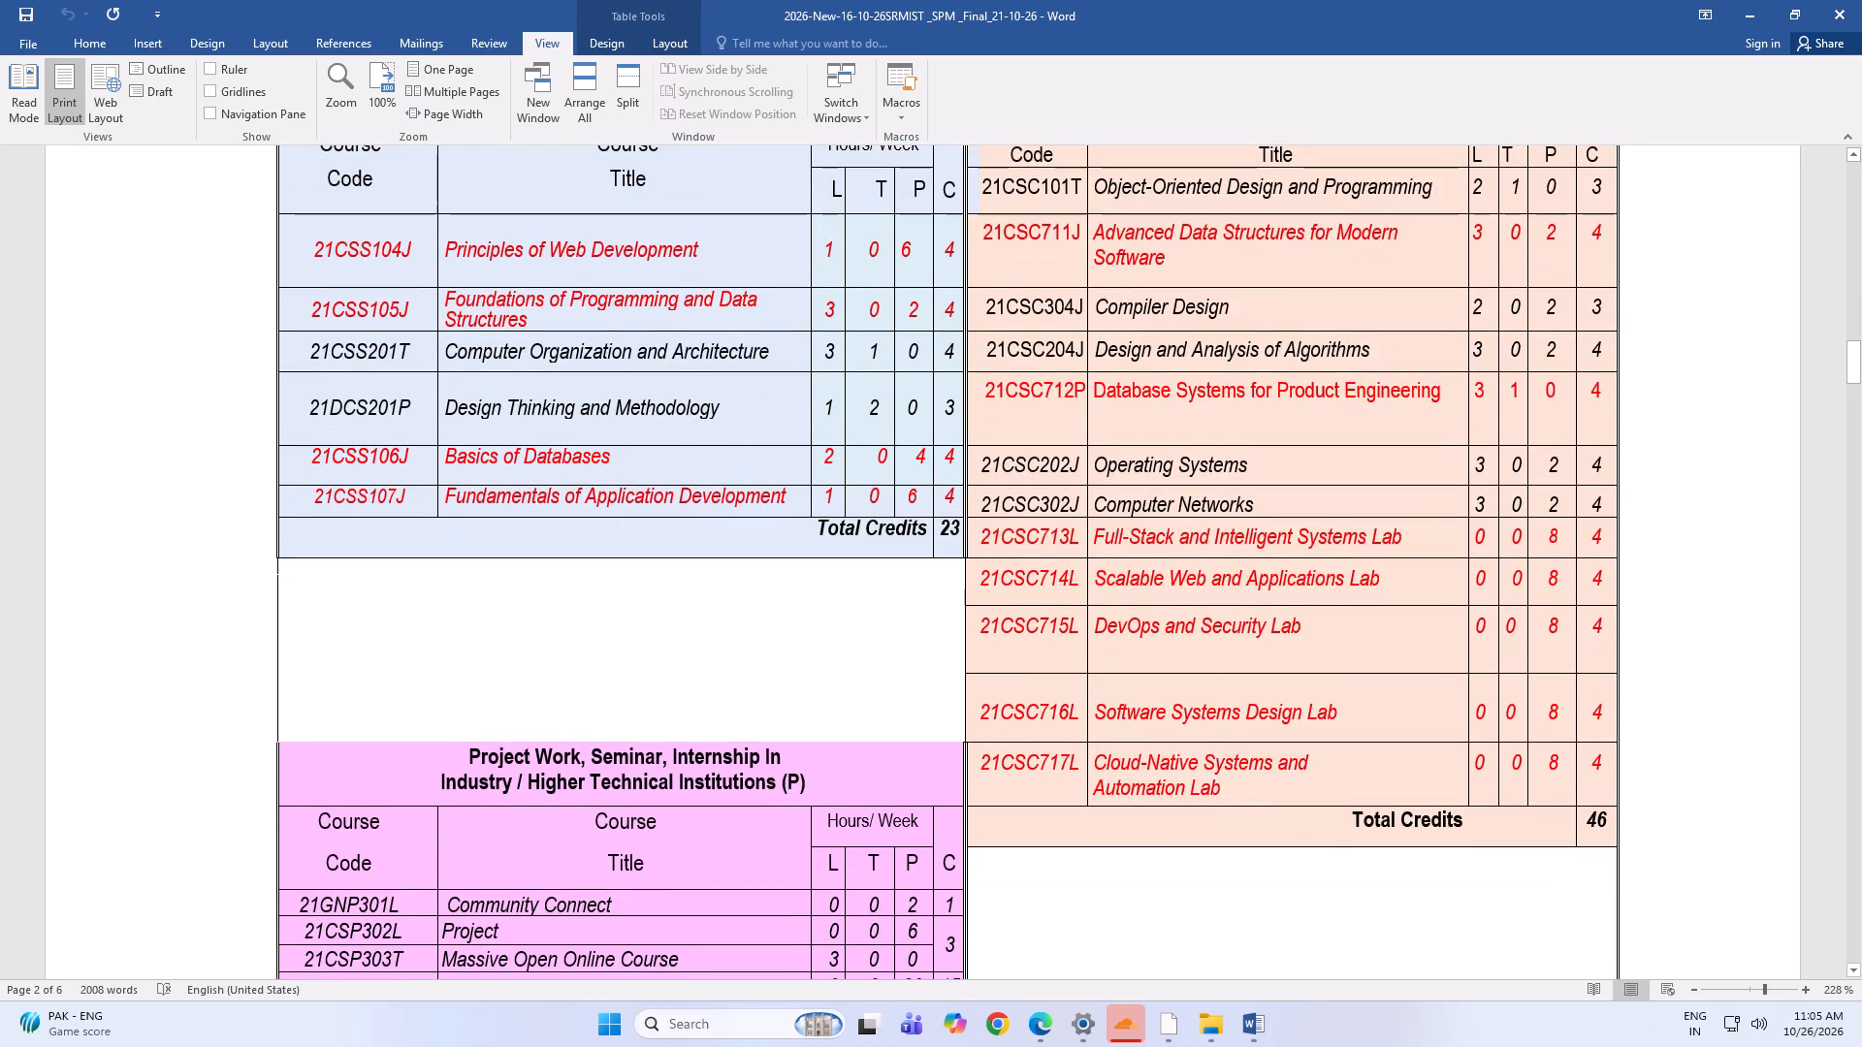
{"action": "scroll", "coordinate": [1155, 761], "scroll_direction": "down", "scroll_amount": 19}
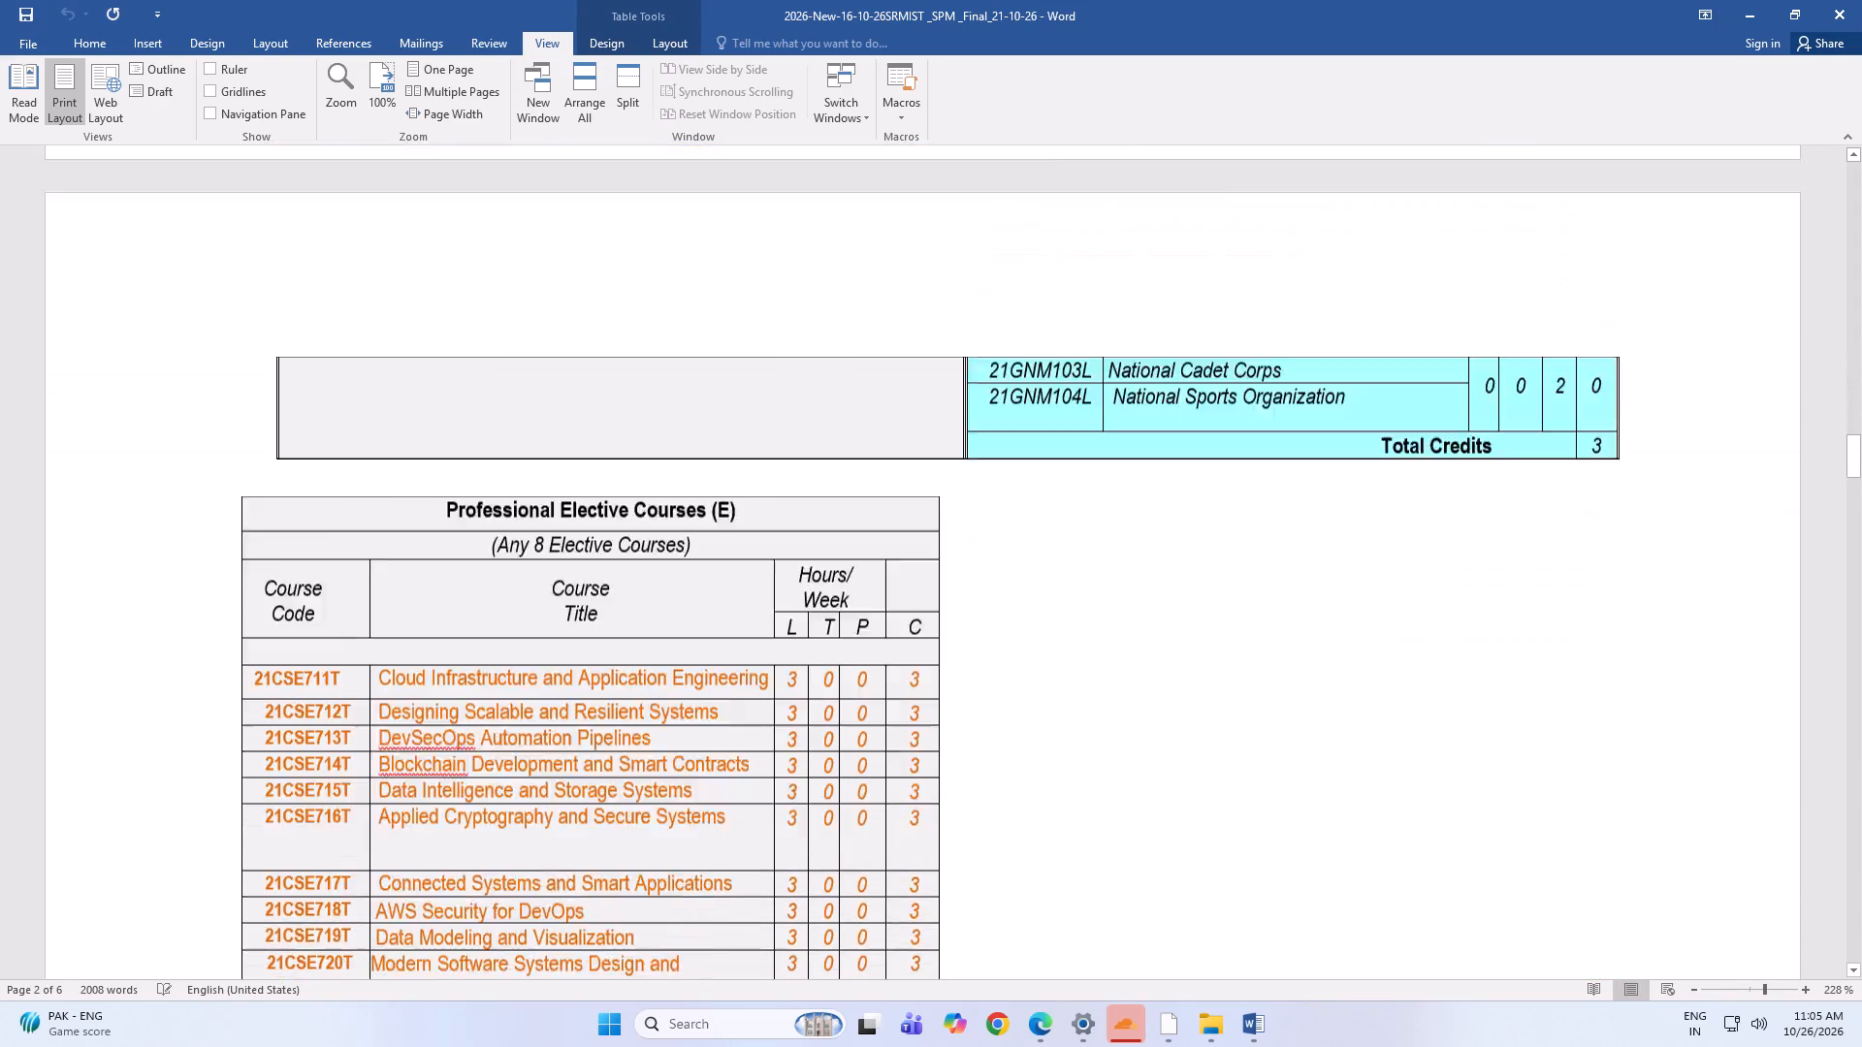
{"action": "scroll", "coordinate": [1155, 761], "scroll_direction": "down", "scroll_amount": 17}
{"action": "scroll", "coordinate": [1154, 761], "scroll_direction": "down", "scroll_amount": 7}
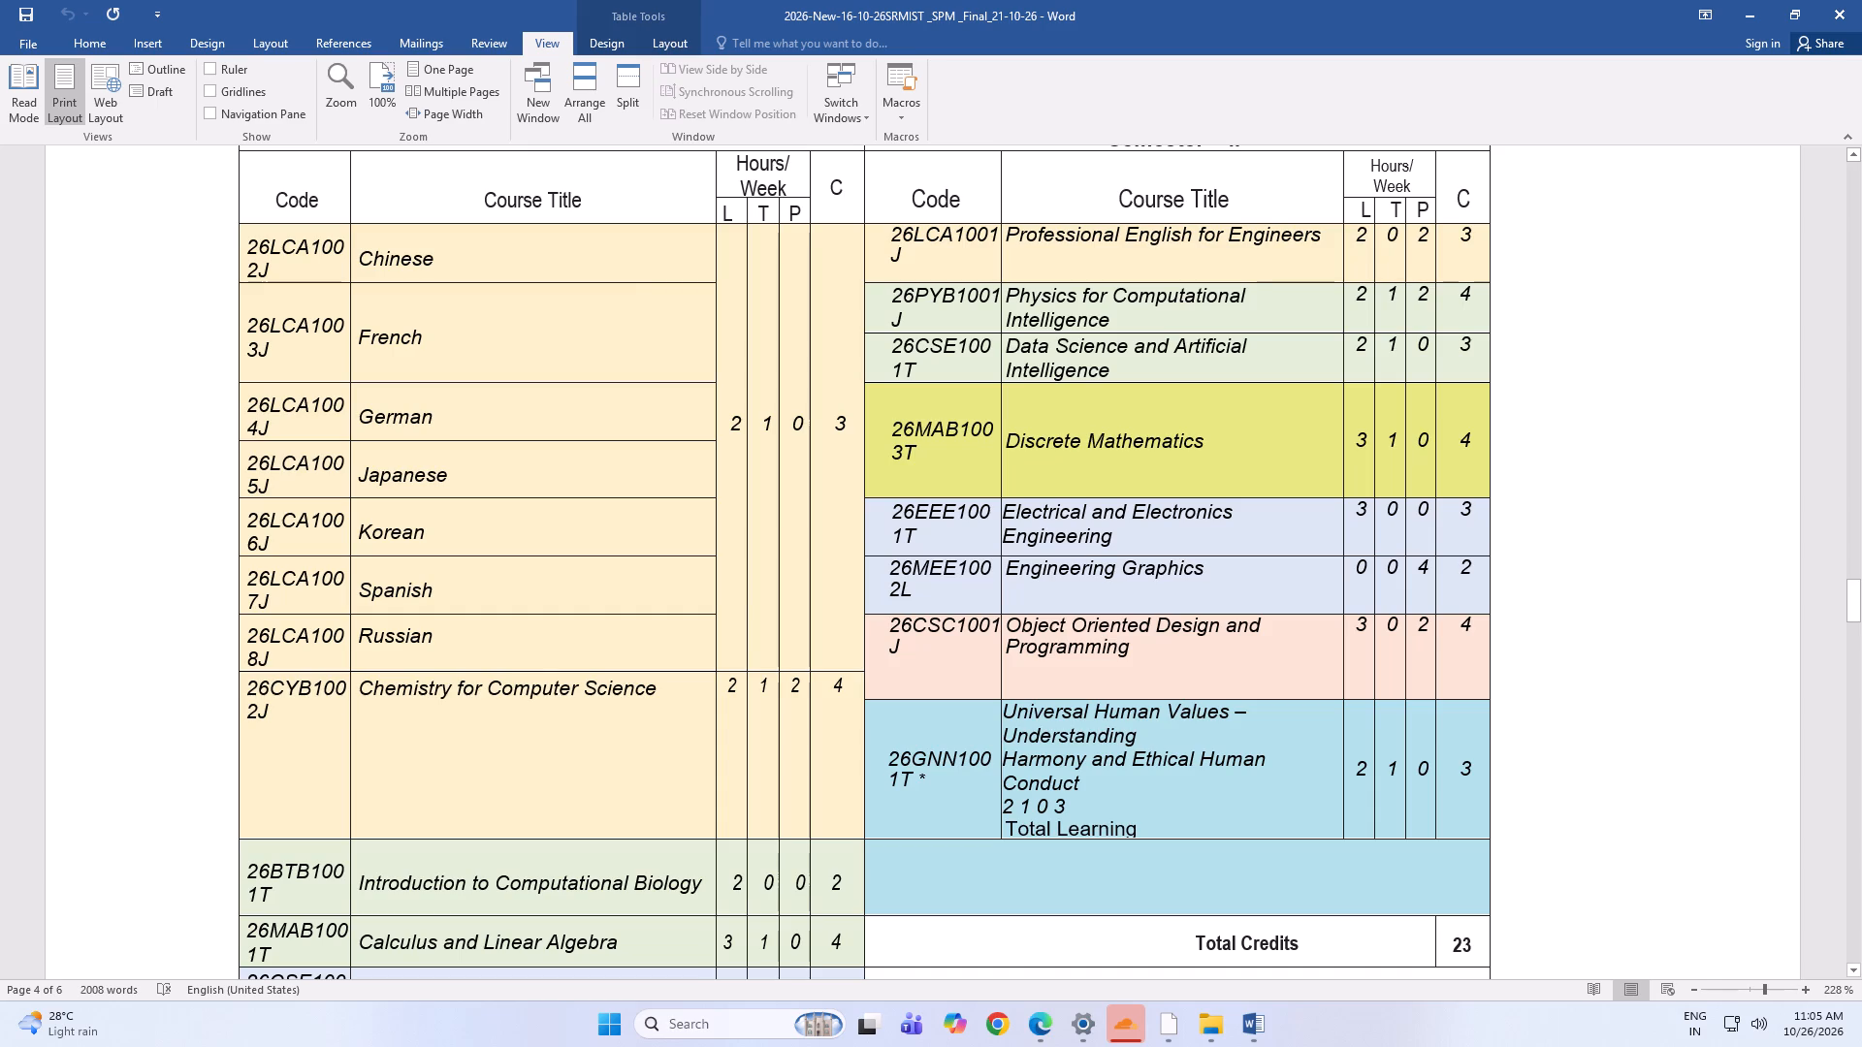
{"action": "left_click_drag", "start_coordinate": [351, 183], "coordinate": [378, 184]}
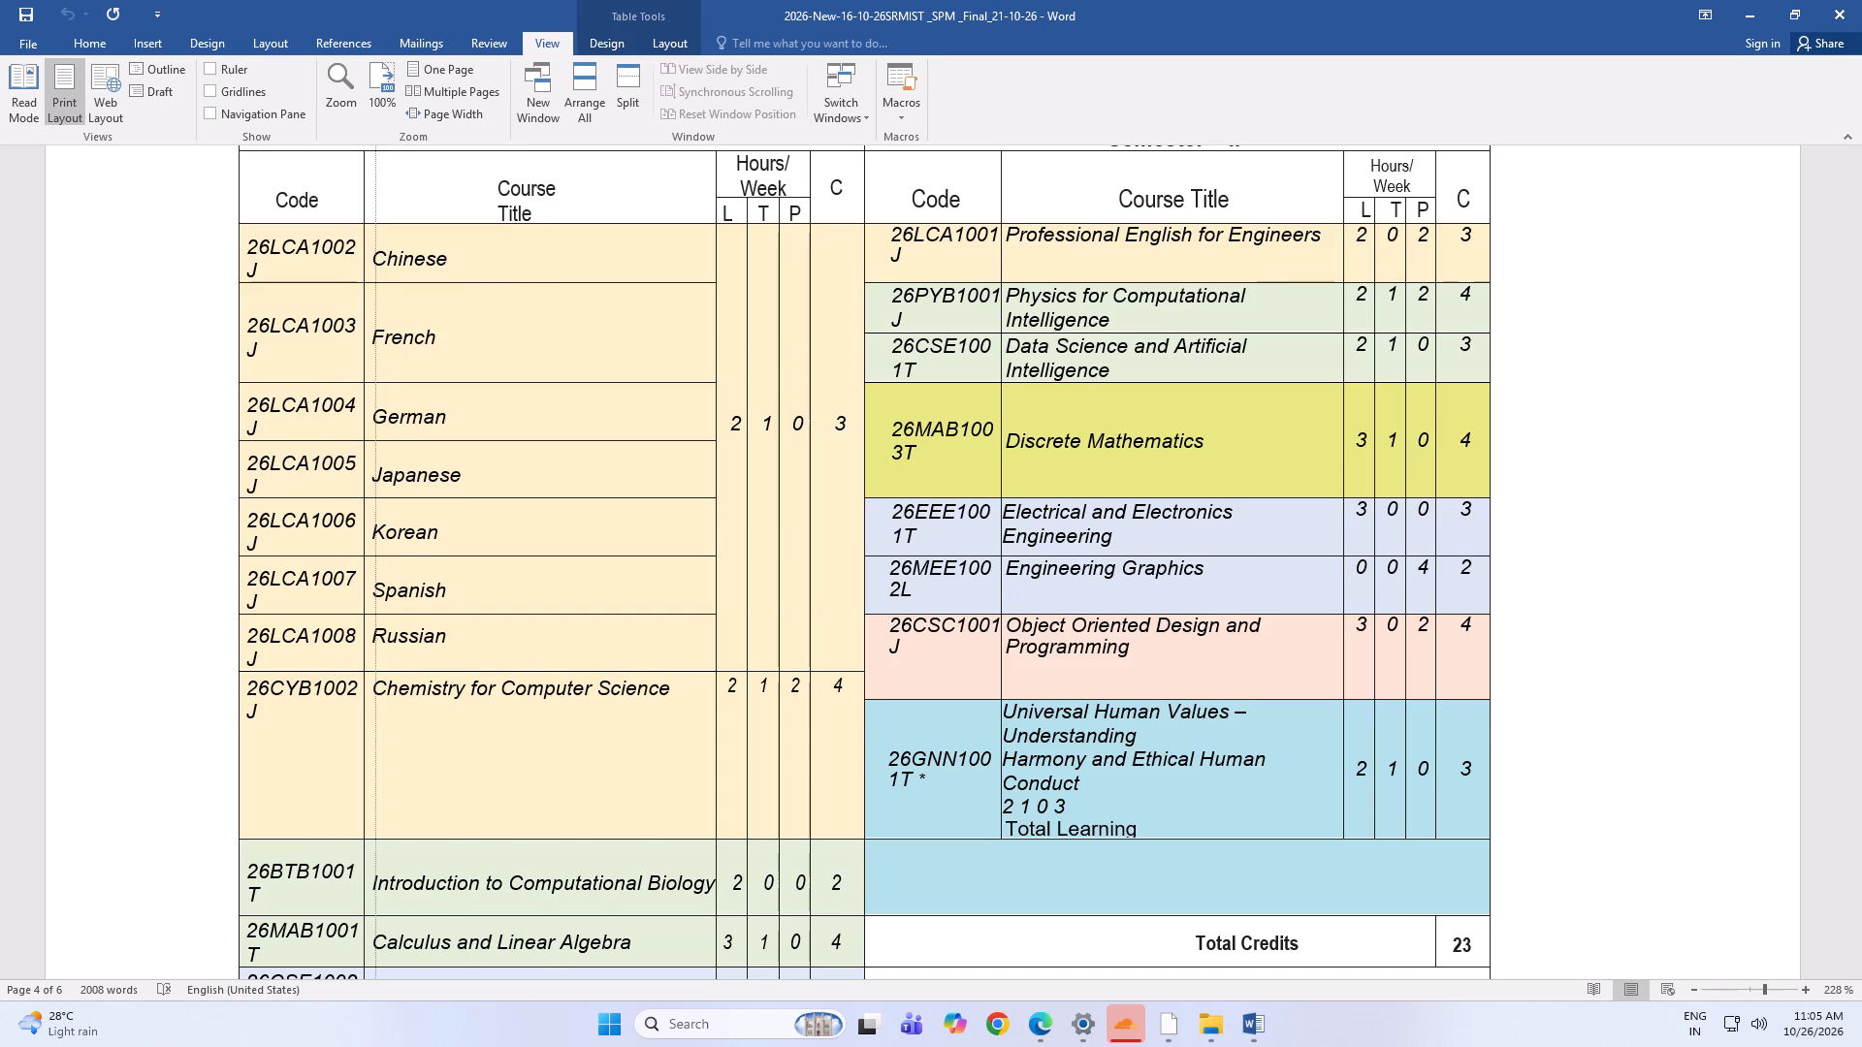
{"action": "left_click_drag", "start_coordinate": [378, 184], "coordinate": [378, 185]}
Check the course codes and layout of the Semester I to Semester VIII tables.
{"action": "scroll", "coordinate": [664, 743], "scroll_direction": "down", "scroll_amount": 5}
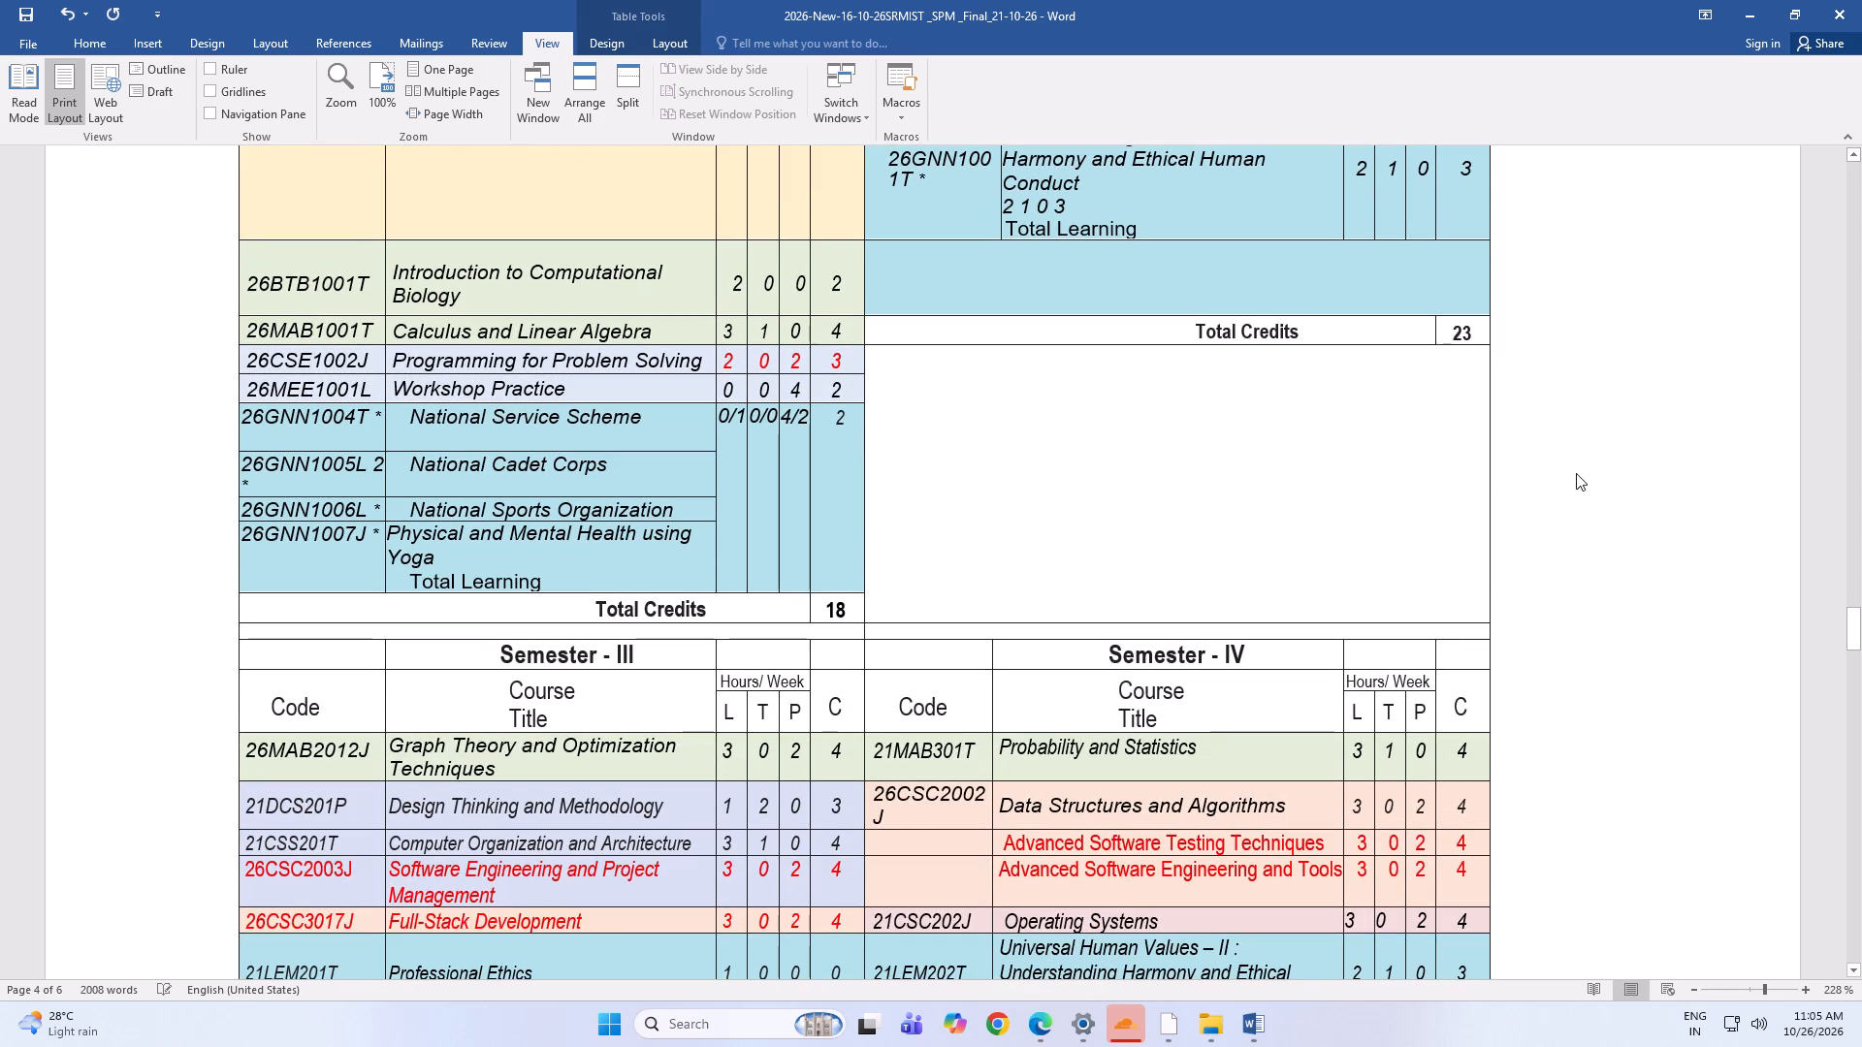
{"action": "scroll", "coordinate": [1130, 534], "scroll_direction": "down", "scroll_amount": 4}
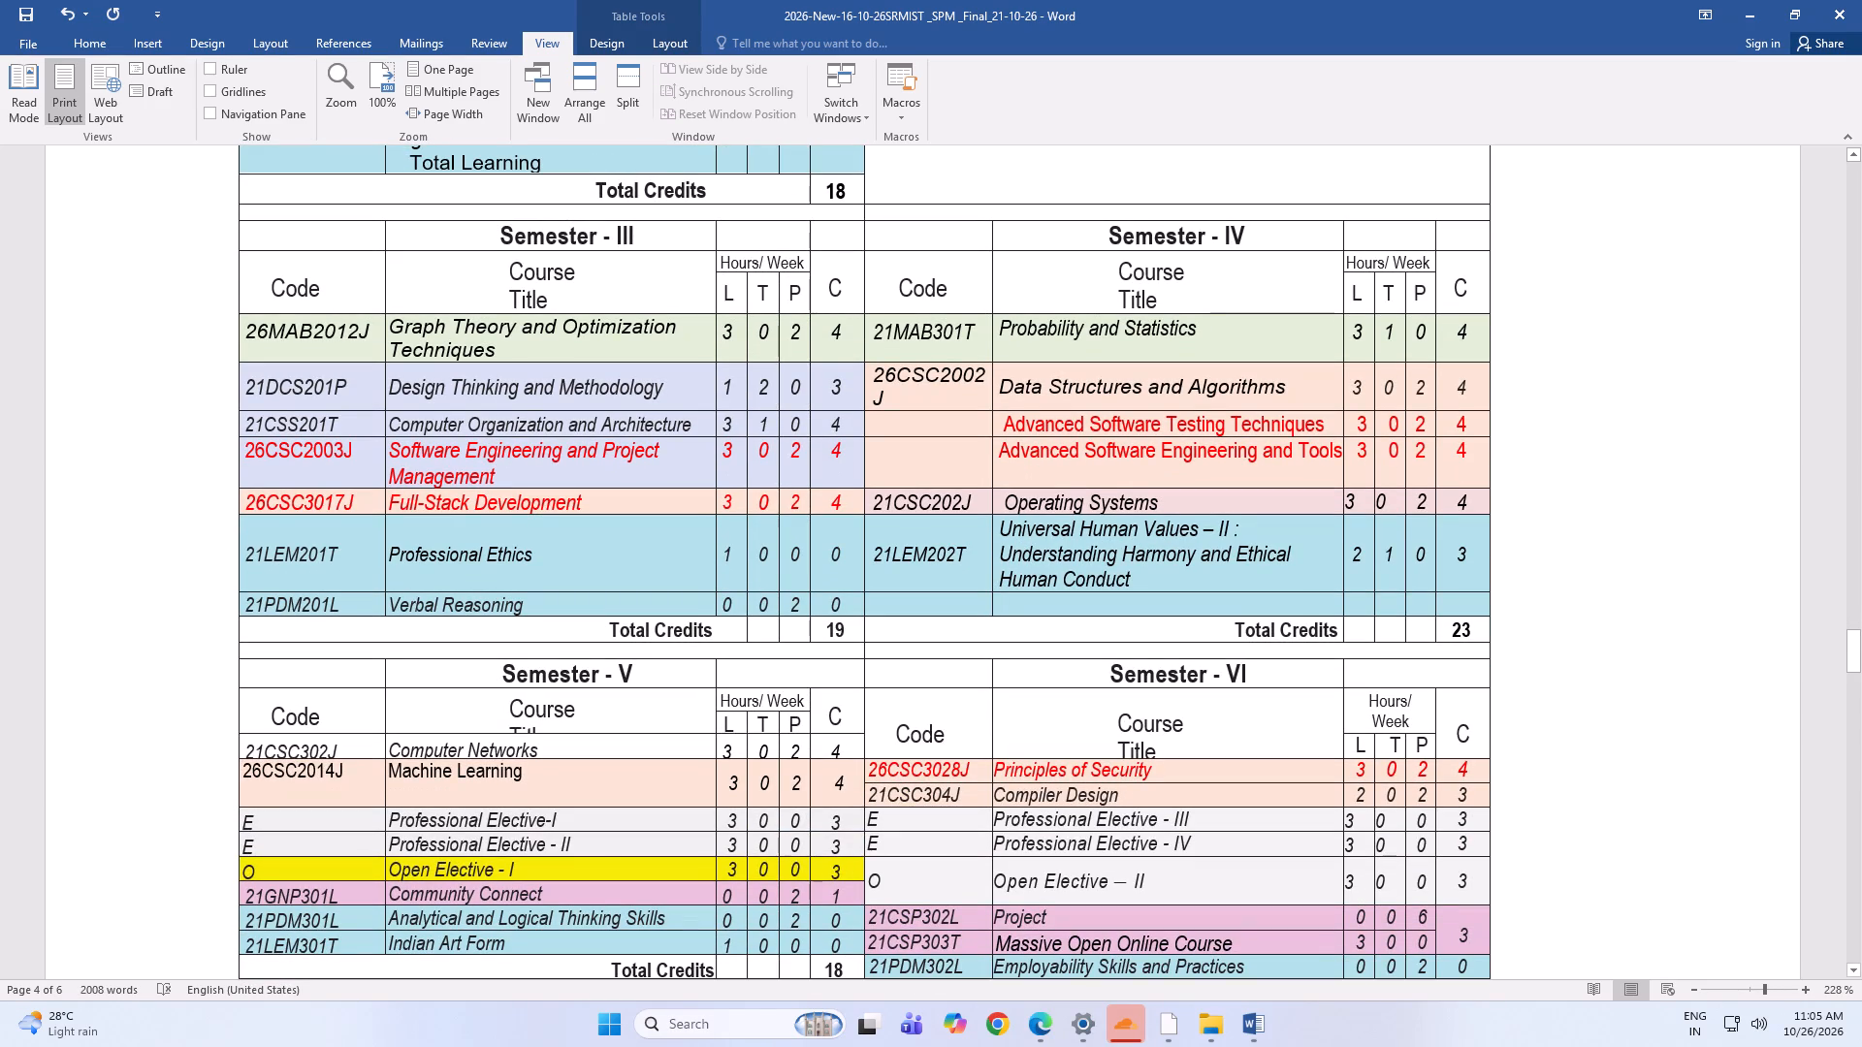
{"action": "scroll", "coordinate": [740, 702], "scroll_direction": "down", "scroll_amount": 3}
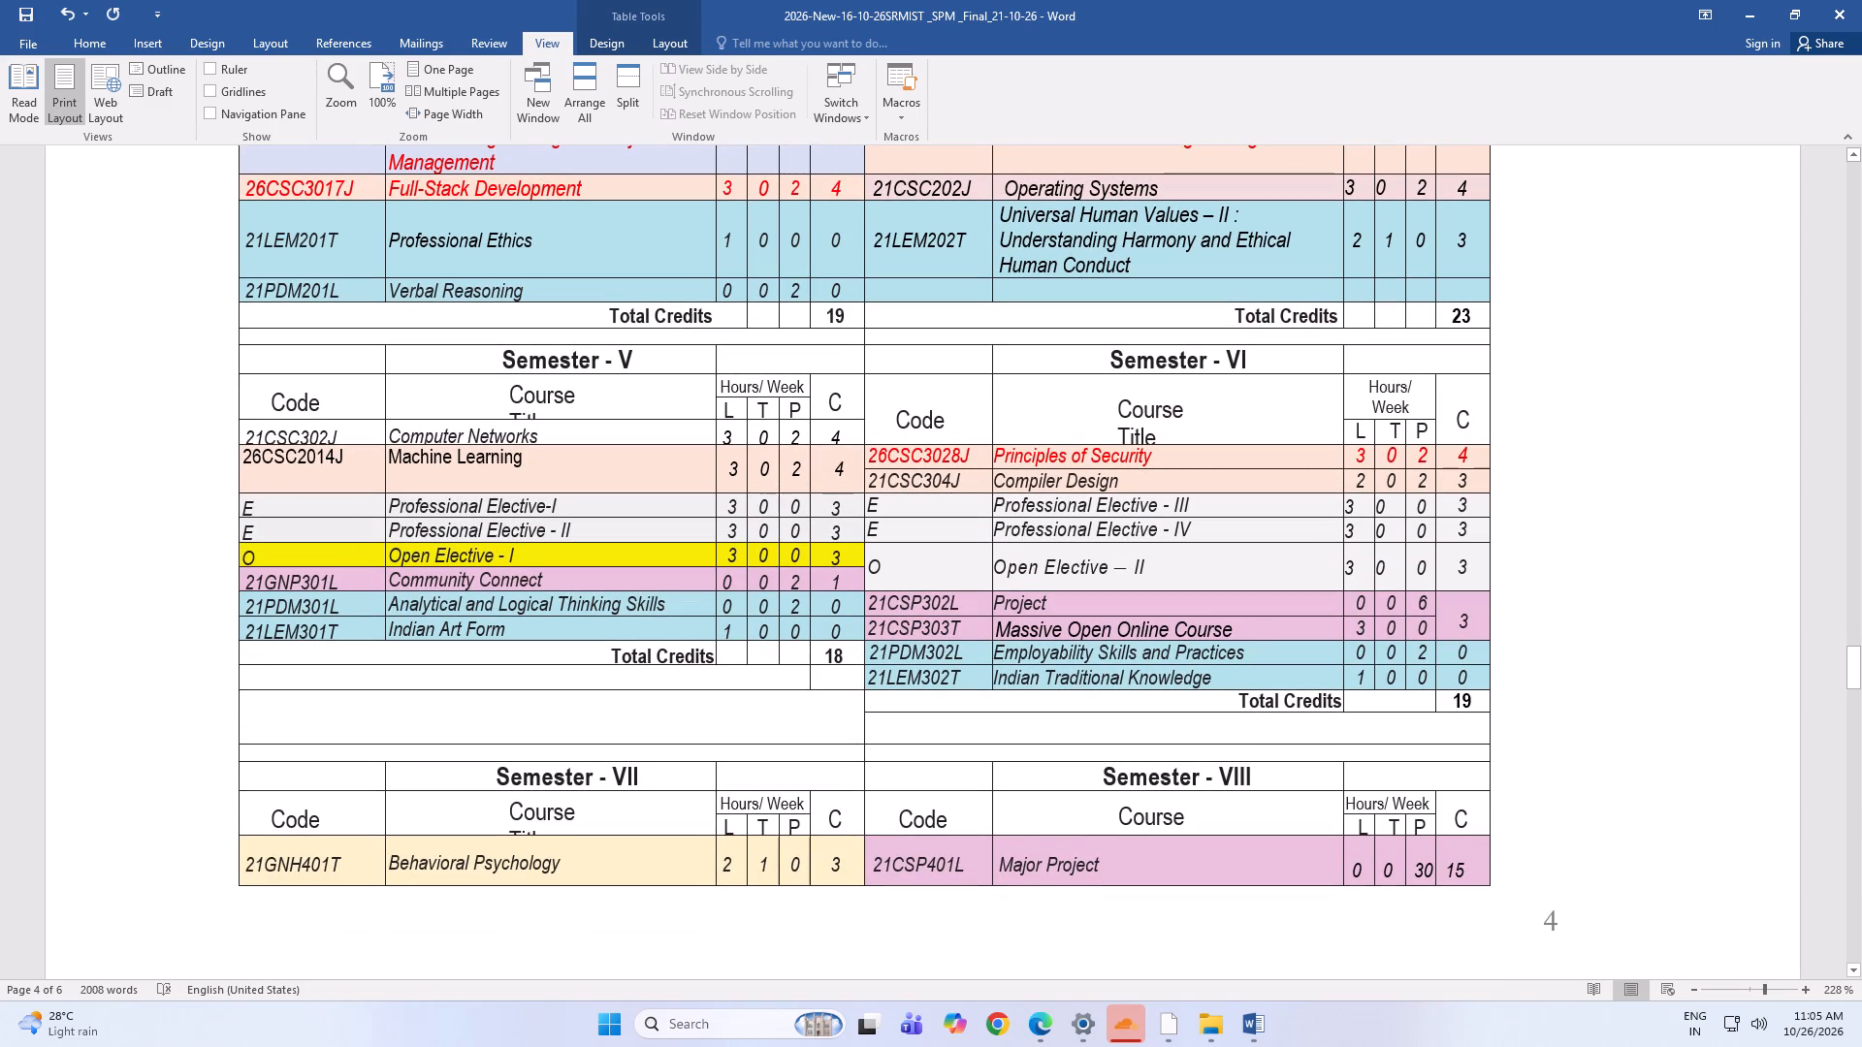
{"action": "scroll", "coordinate": [772, 424], "scroll_direction": "up", "scroll_amount": 4}
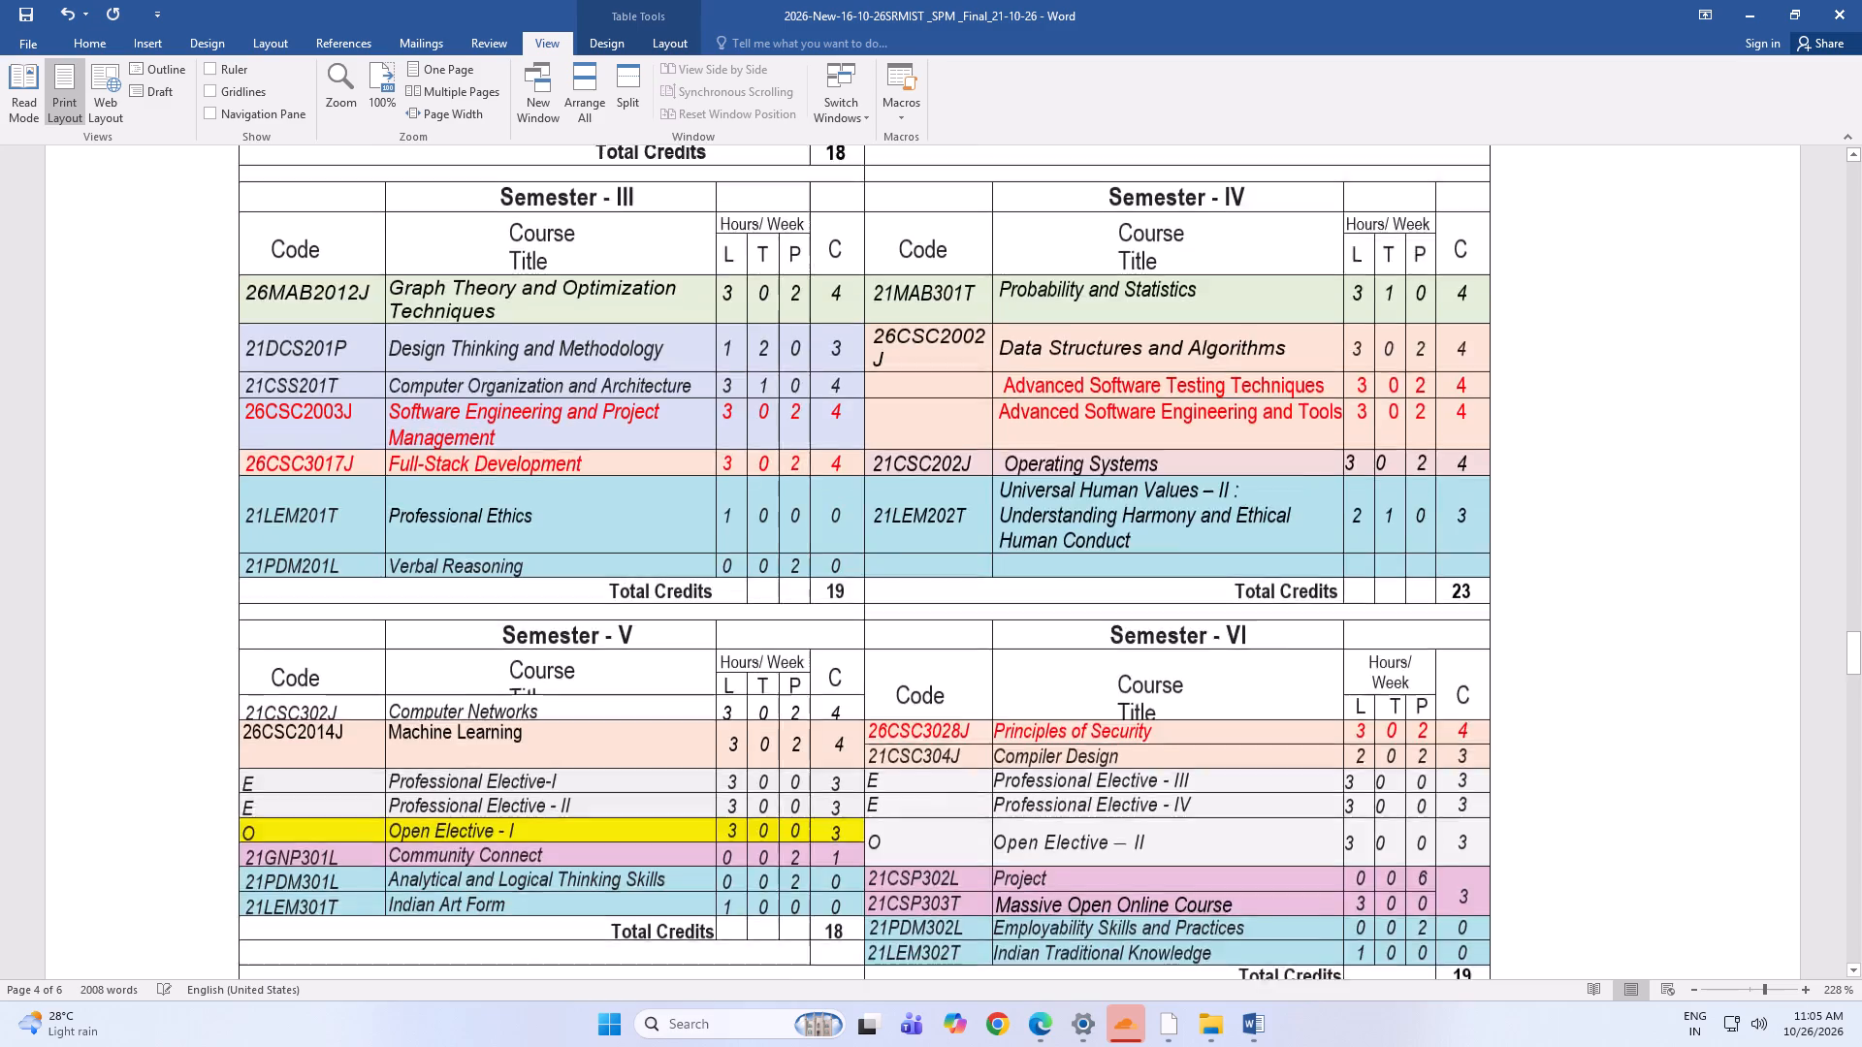
{"action": "scroll", "coordinate": [772, 424], "scroll_direction": "up", "scroll_amount": 8}
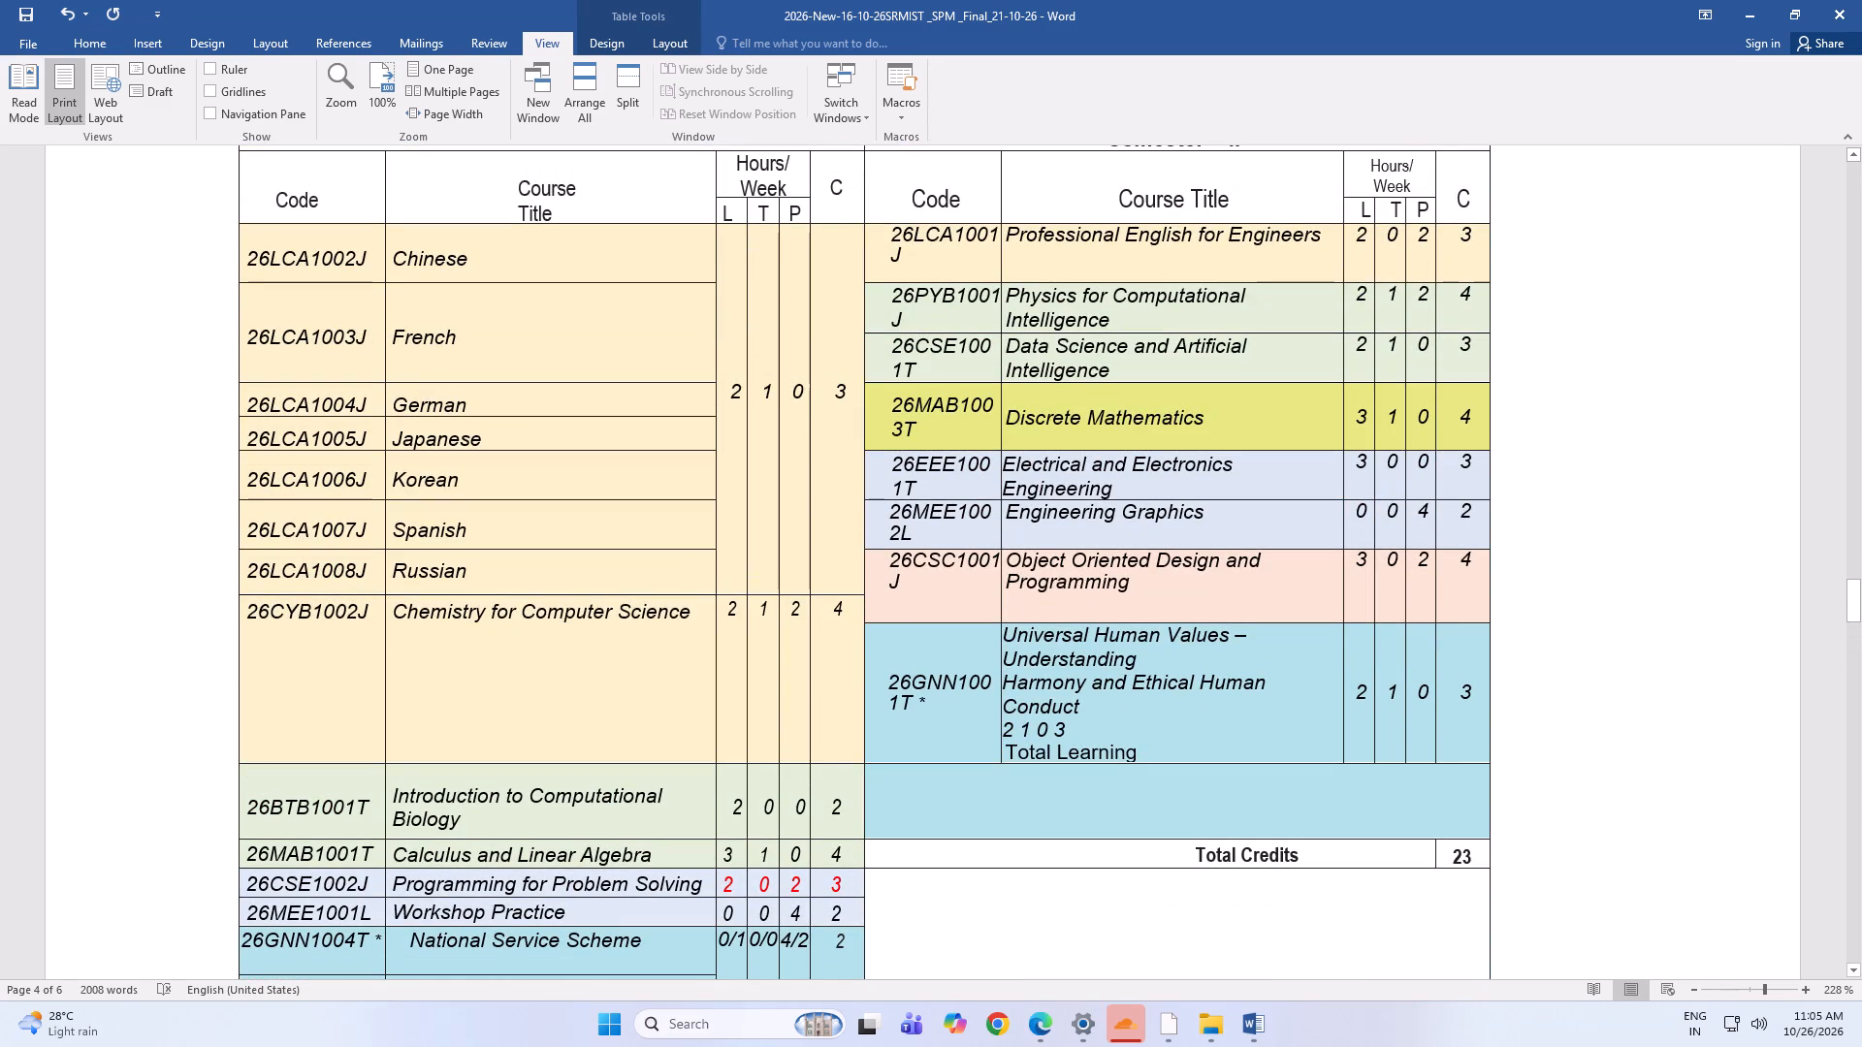
{"action": "left_click", "coordinate": [850, 611]}
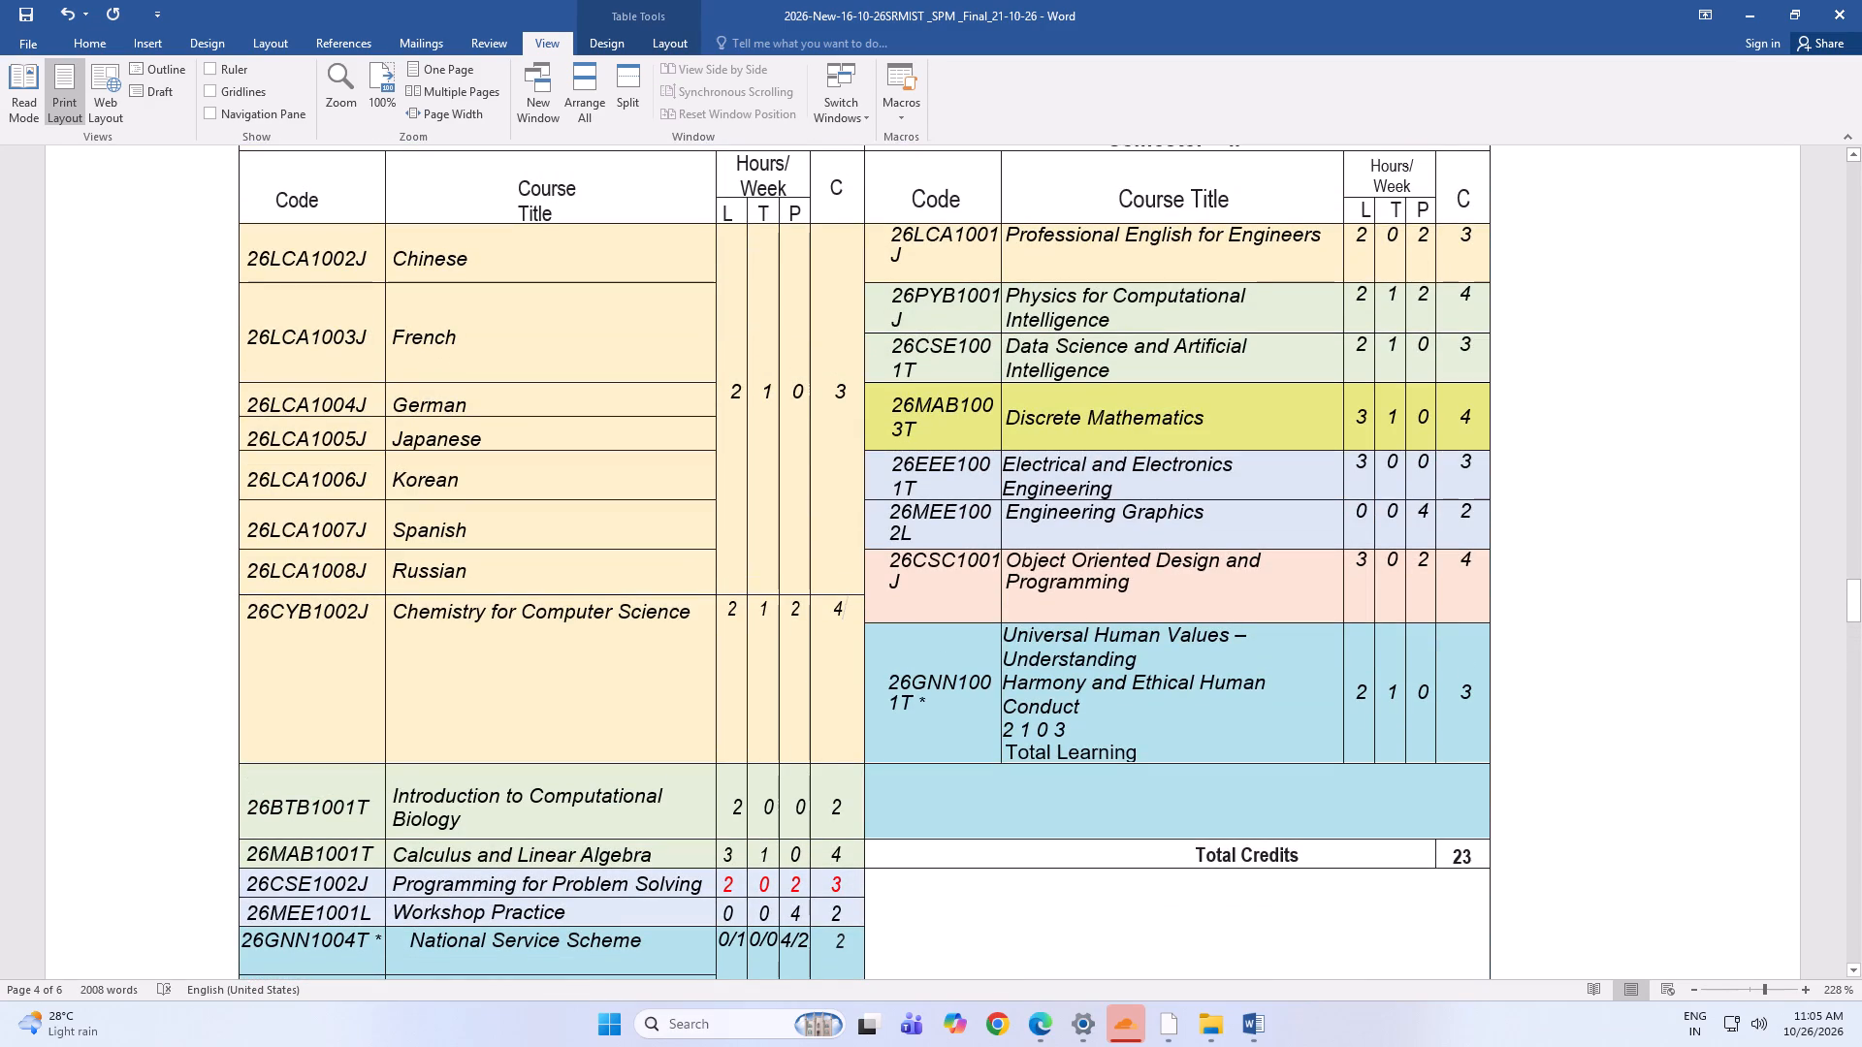
{"action": "scroll", "coordinate": [984, 952], "scroll_direction": "down", "scroll_amount": 6}
{"action": "scroll", "coordinate": [927, 784], "scroll_direction": "down", "scroll_amount": 4}
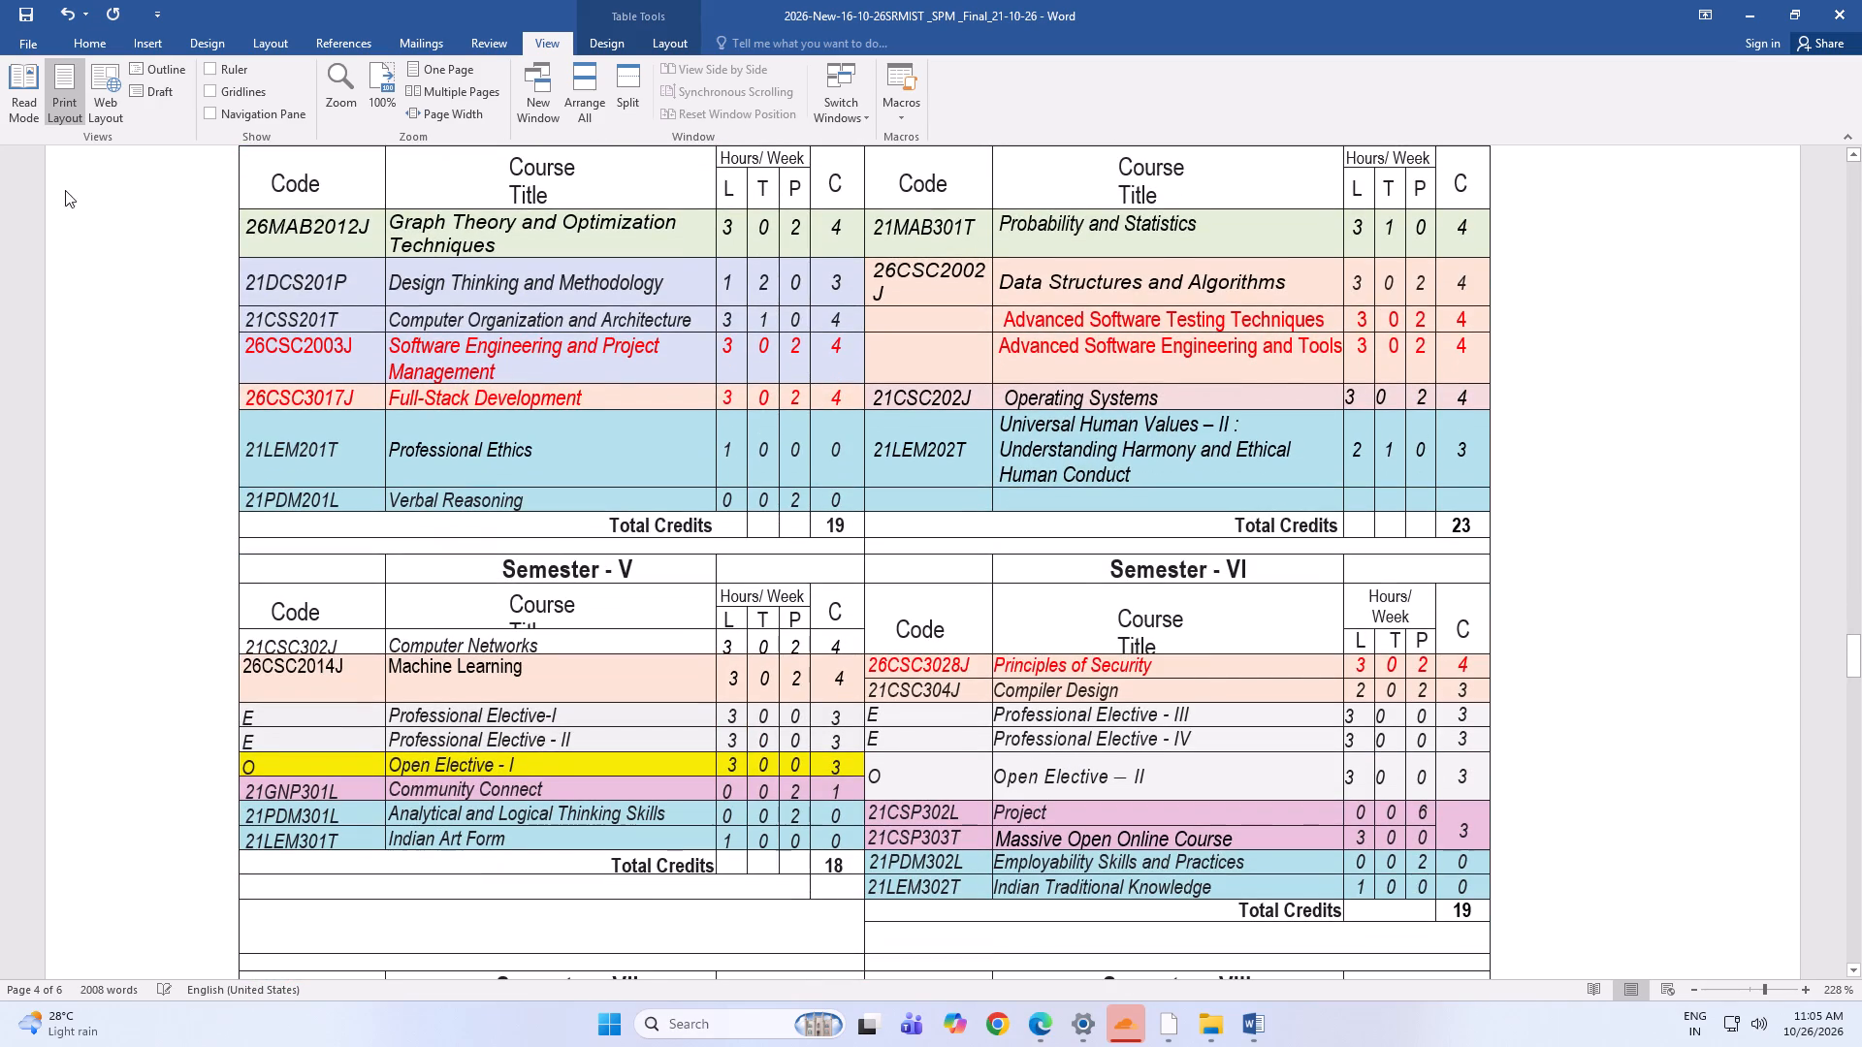
Examine the Semester III code cells of Software Engineering and Project Management and of Full-Stack Development.
{"action": "left_click", "coordinate": [362, 350]}
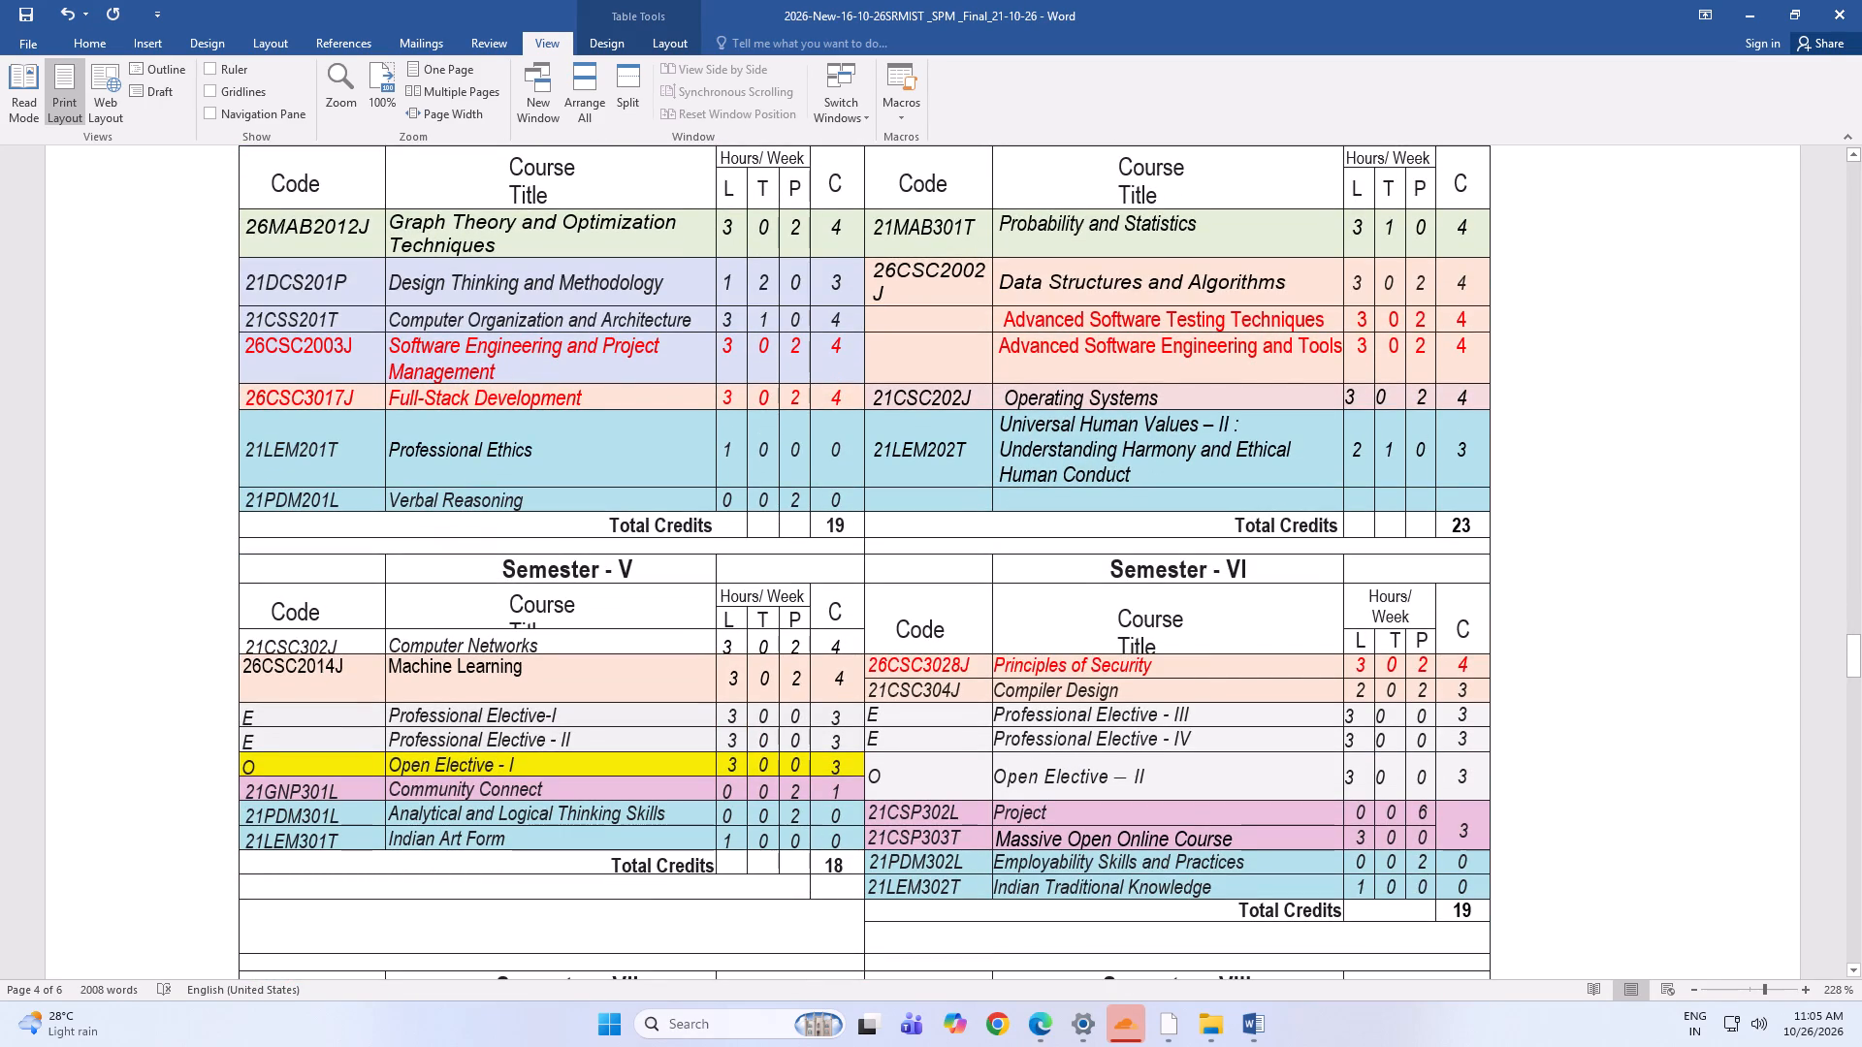
{"action": "left_click", "coordinate": [357, 399]}
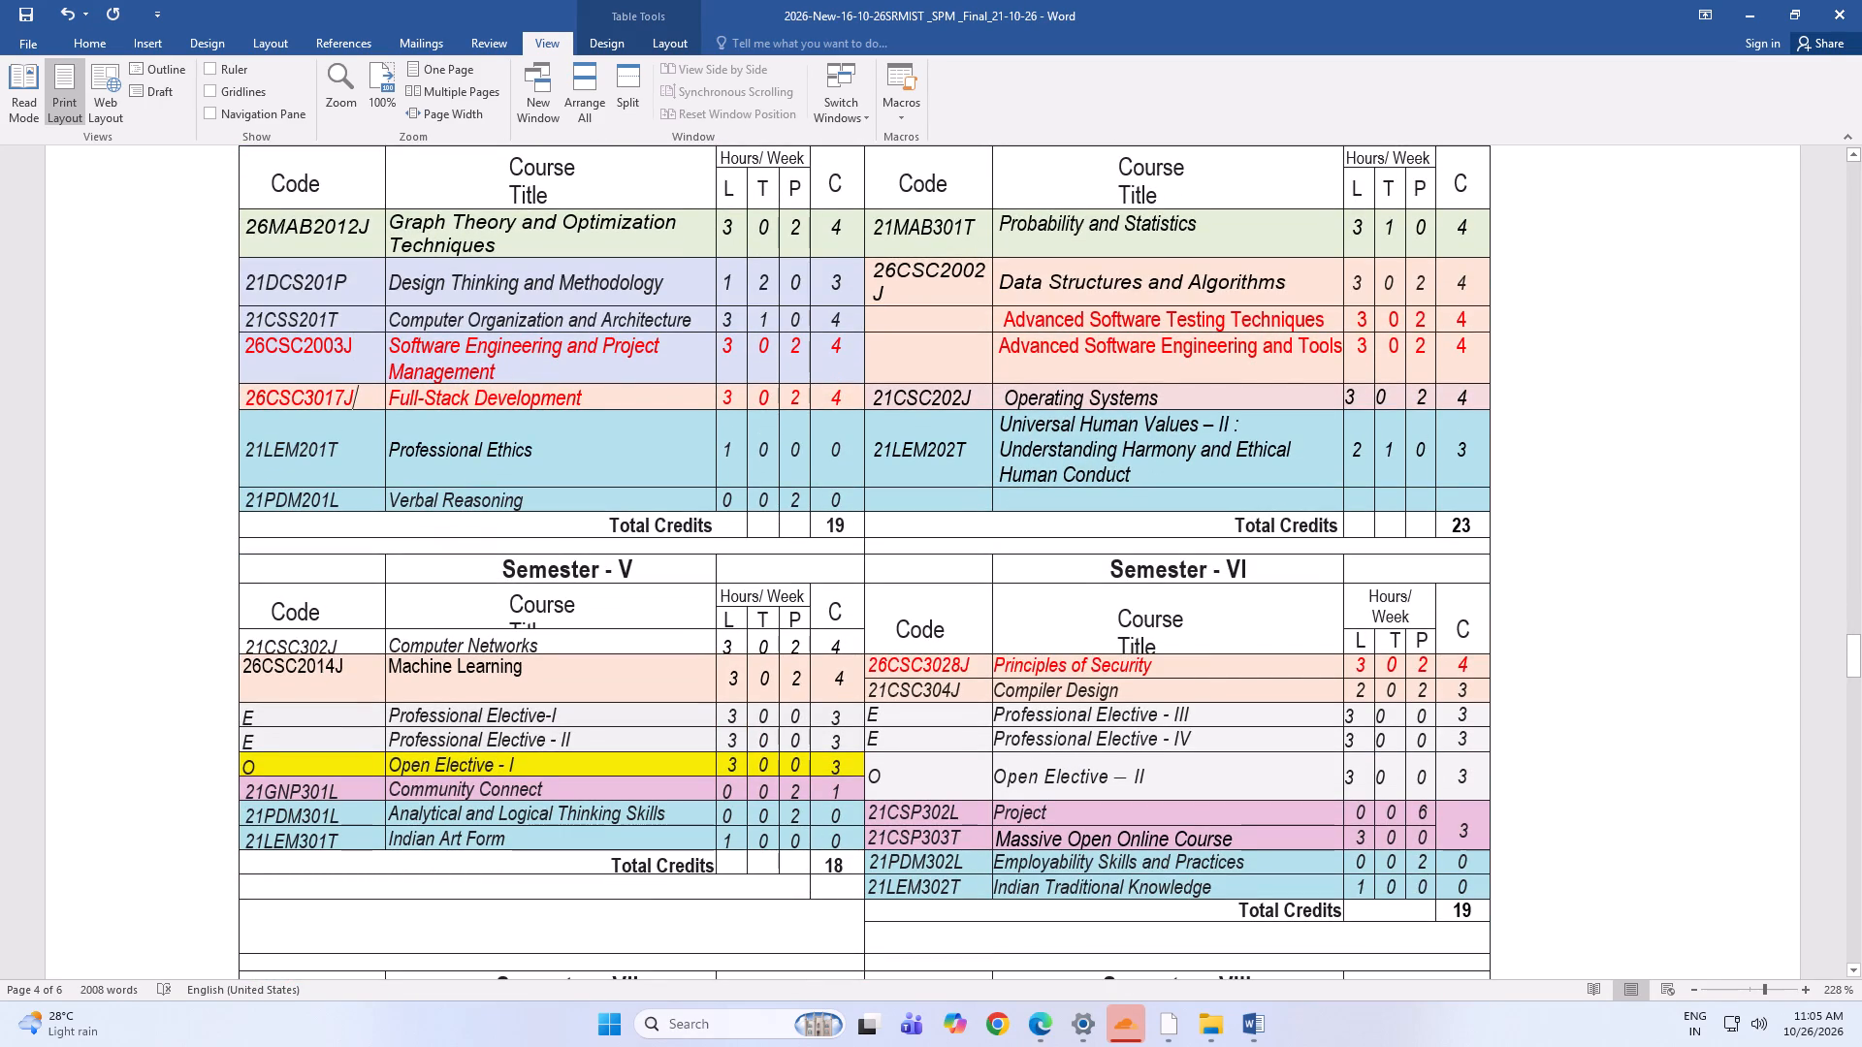
{"action": "left_click", "coordinate": [356, 348]}
{"action": "left_click", "coordinate": [359, 404]}
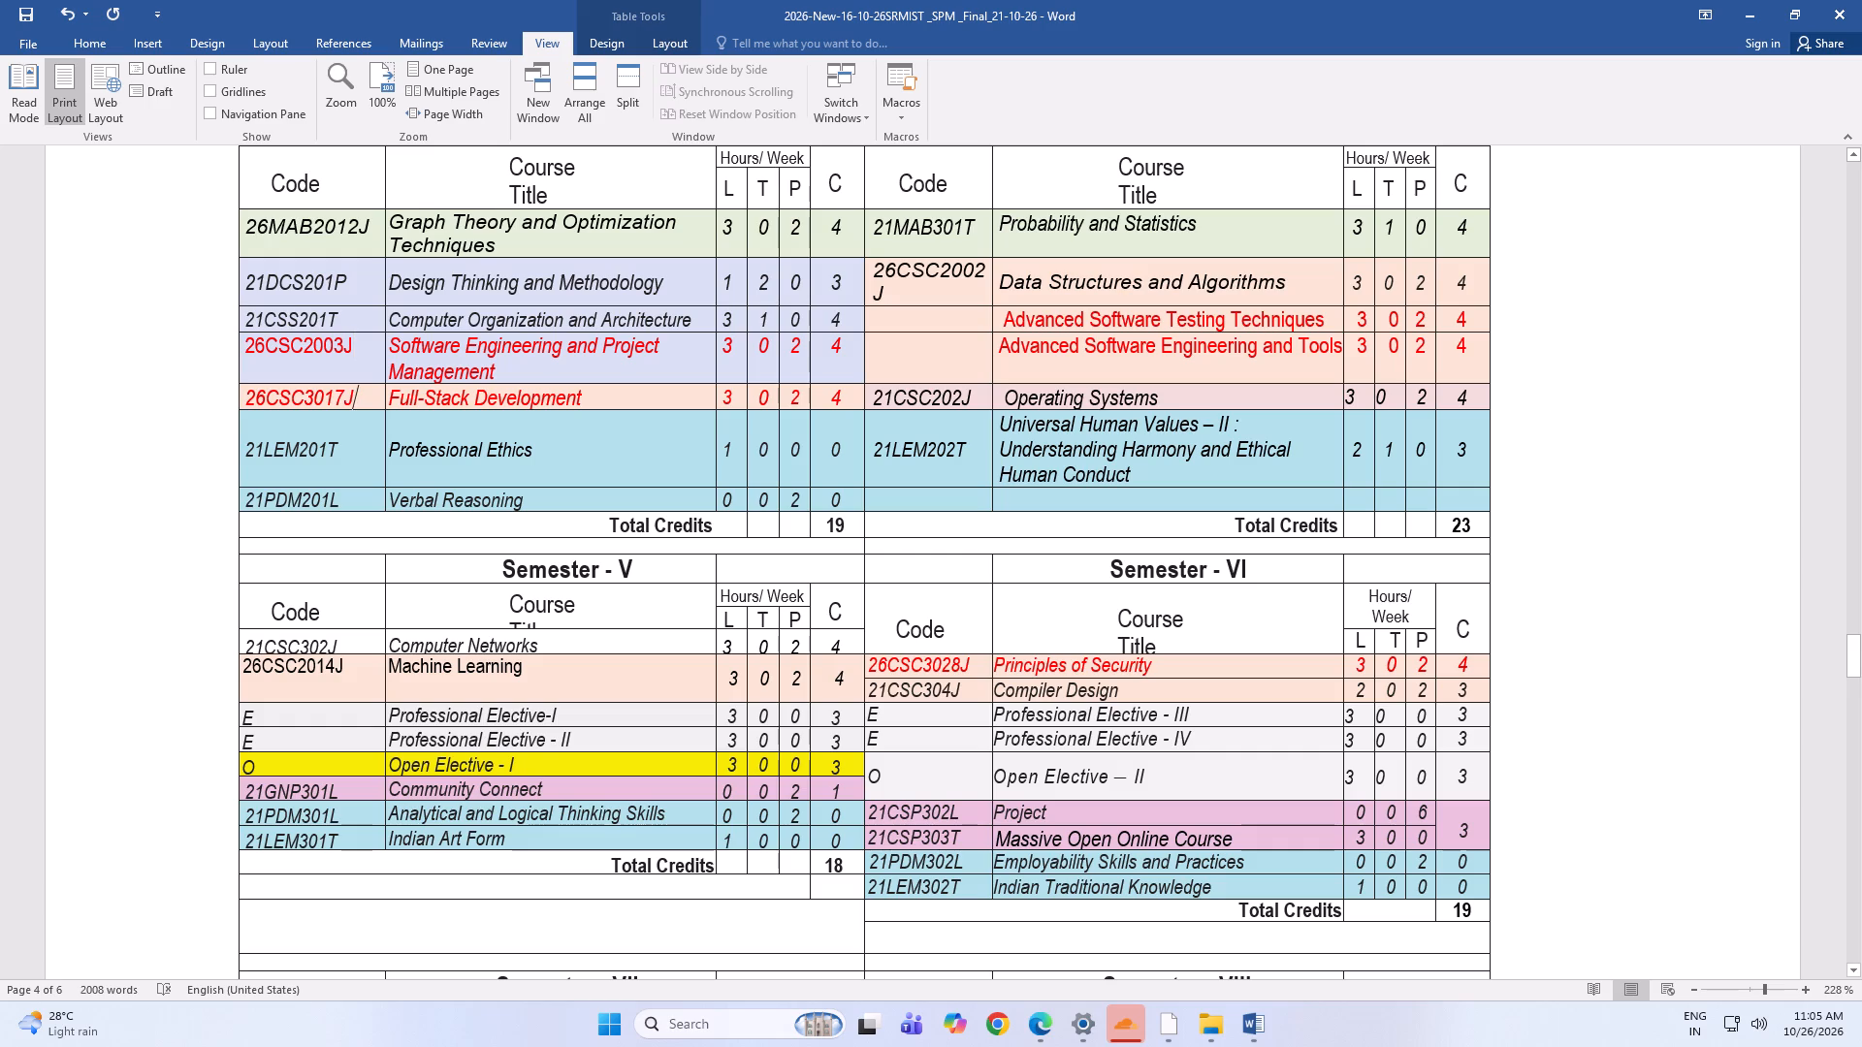
{"action": "left_click", "coordinate": [350, 330]}
{"action": "left_click", "coordinate": [337, 391]}
{"action": "left_click", "coordinate": [361, 338]}
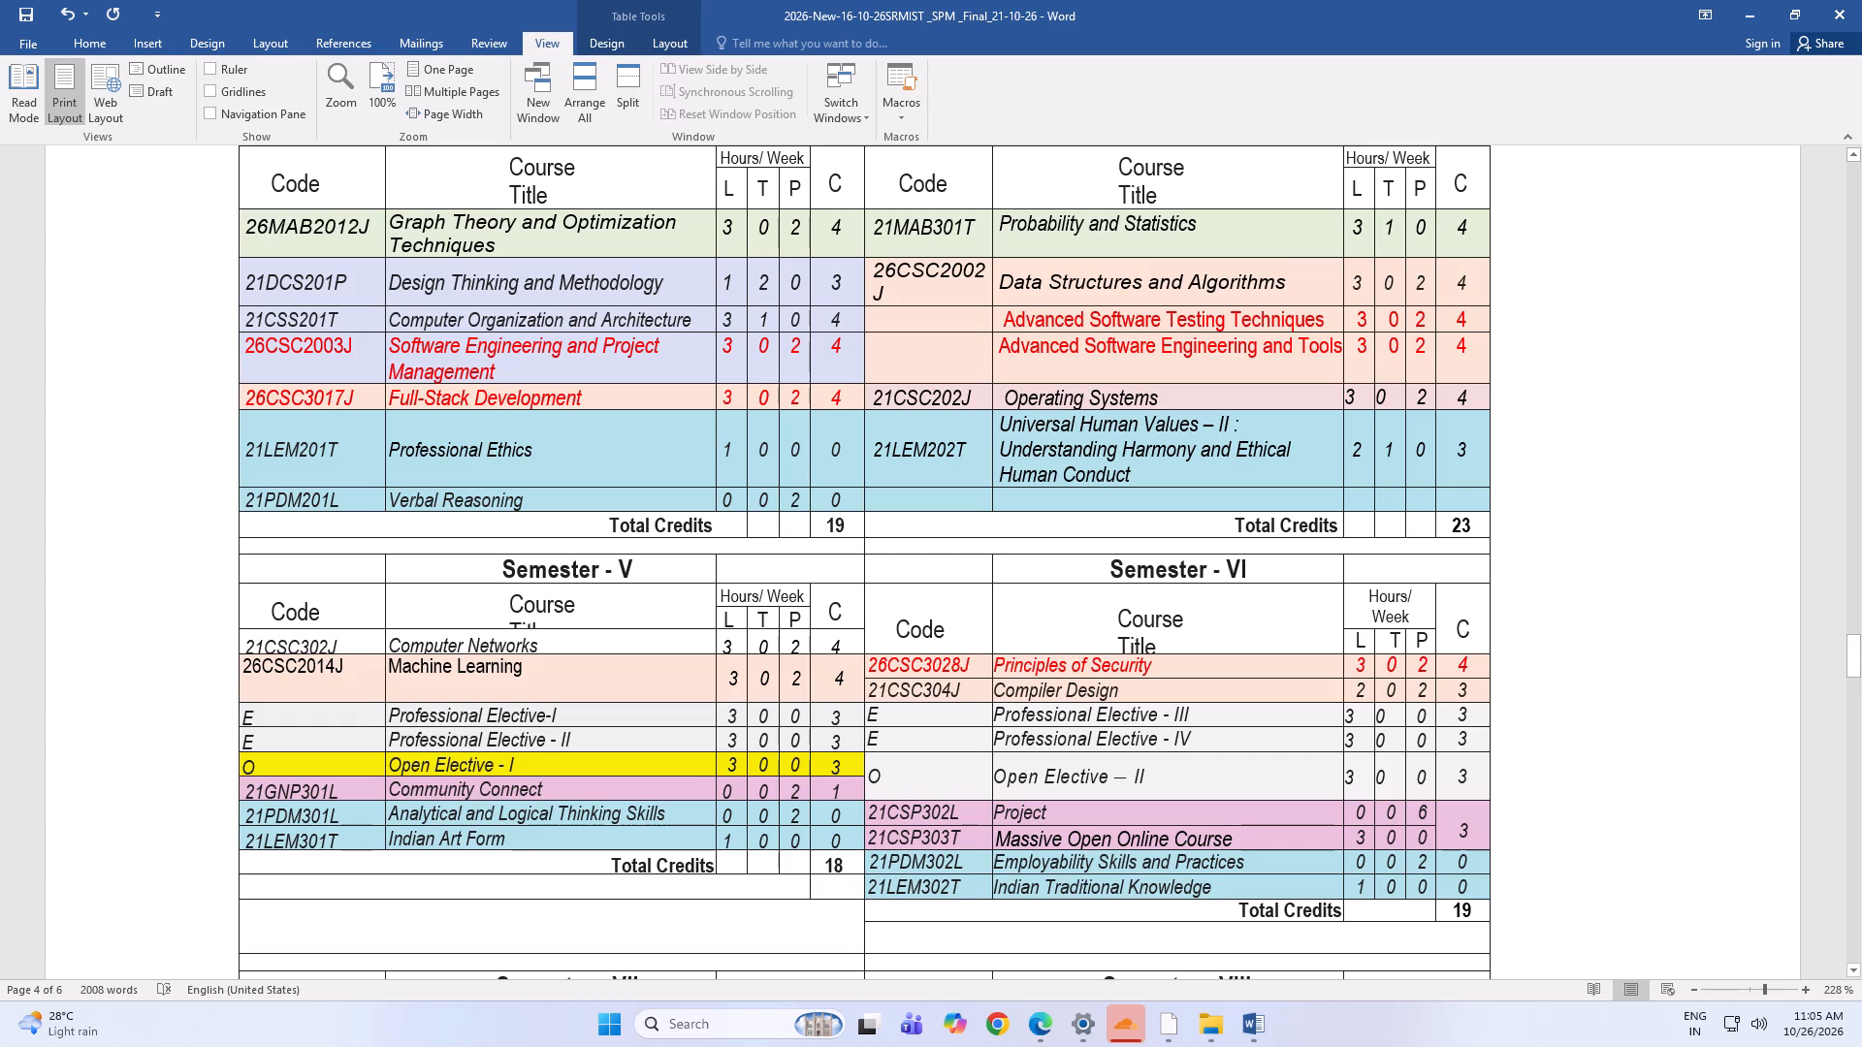
Check the Semester III Full-Stack Development code cell and the Semester IV code cells of Advanced Software Testing Techniques and Advanced Software Engineering and Tools.
{"action": "left_click", "coordinate": [369, 394]}
{"action": "scroll", "coordinate": [1023, 384], "scroll_direction": "up", "scroll_amount": 1}
{"action": "left_click", "coordinate": [939, 428]}
{"action": "left_click", "coordinate": [930, 463]}
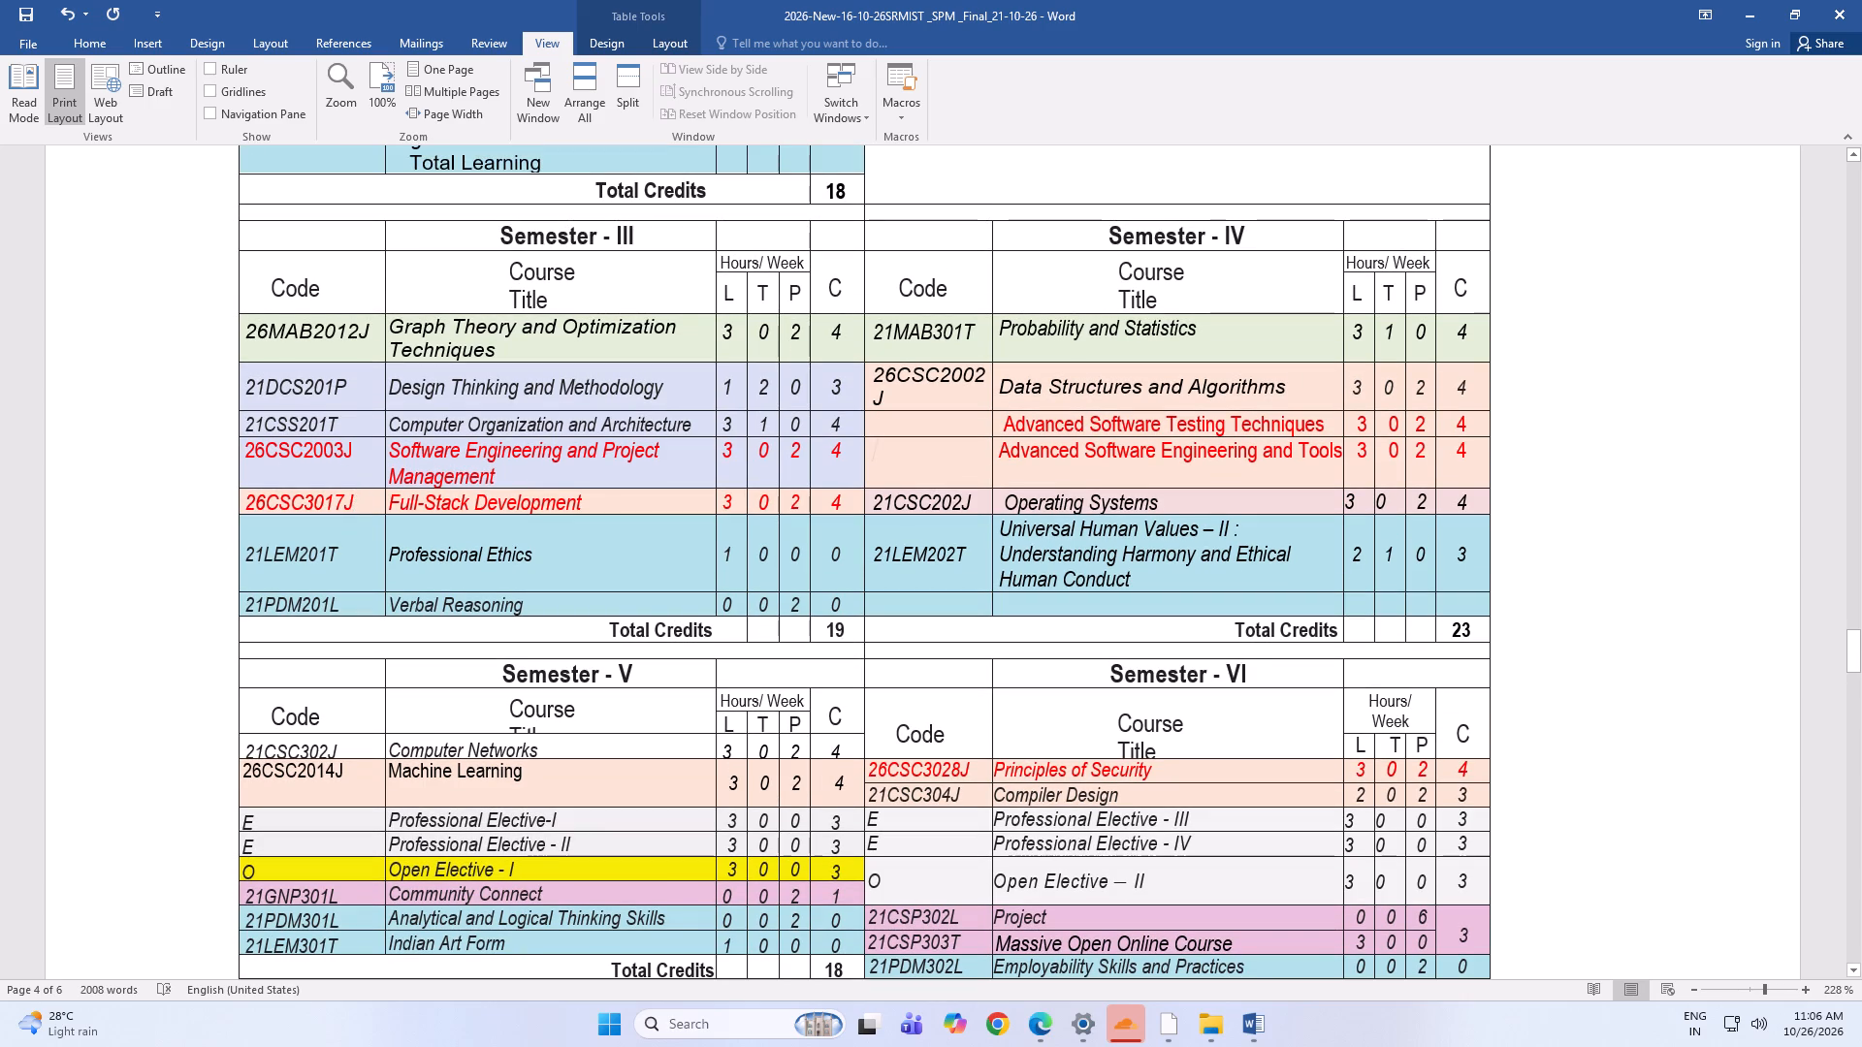
Increase the height of the Semester VII and Semester VIII column header row so the two-line Course Title heading fits fully.
{"action": "scroll", "coordinate": [930, 463], "scroll_direction": "down", "scroll_amount": 3}
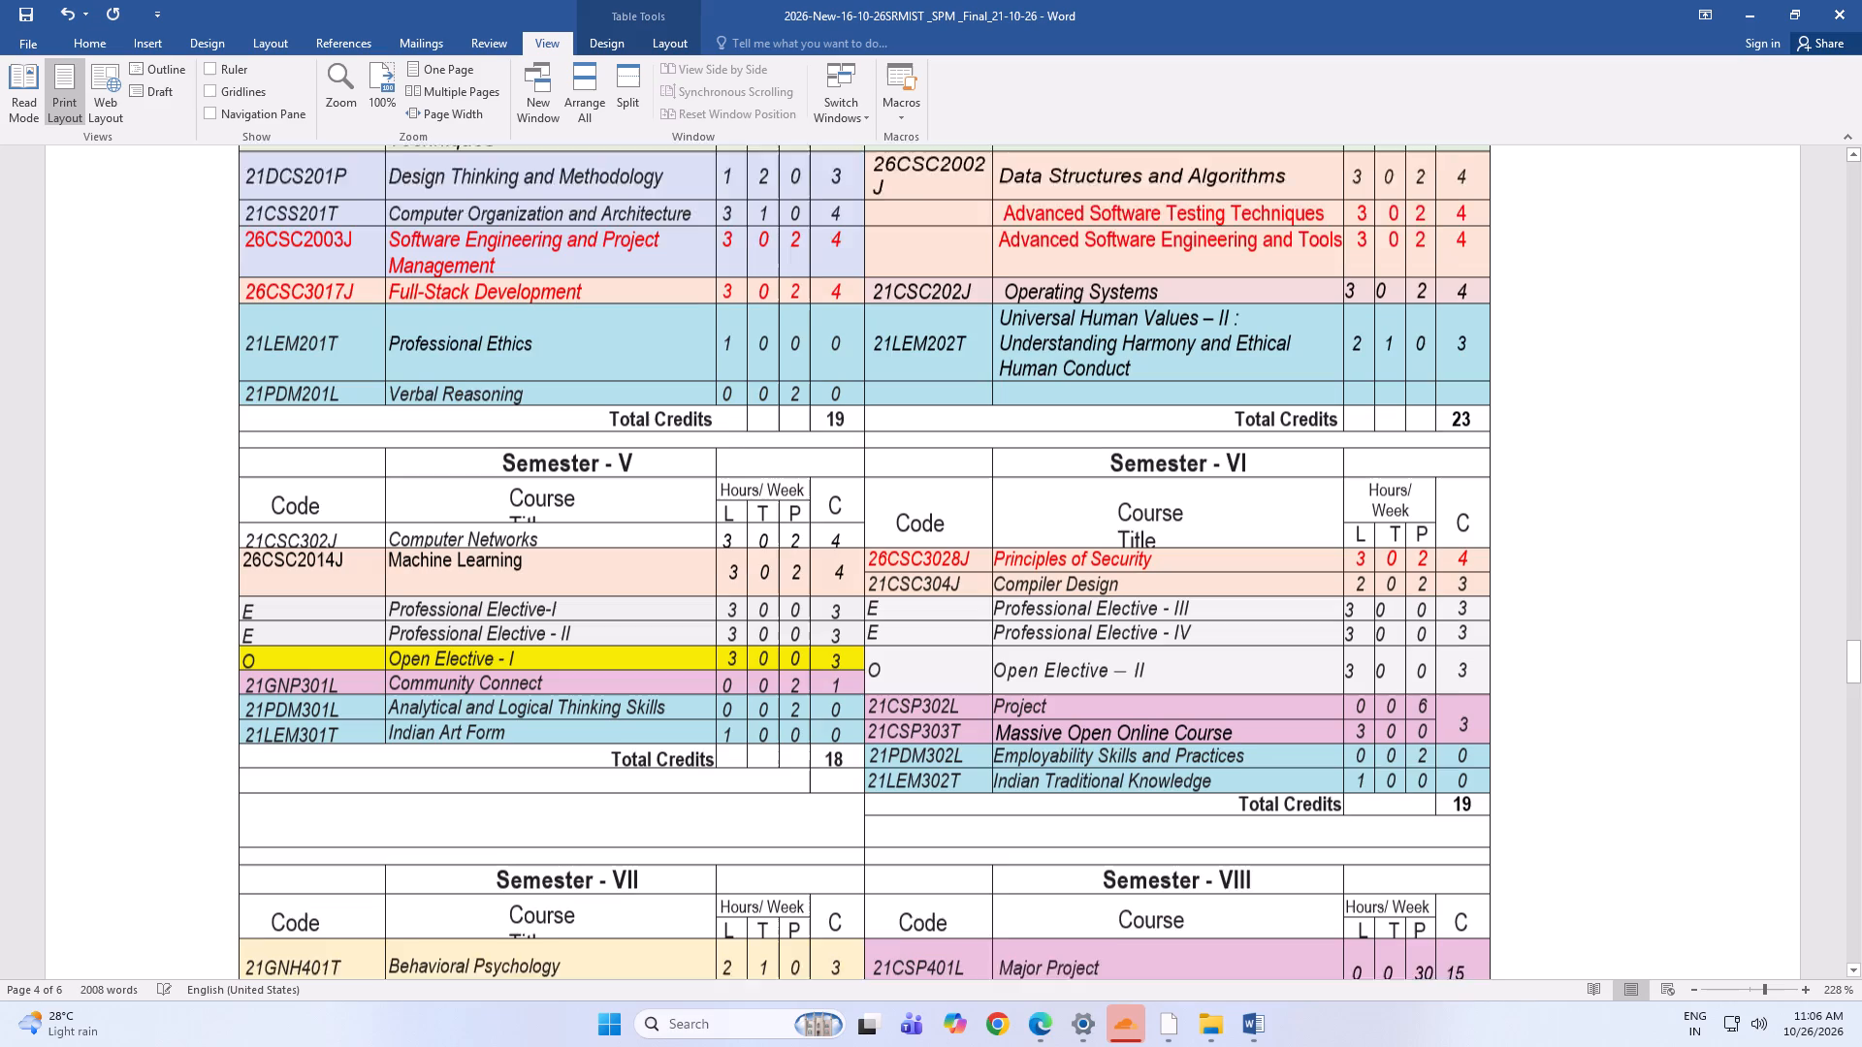
{"action": "scroll", "coordinate": [679, 617], "scroll_direction": "down", "scroll_amount": 3}
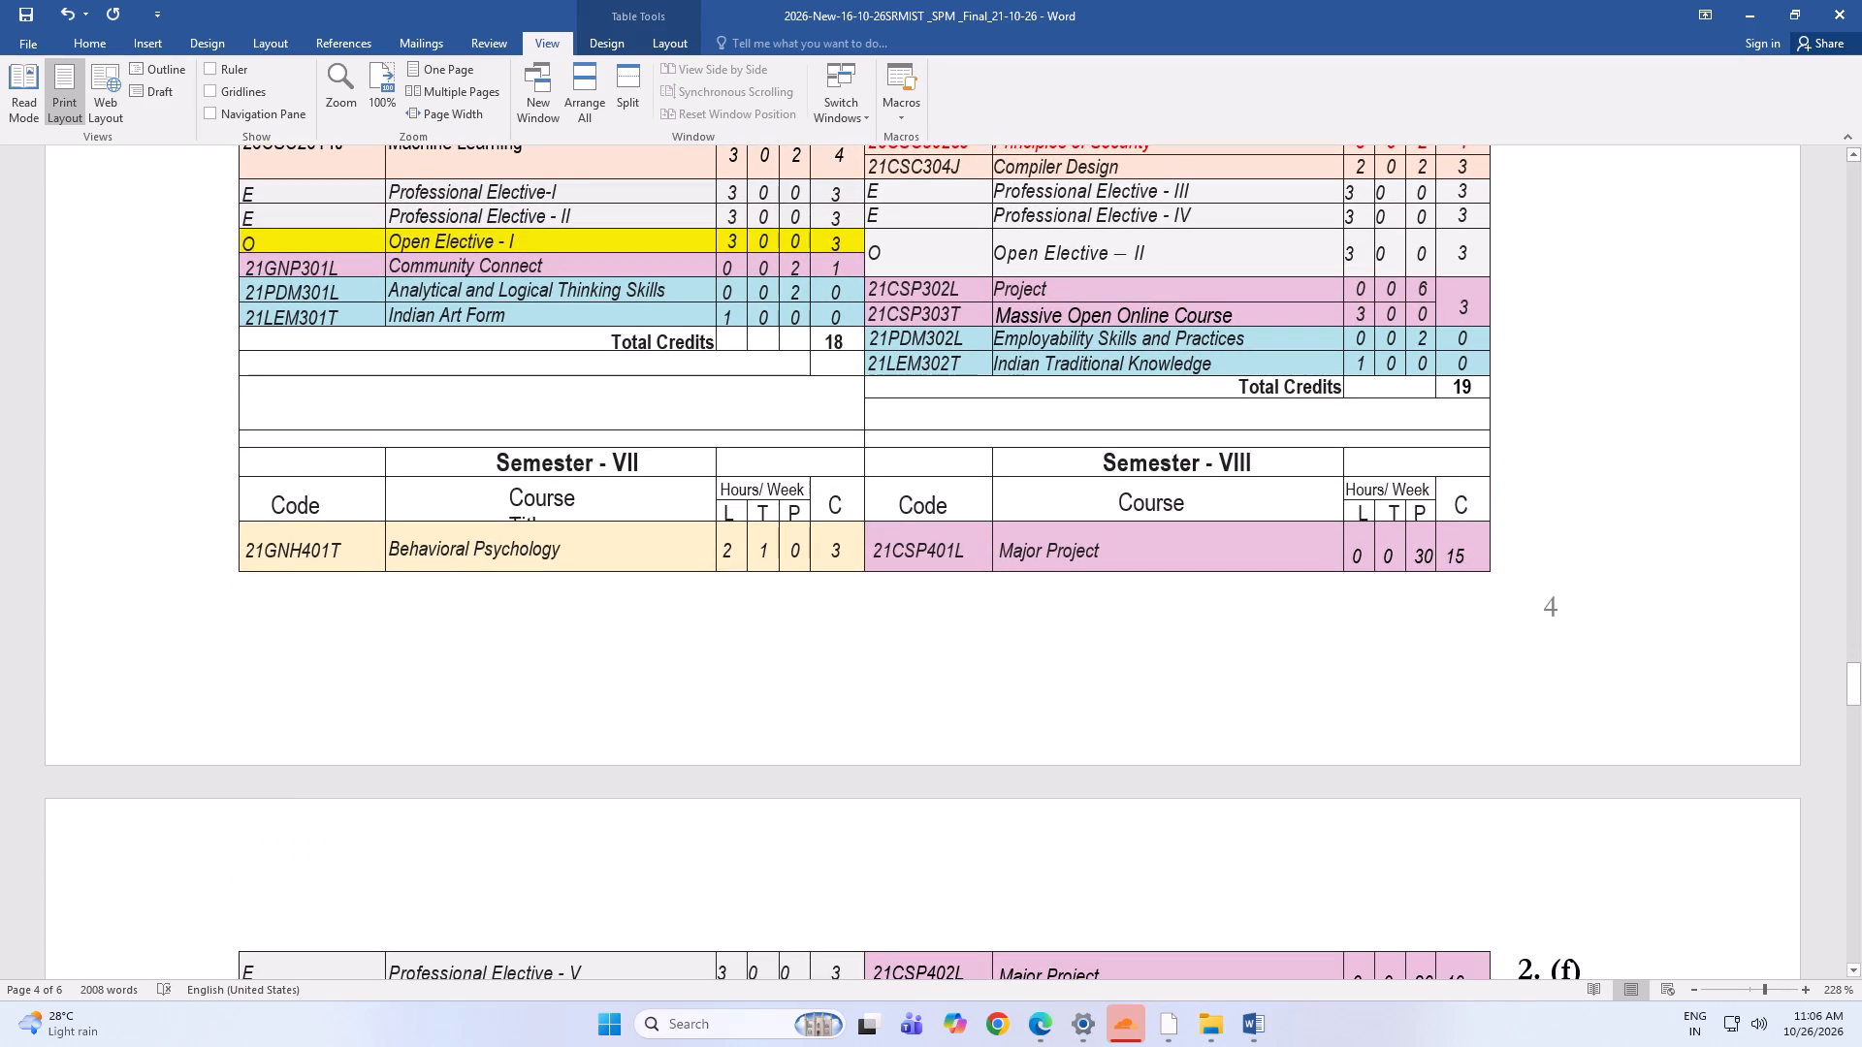
{"action": "left_click_drag", "start_coordinate": [241, 522], "coordinate": [240, 535]}
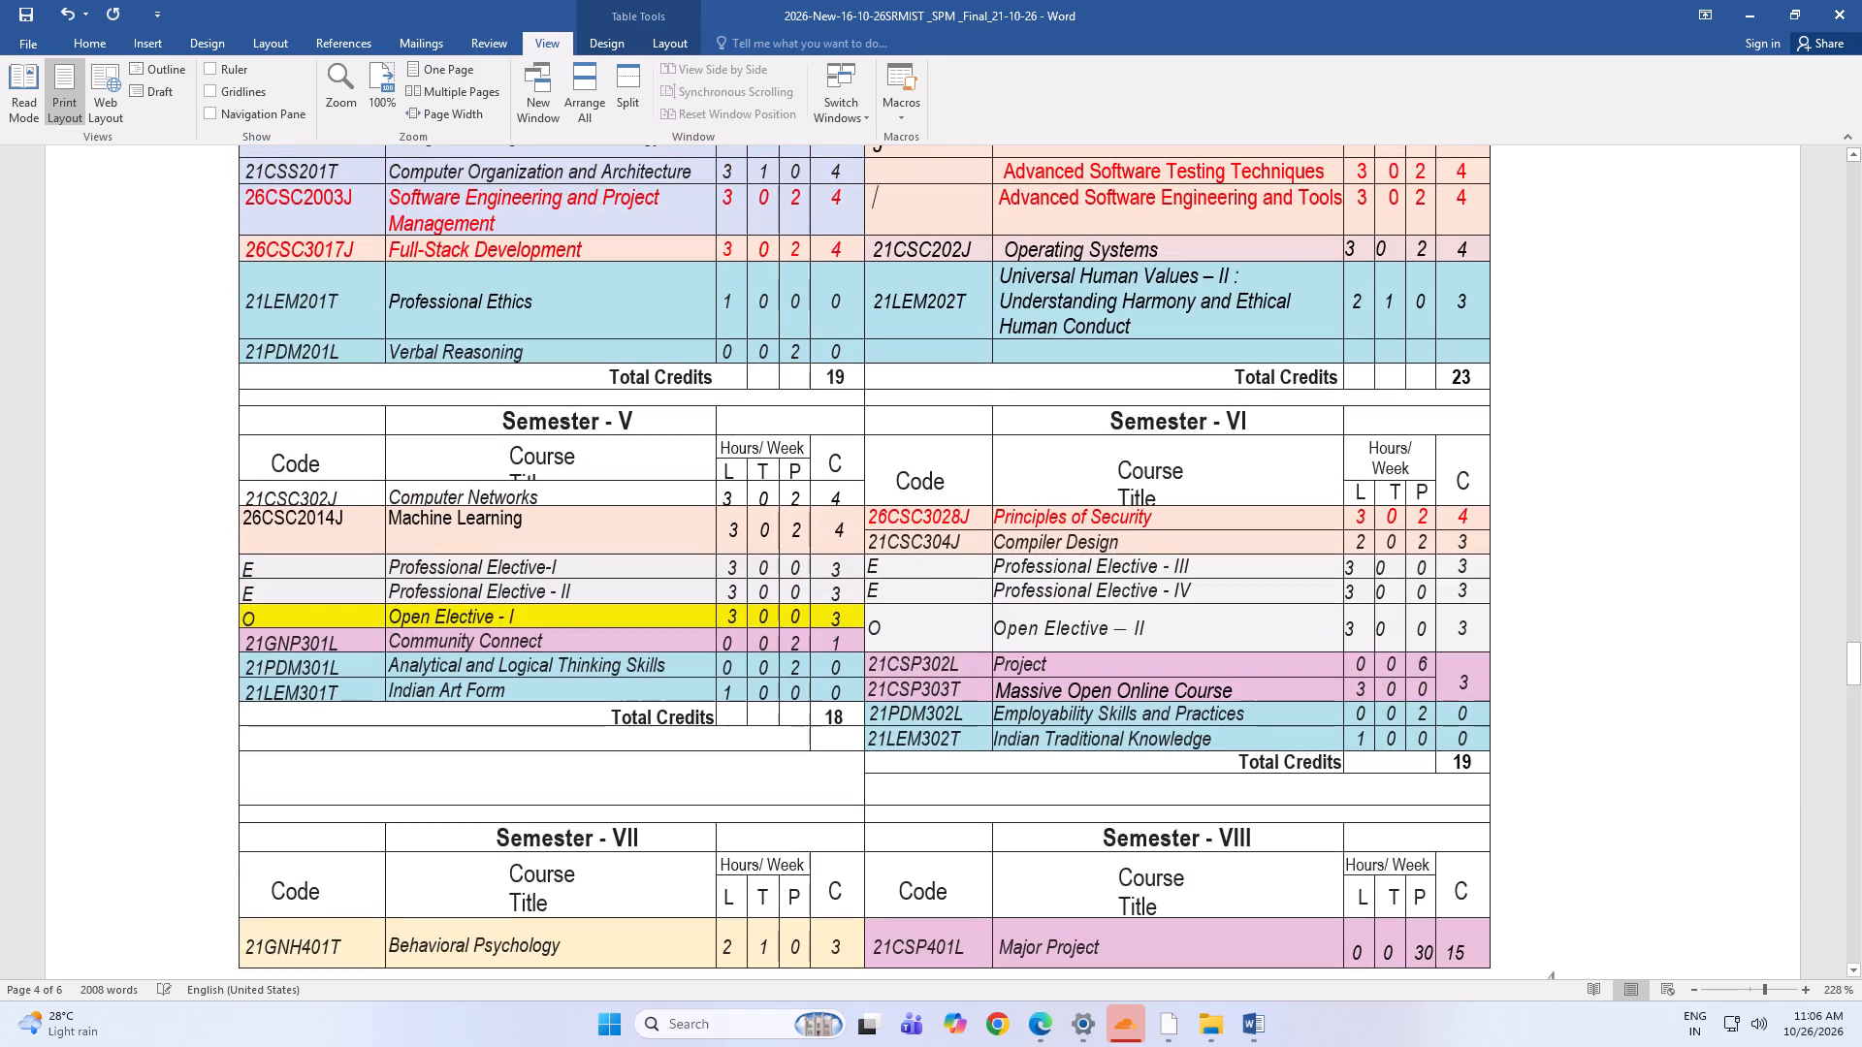
{"action": "scroll", "coordinate": [569, 611], "scroll_direction": "down", "scroll_amount": 4}
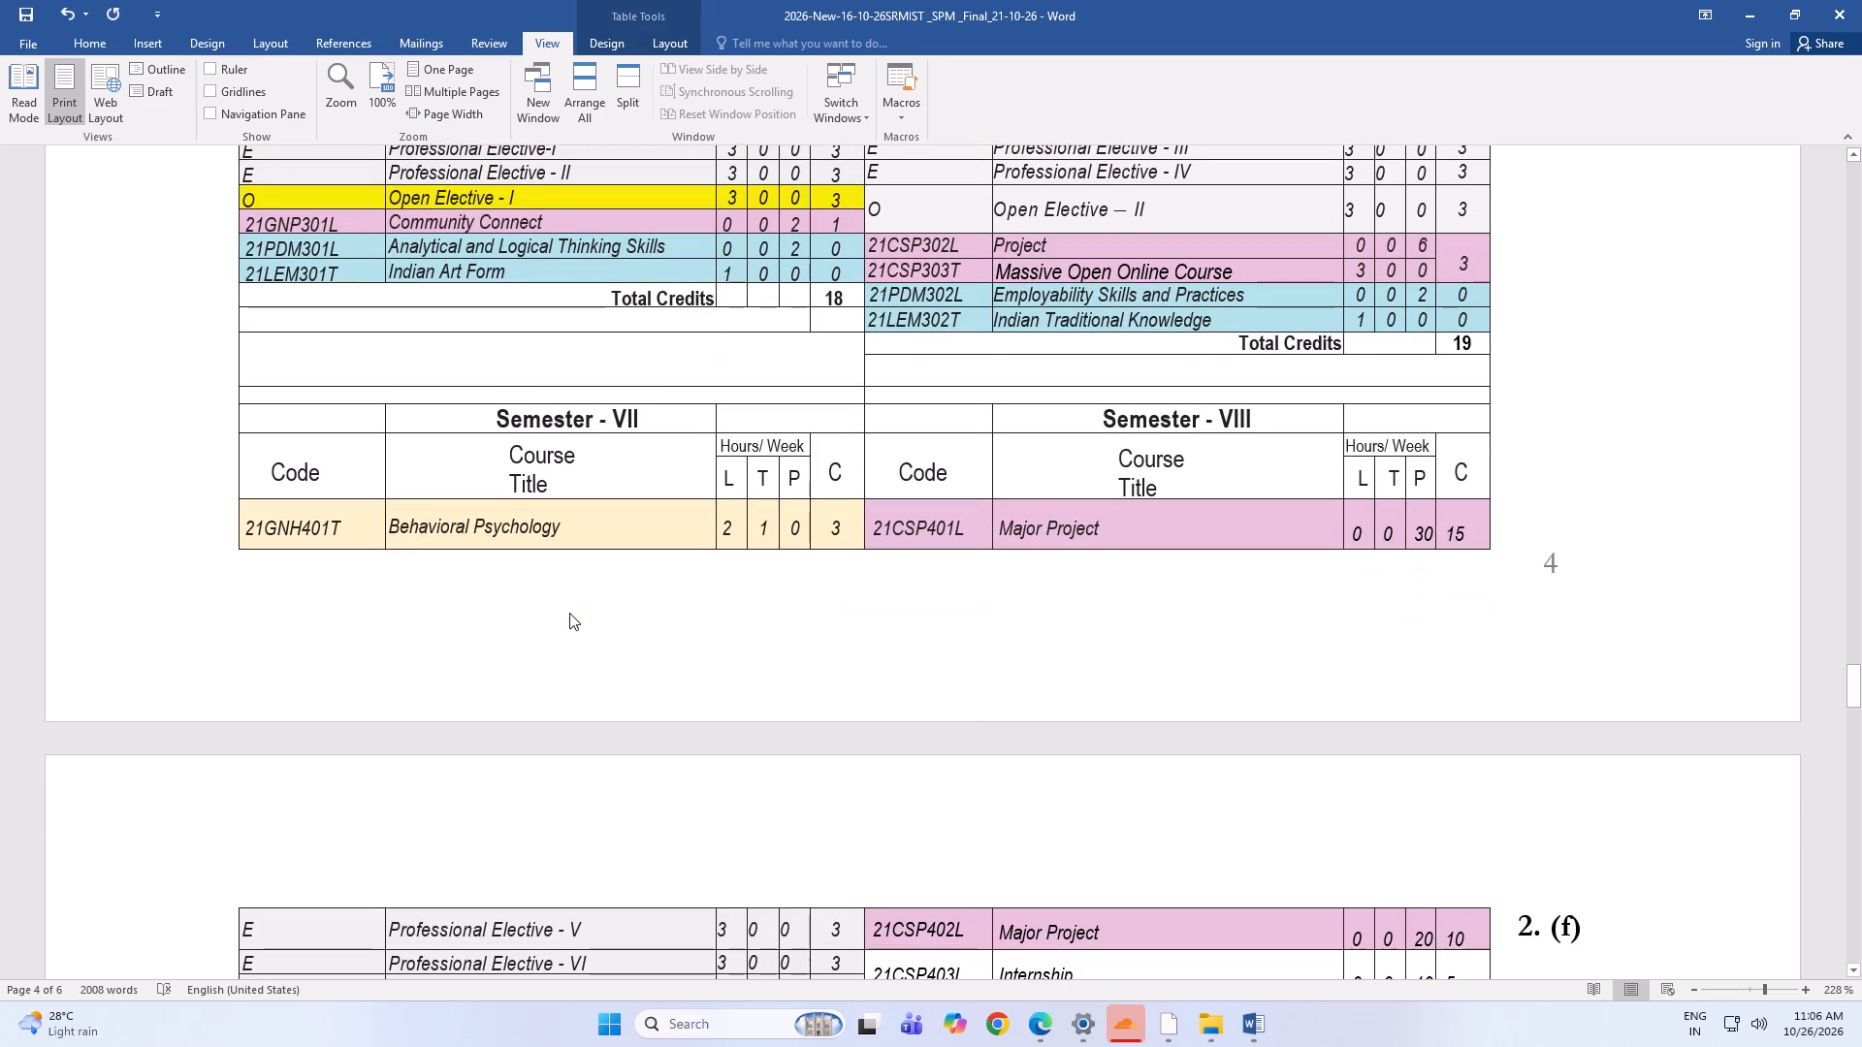
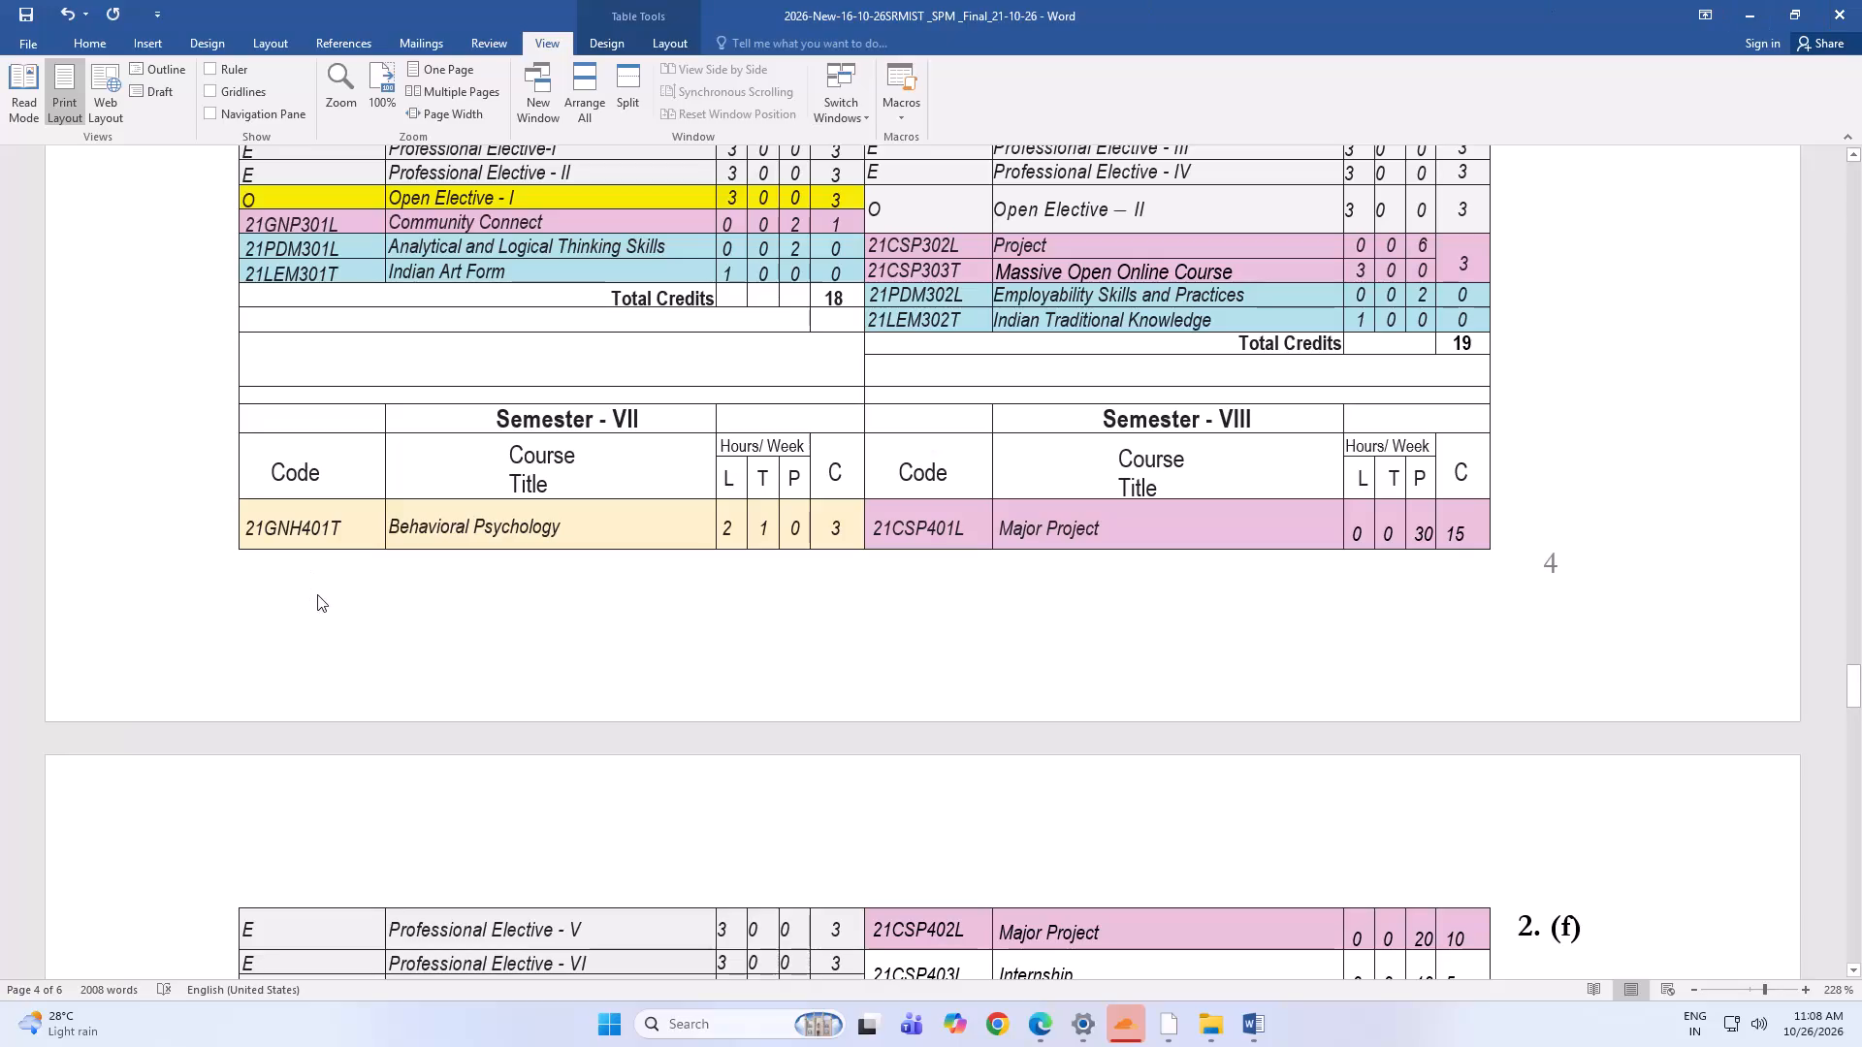
Widen the Semester II Code column so that each course code fits on a single line.
{"action": "scroll", "coordinate": [550, 303], "scroll_direction": "up", "scroll_amount": 3}
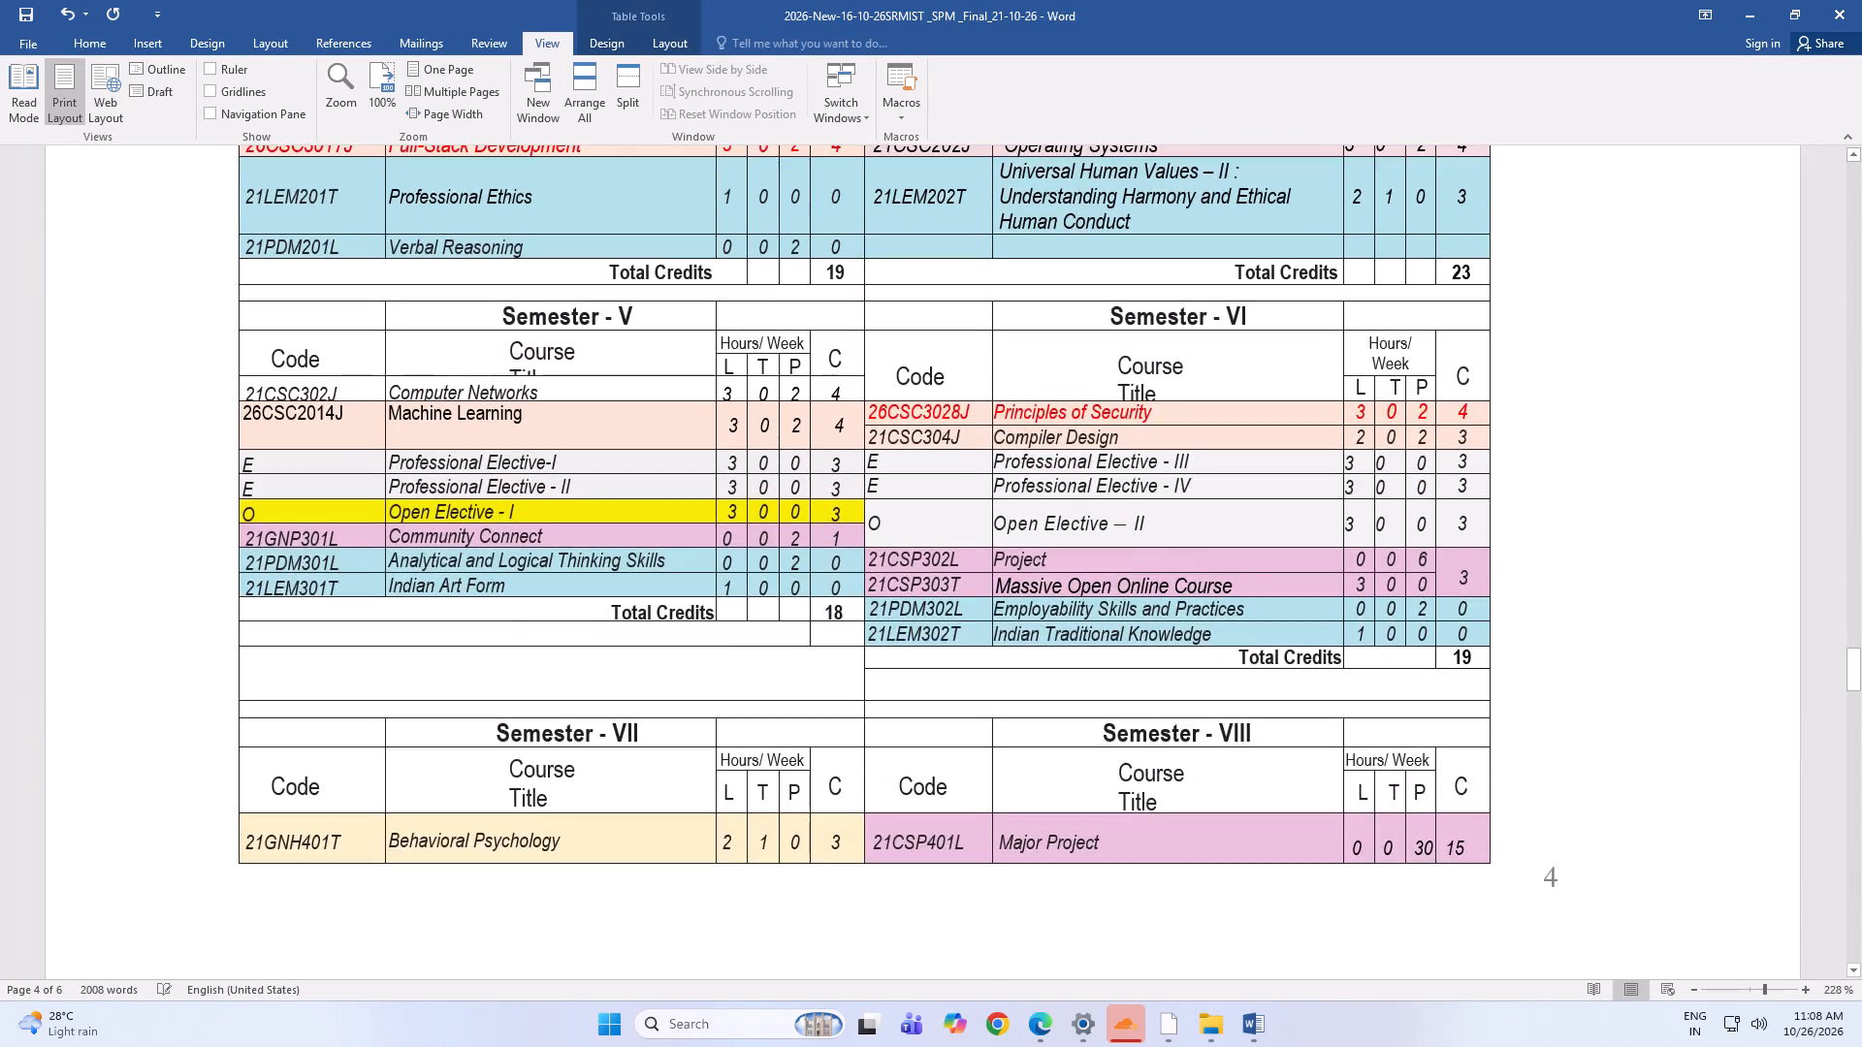
{"action": "scroll", "coordinate": [523, 411], "scroll_direction": "up", "scroll_amount": 4}
{"action": "scroll", "coordinate": [519, 503], "scroll_direction": "up", "scroll_amount": 12}
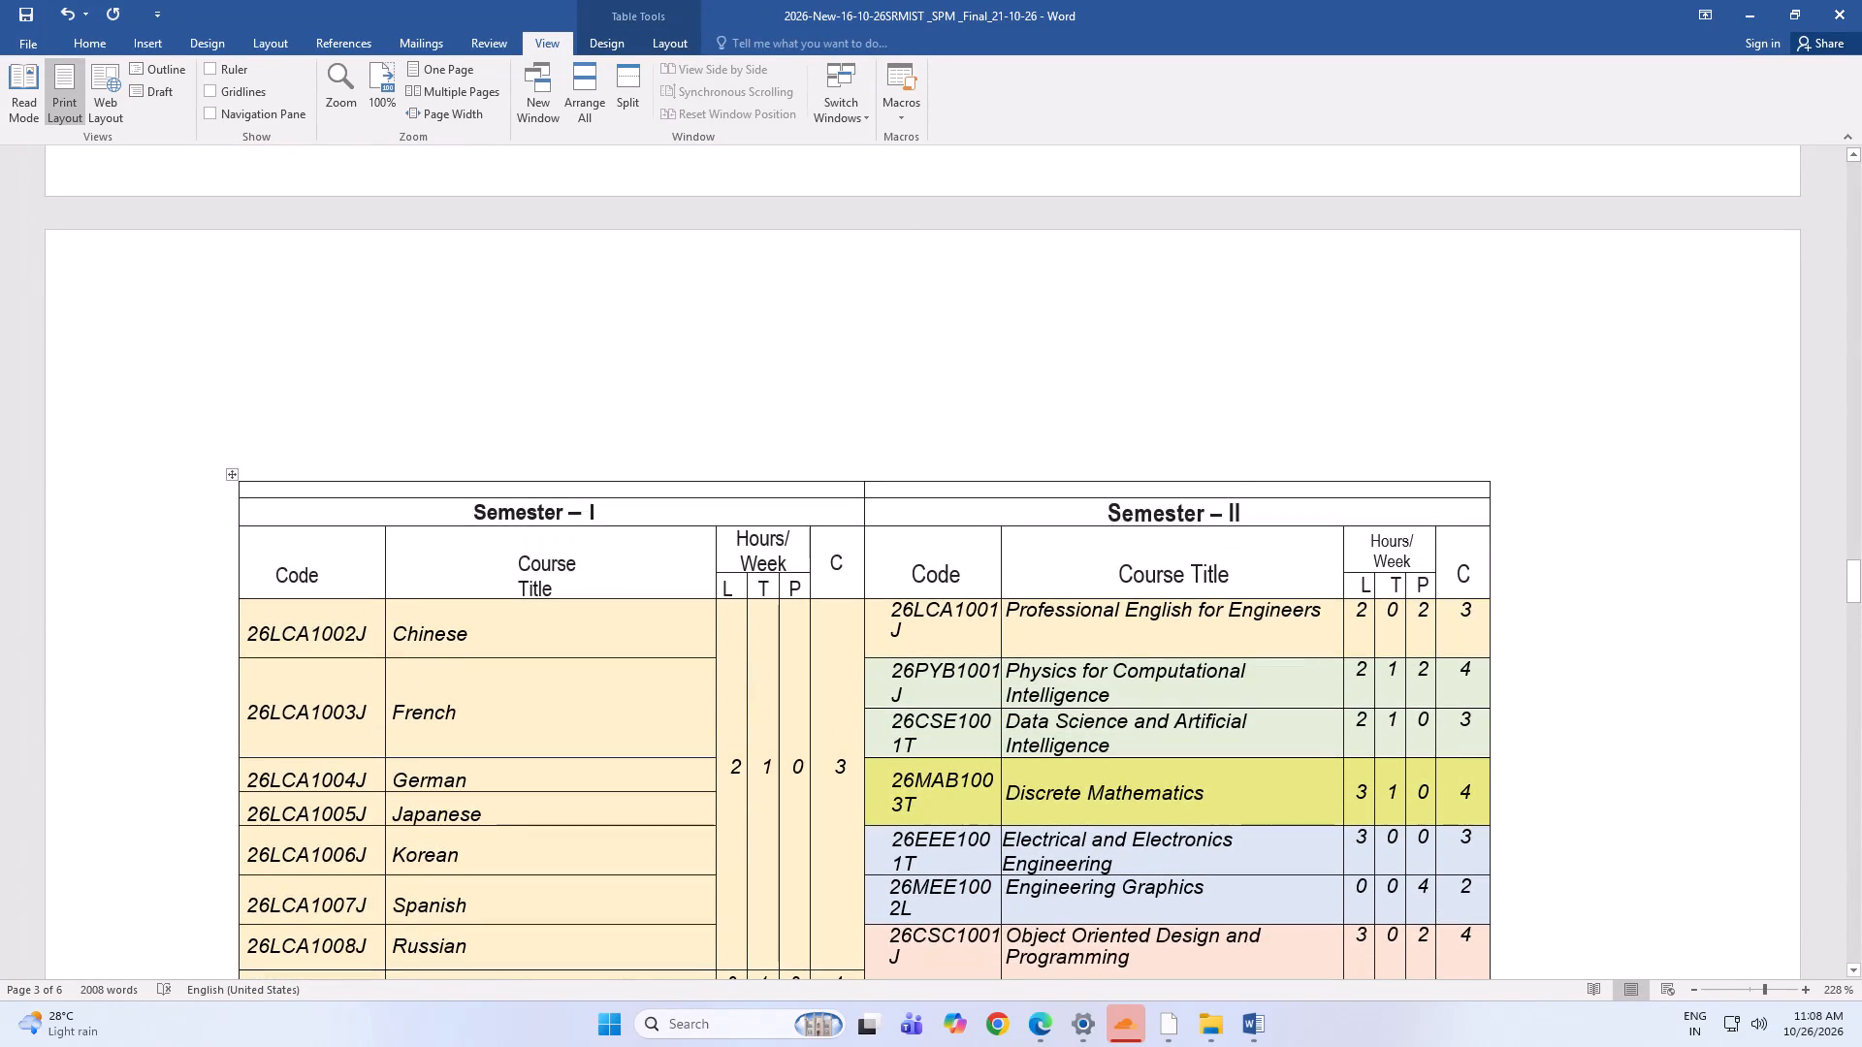
{"action": "scroll", "coordinate": [534, 590], "scroll_direction": "down", "scroll_amount": 3}
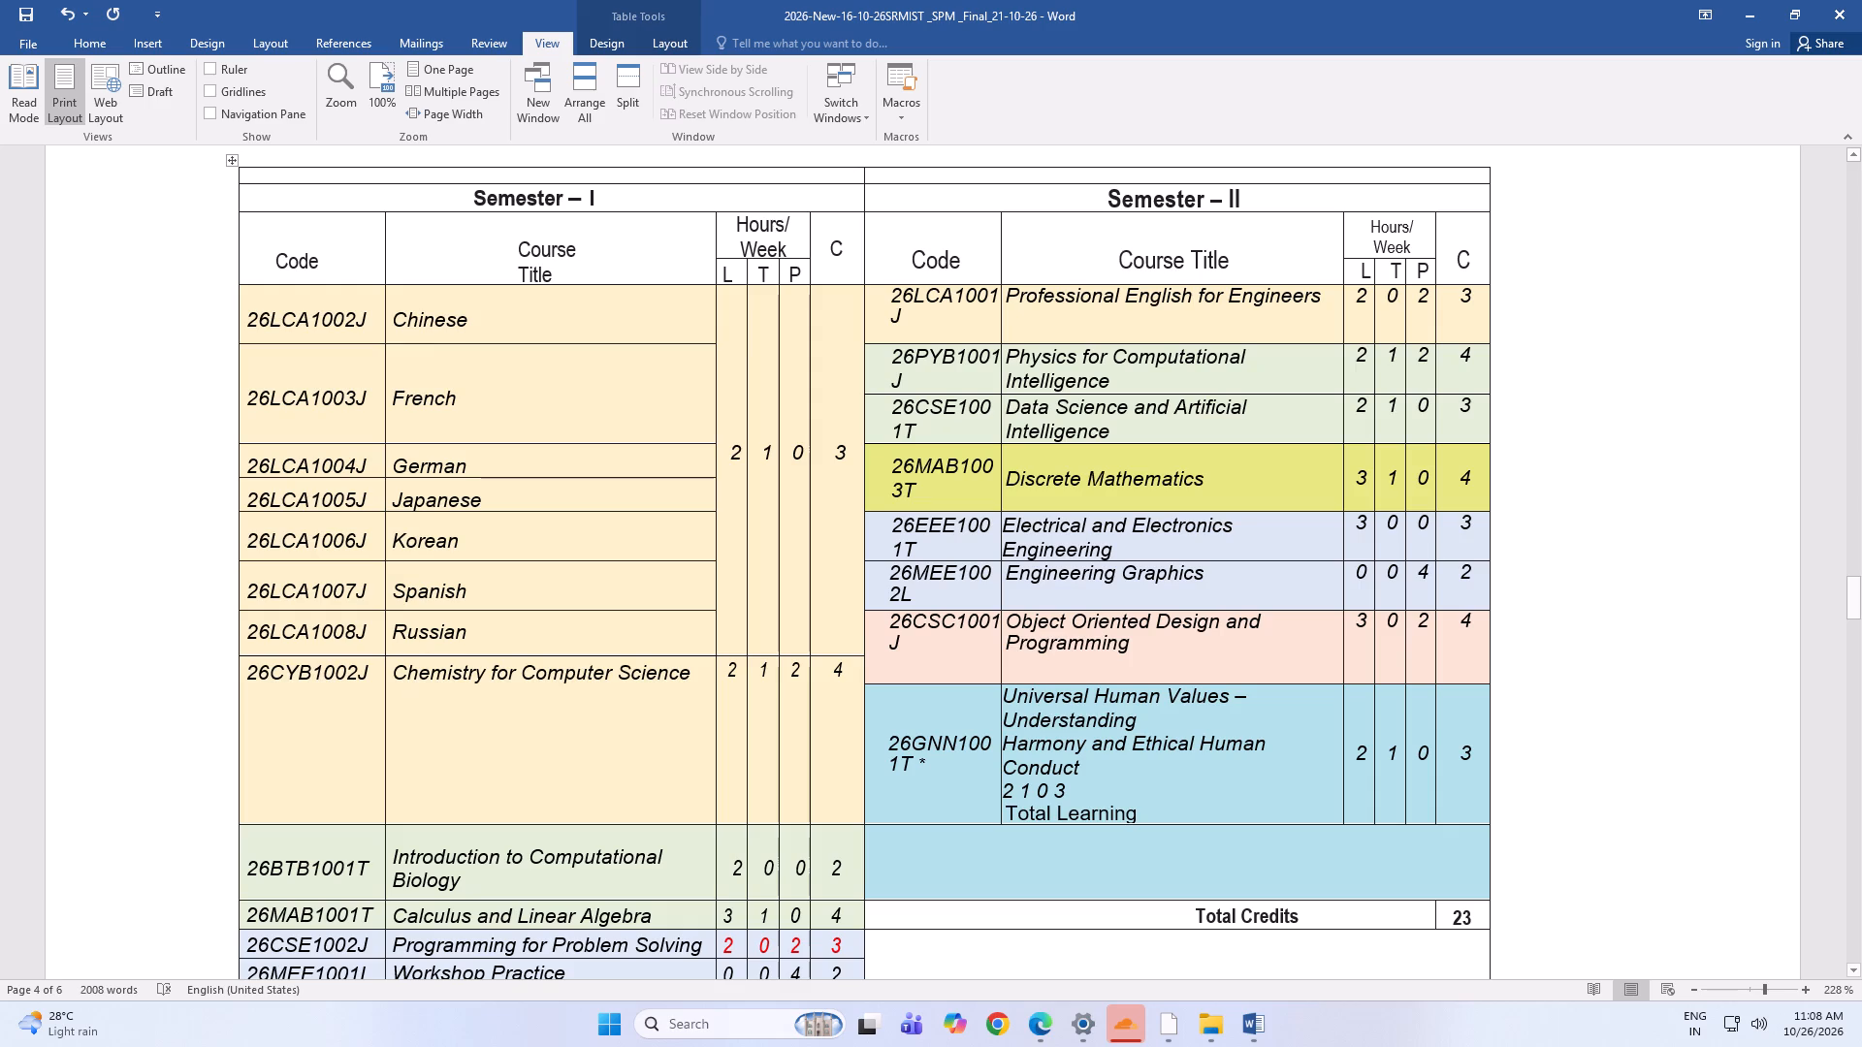
{"action": "left_click", "coordinate": [1000, 275]}
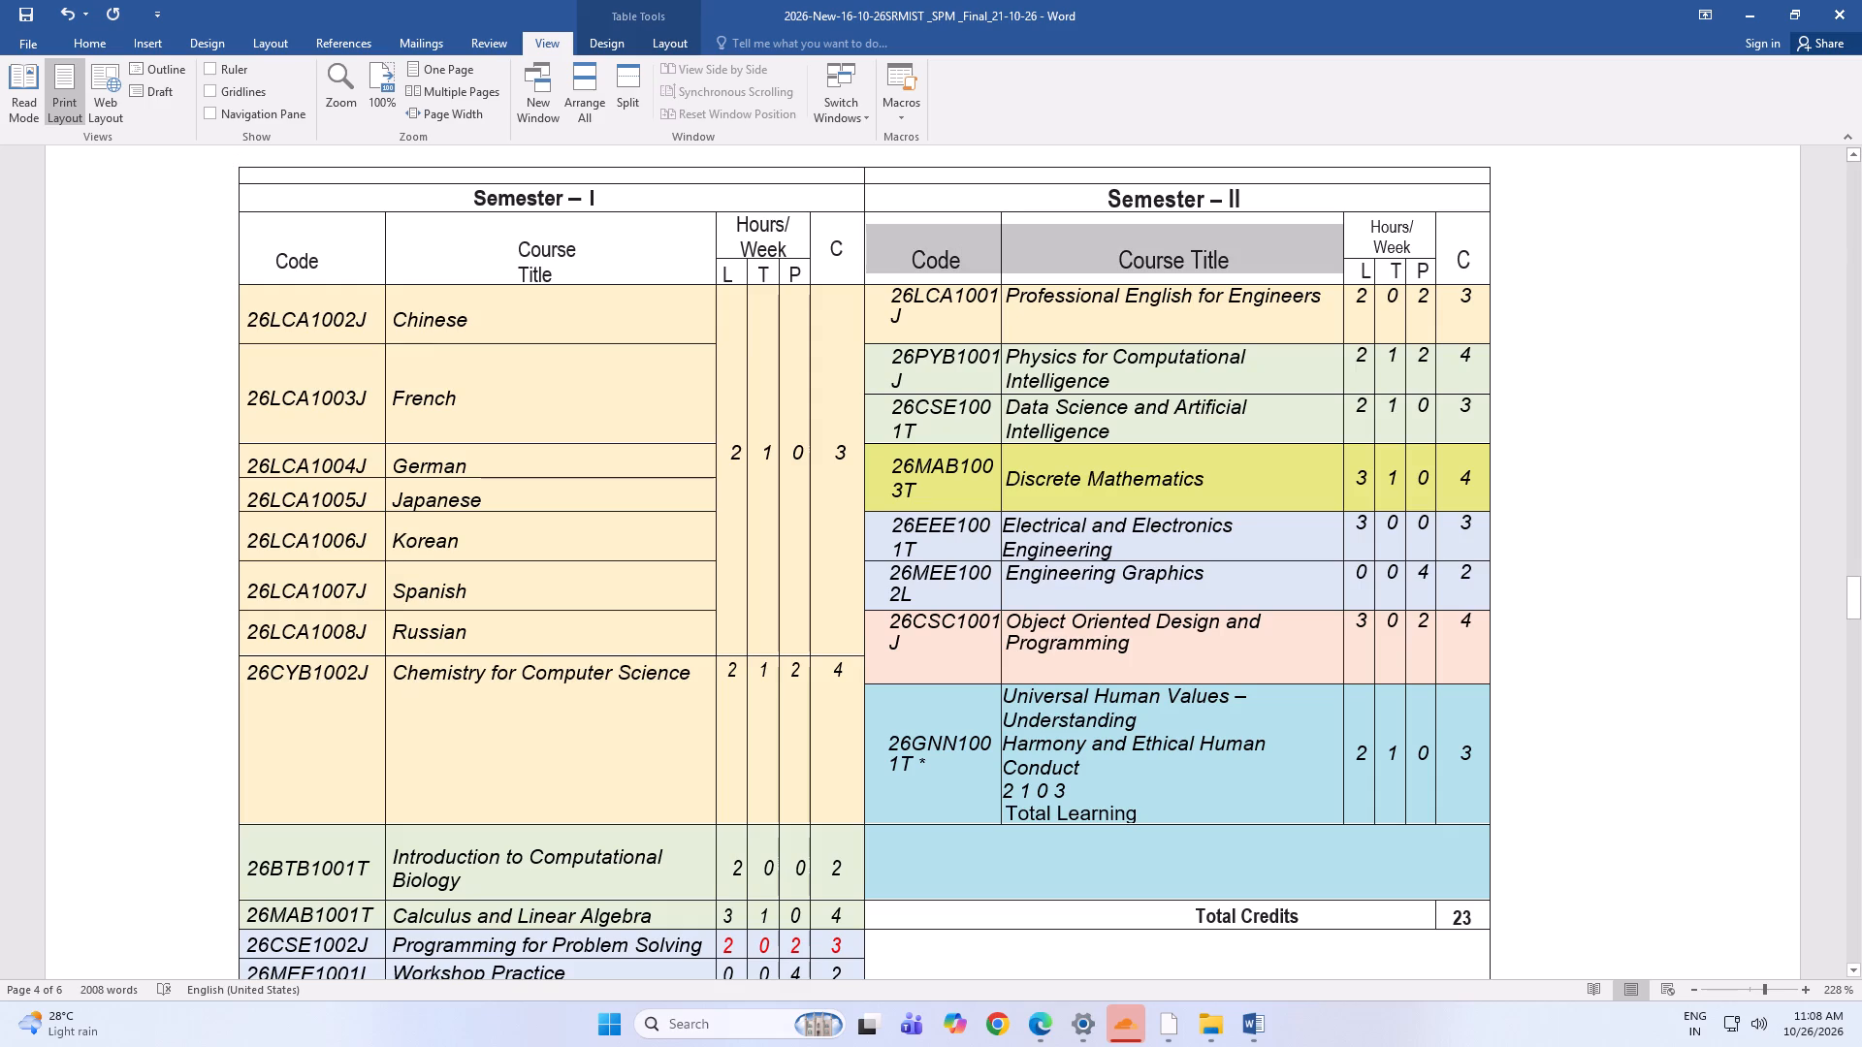
{"action": "left_click", "coordinate": [988, 302]}
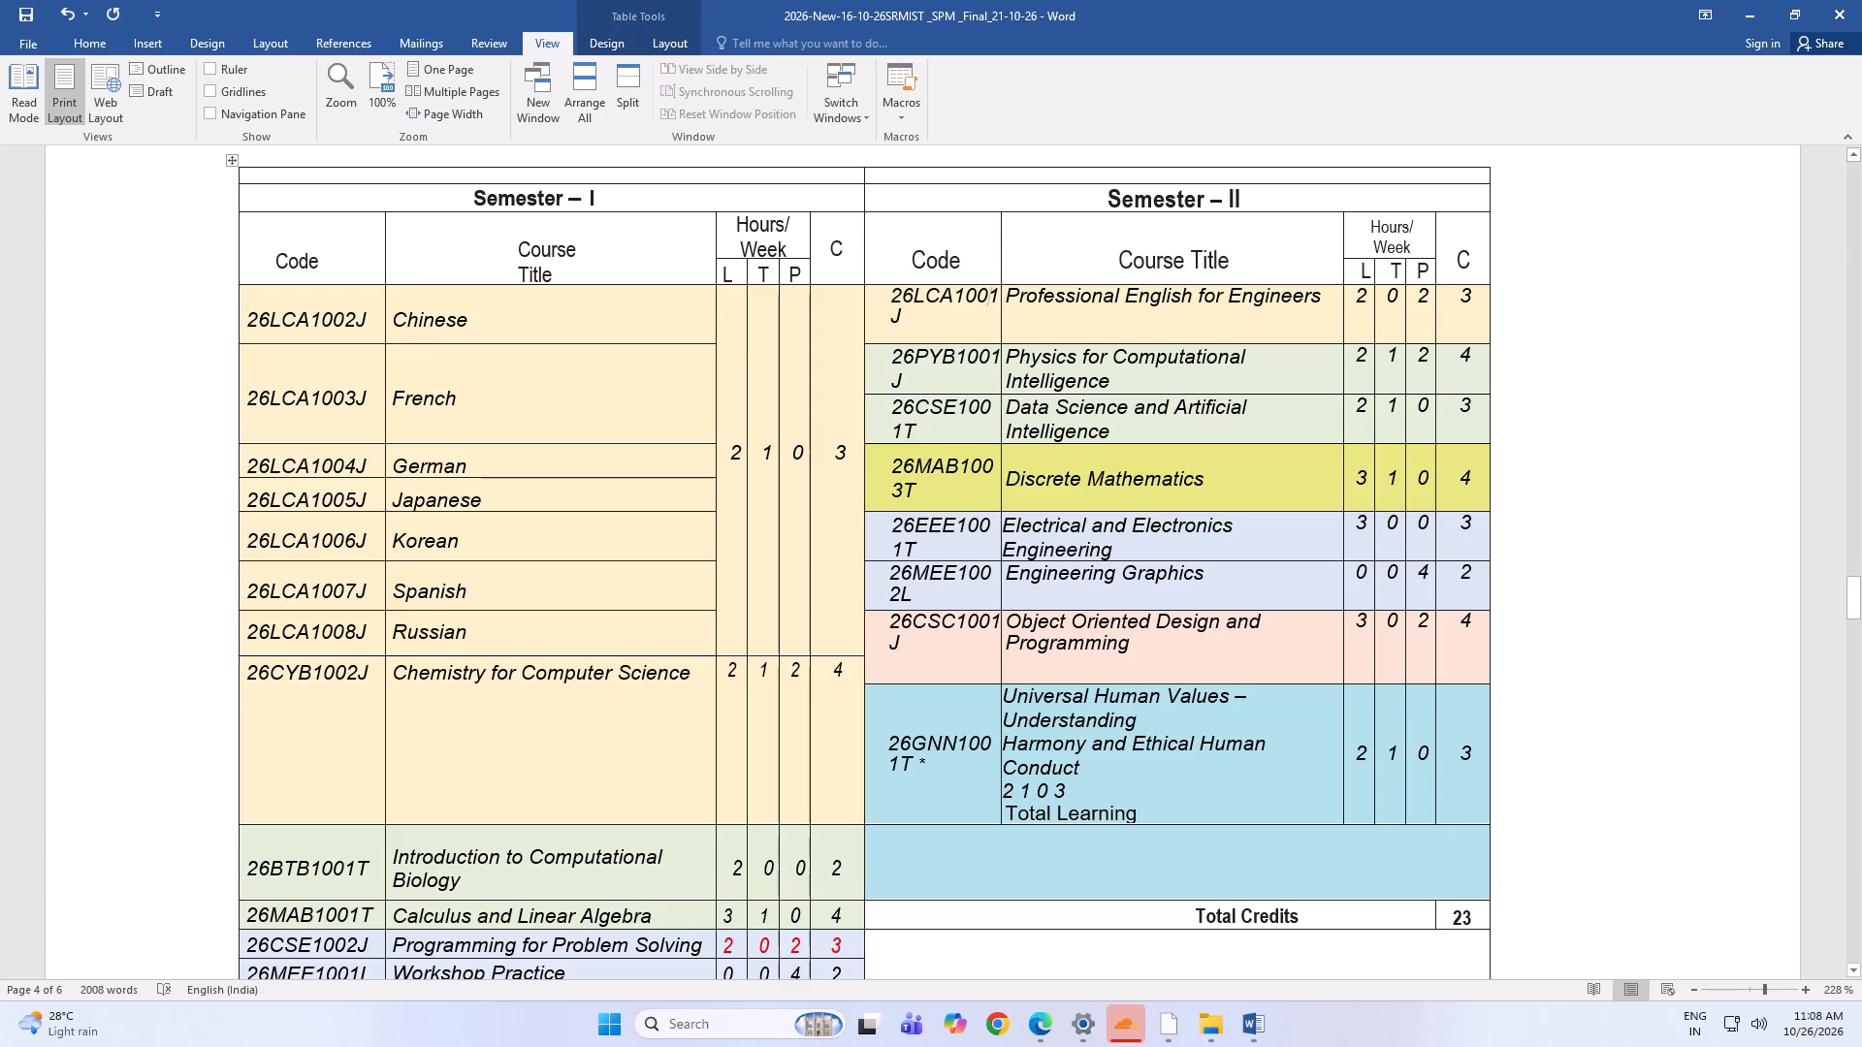
{"action": "left_click_drag", "start_coordinate": [1001, 236], "coordinate": [1016, 238]}
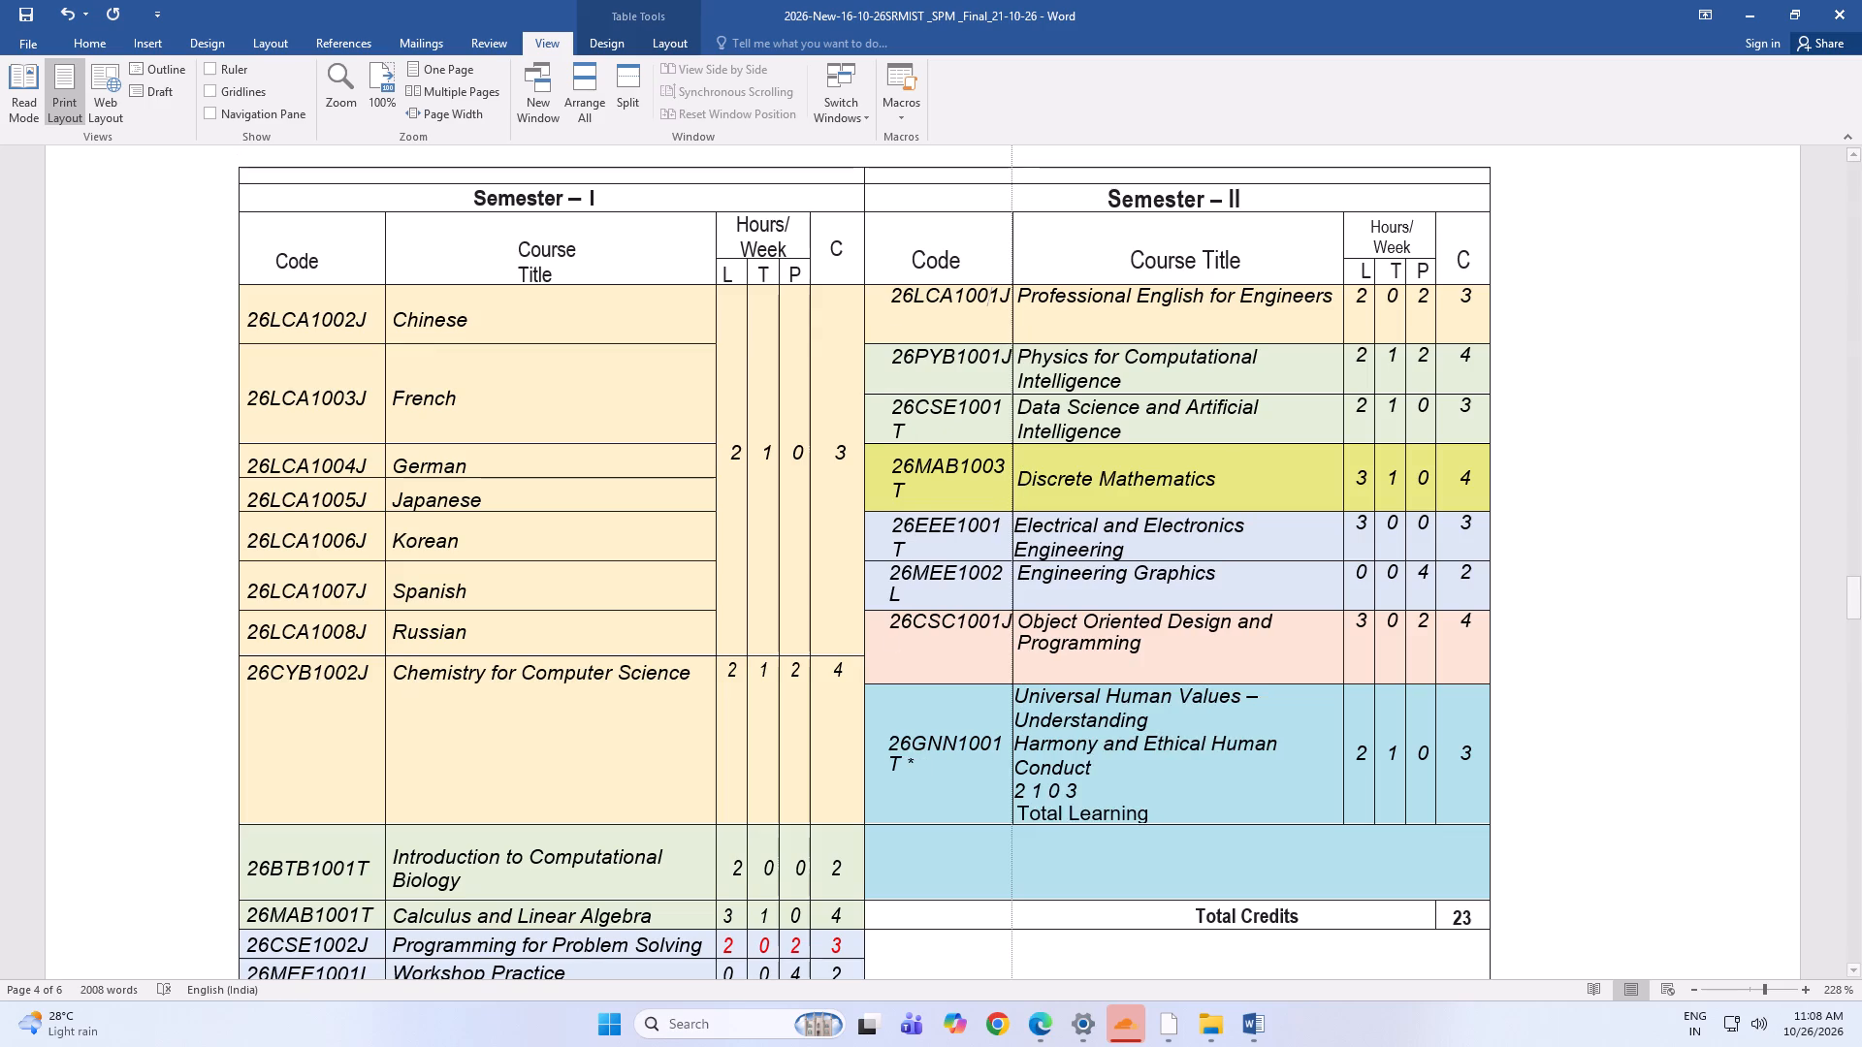
{"action": "left_click_drag", "start_coordinate": [1016, 238], "coordinate": [1035, 243]}
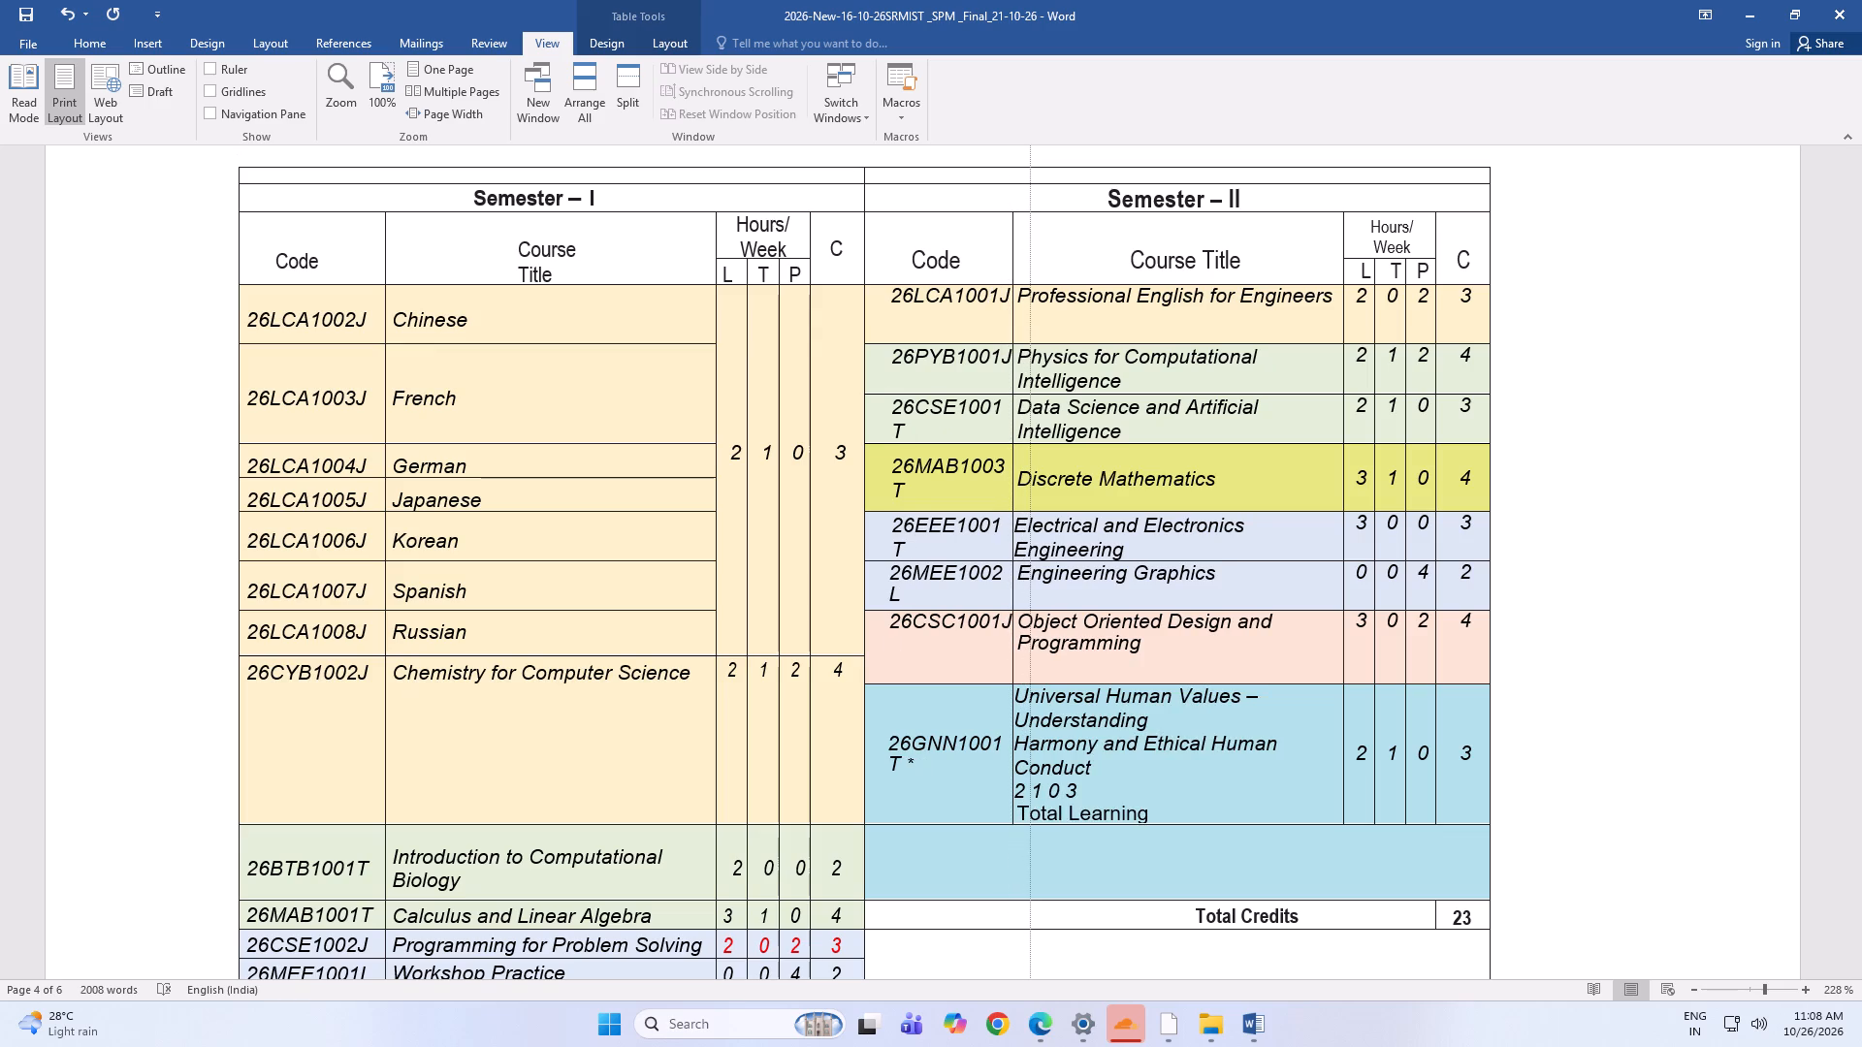
{"action": "left_click_drag", "start_coordinate": [1035, 243], "coordinate": [1036, 244]}
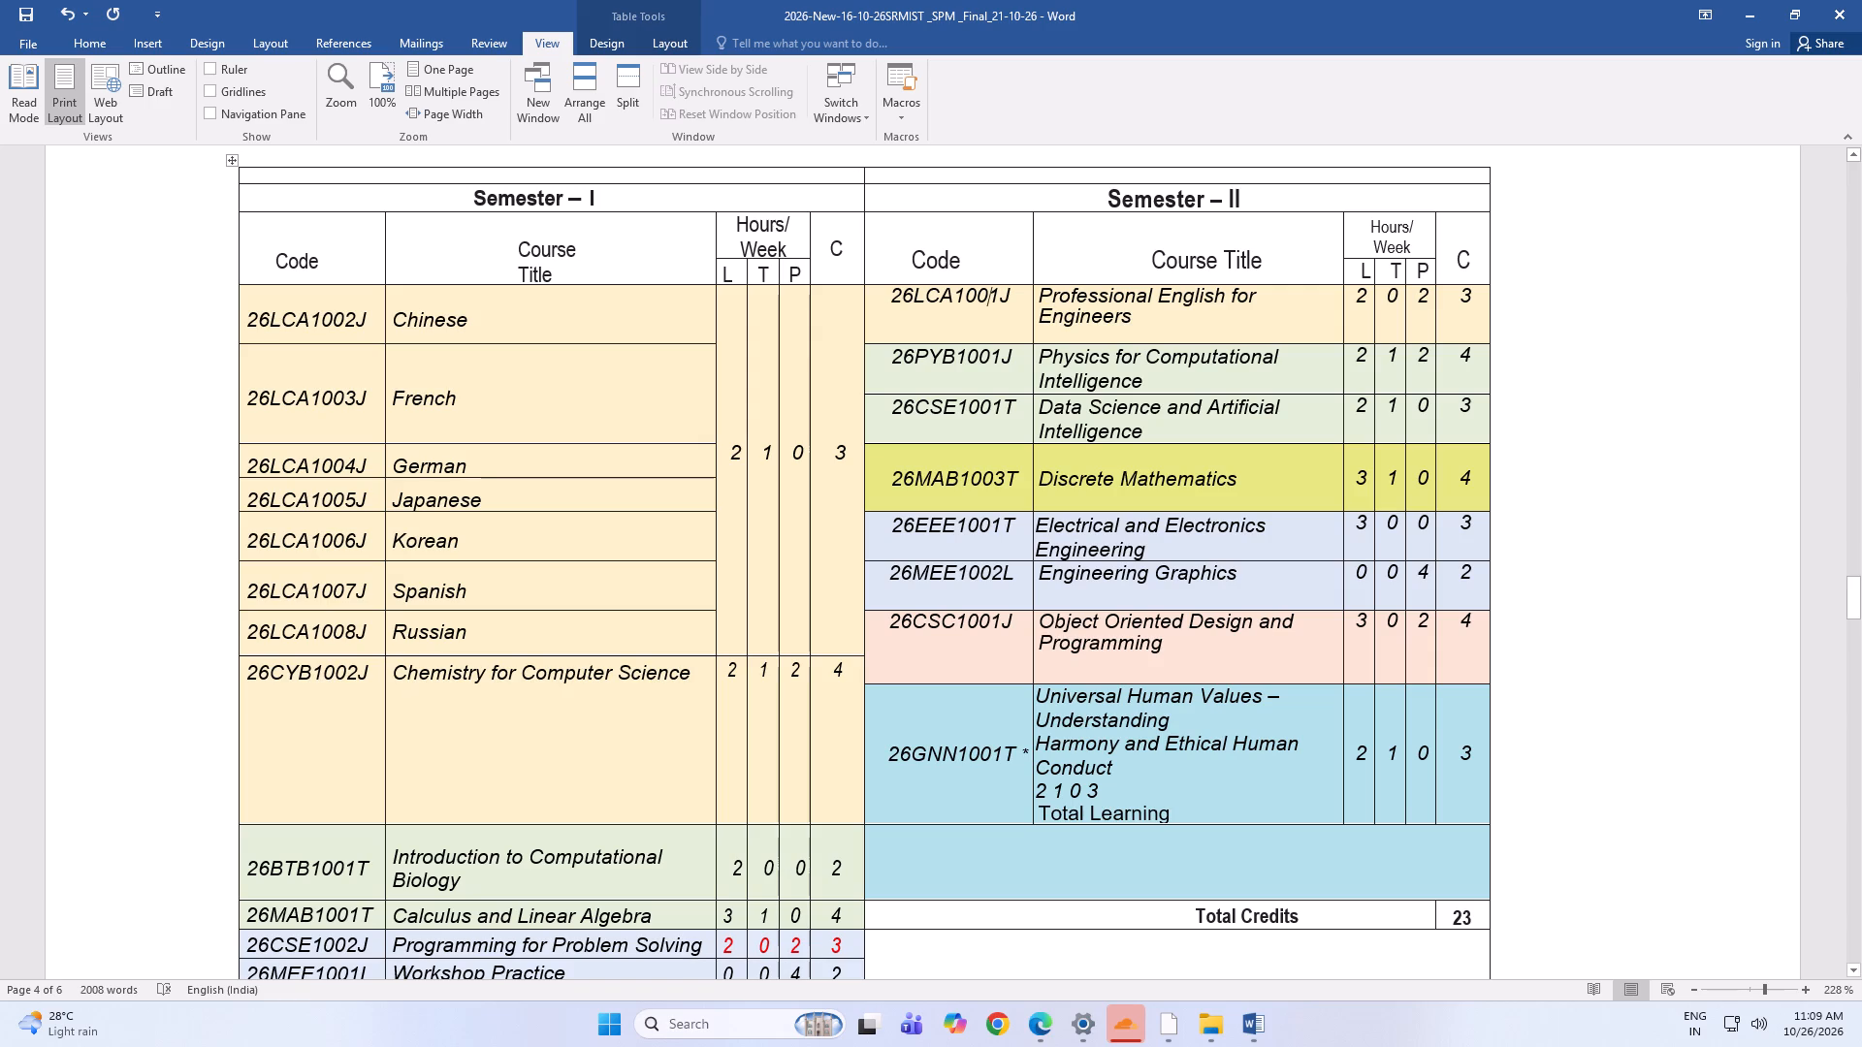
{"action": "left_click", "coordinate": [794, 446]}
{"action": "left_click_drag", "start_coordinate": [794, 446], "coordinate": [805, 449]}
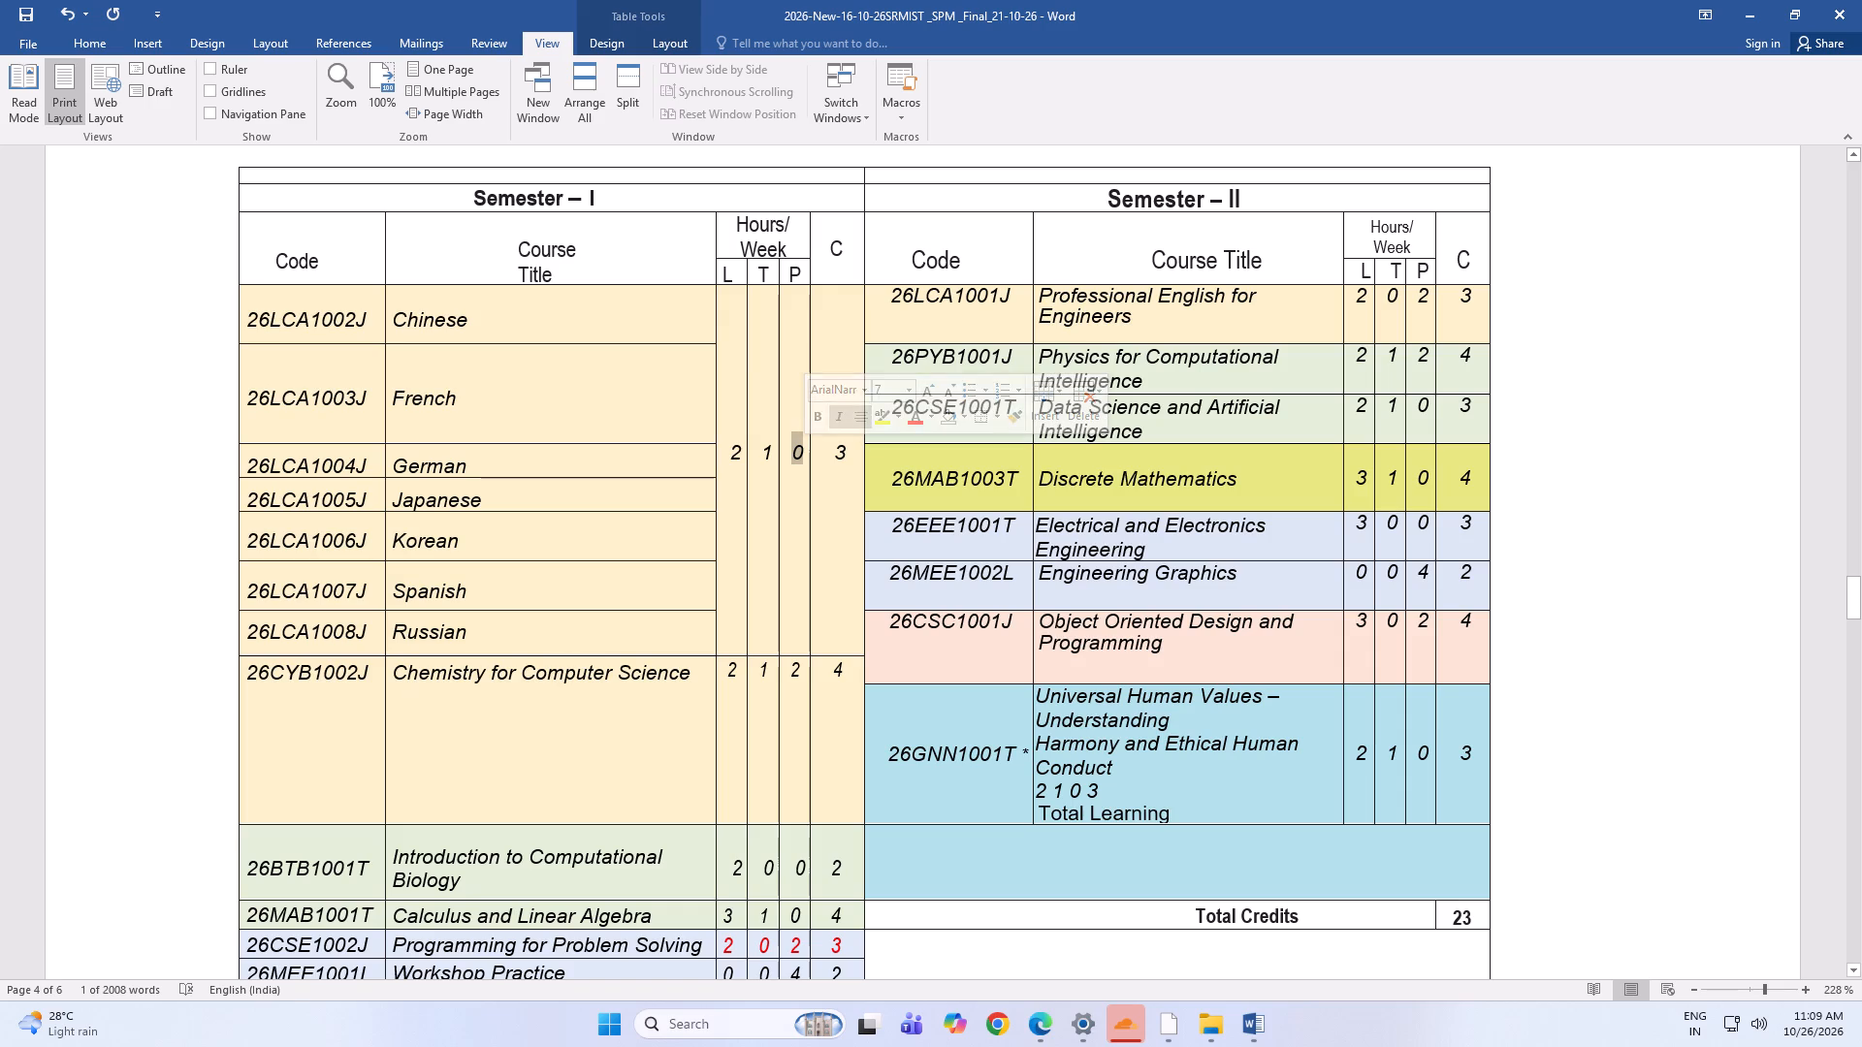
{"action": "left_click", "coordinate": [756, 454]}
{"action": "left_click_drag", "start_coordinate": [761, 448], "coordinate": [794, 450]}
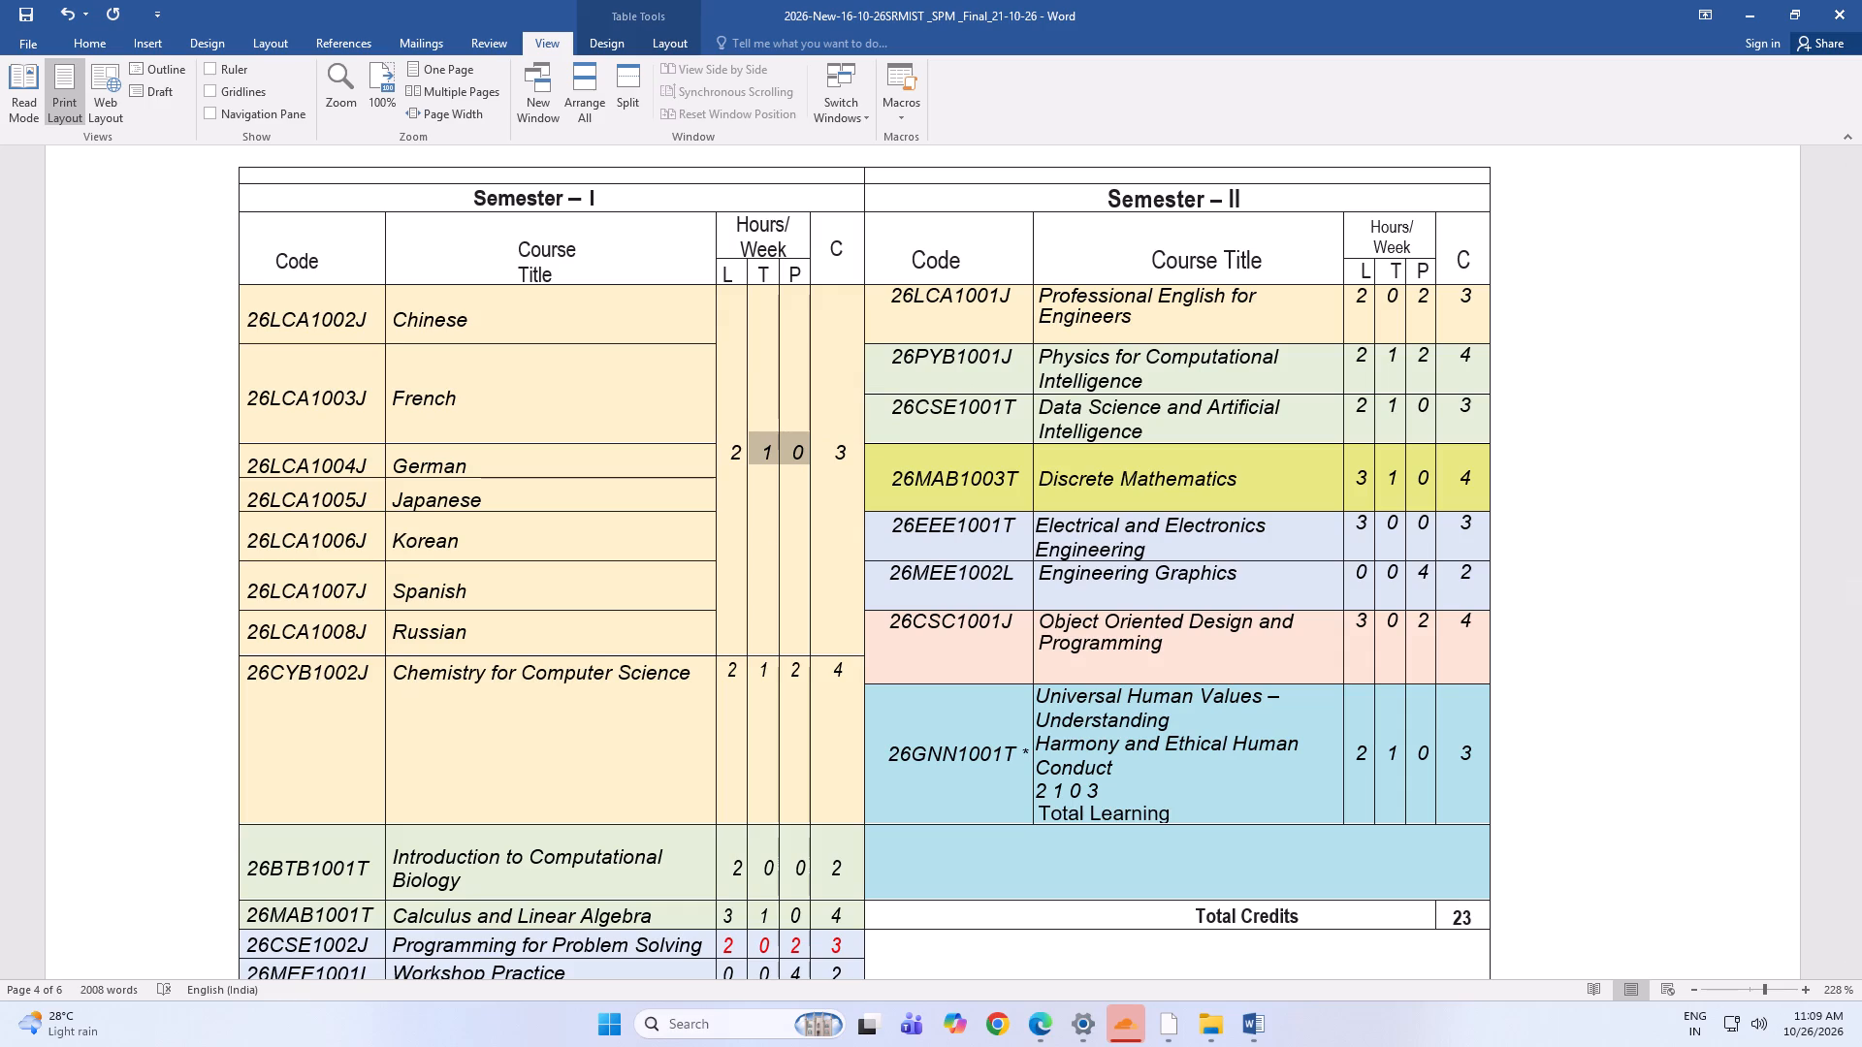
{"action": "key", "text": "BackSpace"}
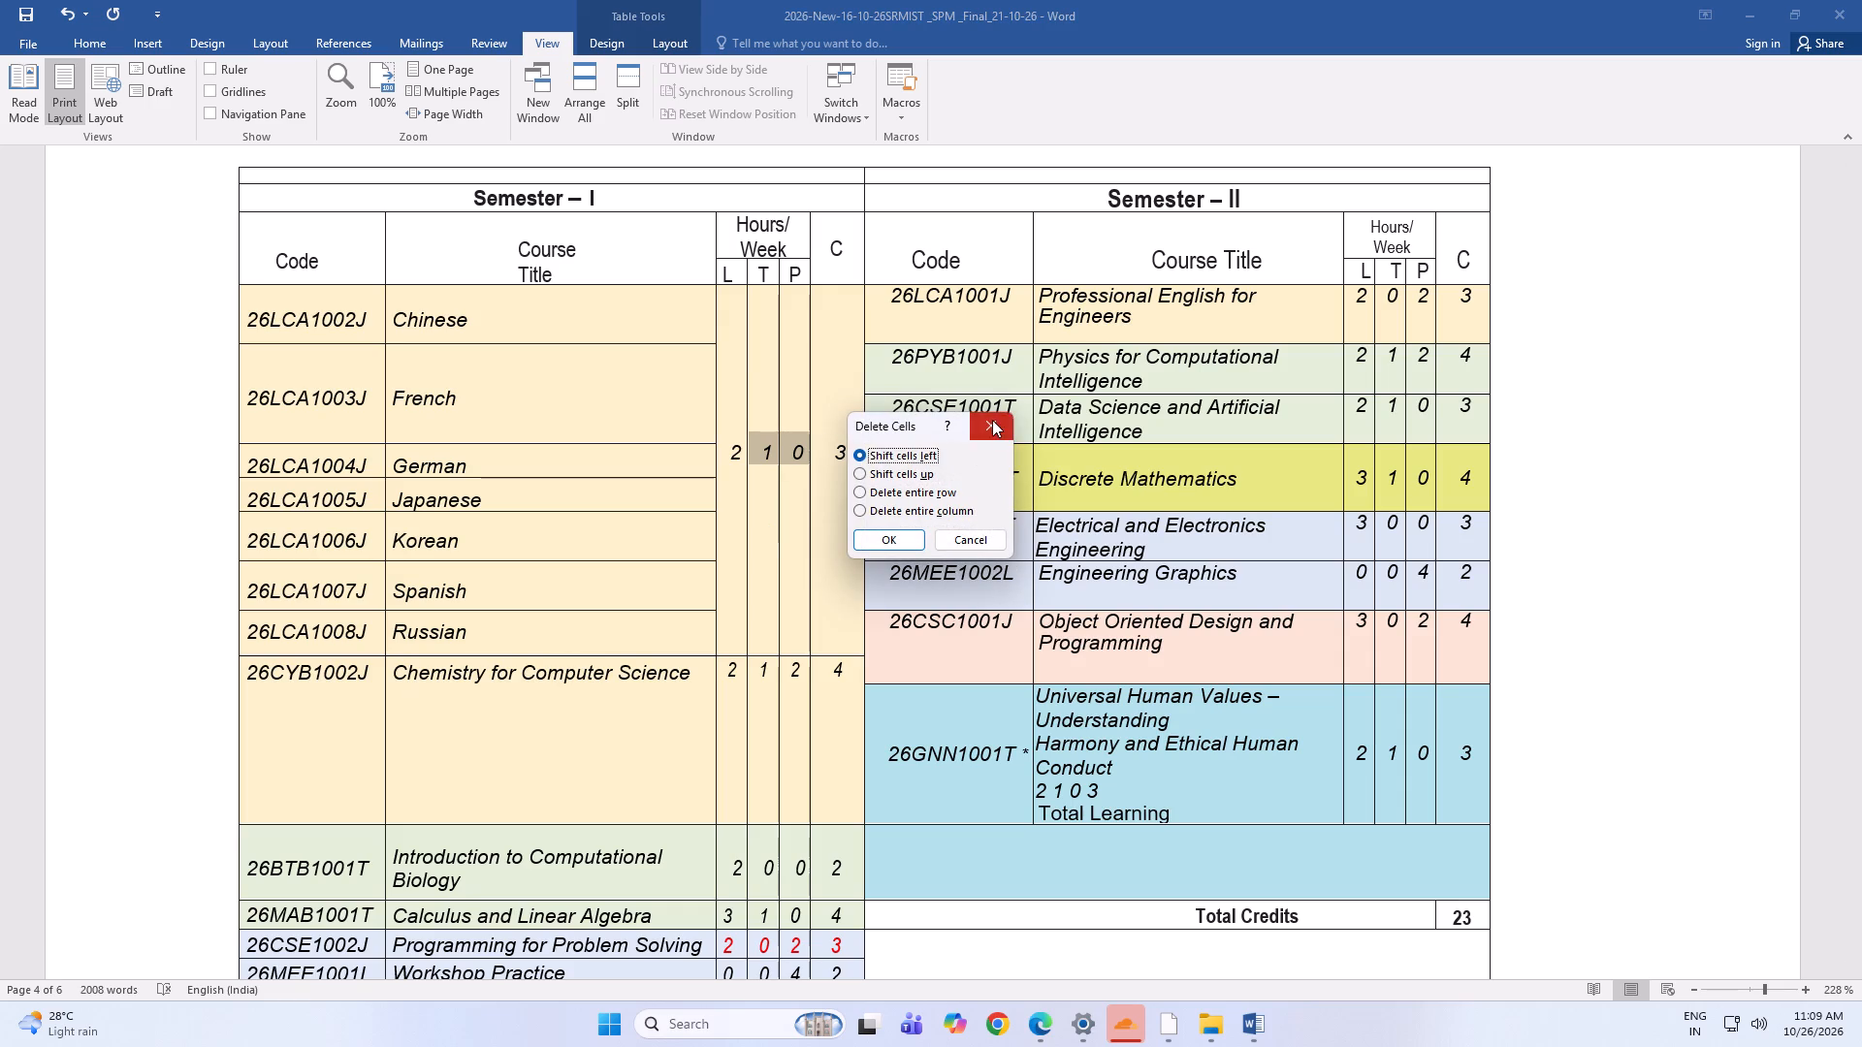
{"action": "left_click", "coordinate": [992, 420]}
Set the weekly hours shared by the Semester I language courses to T 0 and P 2.
{"action": "left_click", "coordinate": [772, 451]}
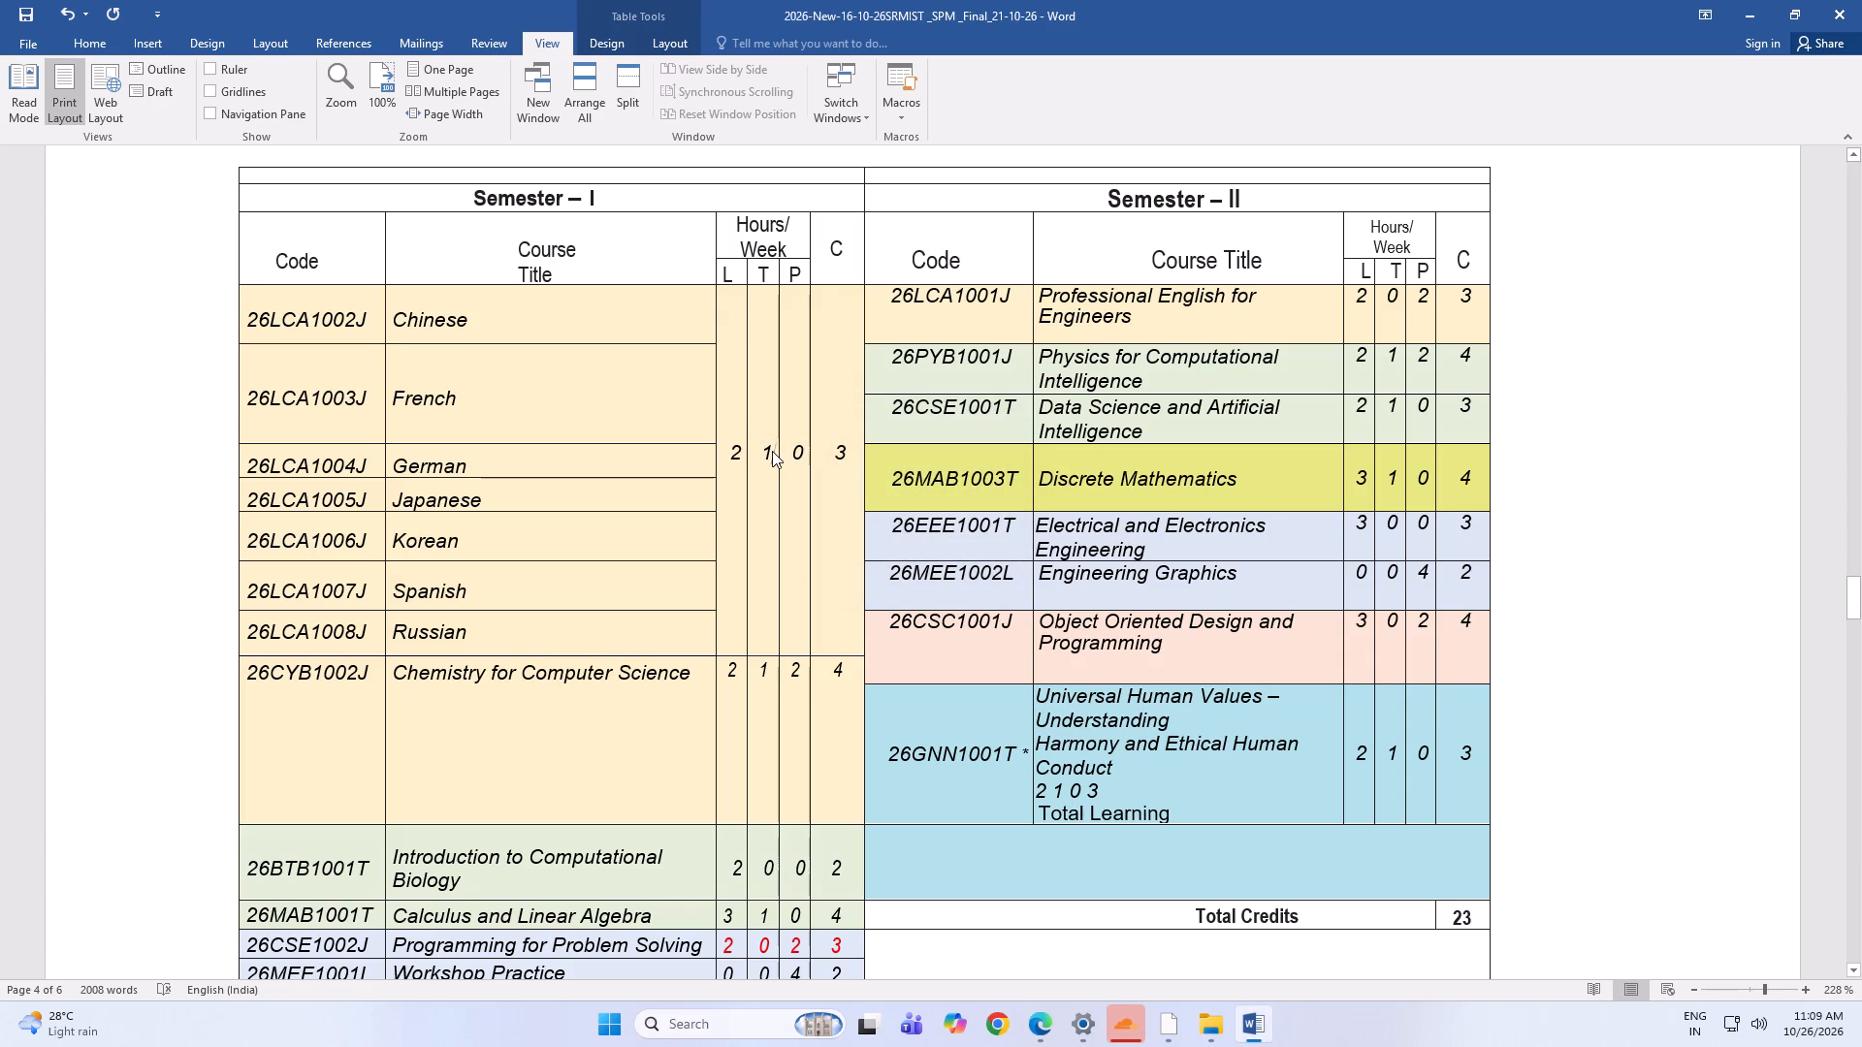
{"action": "key", "text": "BackSpace"}
{"action": "key", "text": "0"}
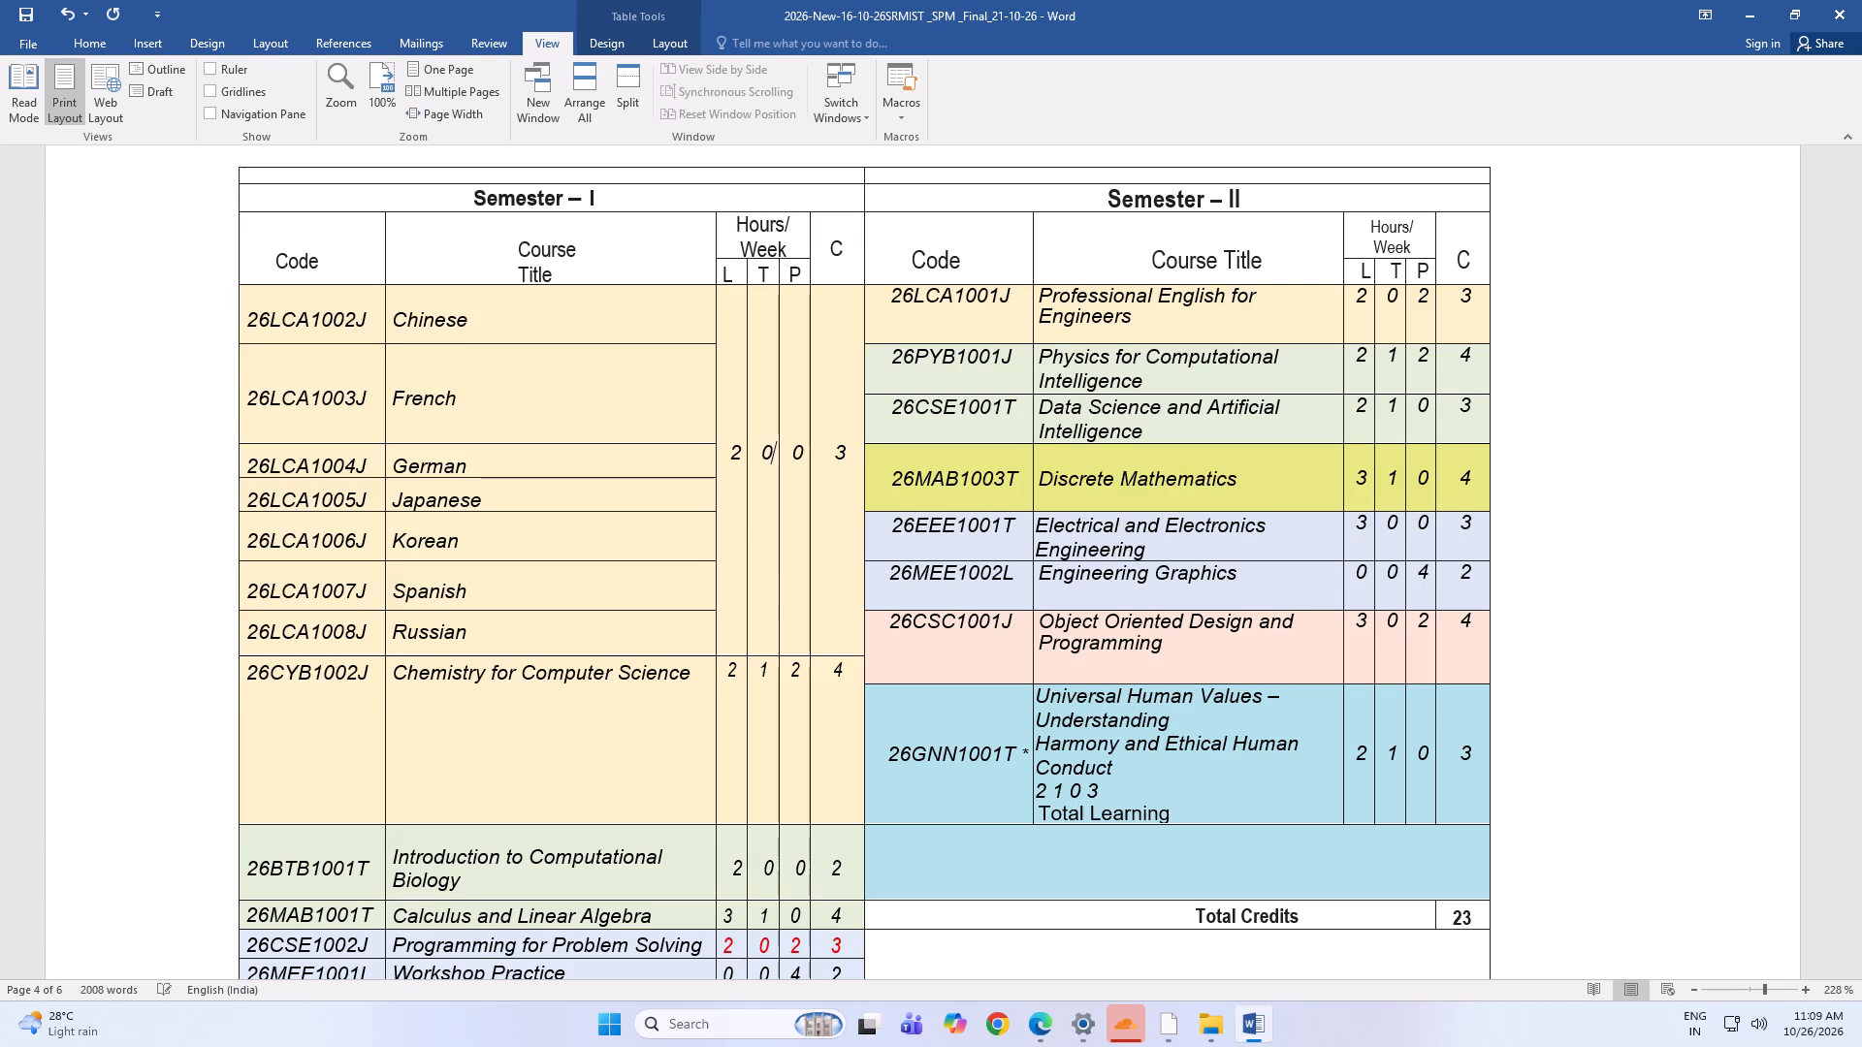
{"action": "key", "text": "Right"}
{"action": "key", "text": "Right"}
{"action": "key", "text": "BackSpace"}
{"action": "key", "text": "2"}
{"action": "key", "text": "Right"}
Move "Learning" from the stray "Total Learning" line under Physical and Mental Health using Yoga into the Semester I total label, making it "Total Learning Credits".
{"action": "scroll", "coordinate": [709, 653], "scroll_direction": "down", "scroll_amount": 1}
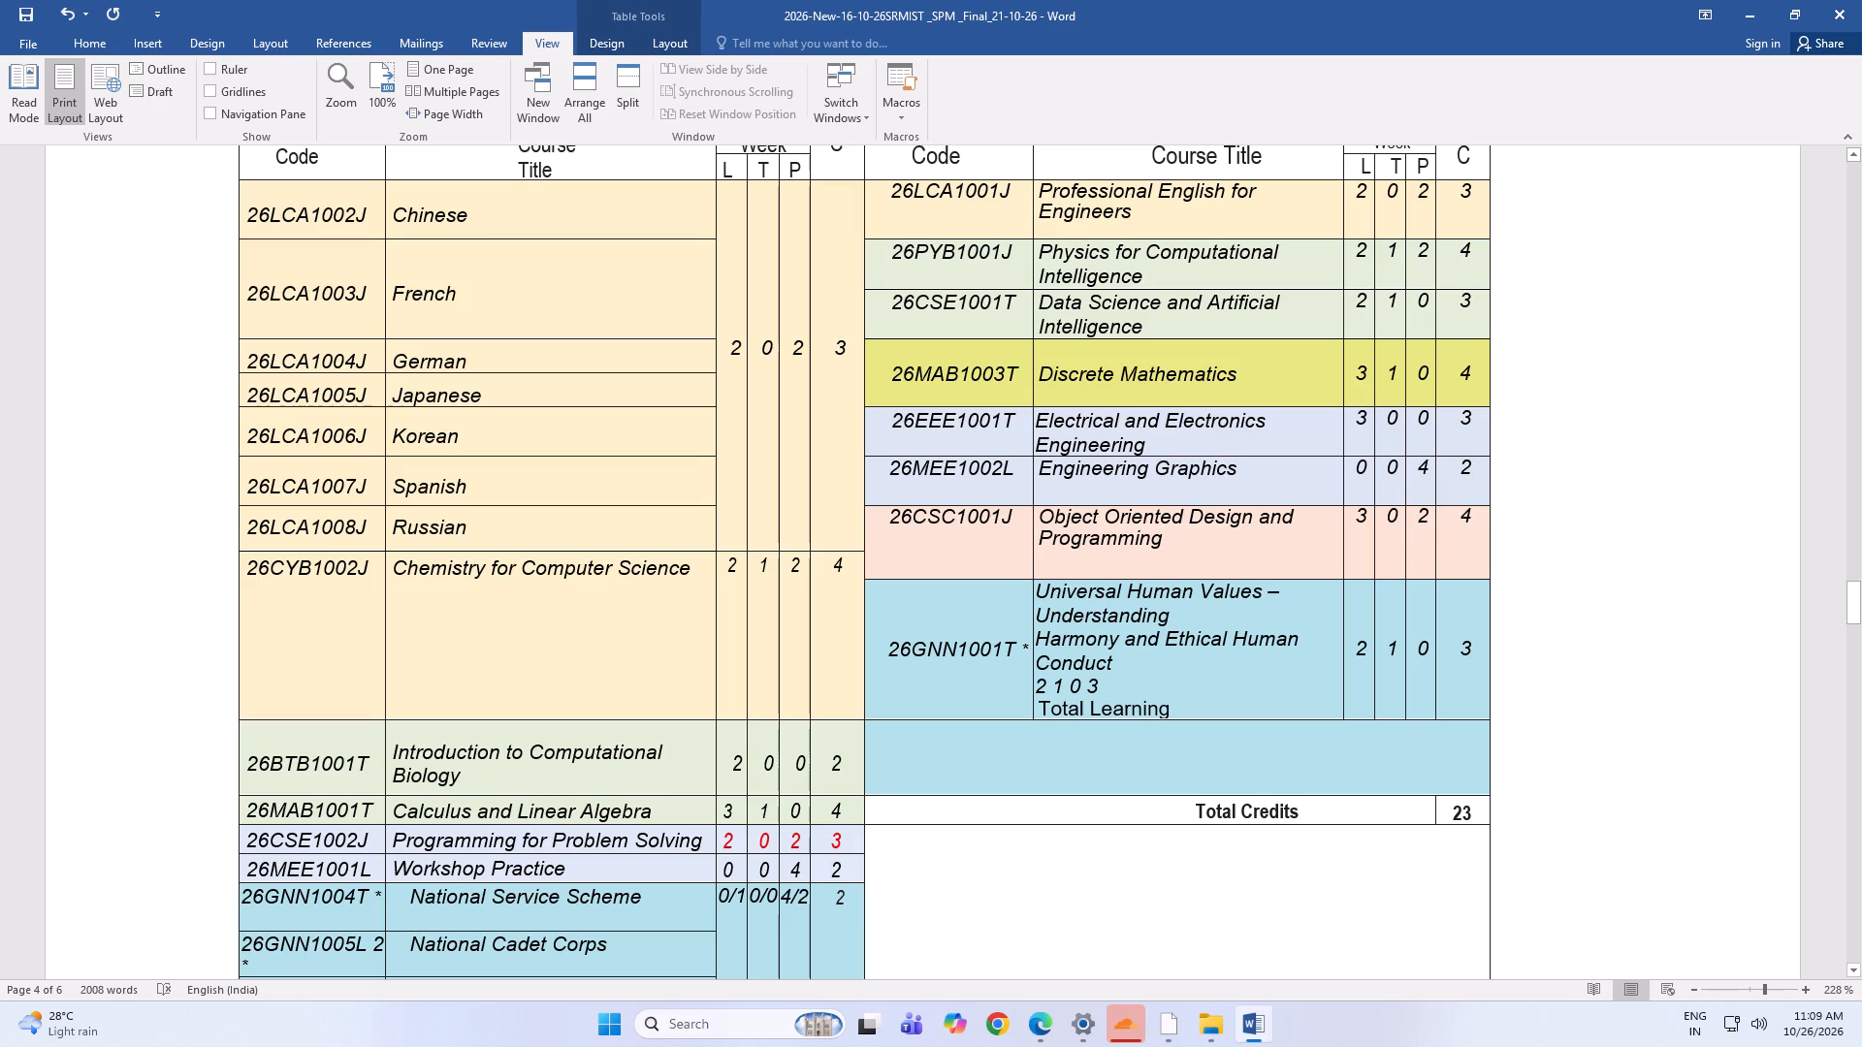
{"action": "scroll", "coordinate": [579, 816], "scroll_direction": "down", "scroll_amount": 3}
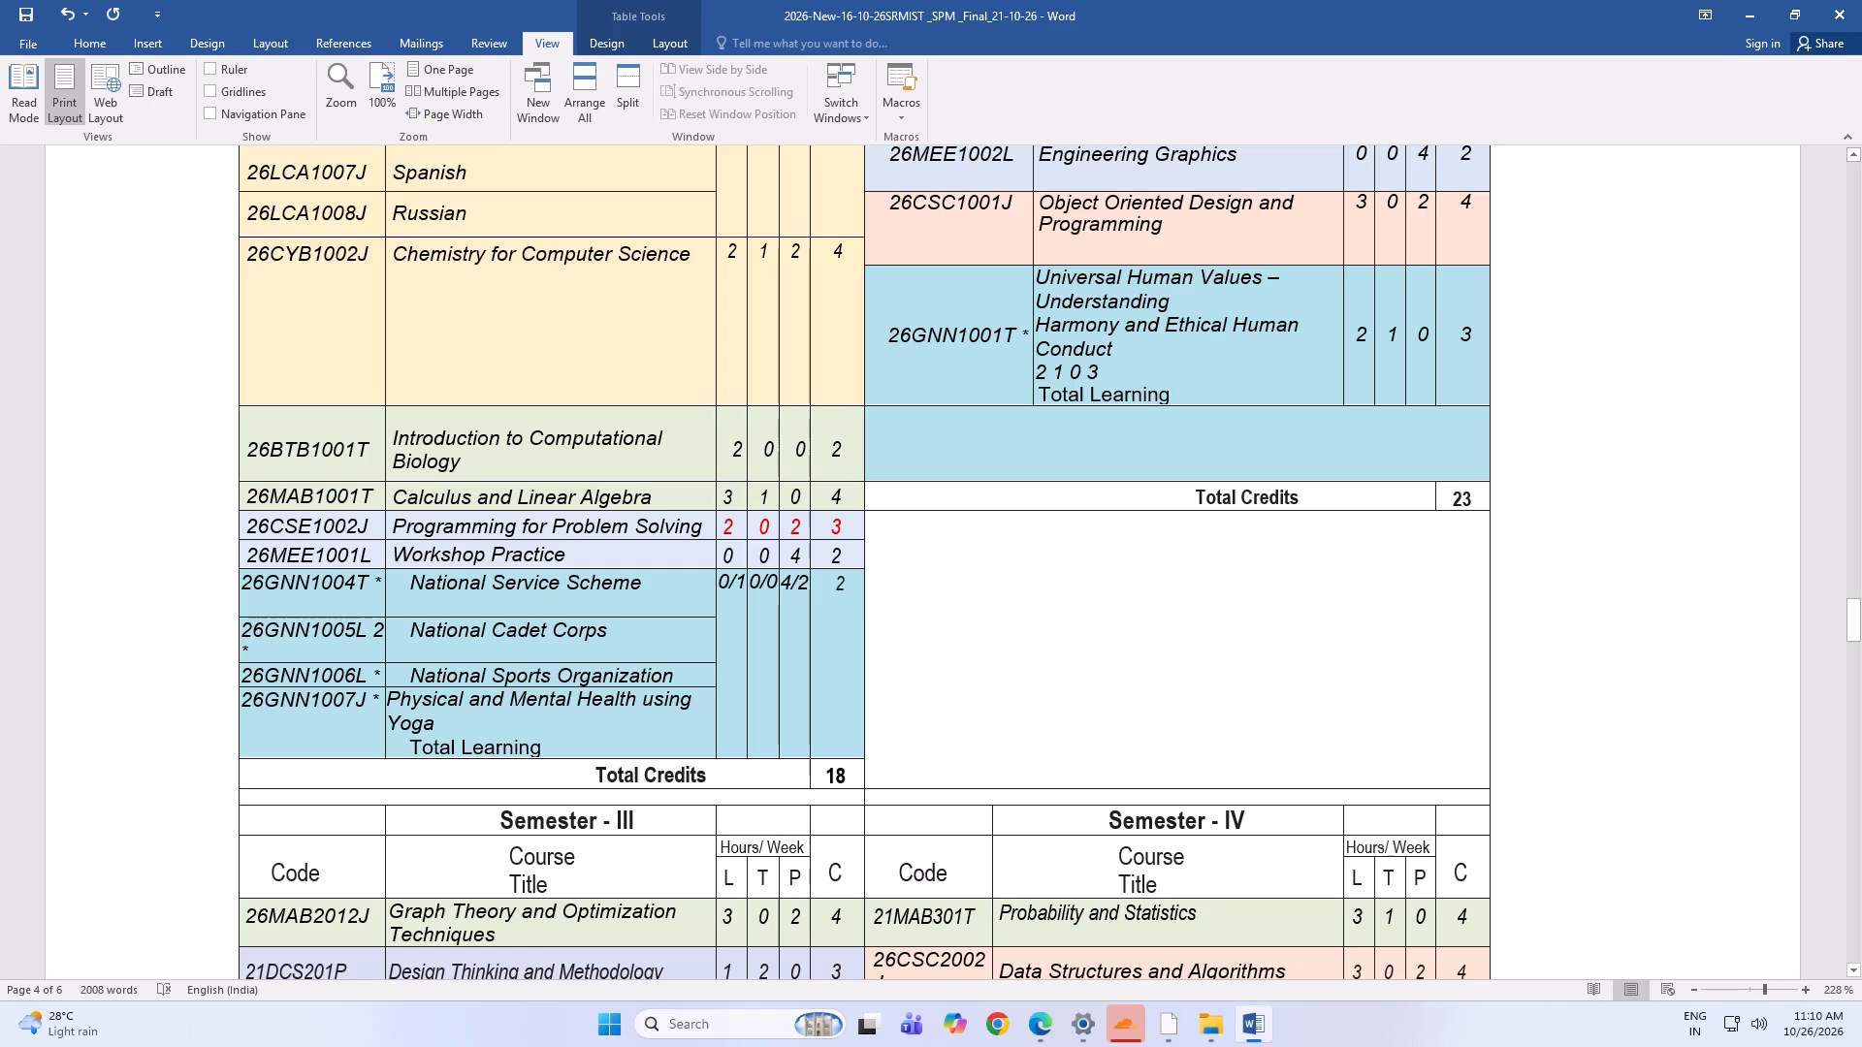
{"action": "left_click_drag", "start_coordinate": [552, 746], "coordinate": [426, 744]}
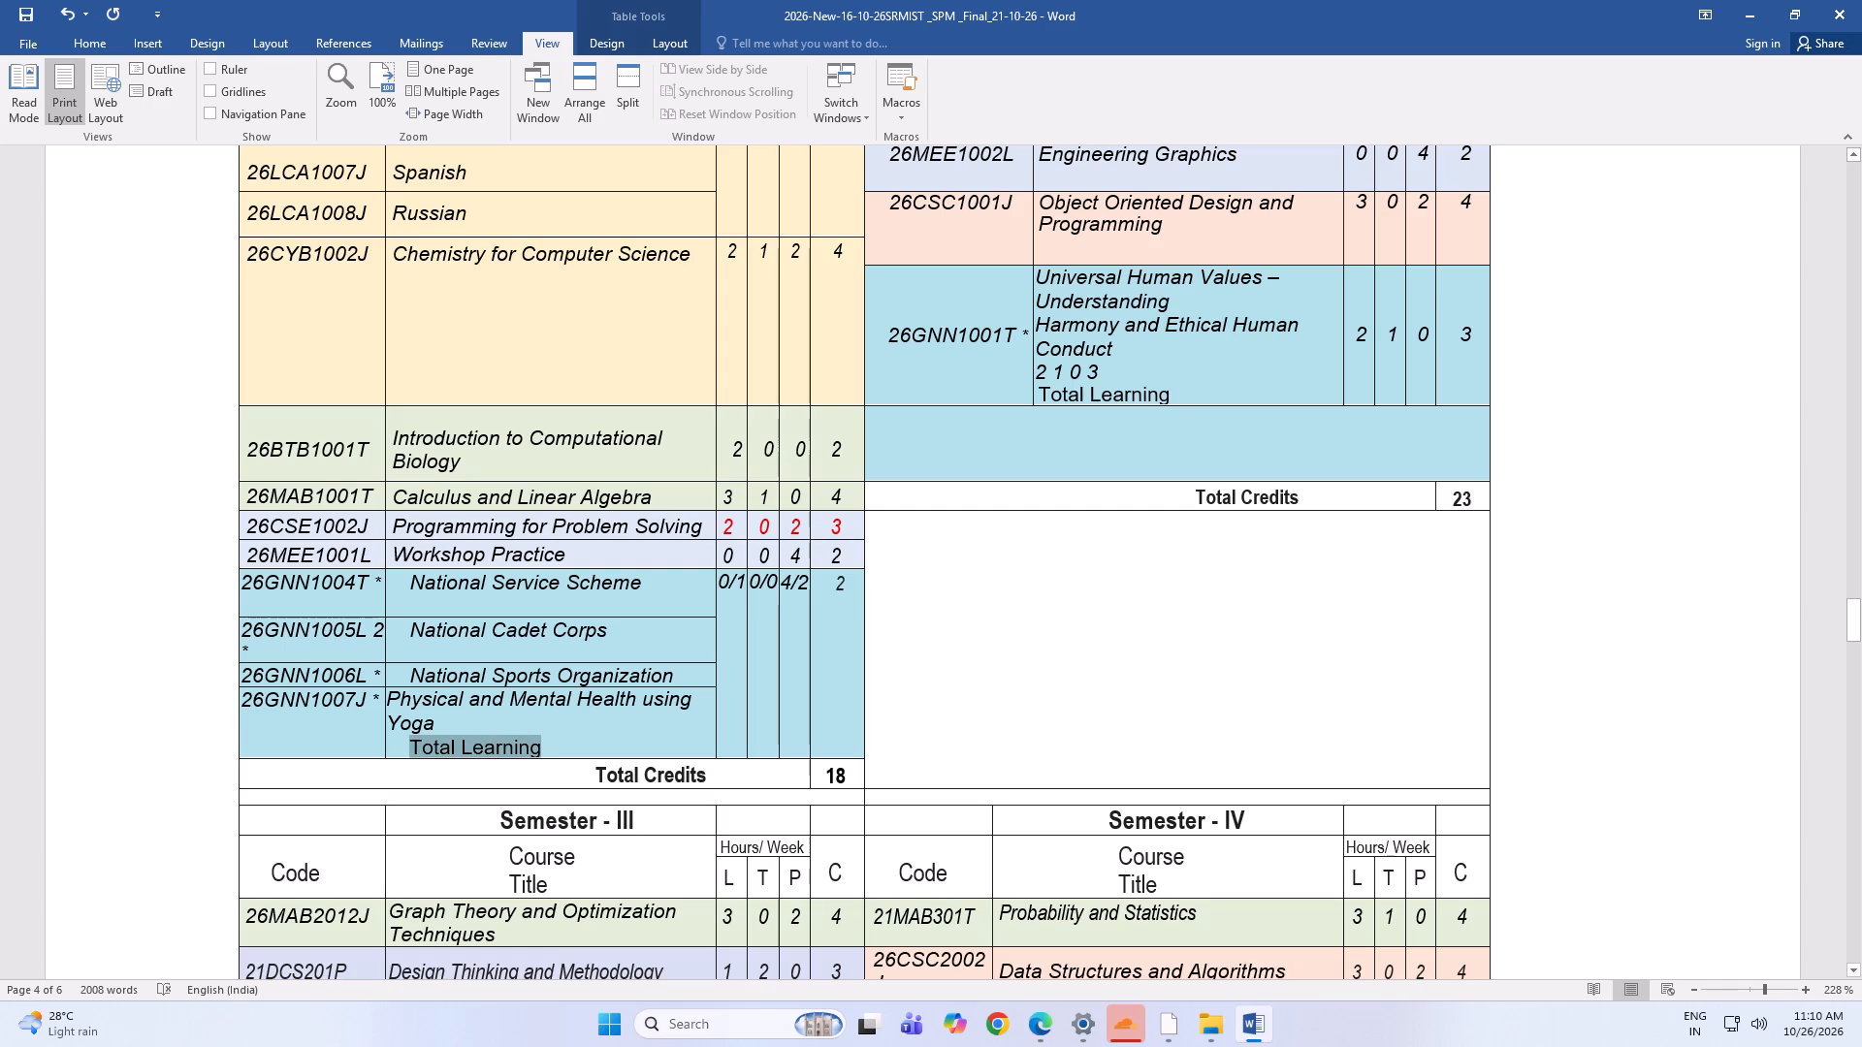
{"action": "left_click_drag", "start_coordinate": [426, 744], "coordinate": [416, 745]}
{"action": "key", "text": "ctrl+x"}
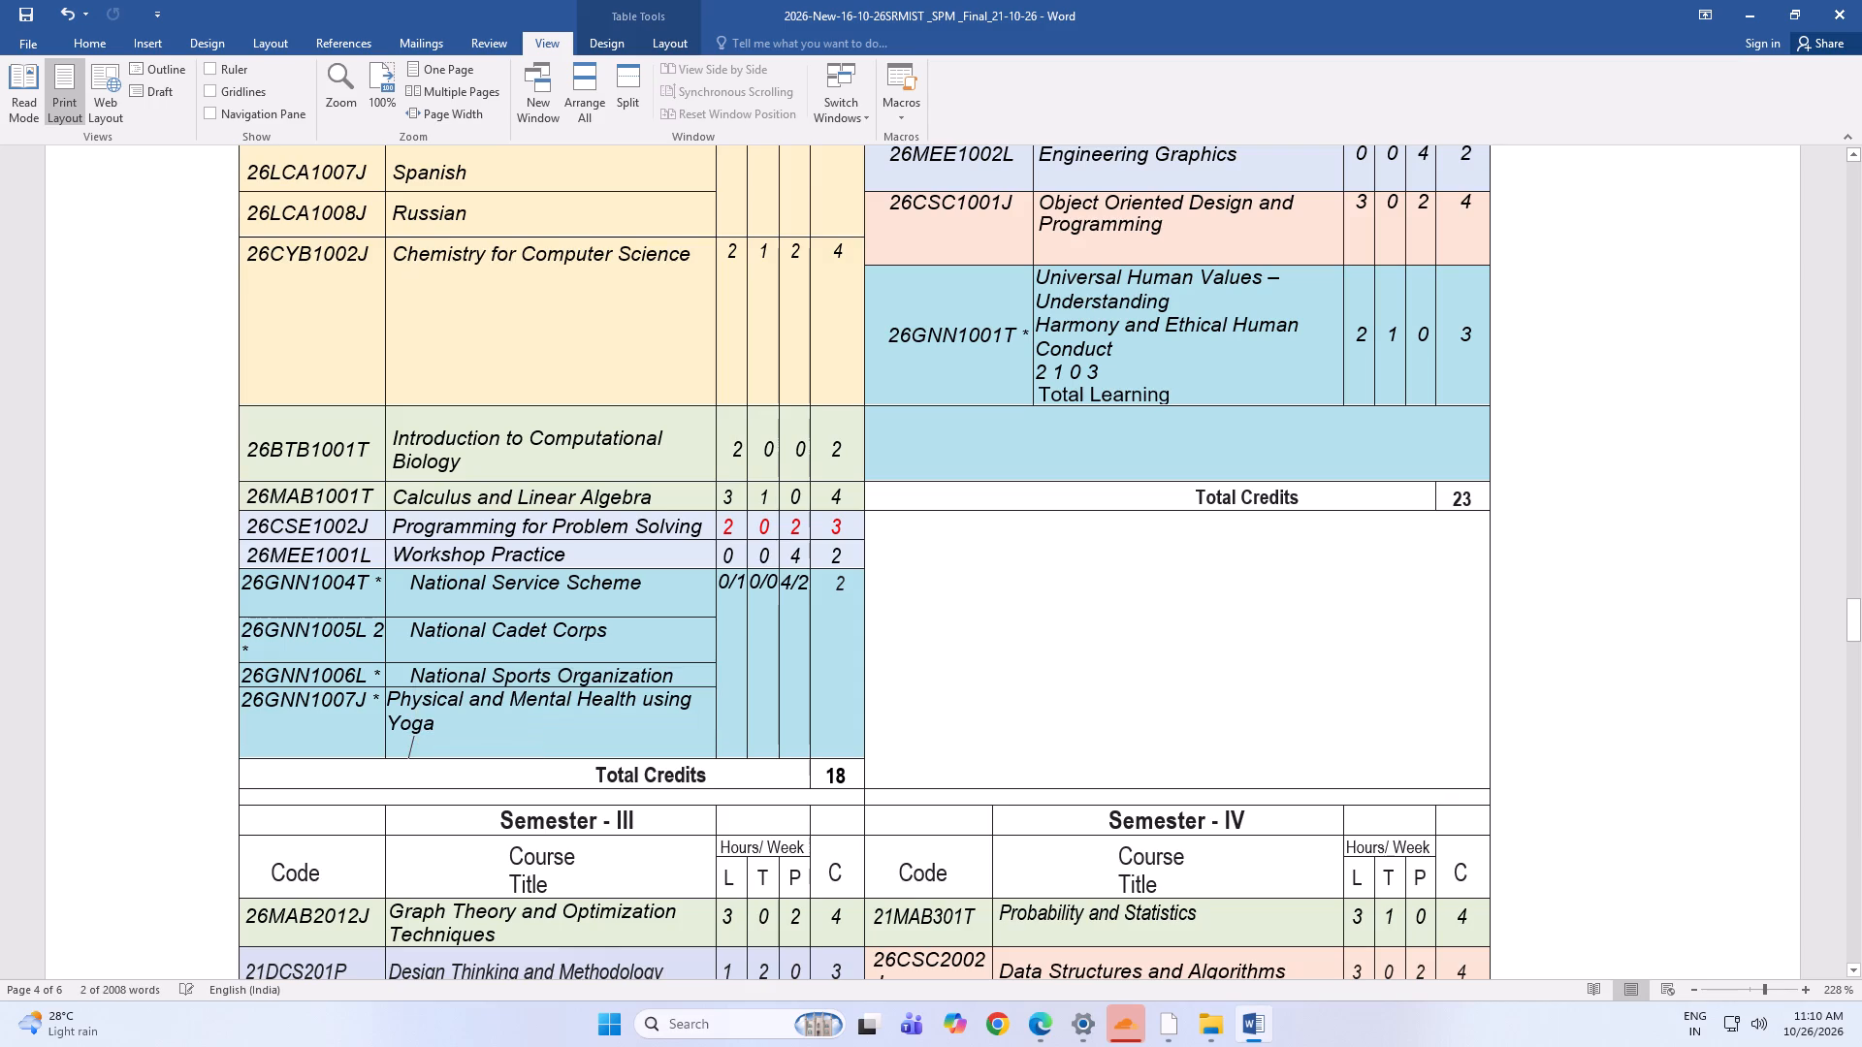
{"action": "left_click", "coordinate": [641, 775]}
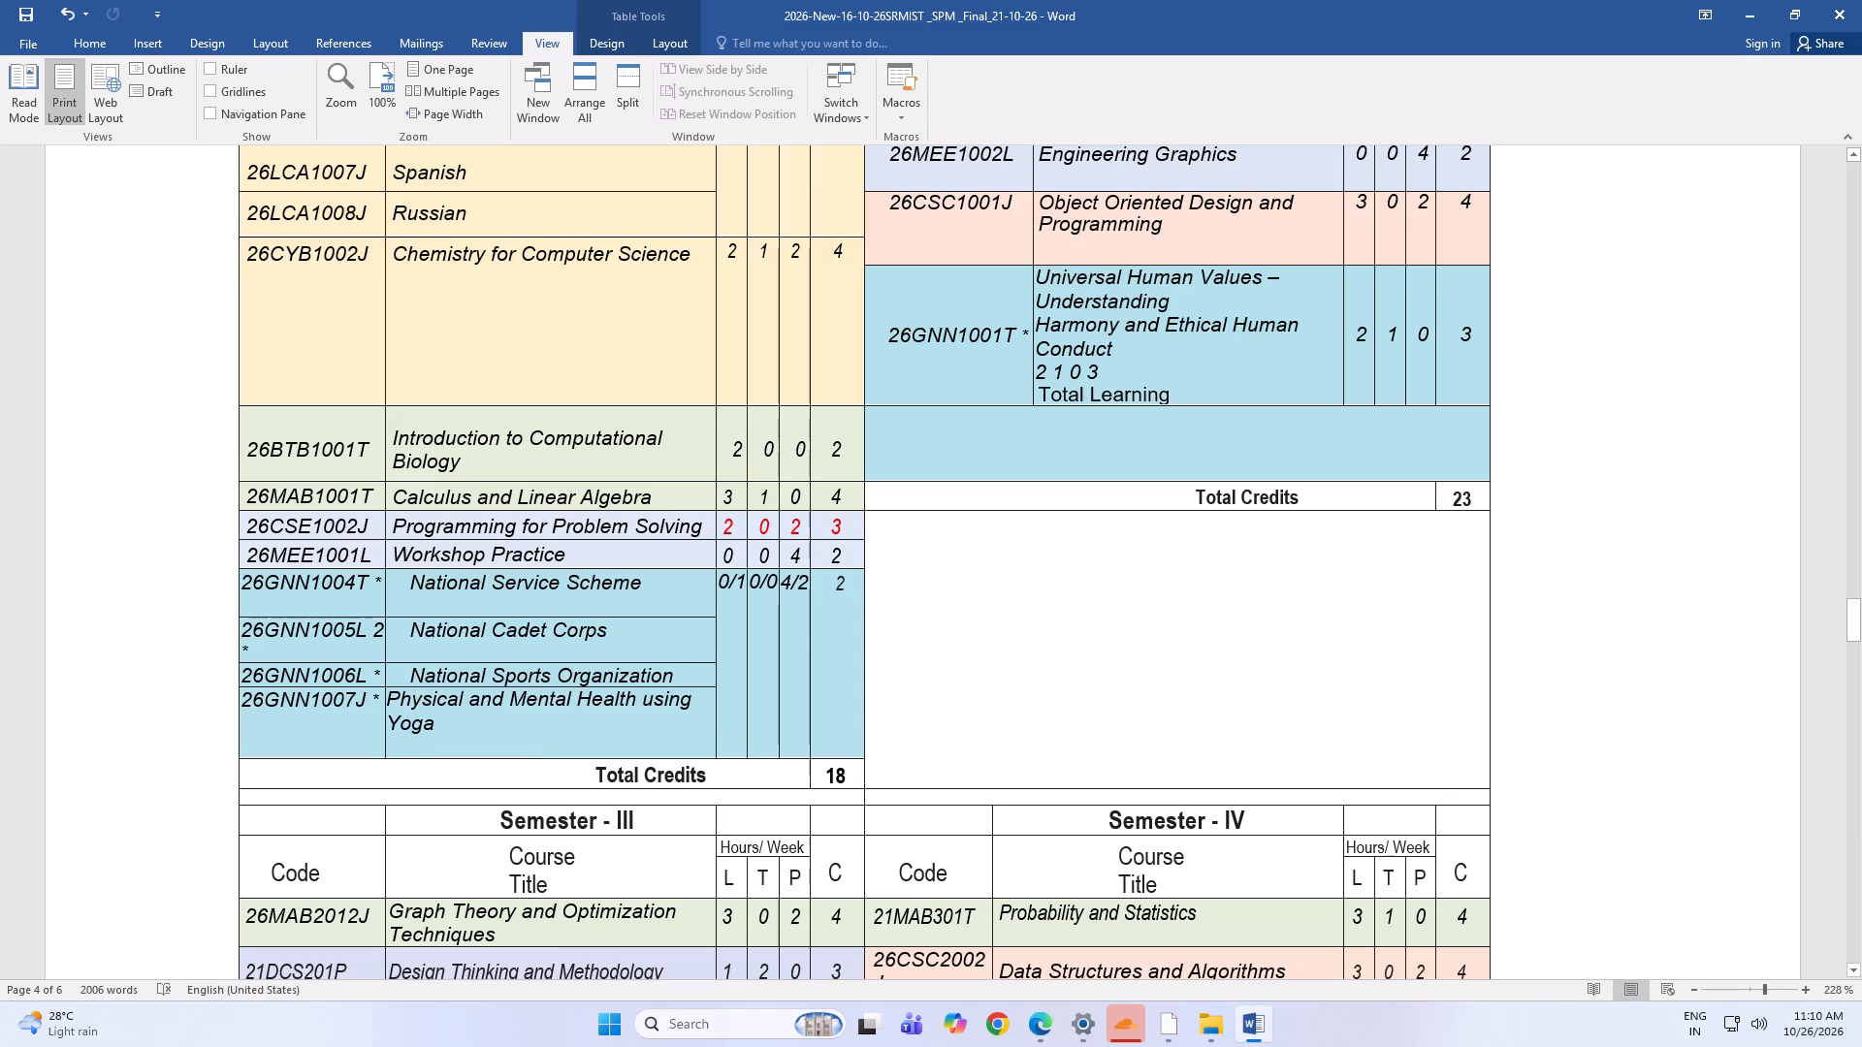
{"action": "key", "text": "space"}
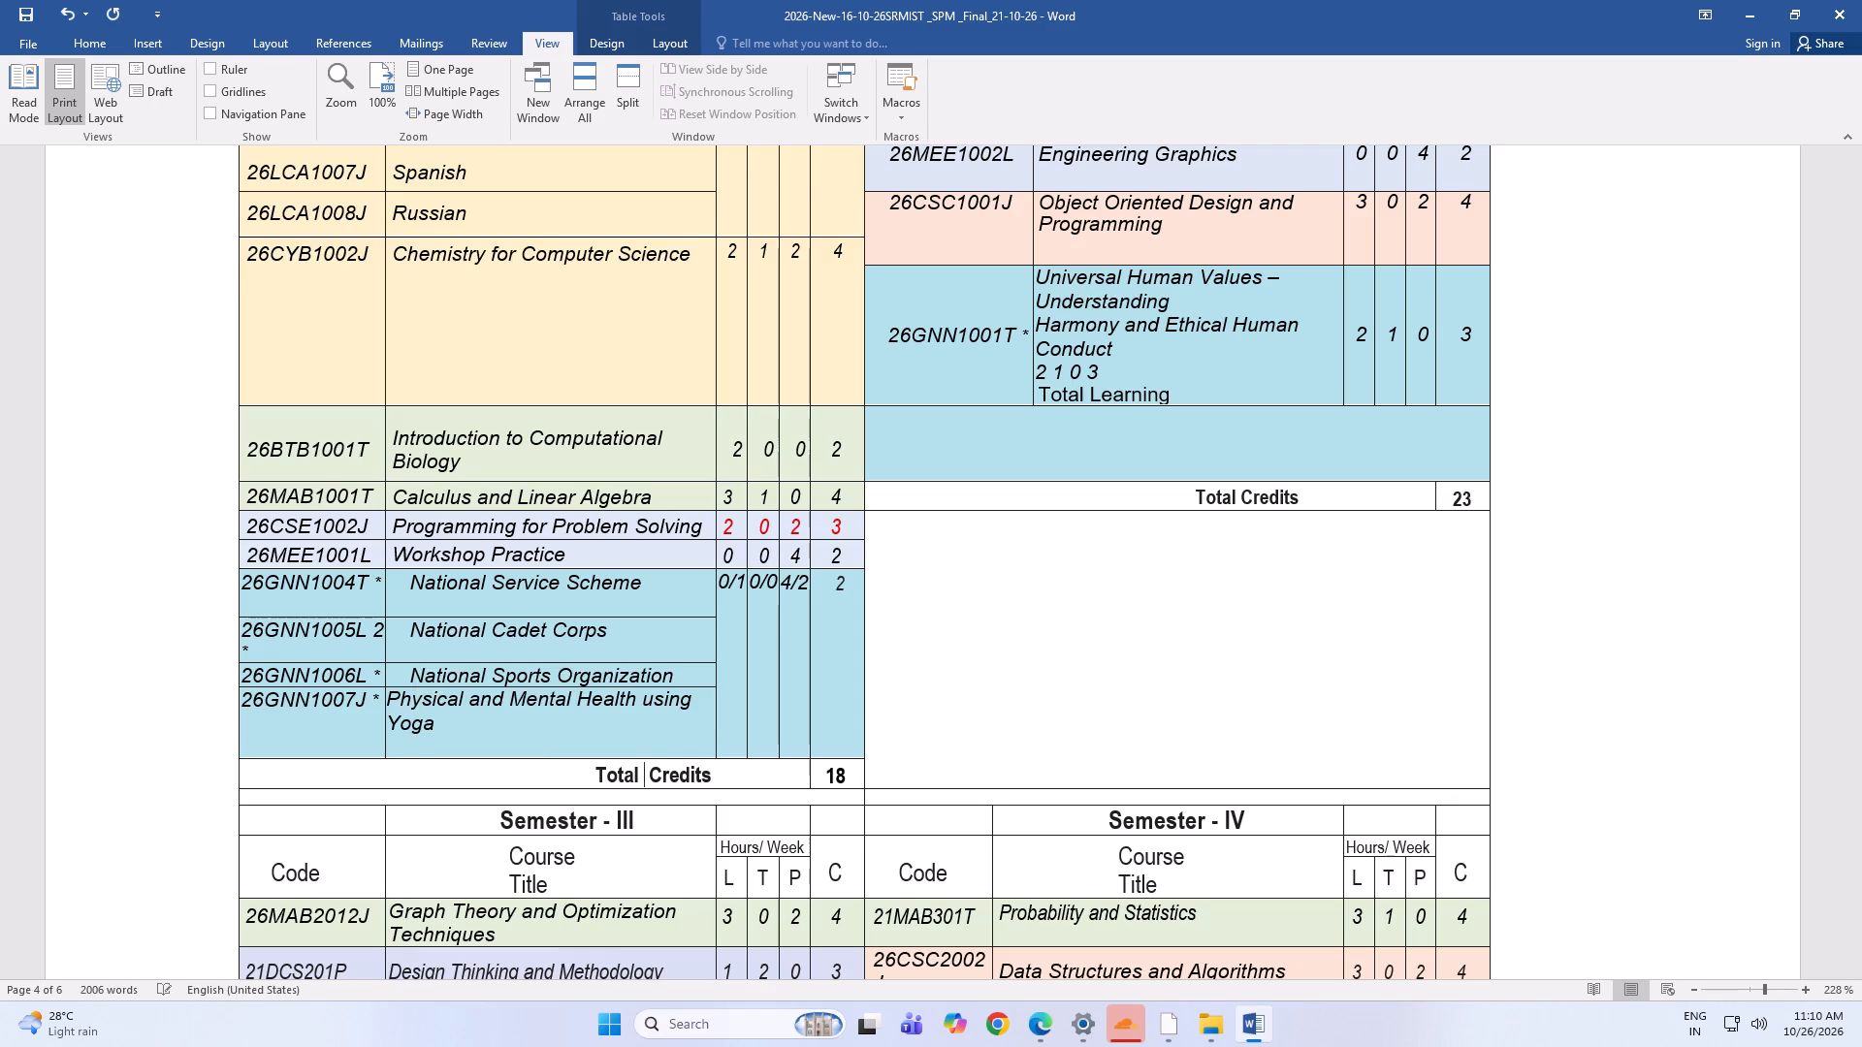
{"action": "key", "text": "ctrl+v"}
{"action": "left_click", "coordinate": [640, 775]}
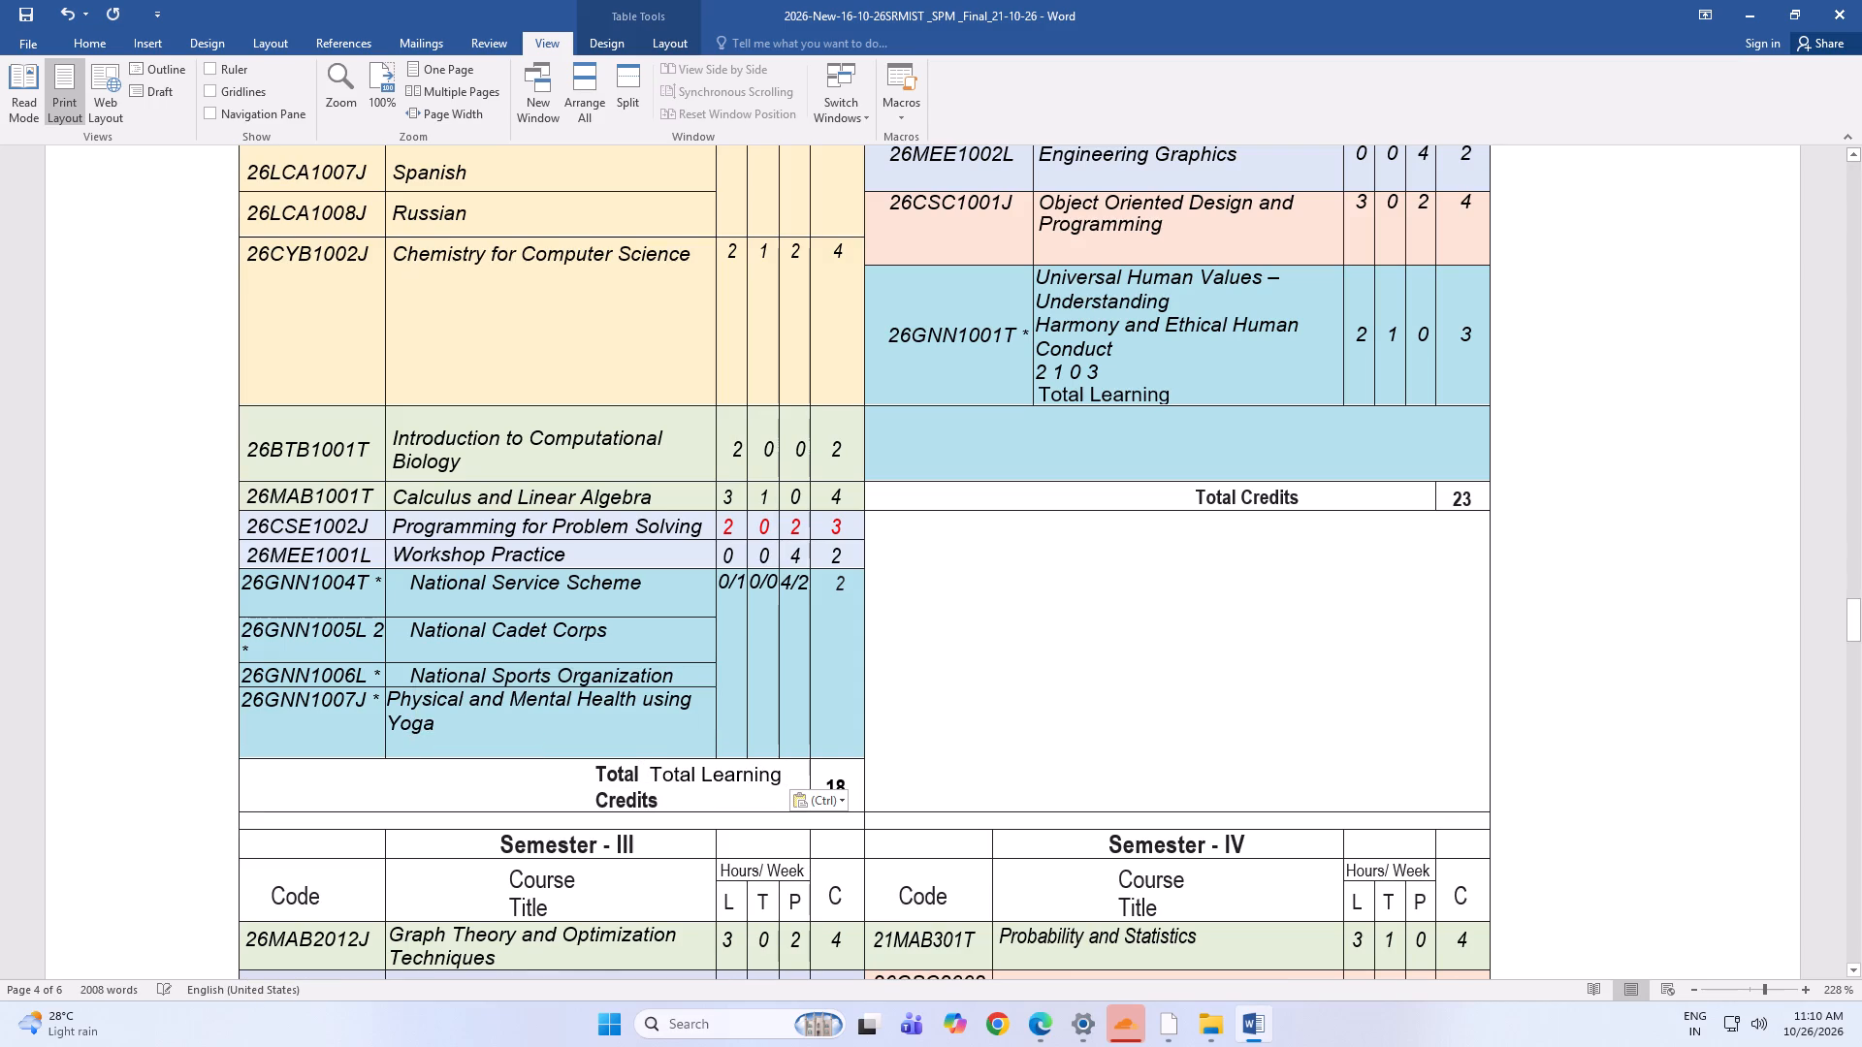
{"action": "left_click_drag", "start_coordinate": [648, 777], "coordinate": [695, 775]}
{"action": "left_click_drag", "start_coordinate": [695, 775], "coordinate": [696, 775]}
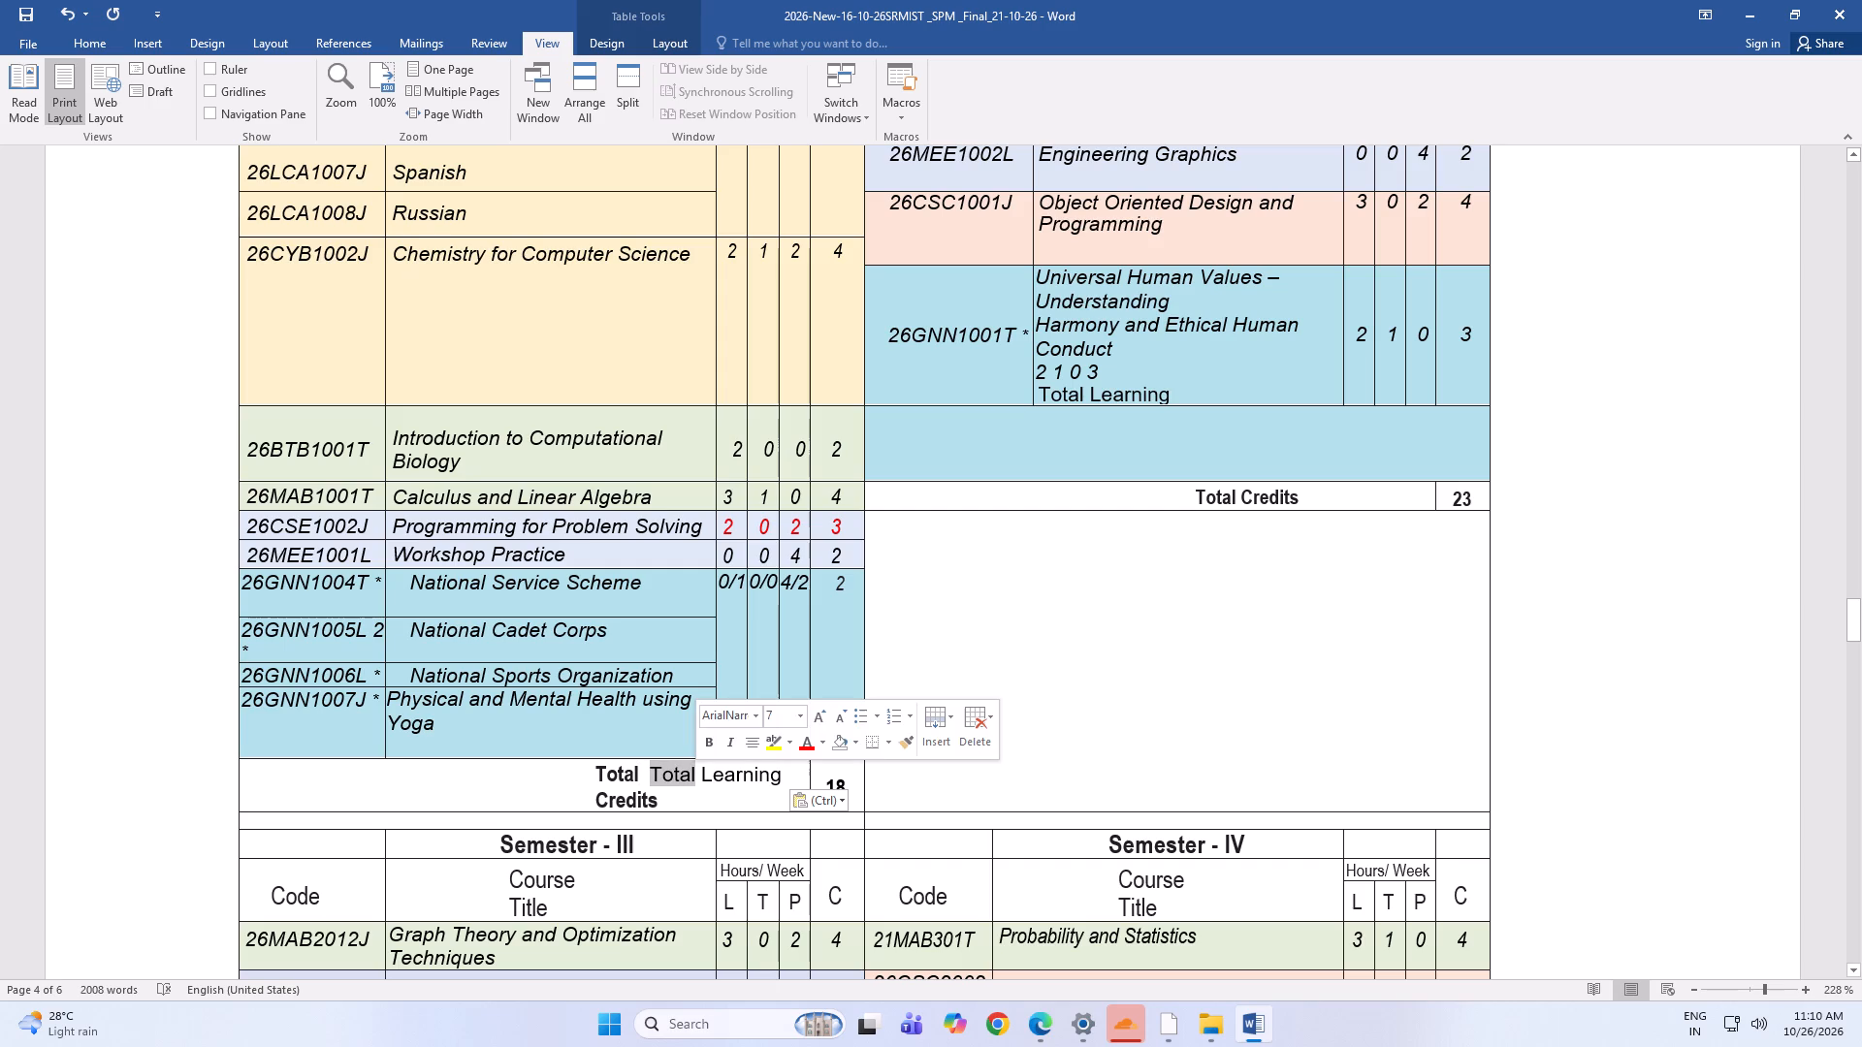
{"action": "key", "text": "BackSpace"}
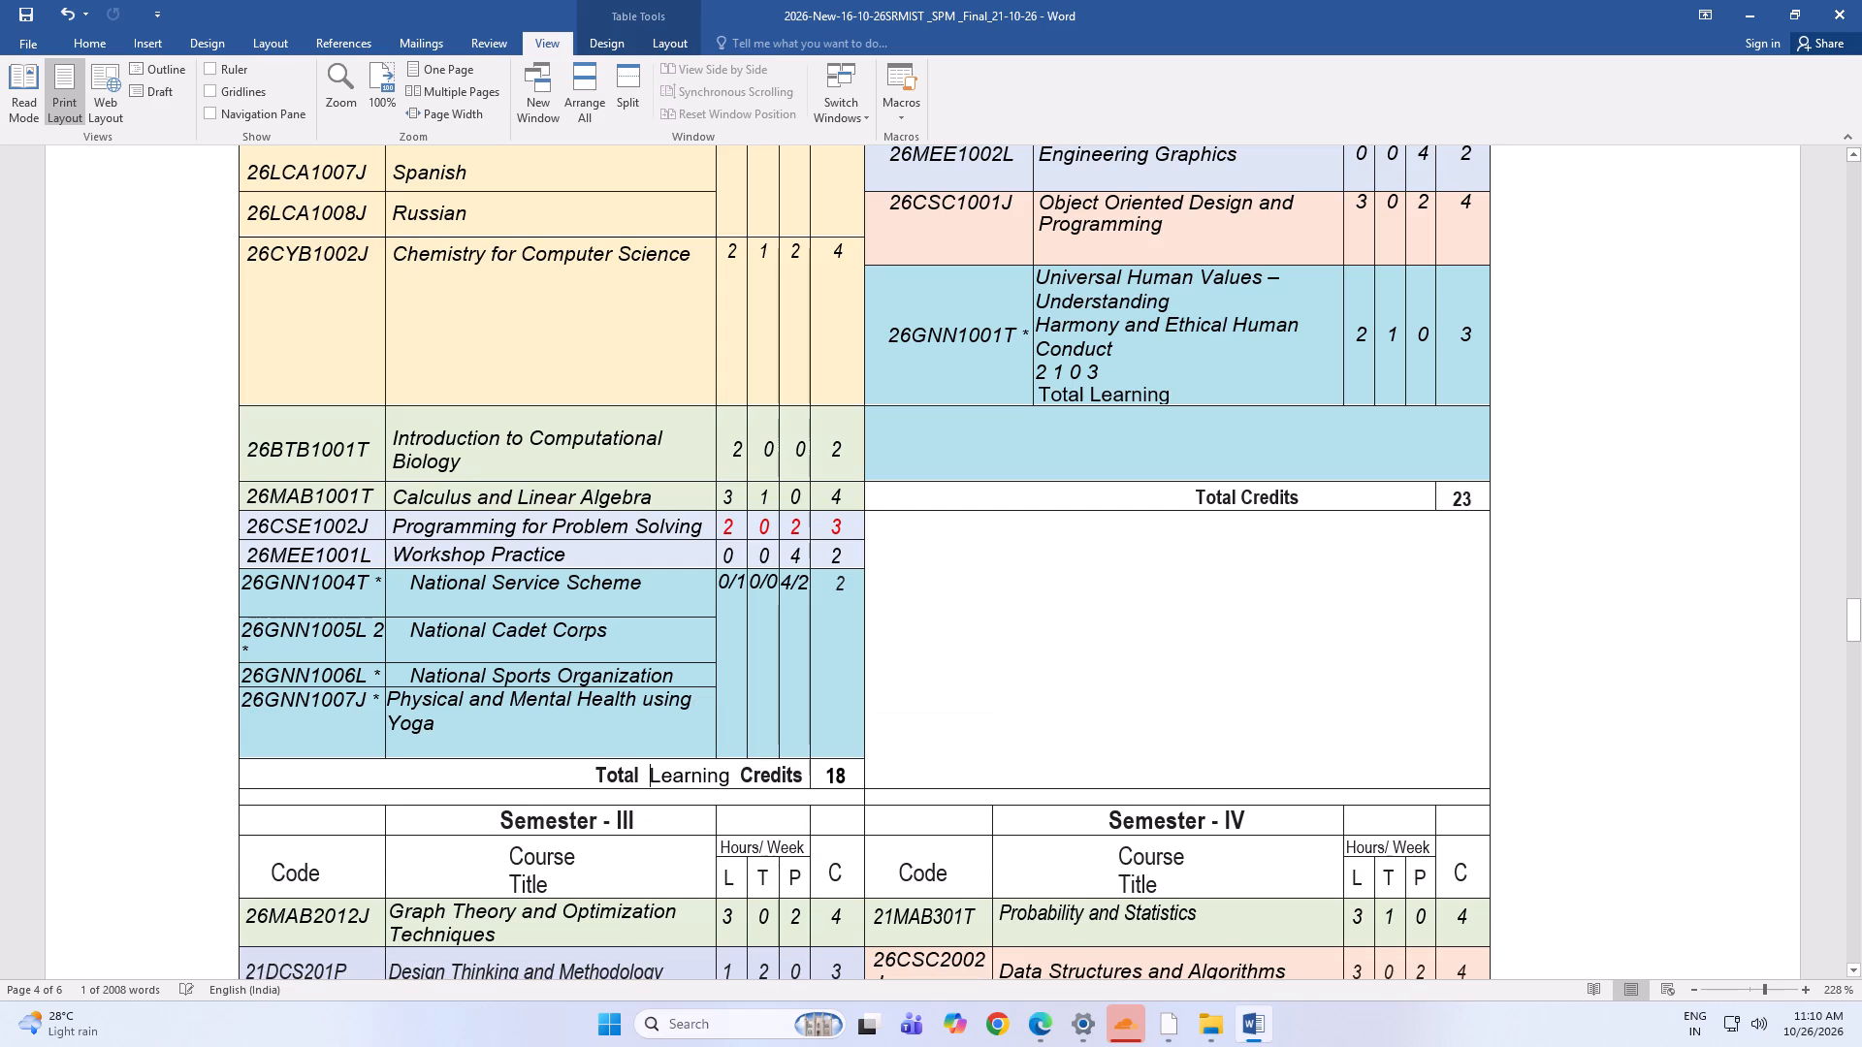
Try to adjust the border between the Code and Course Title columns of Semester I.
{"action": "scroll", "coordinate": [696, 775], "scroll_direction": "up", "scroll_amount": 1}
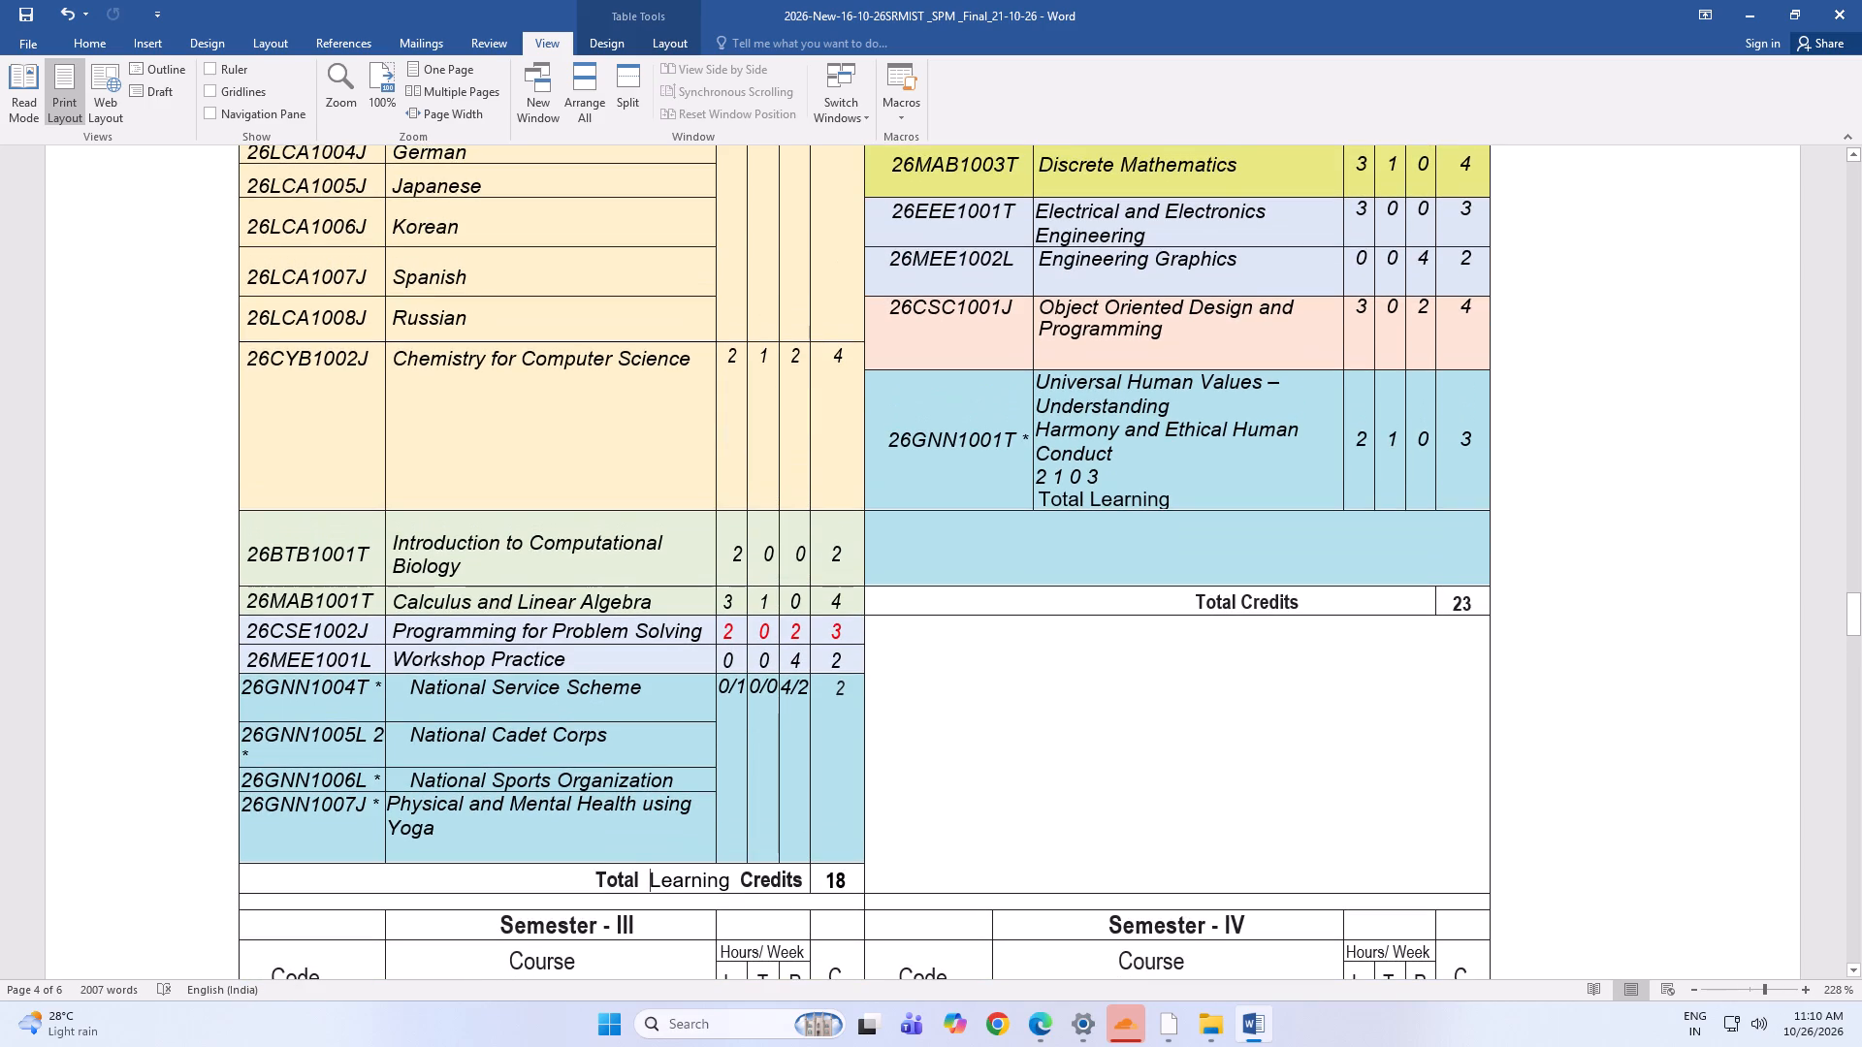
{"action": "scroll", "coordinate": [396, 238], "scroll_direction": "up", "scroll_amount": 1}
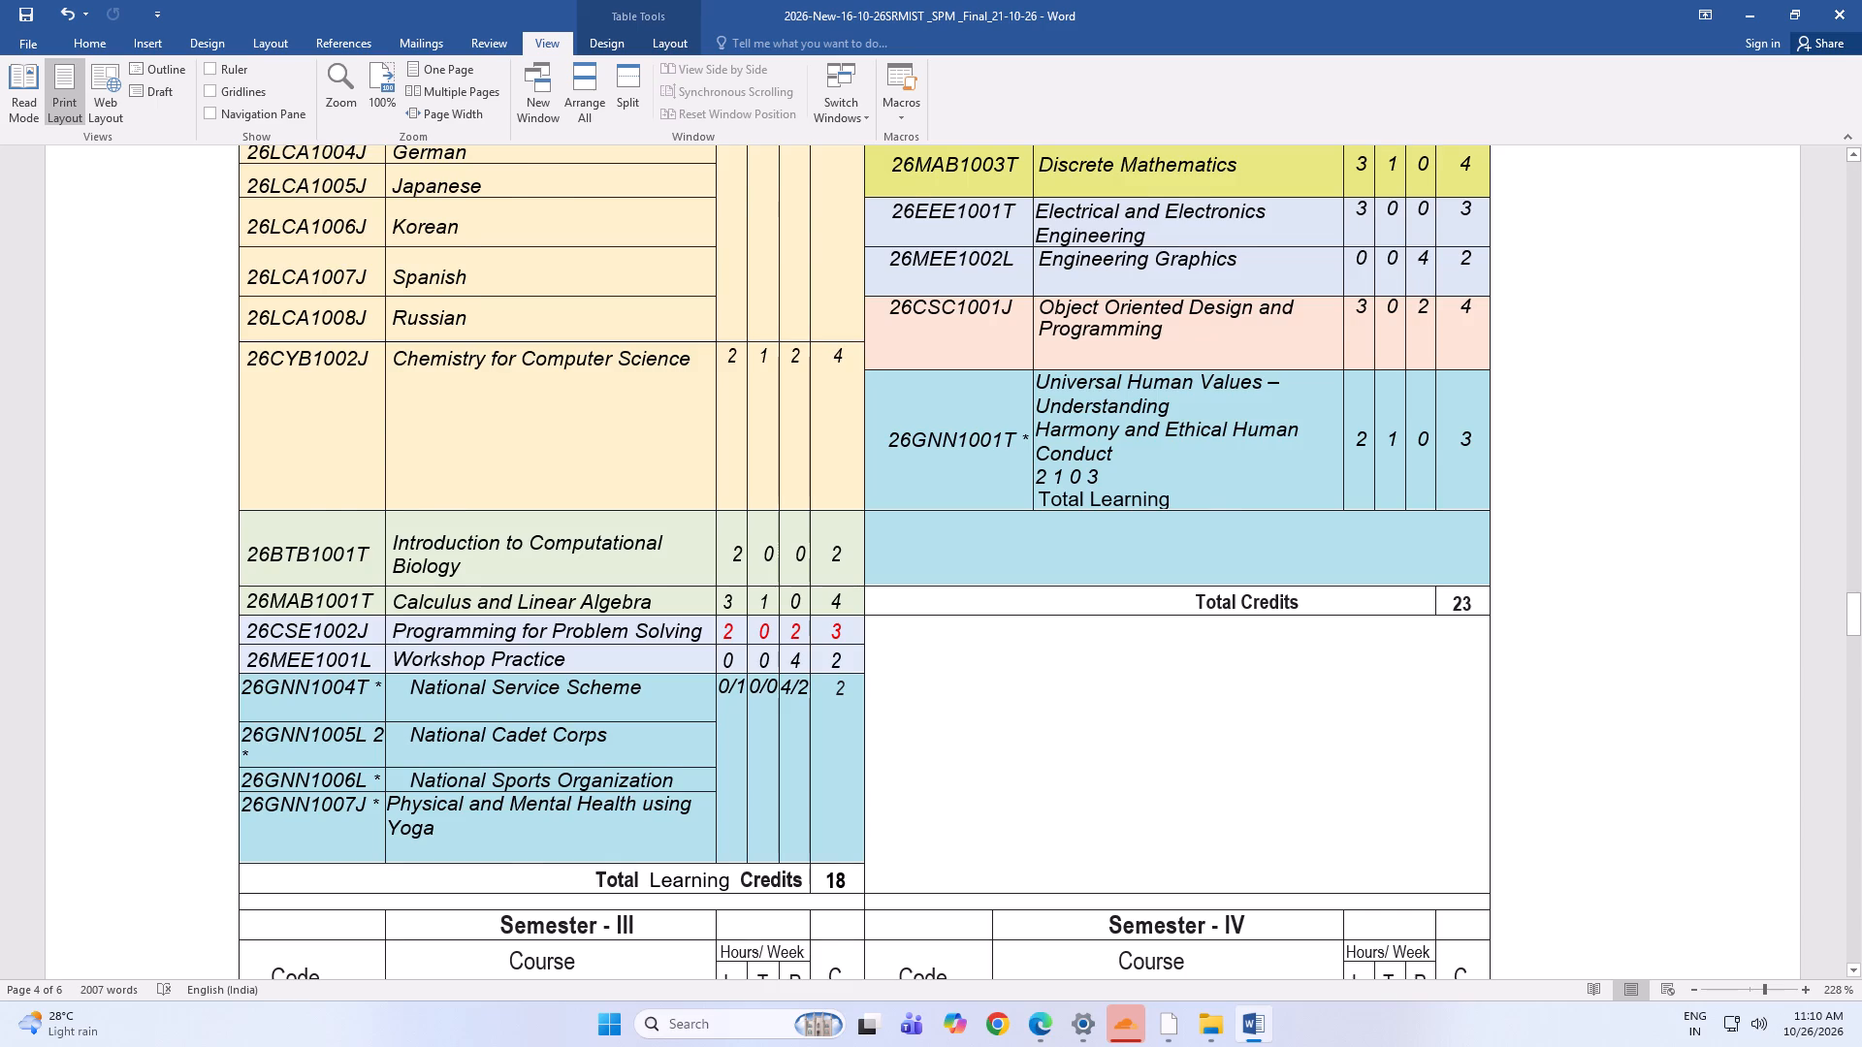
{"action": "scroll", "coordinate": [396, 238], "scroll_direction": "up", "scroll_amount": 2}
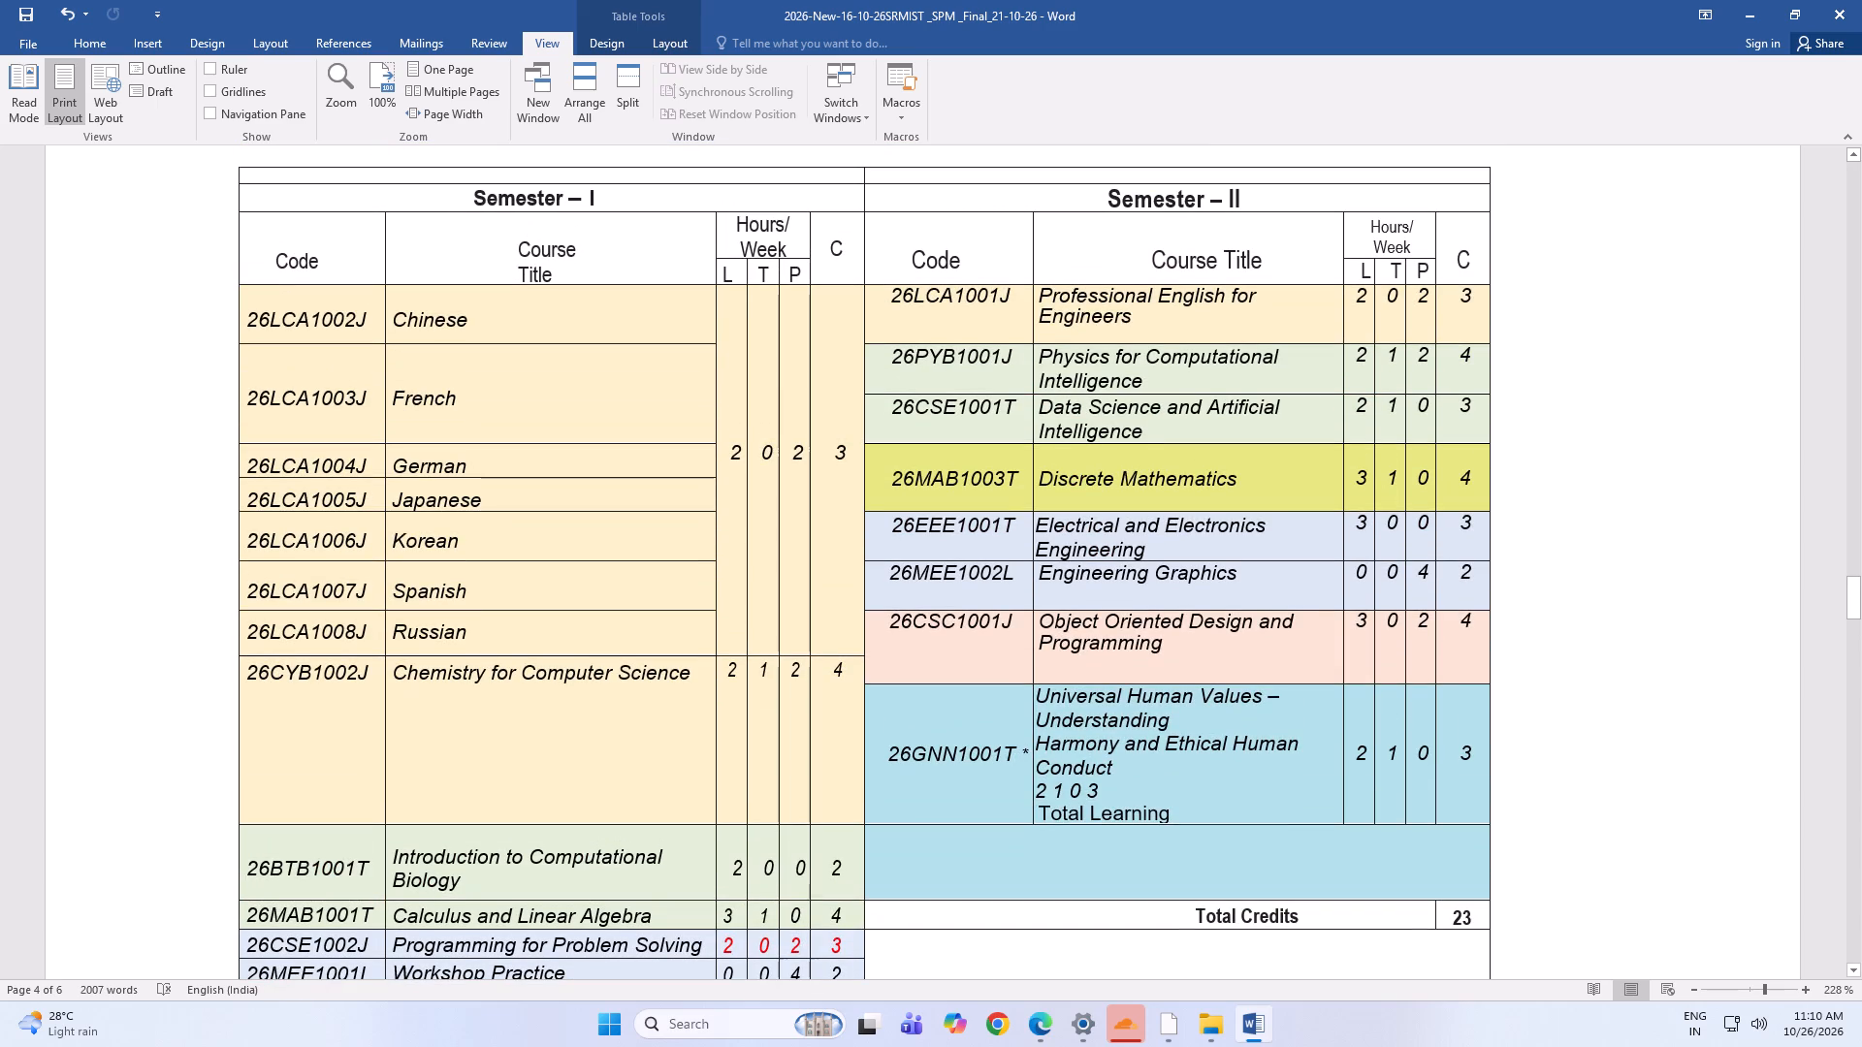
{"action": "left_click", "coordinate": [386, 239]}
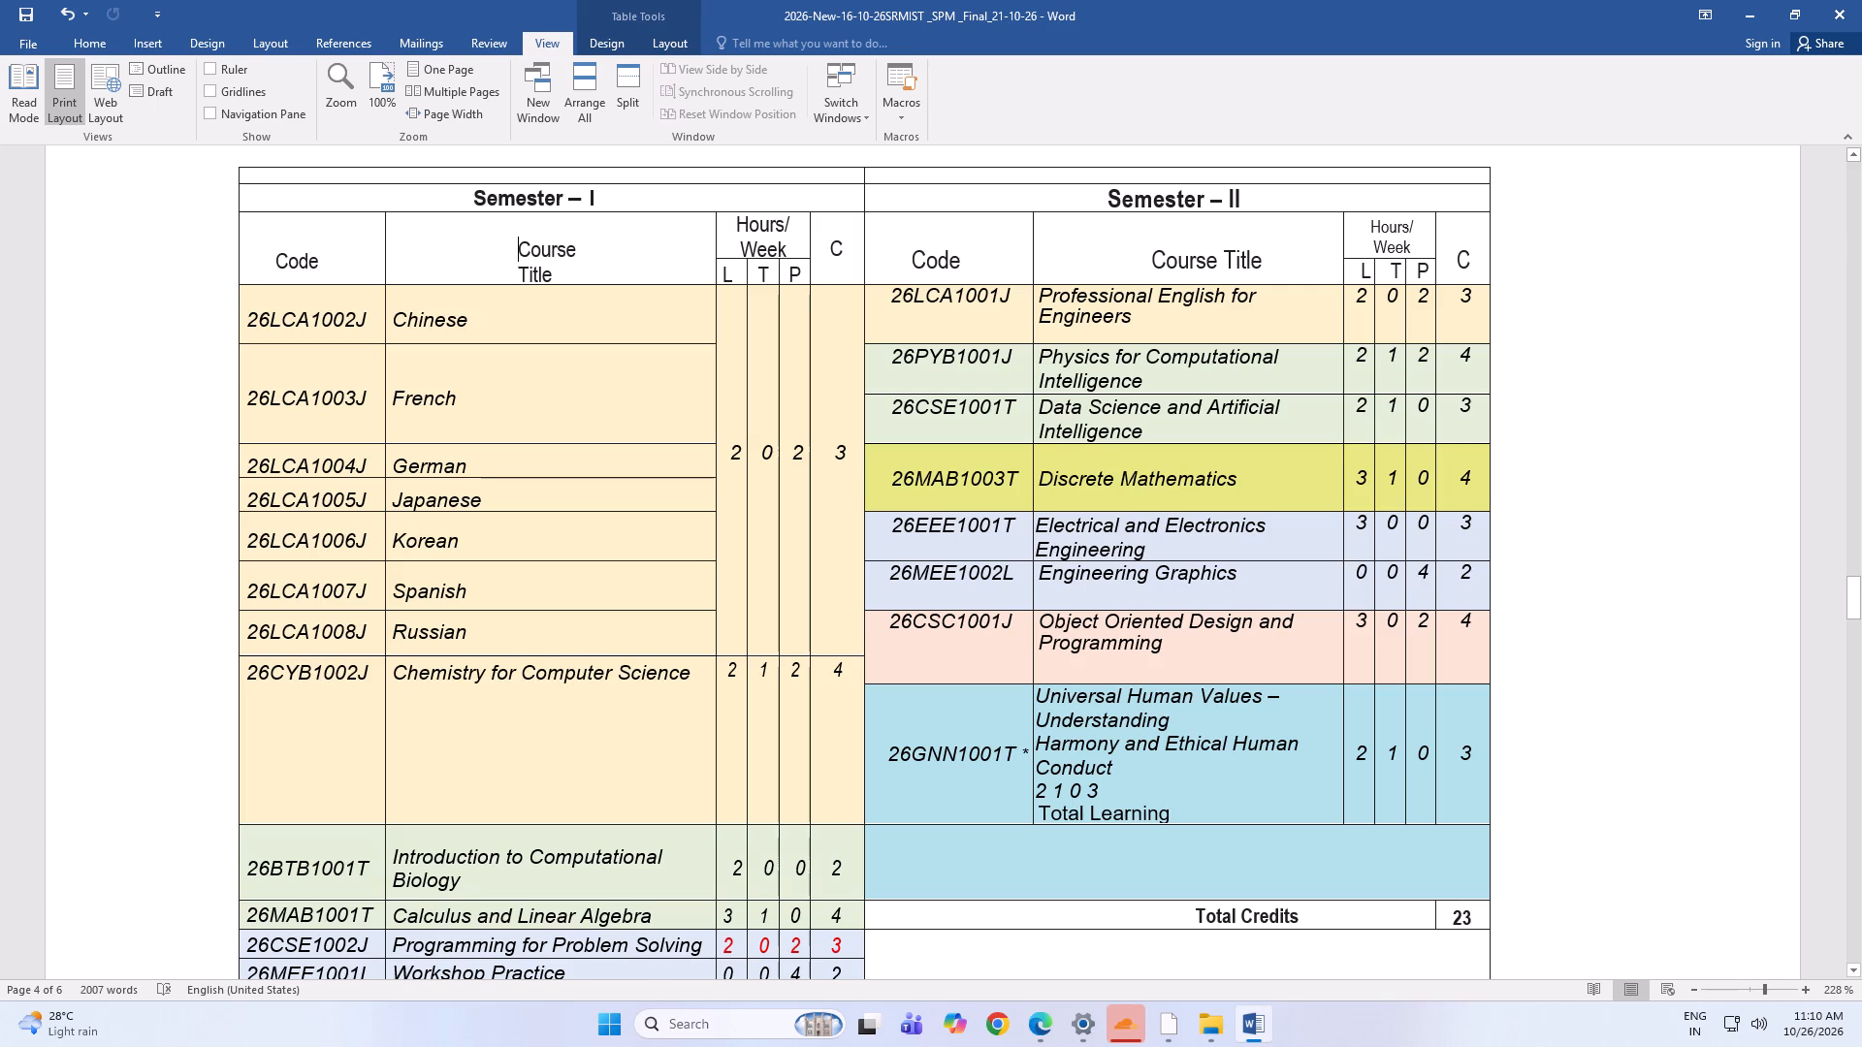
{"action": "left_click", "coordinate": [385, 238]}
Check the Semester I rows for Calculus and Linear Algebra, Programming for Problem Solving and National Service Scheme.
{"action": "scroll", "coordinate": [331, 791], "scroll_direction": "down", "scroll_amount": 2}
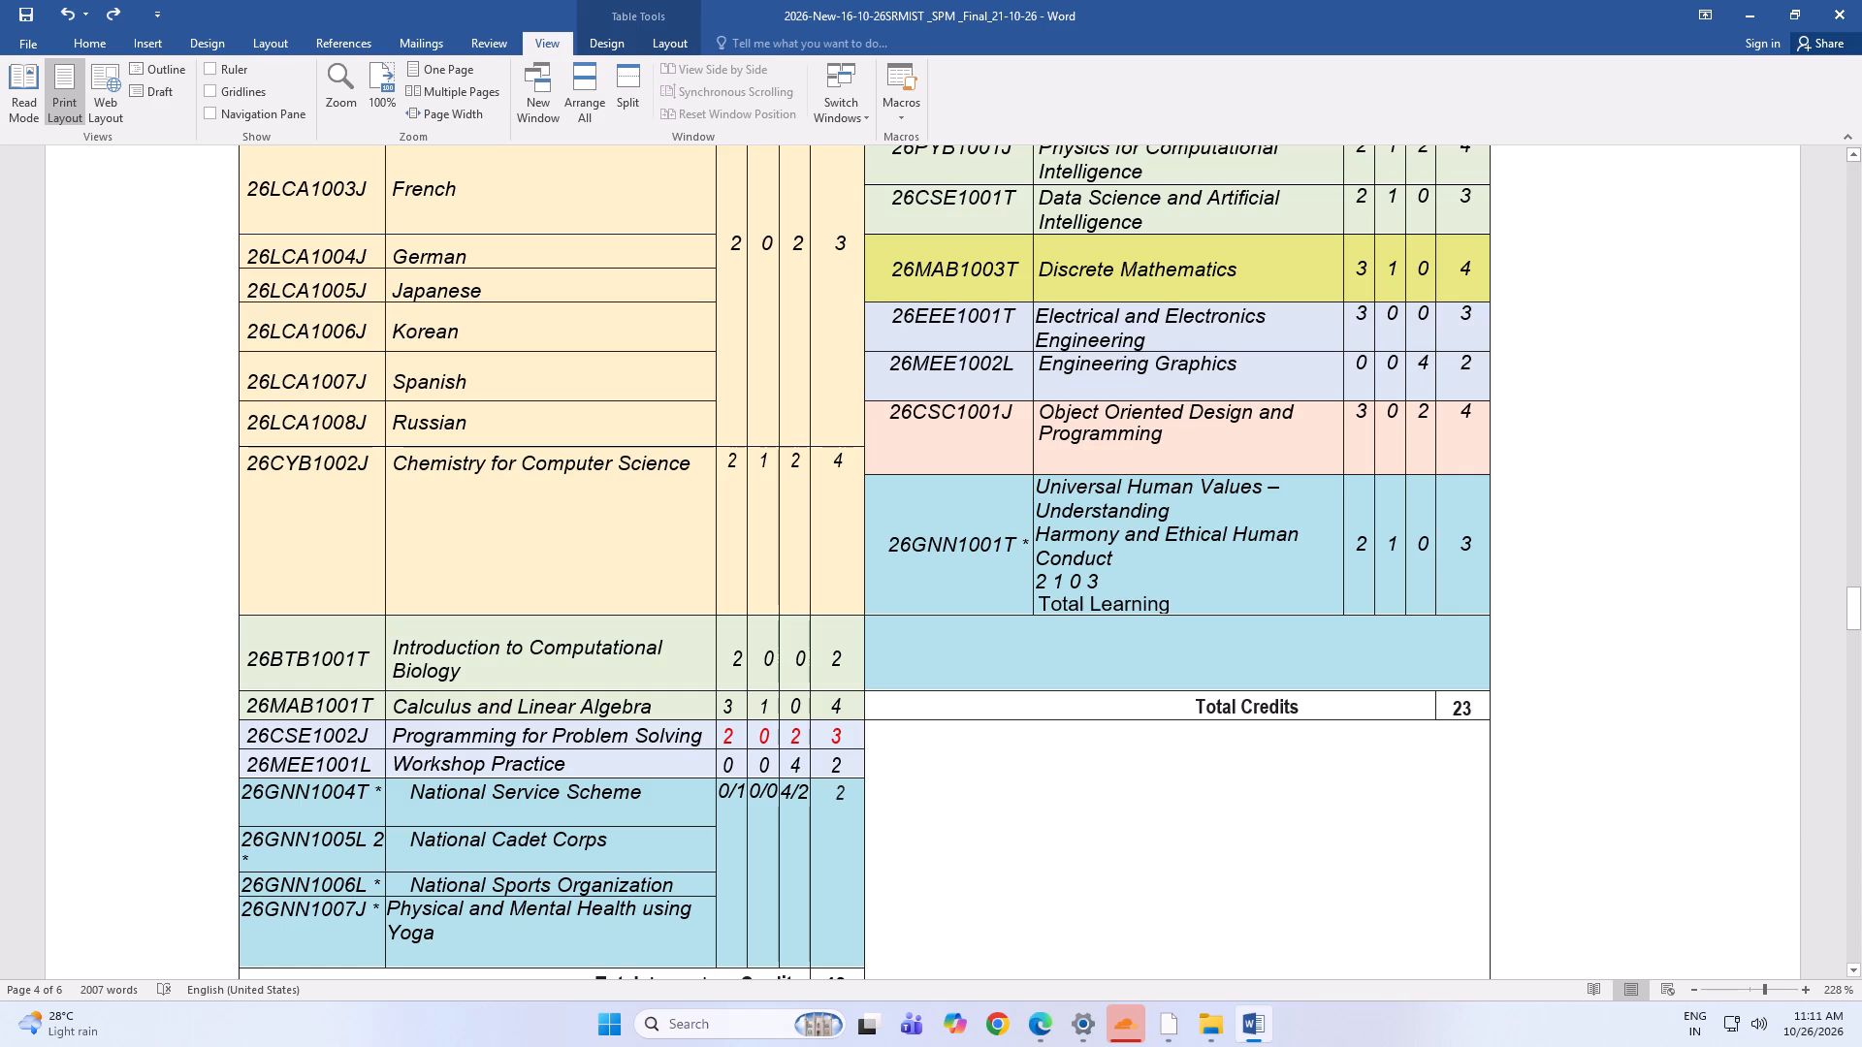
{"action": "left_click", "coordinate": [271, 713]}
{"action": "left_click", "coordinate": [273, 742]}
{"action": "left_click", "coordinate": [401, 790]}
{"action": "left_click_drag", "start_coordinate": [728, 735], "coordinate": [731, 735]}
Change the font colour of the L, T, P and C values for Programming for Problem Solving in Semester I to black.
{"action": "left_click_drag", "start_coordinate": [731, 735], "coordinate": [836, 733]}
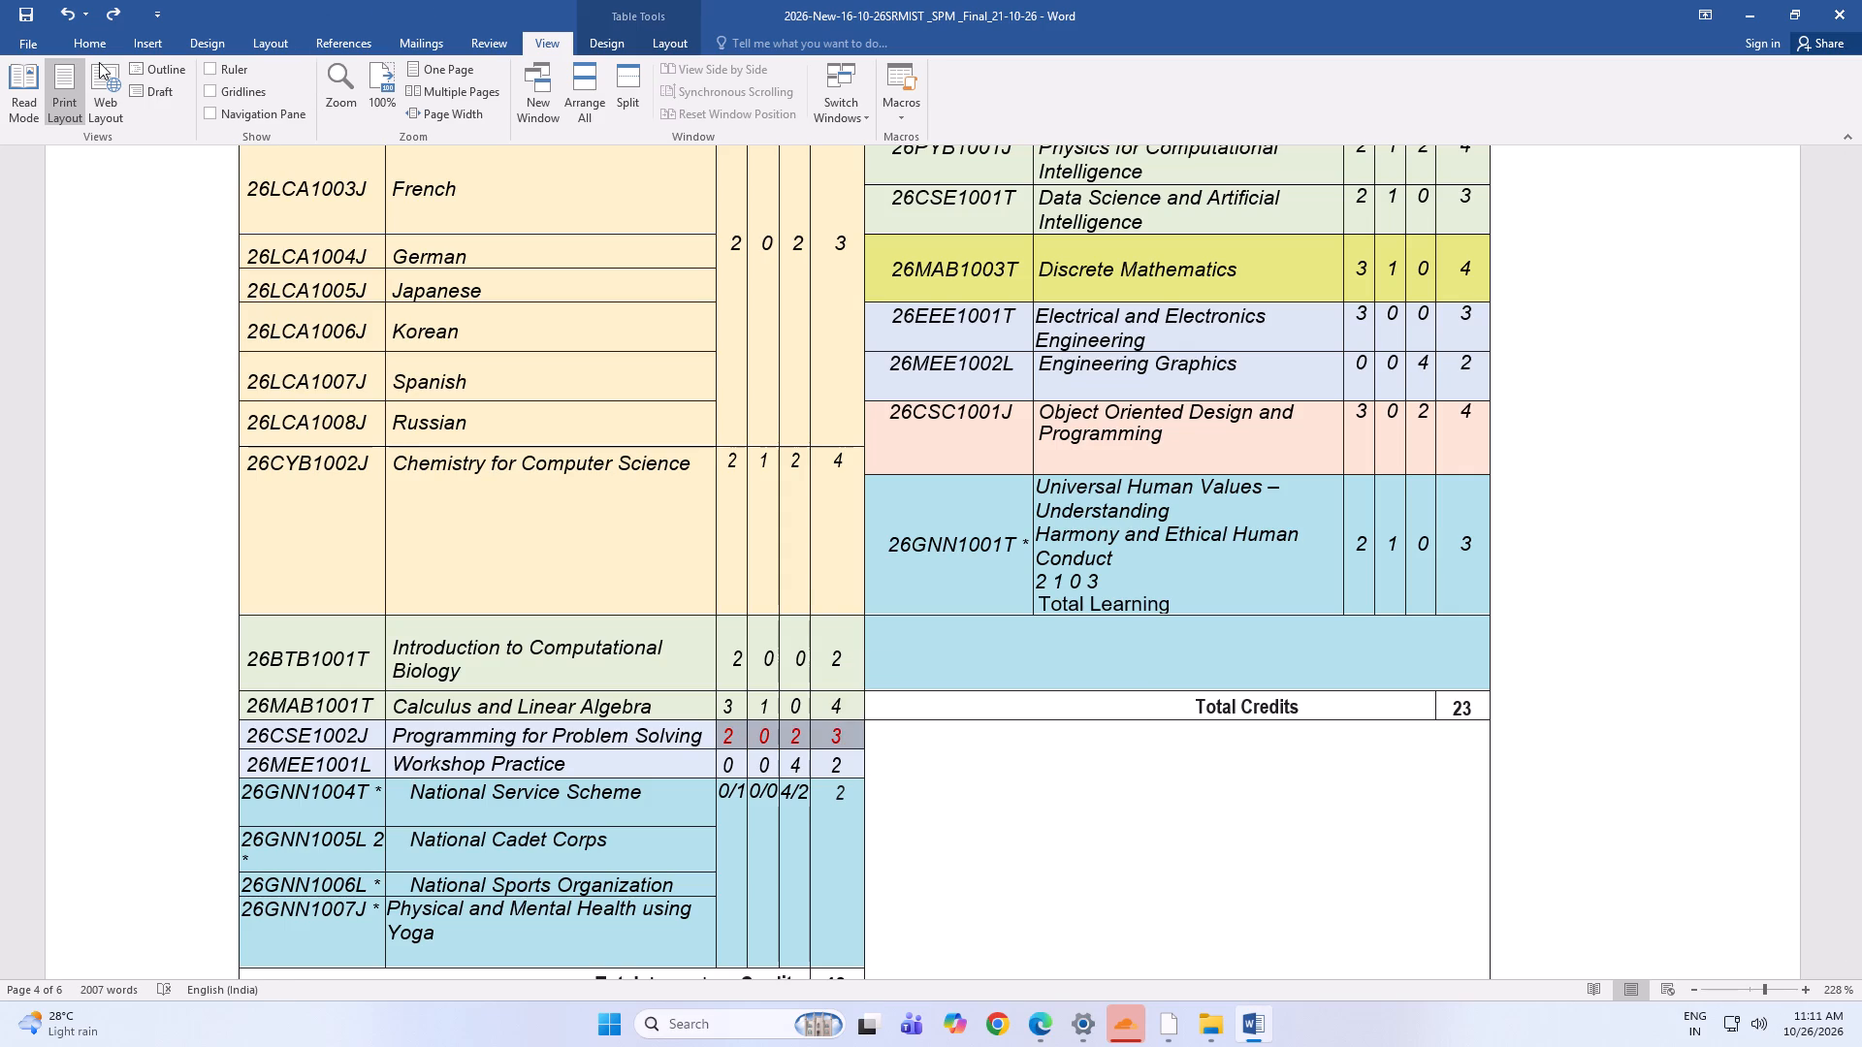
{"action": "left_click", "coordinate": [93, 41]}
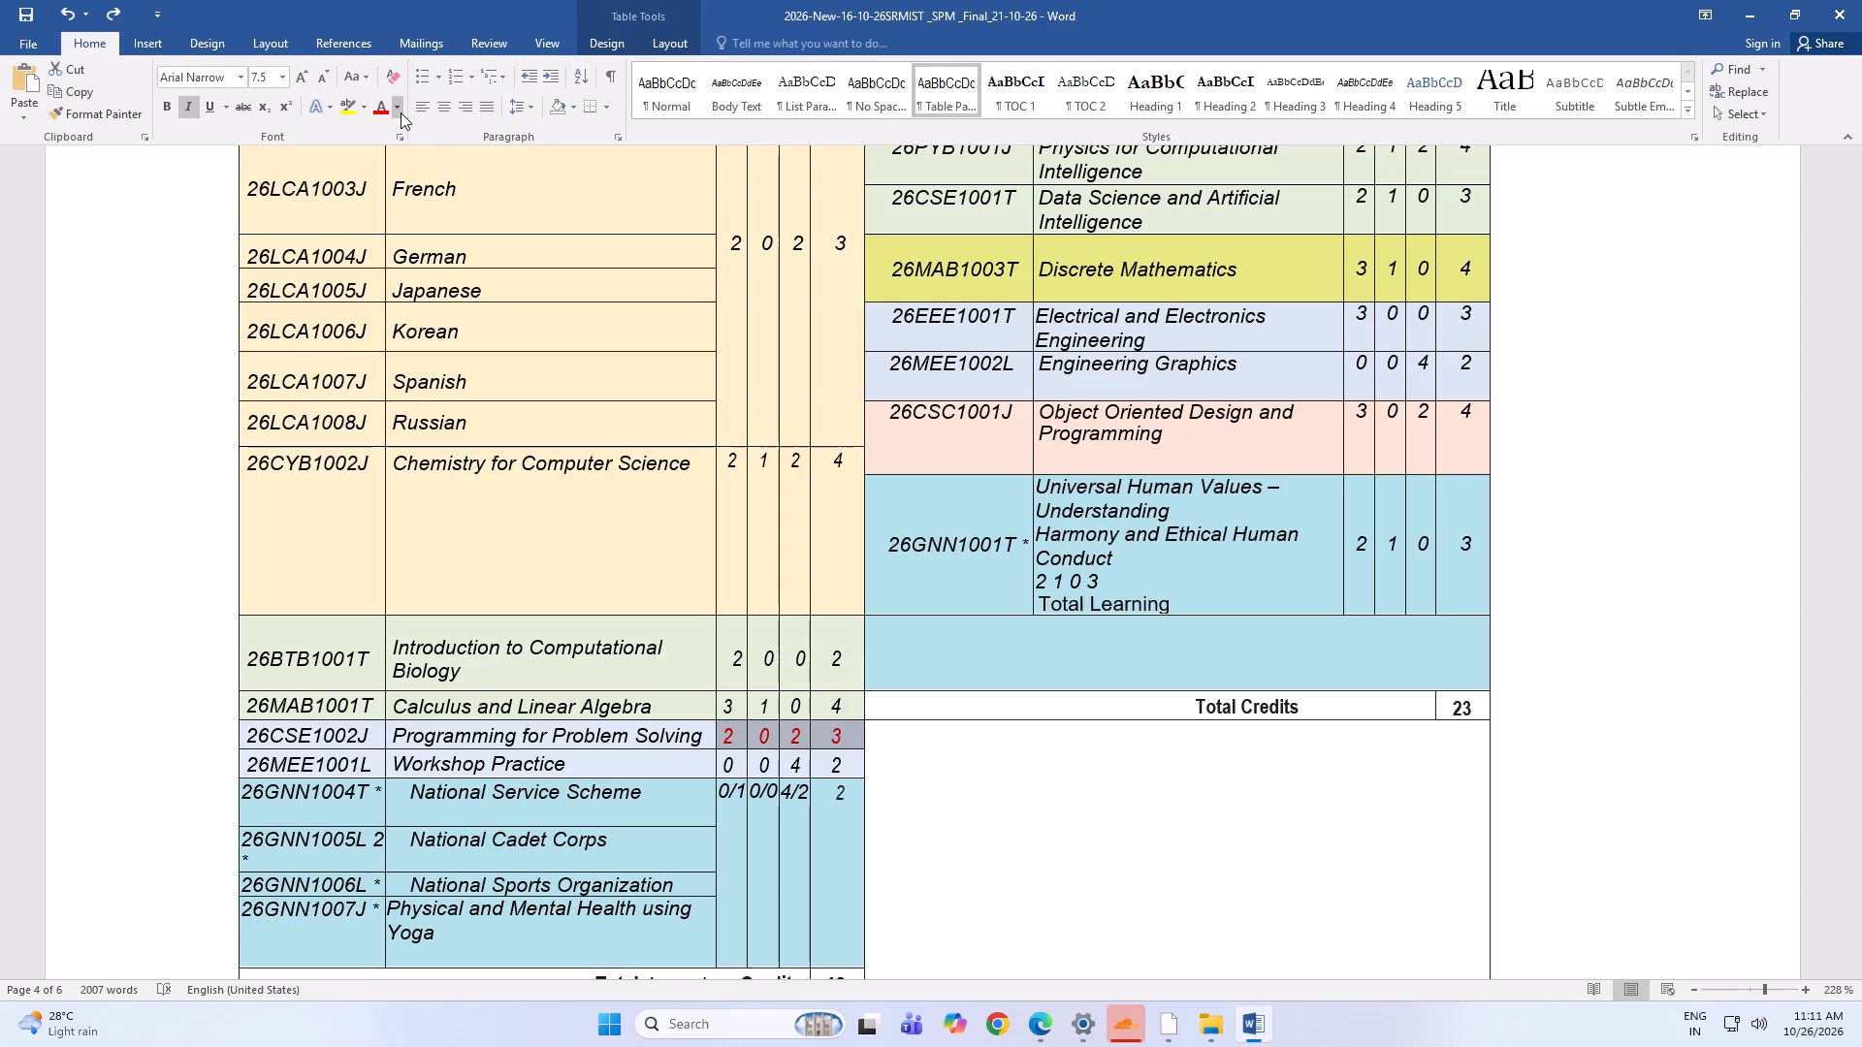
{"action": "left_click", "coordinate": [401, 112]}
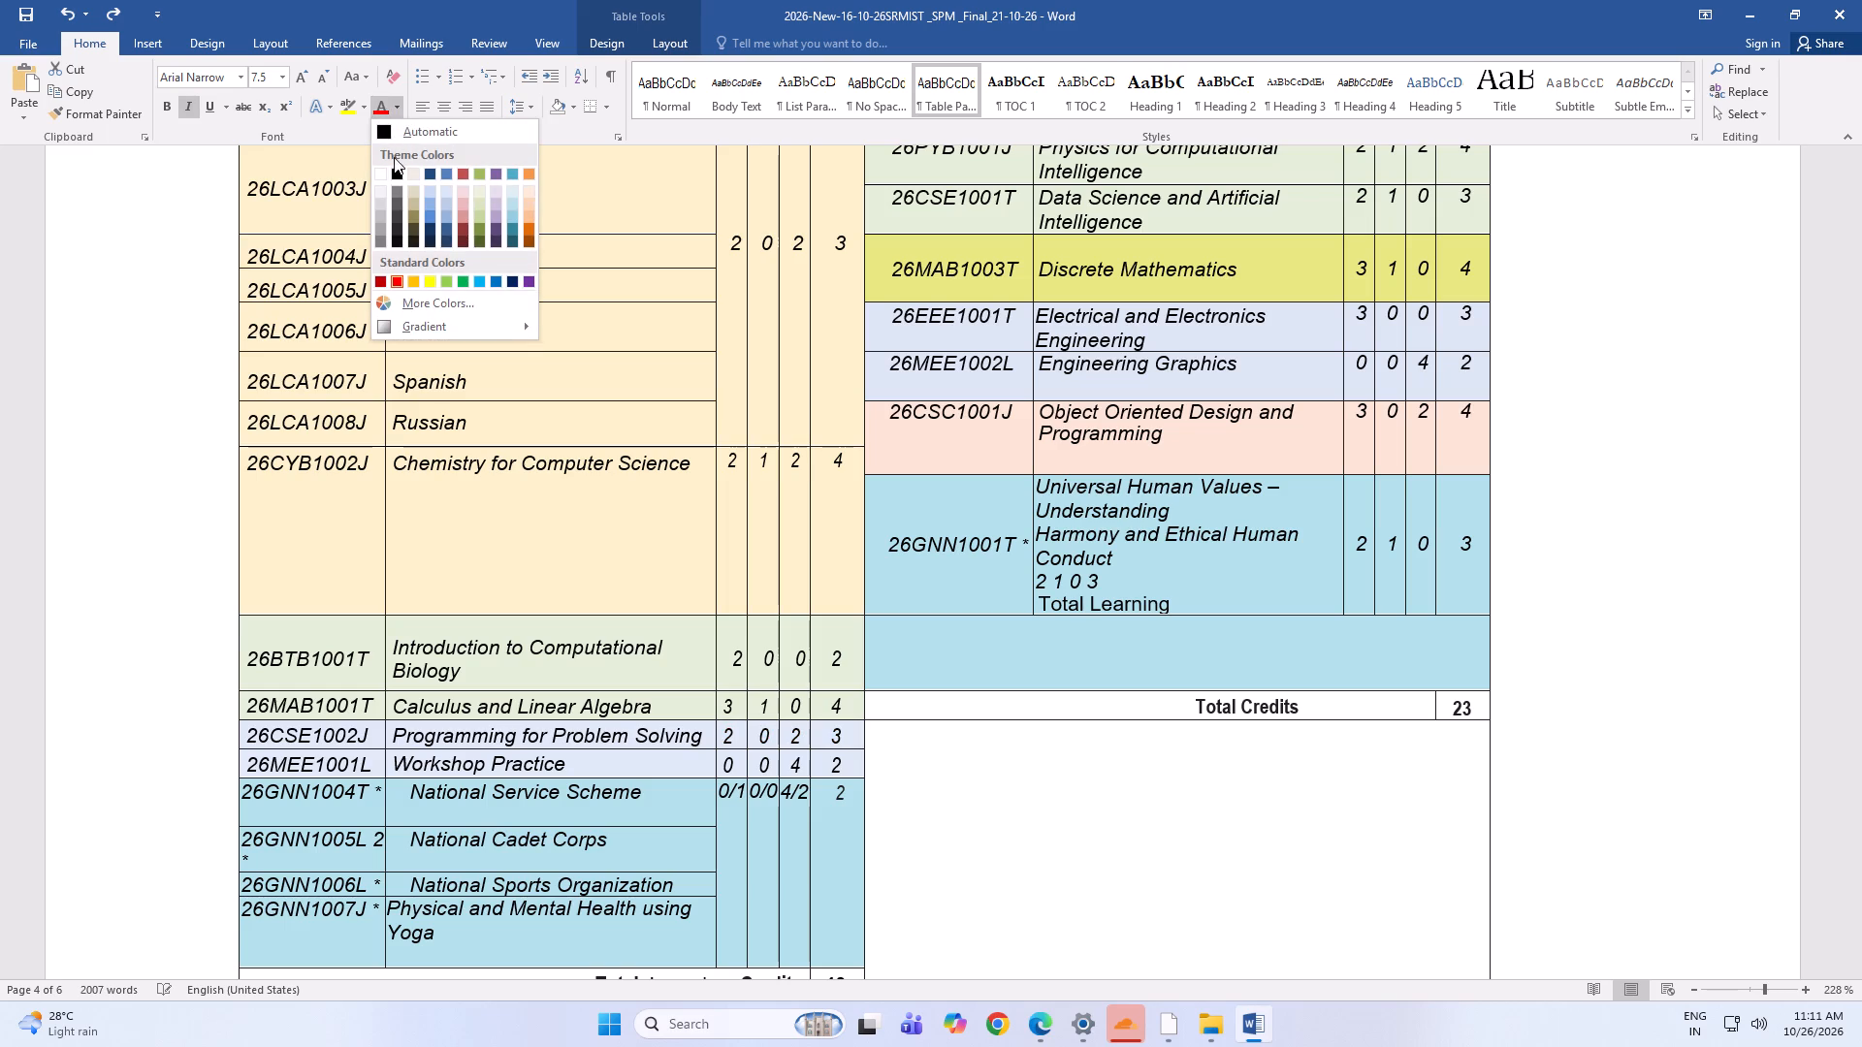
{"action": "left_click", "coordinate": [397, 176]}
{"action": "left_click", "coordinate": [942, 871]}
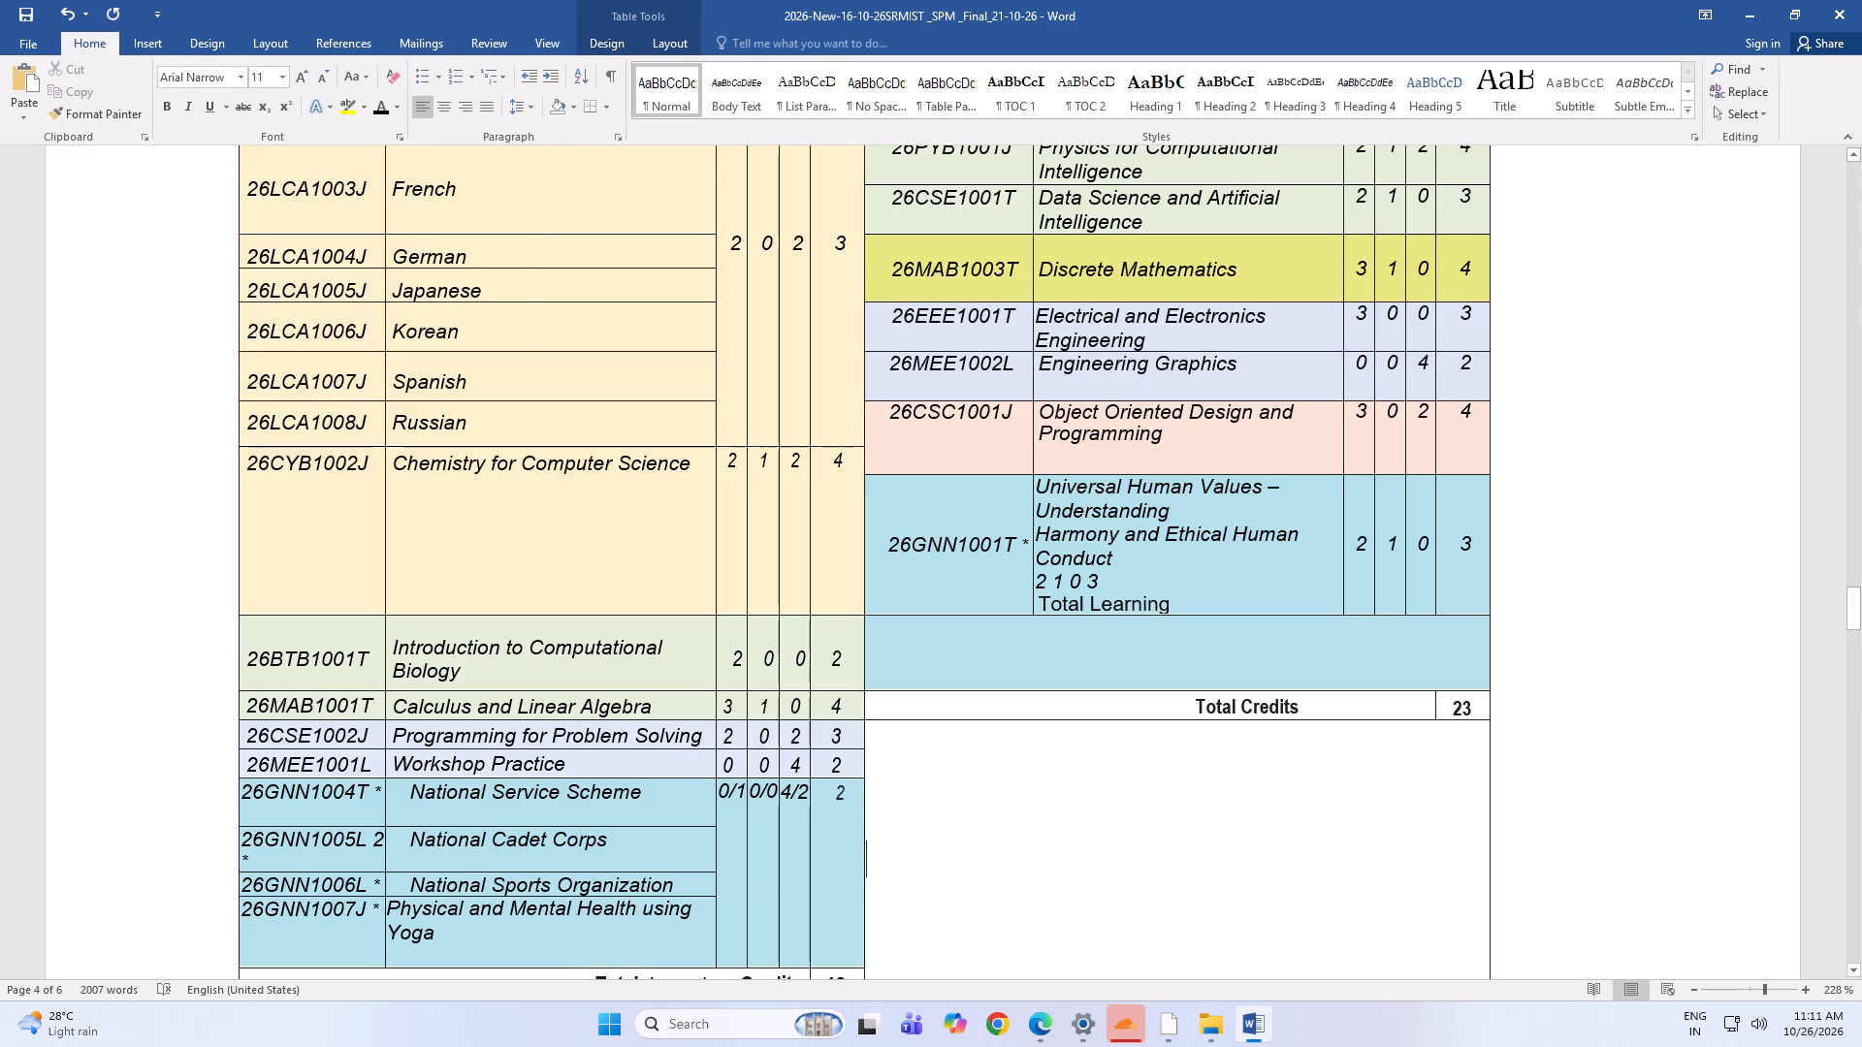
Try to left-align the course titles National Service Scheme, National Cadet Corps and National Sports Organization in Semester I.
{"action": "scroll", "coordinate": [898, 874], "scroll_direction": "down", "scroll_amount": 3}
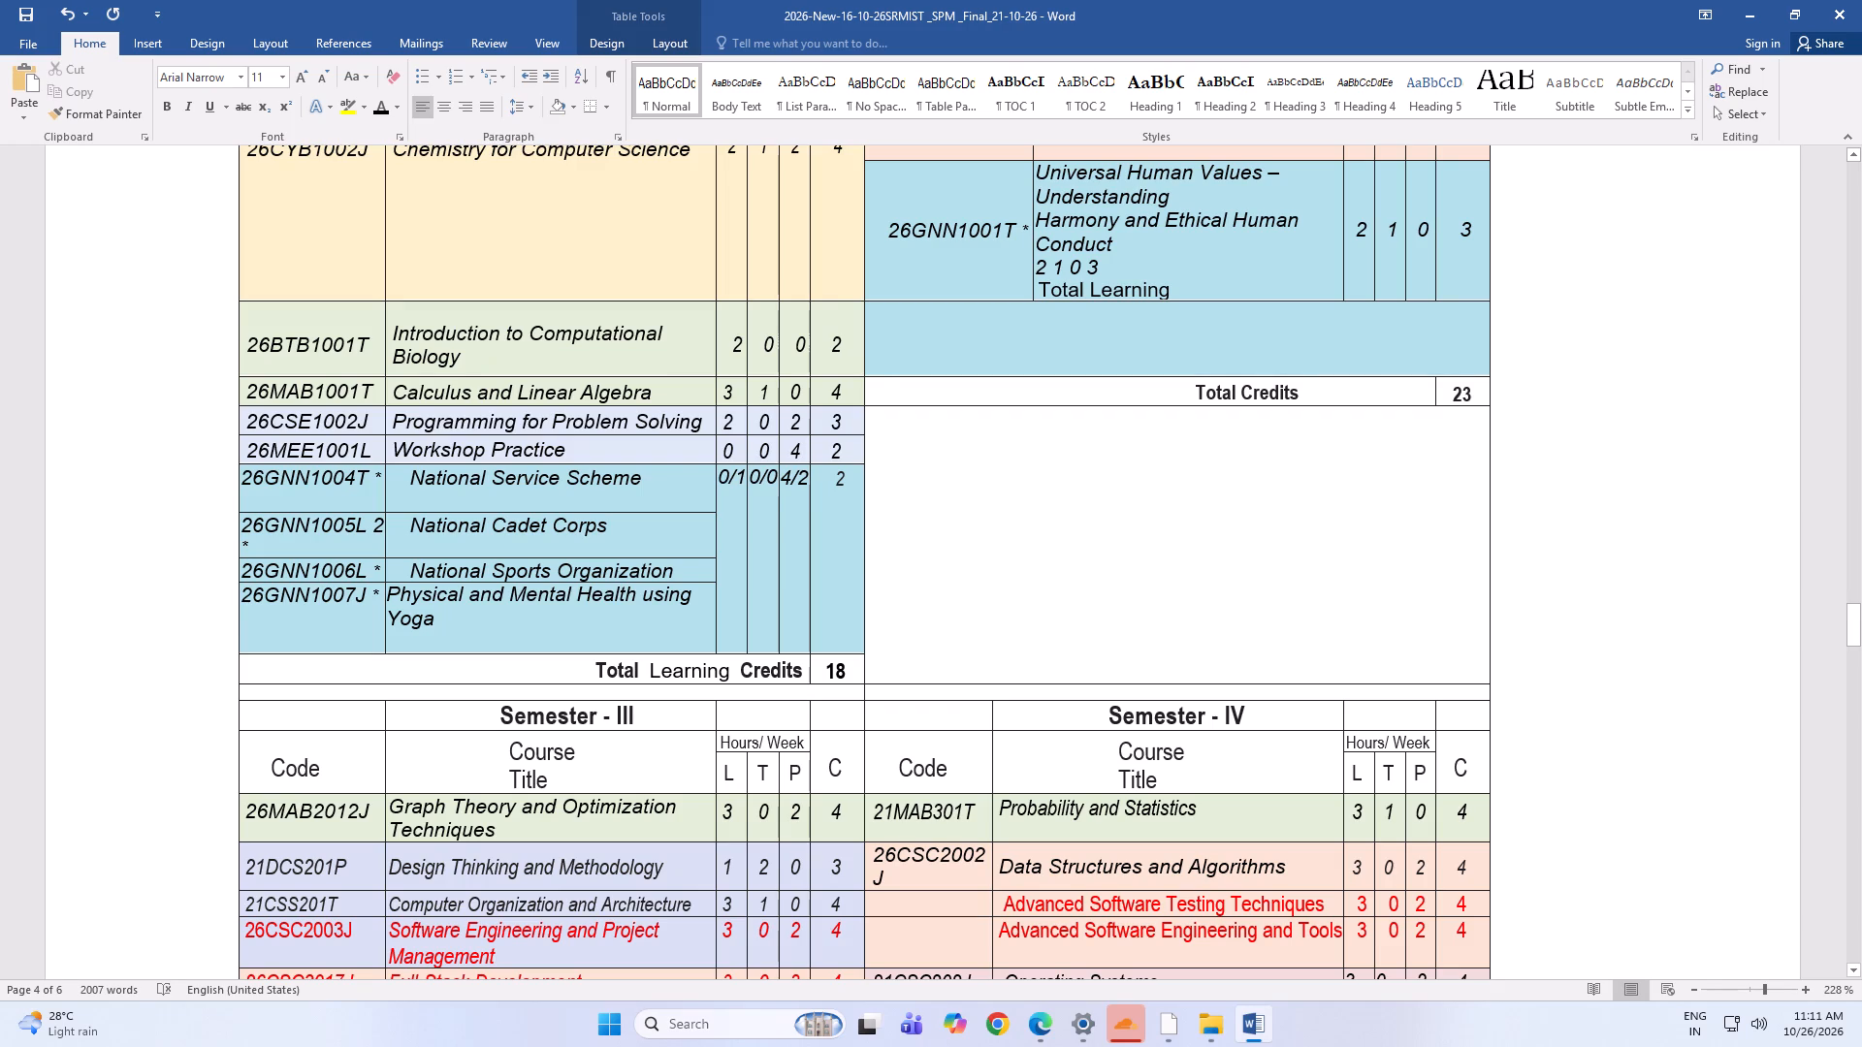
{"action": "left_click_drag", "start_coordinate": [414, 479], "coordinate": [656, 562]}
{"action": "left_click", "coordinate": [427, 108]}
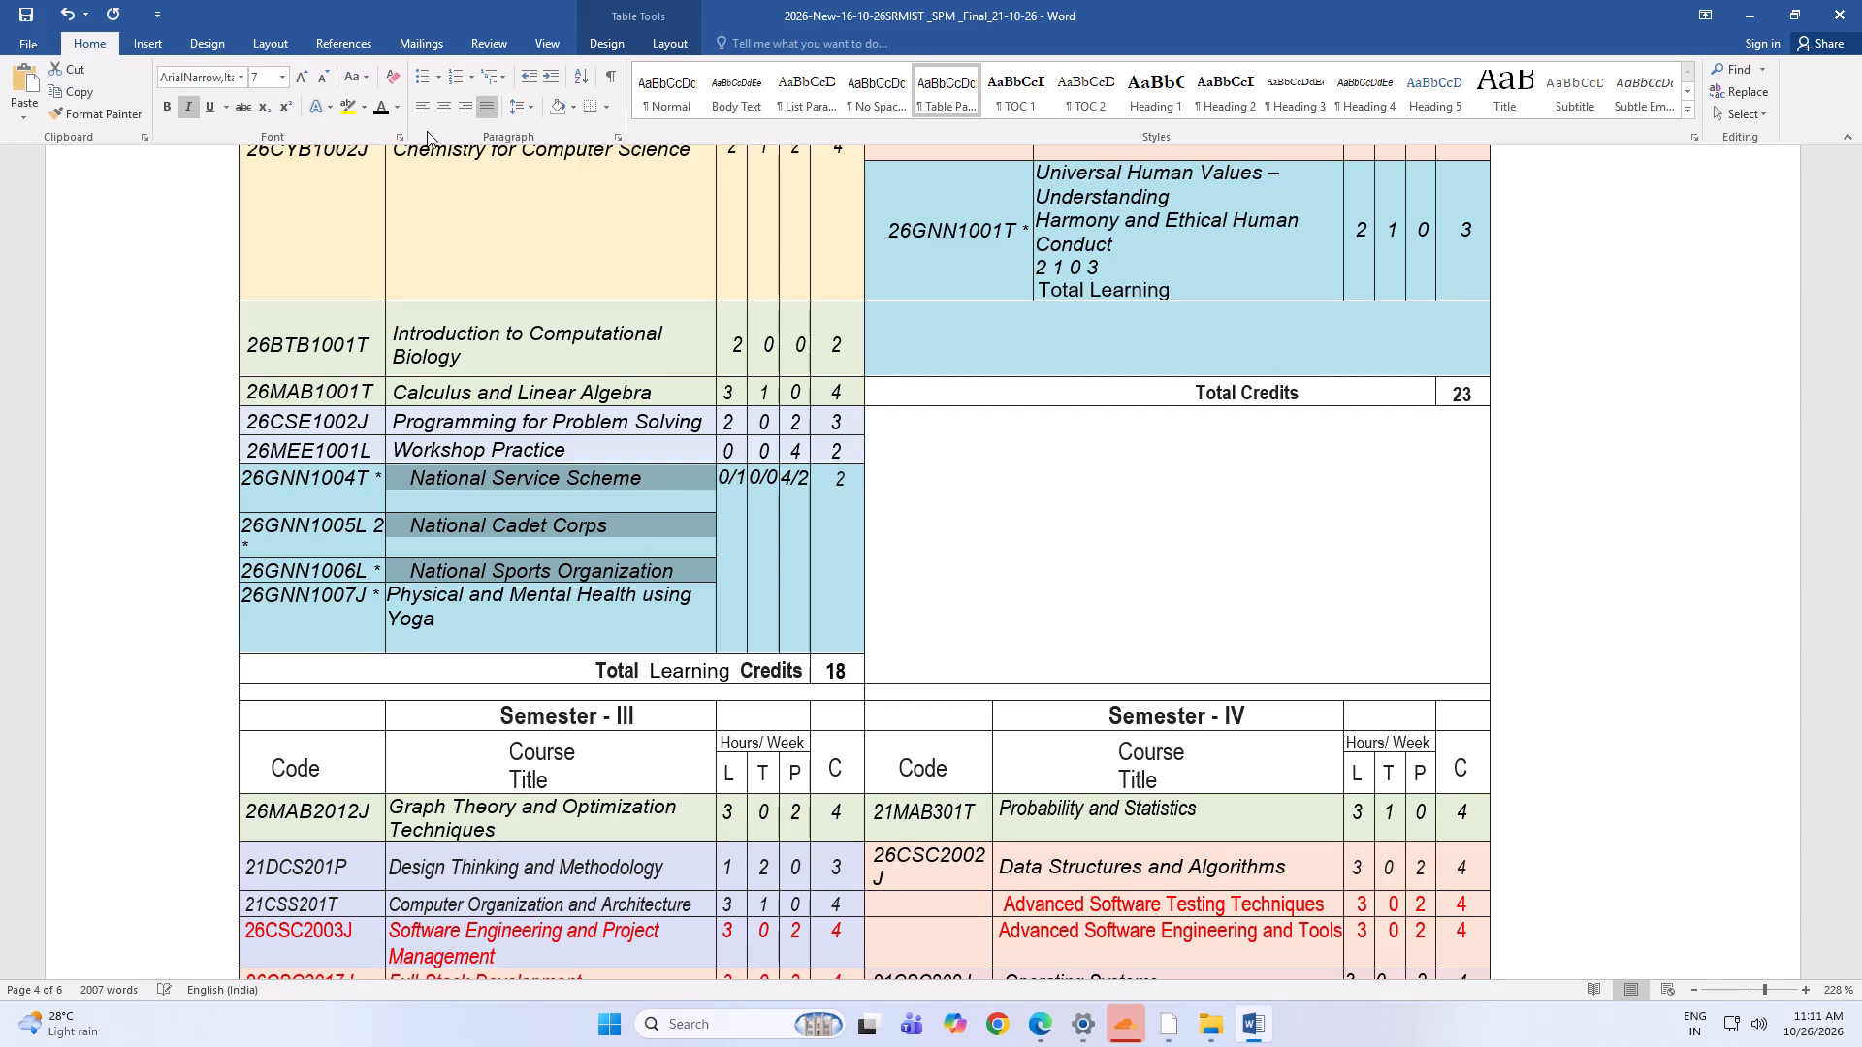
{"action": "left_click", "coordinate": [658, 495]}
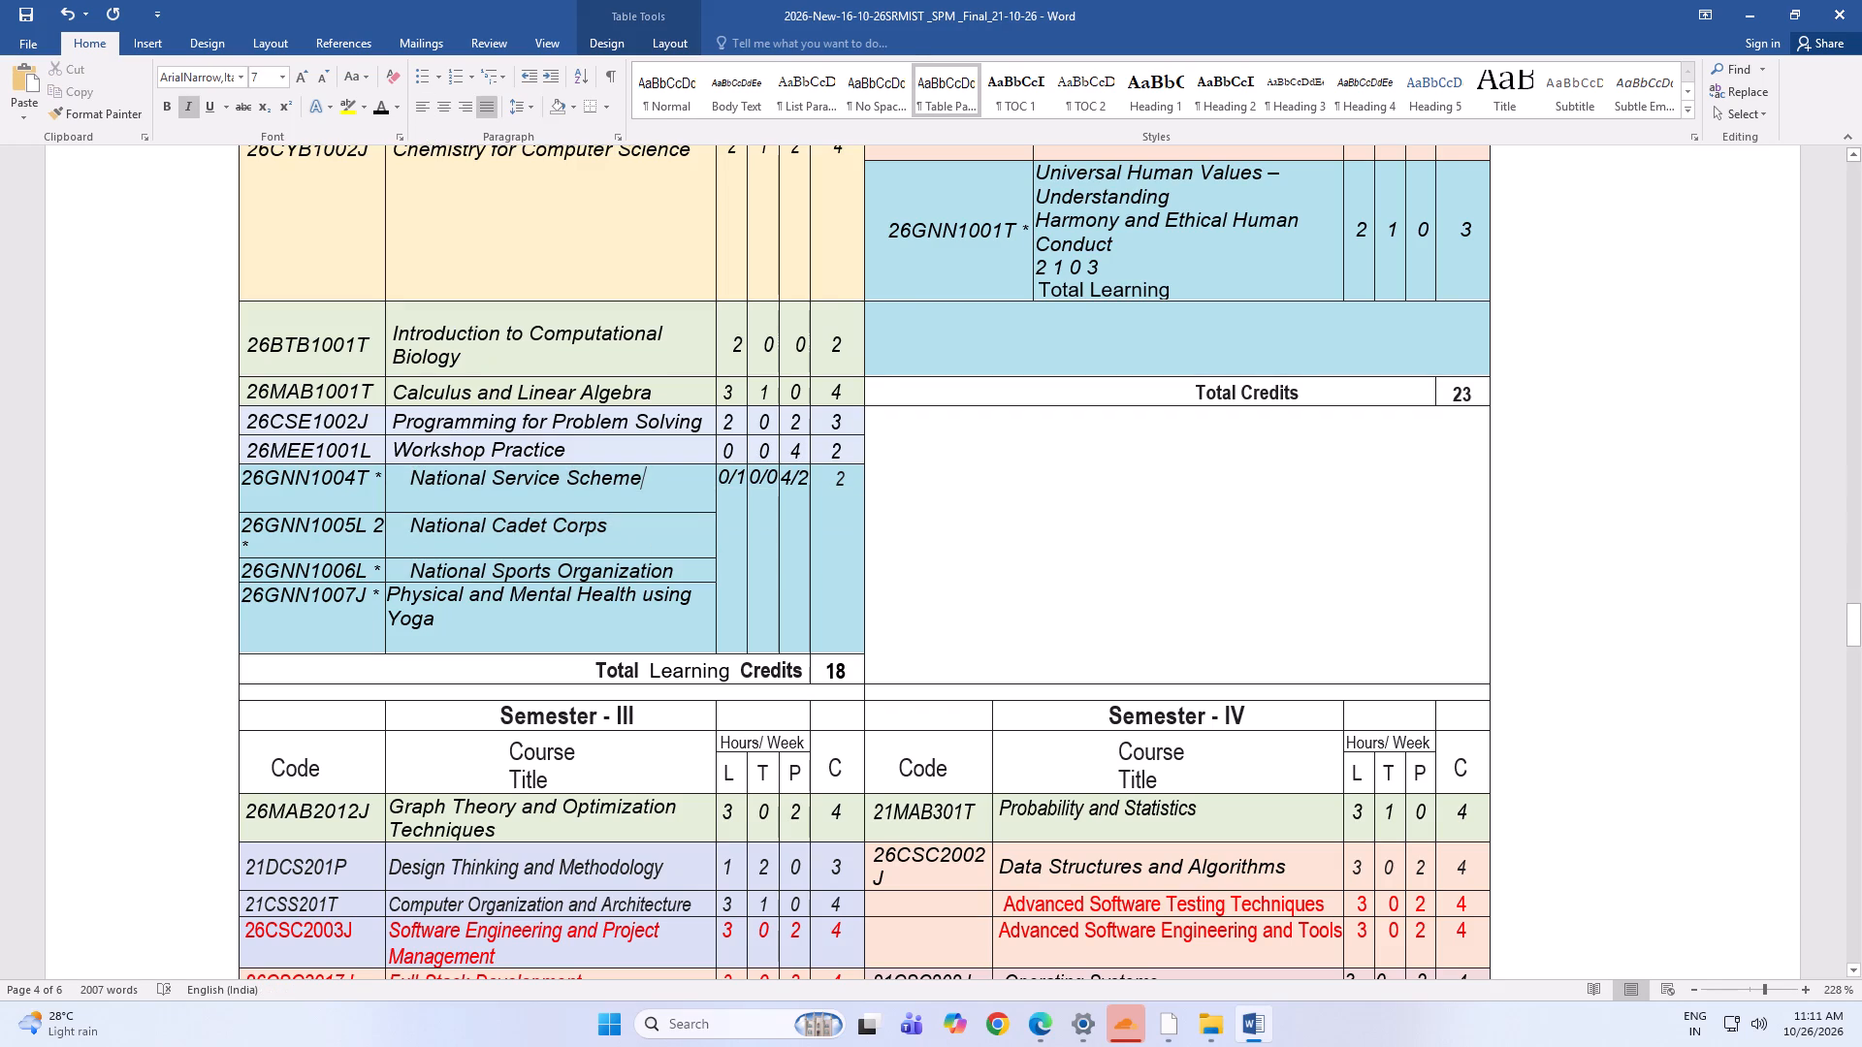
{"action": "scroll", "coordinate": [658, 495], "scroll_direction": "up", "scroll_amount": 1}
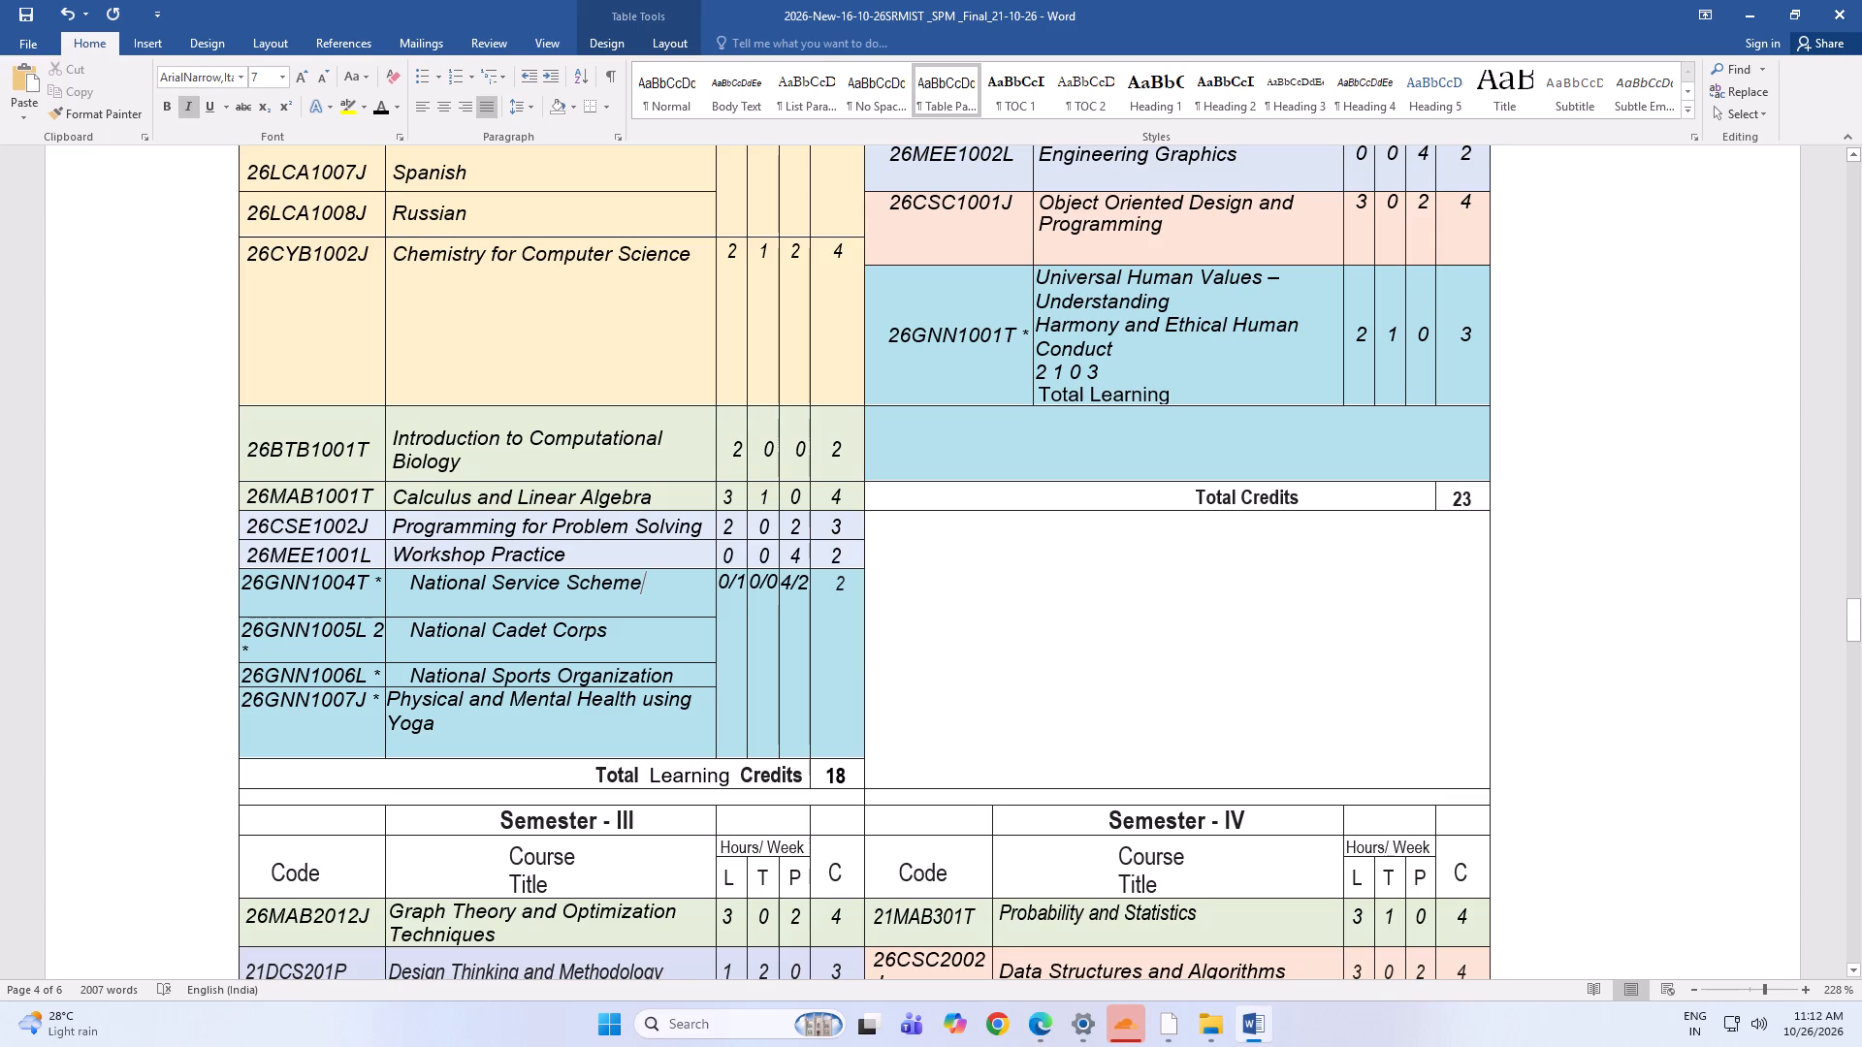
{"action": "left_click_drag", "start_coordinate": [370, 632], "coordinate": [384, 635]}
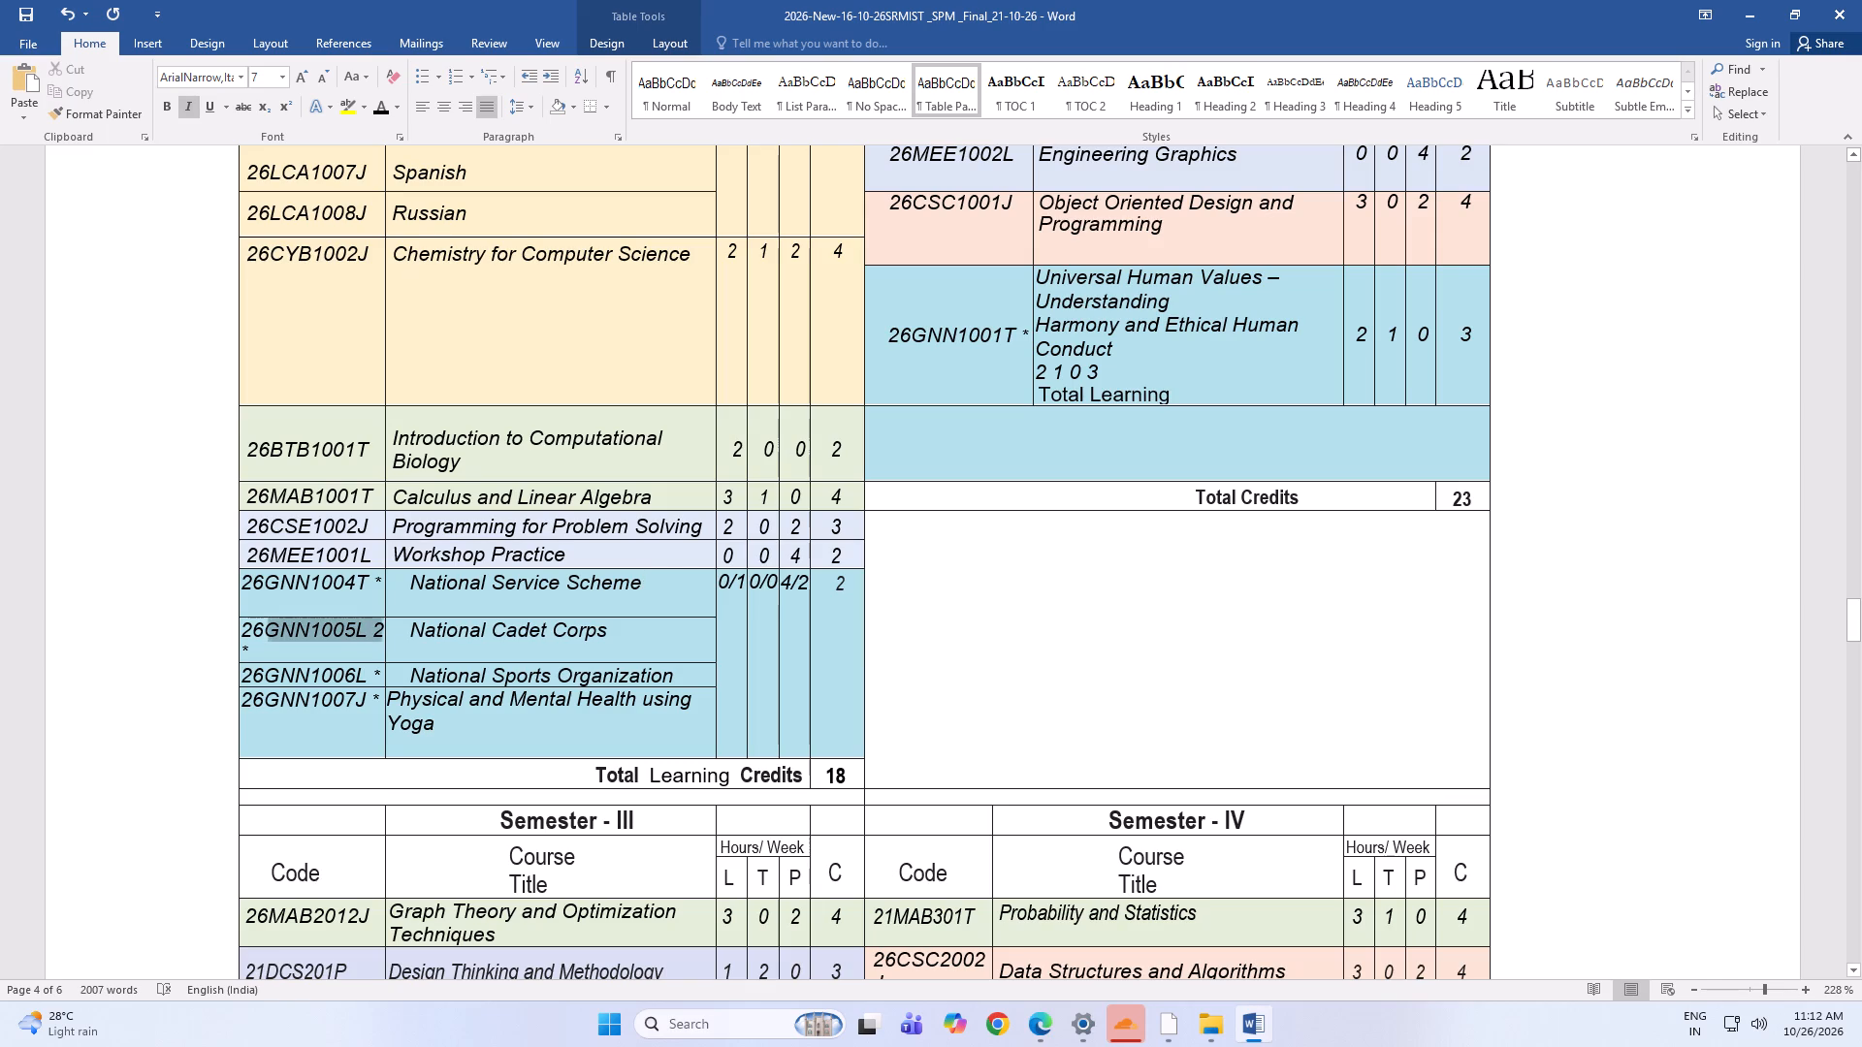
{"action": "left_click_drag", "start_coordinate": [384, 635], "coordinate": [385, 633]}
{"action": "left_click", "coordinate": [375, 628]}
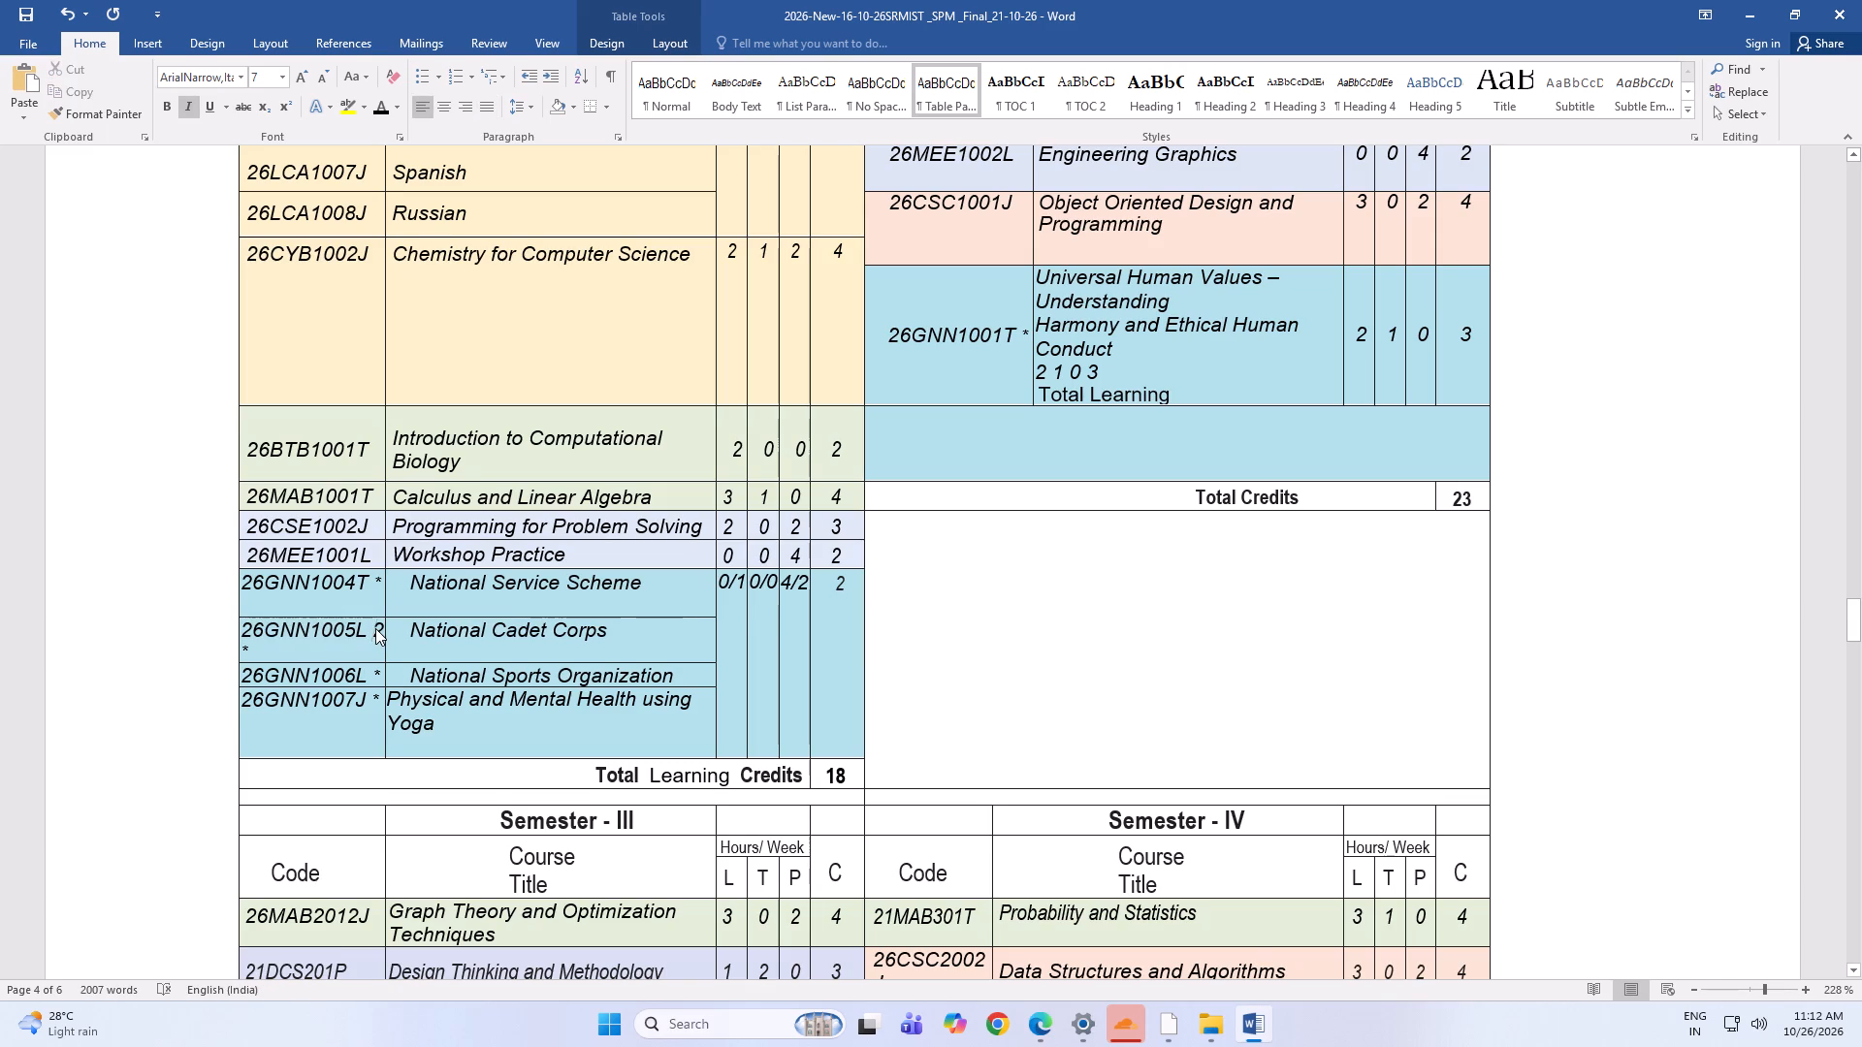
{"action": "key", "text": "Delete"}
{"action": "key", "text": "Left"}
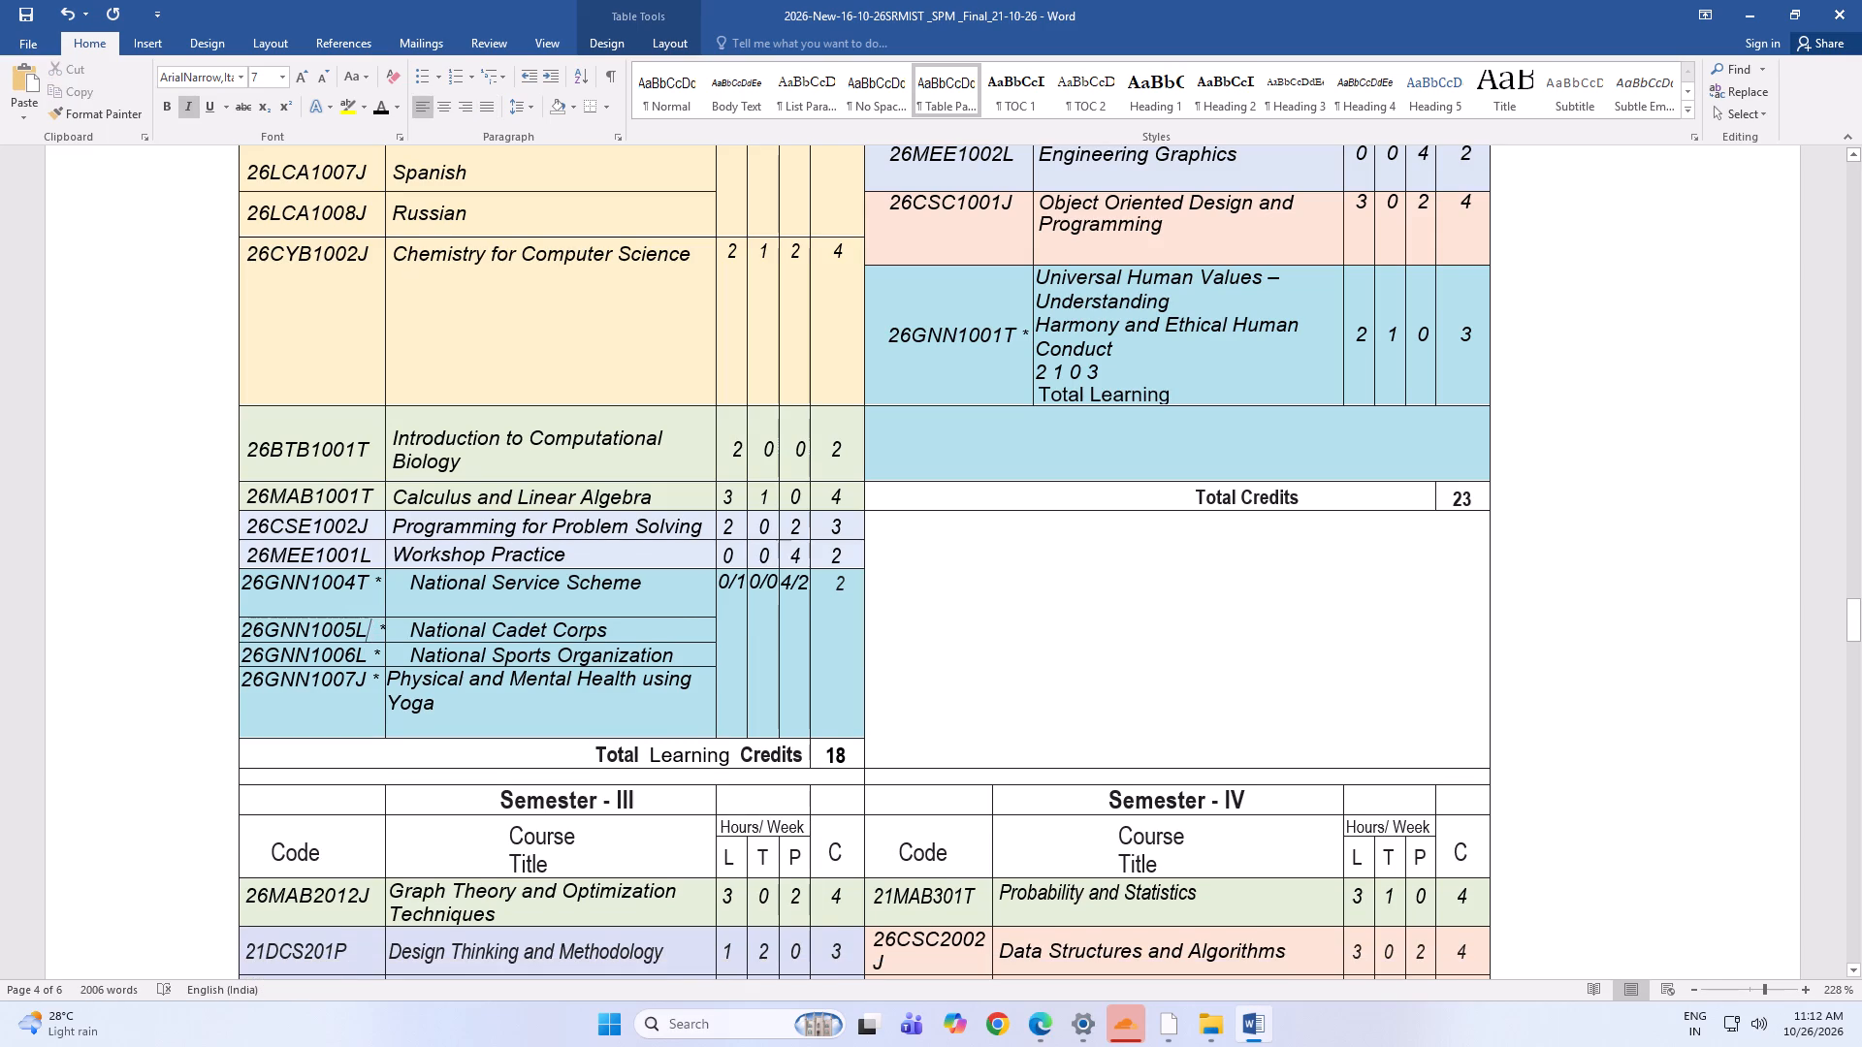
{"action": "key", "text": "Delete"}
{"action": "key", "text": "Delete"}
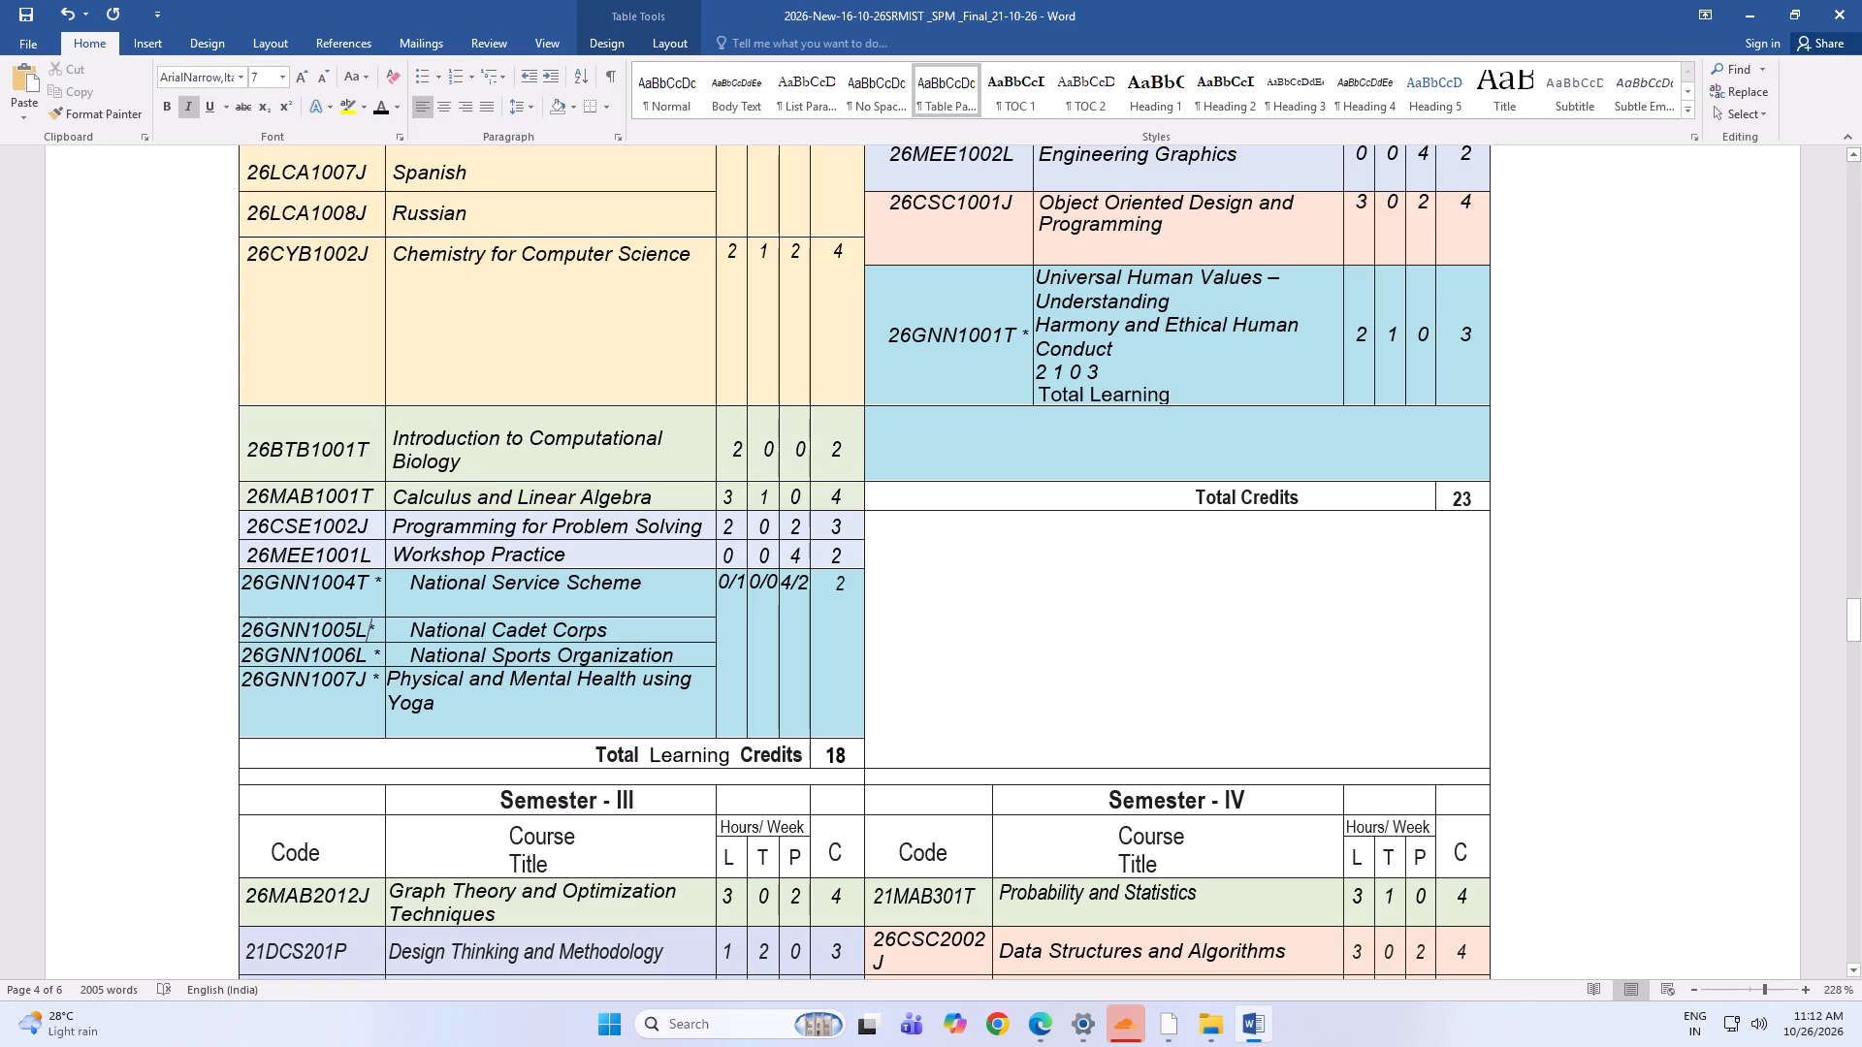
Remove the space before the asterisk in the Semester I codes 26GNN1006L and 26GNN1007J.
{"action": "left_click", "coordinate": [369, 657]}
{"action": "key", "text": "Delete"}
{"action": "left_click", "coordinate": [367, 678]}
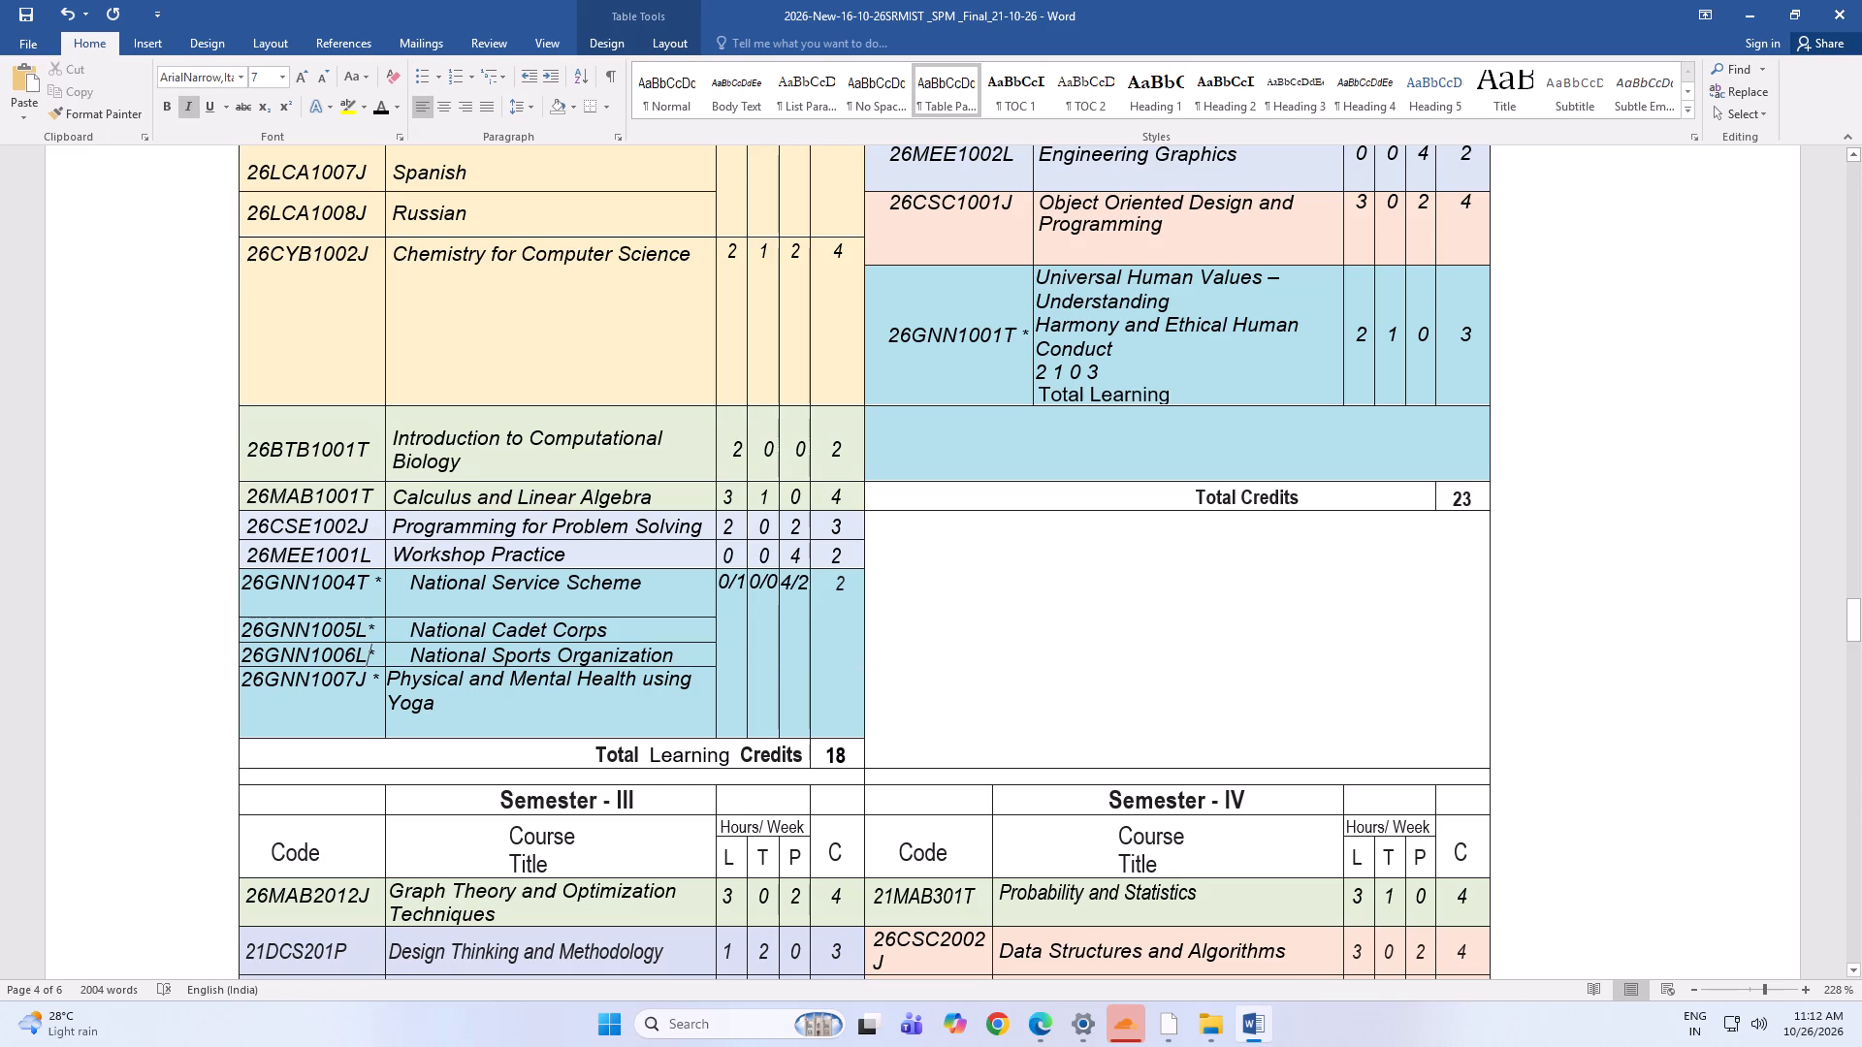
{"action": "key", "text": "Delete"}
Review the layout and entries of the Semester I to IV course tables.
{"action": "scroll", "coordinate": [510, 707], "scroll_direction": "up", "scroll_amount": 2}
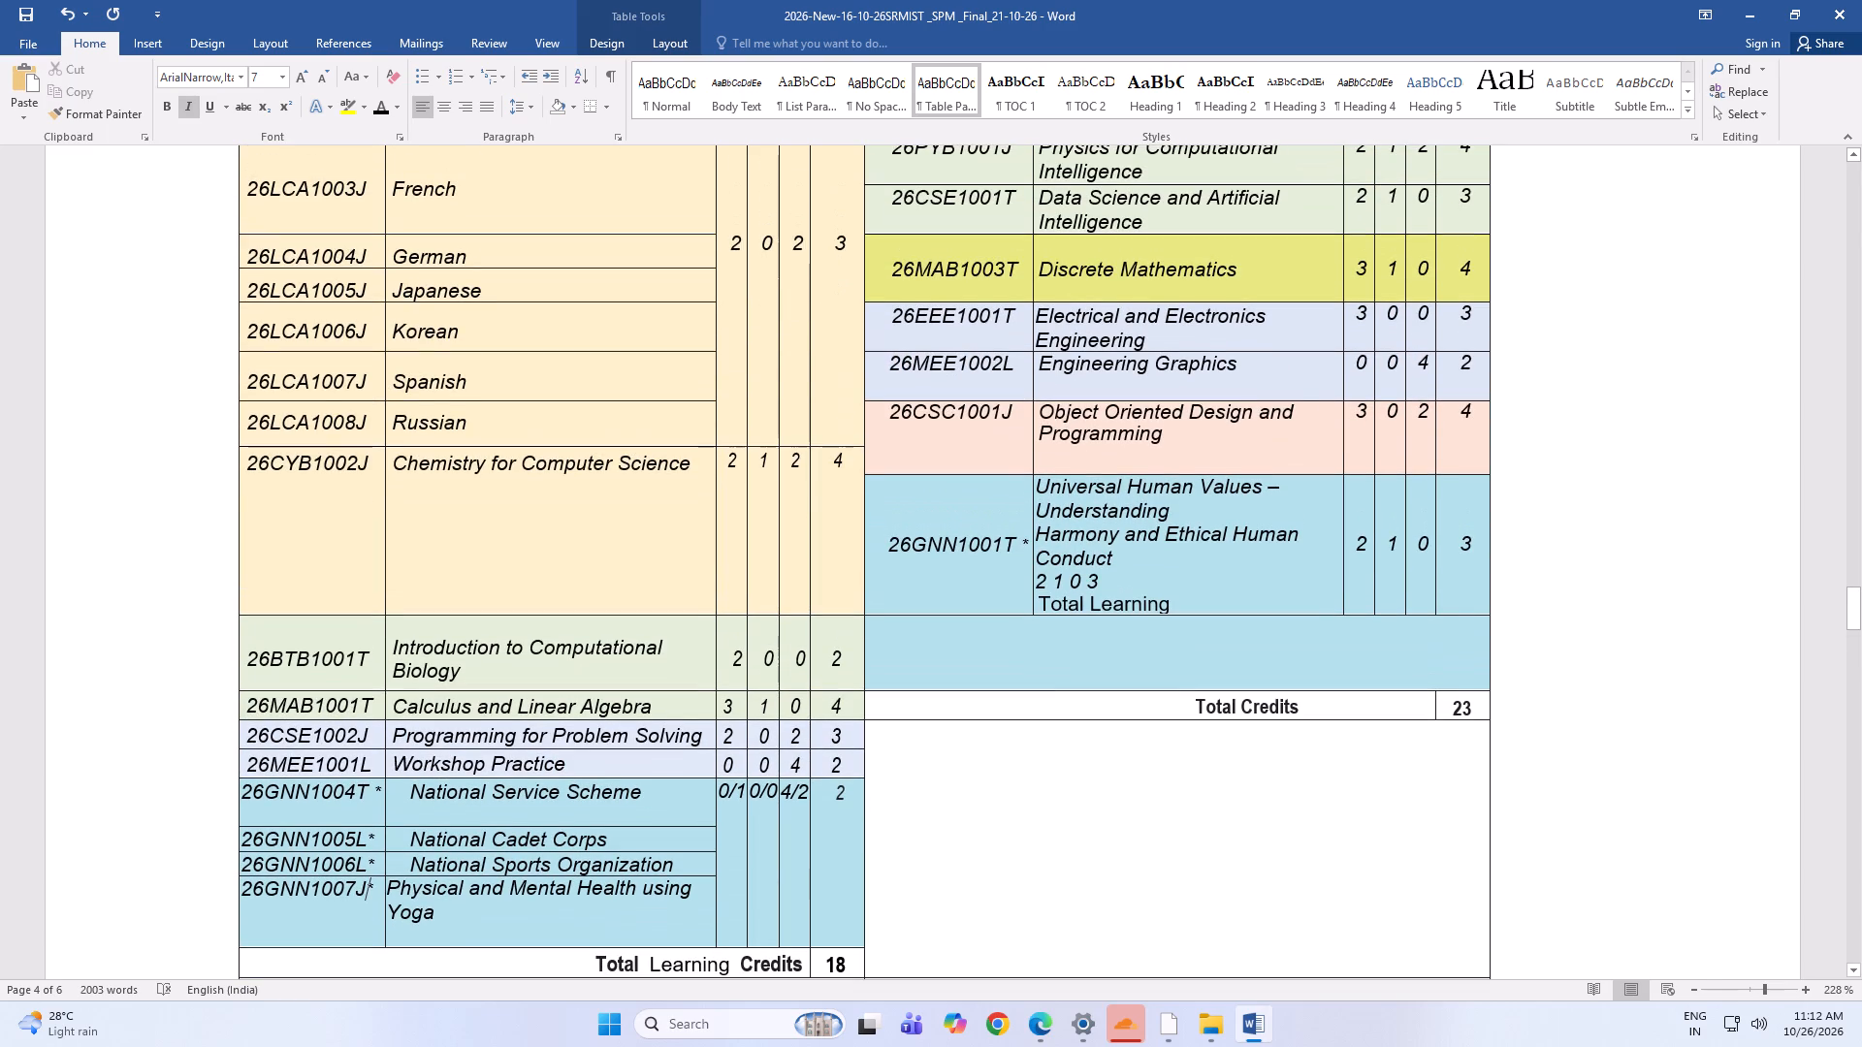
{"action": "scroll", "coordinate": [510, 707], "scroll_direction": "up", "scroll_amount": 5}
{"action": "scroll", "coordinate": [510, 707], "scroll_direction": "down", "scroll_amount": 5}
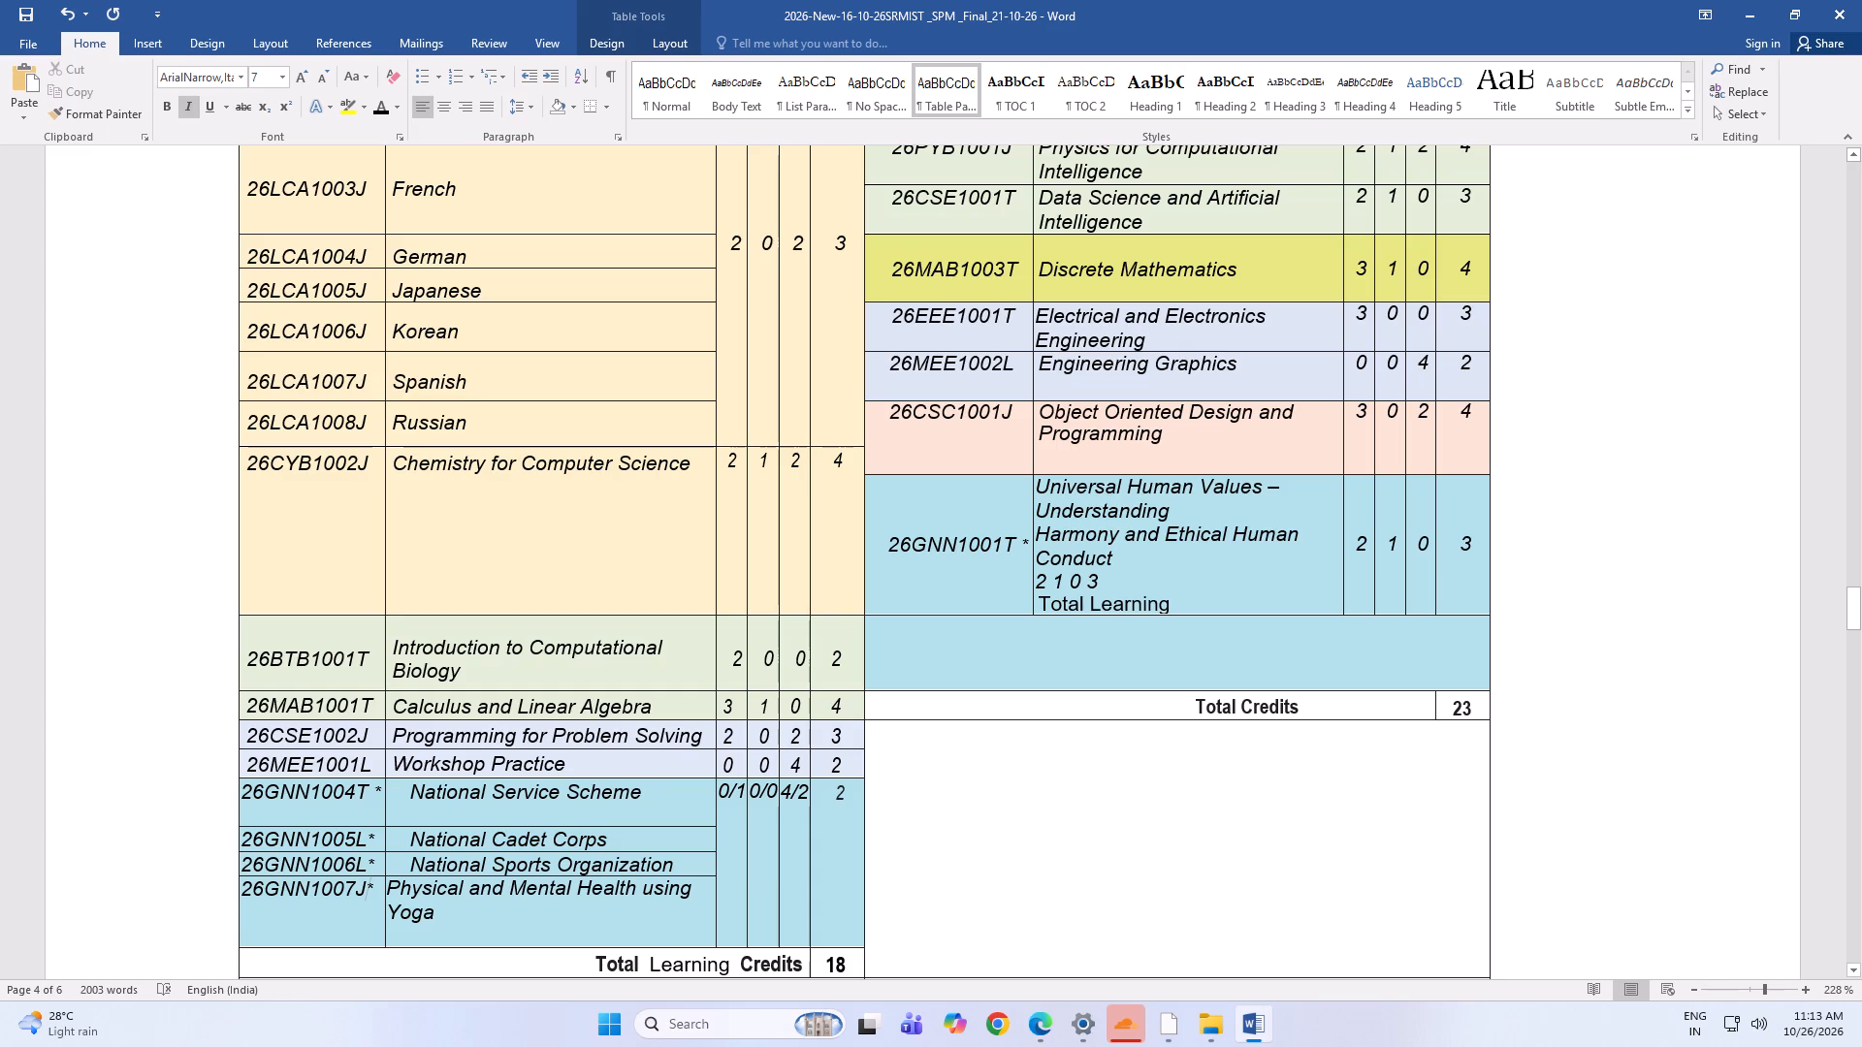
{"action": "scroll", "coordinate": [1235, 756], "scroll_direction": "up", "scroll_amount": 4}
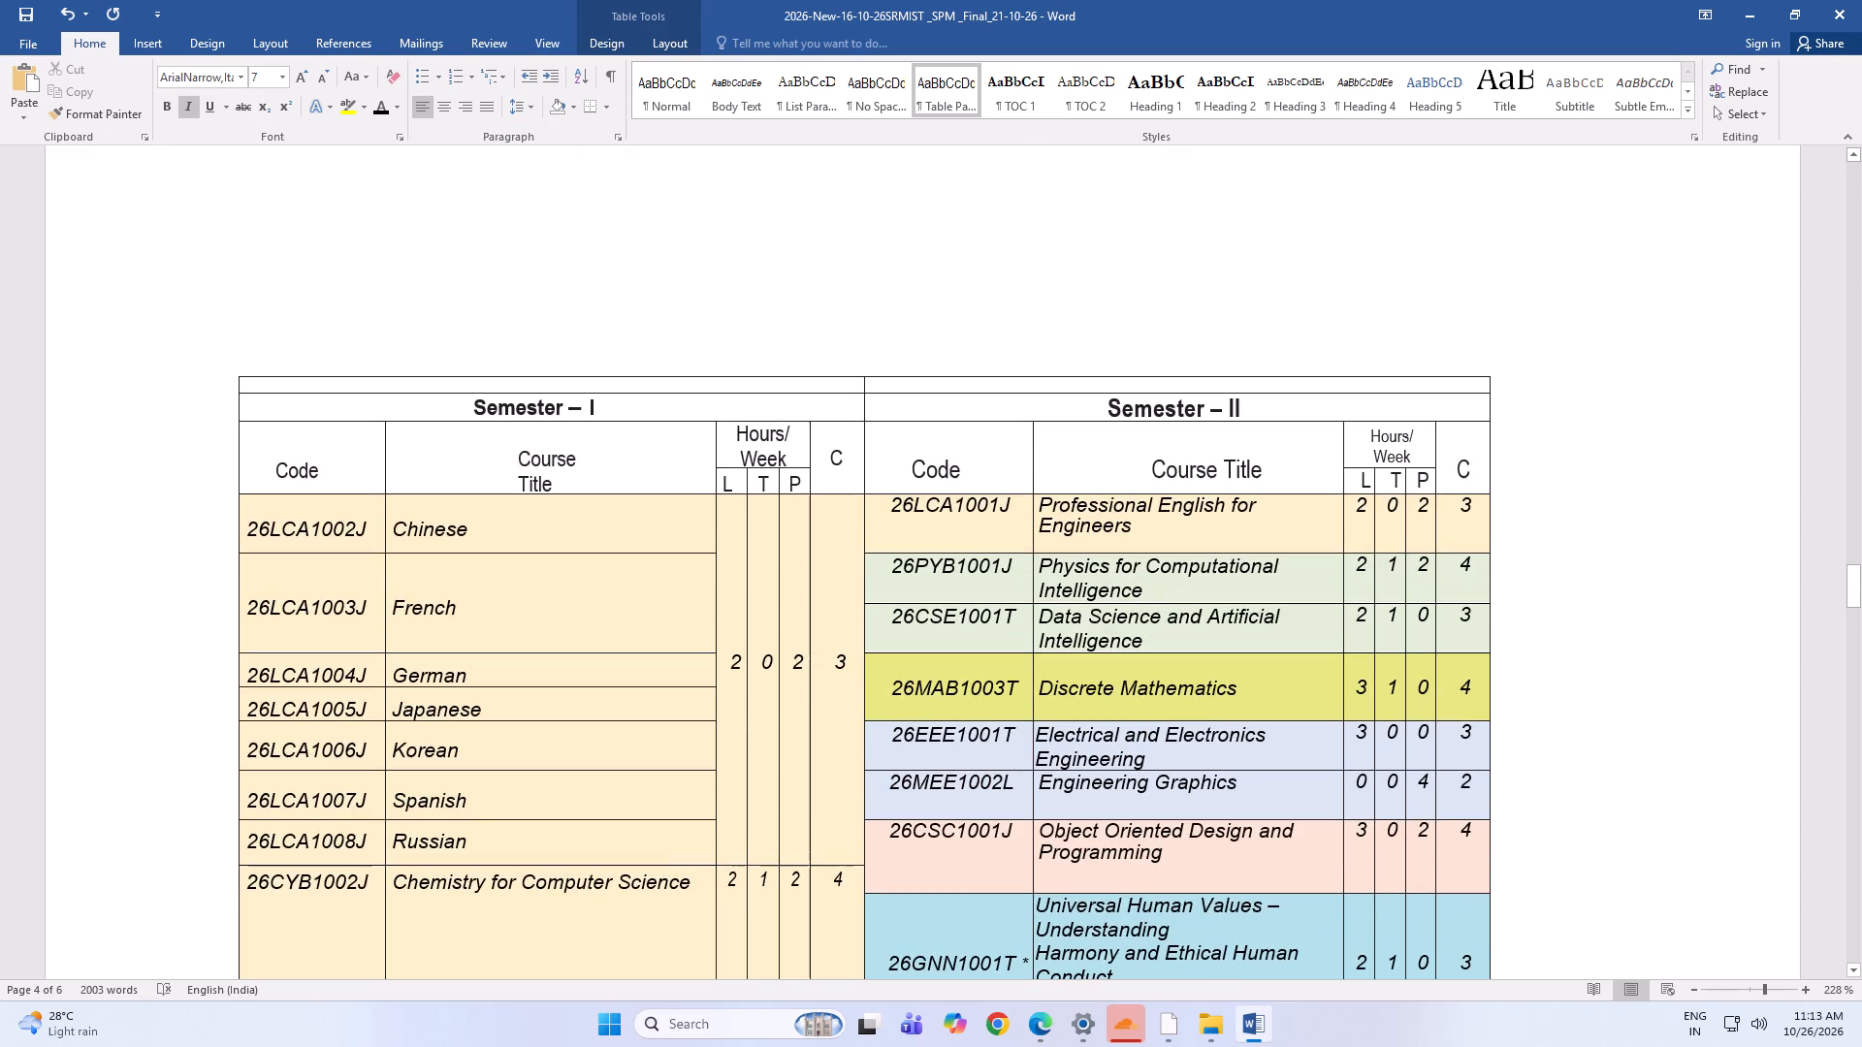
{"action": "scroll", "coordinate": [1235, 733], "scroll_direction": "down", "scroll_amount": 9}
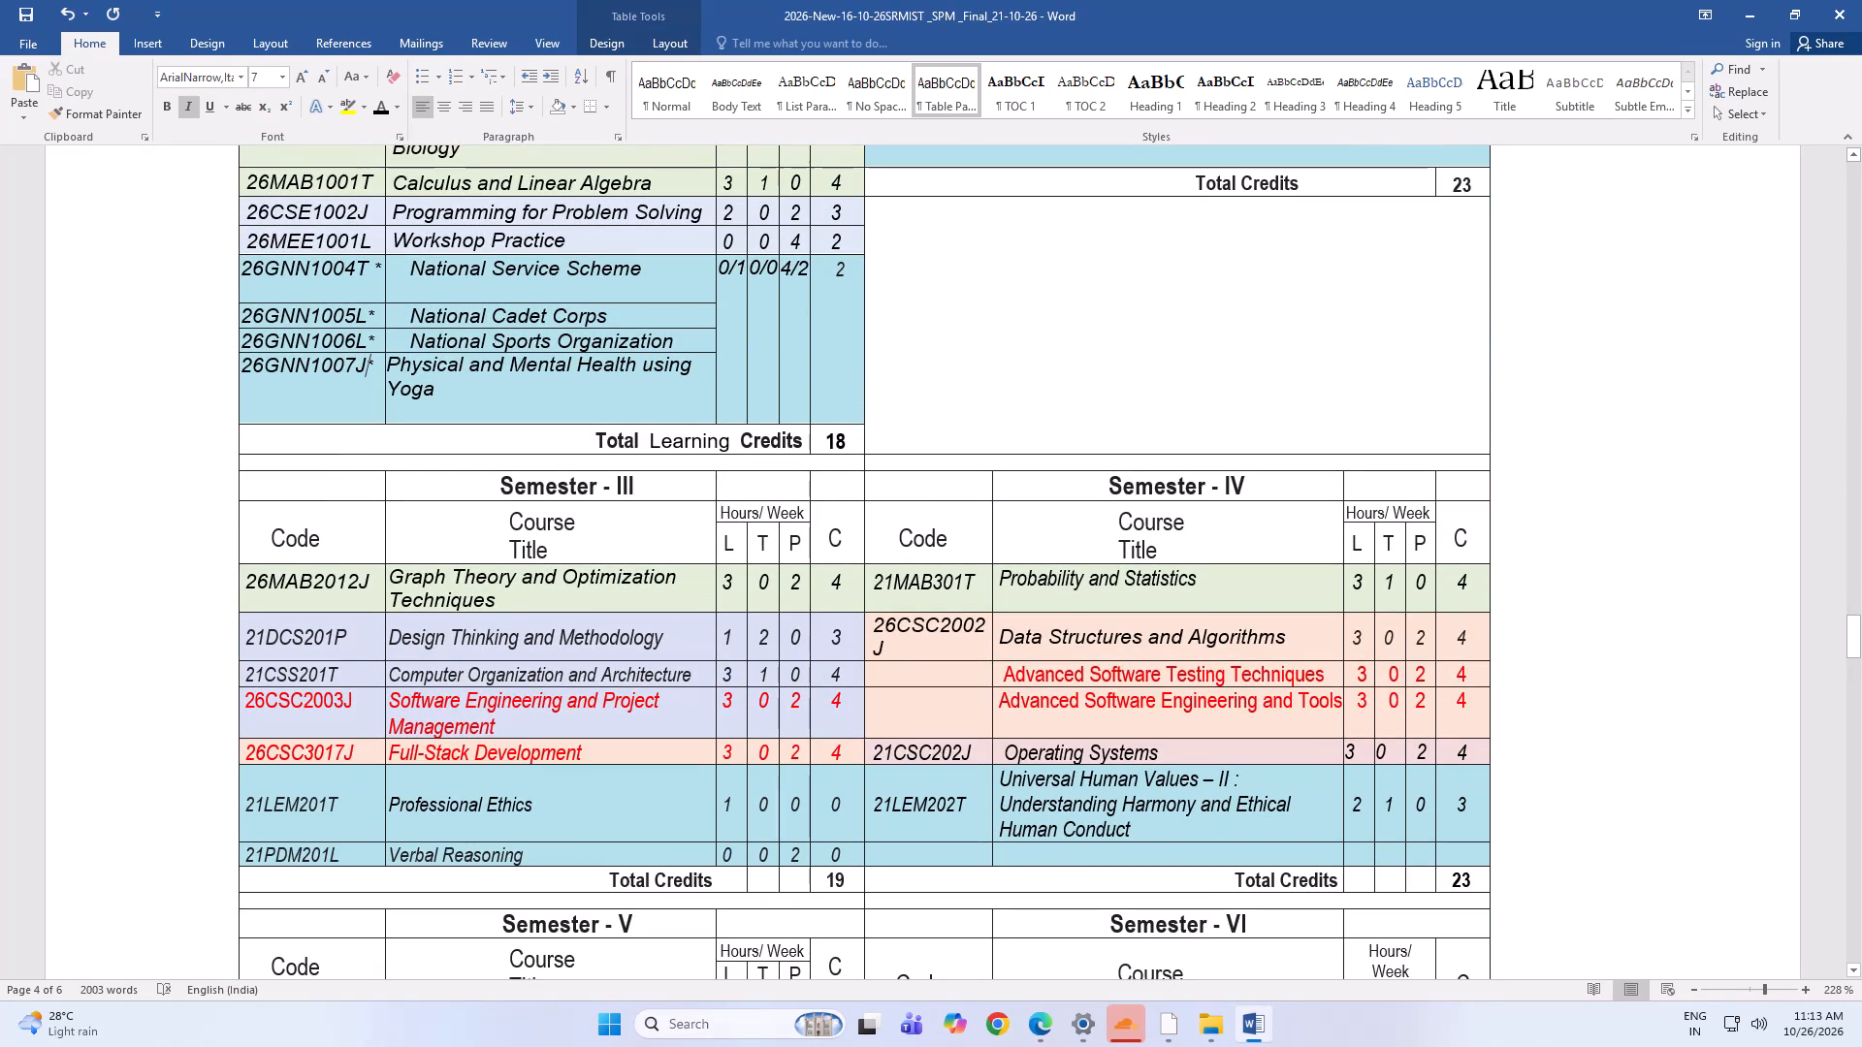
{"action": "scroll", "coordinate": [1235, 733], "scroll_direction": "up", "scroll_amount": 2}
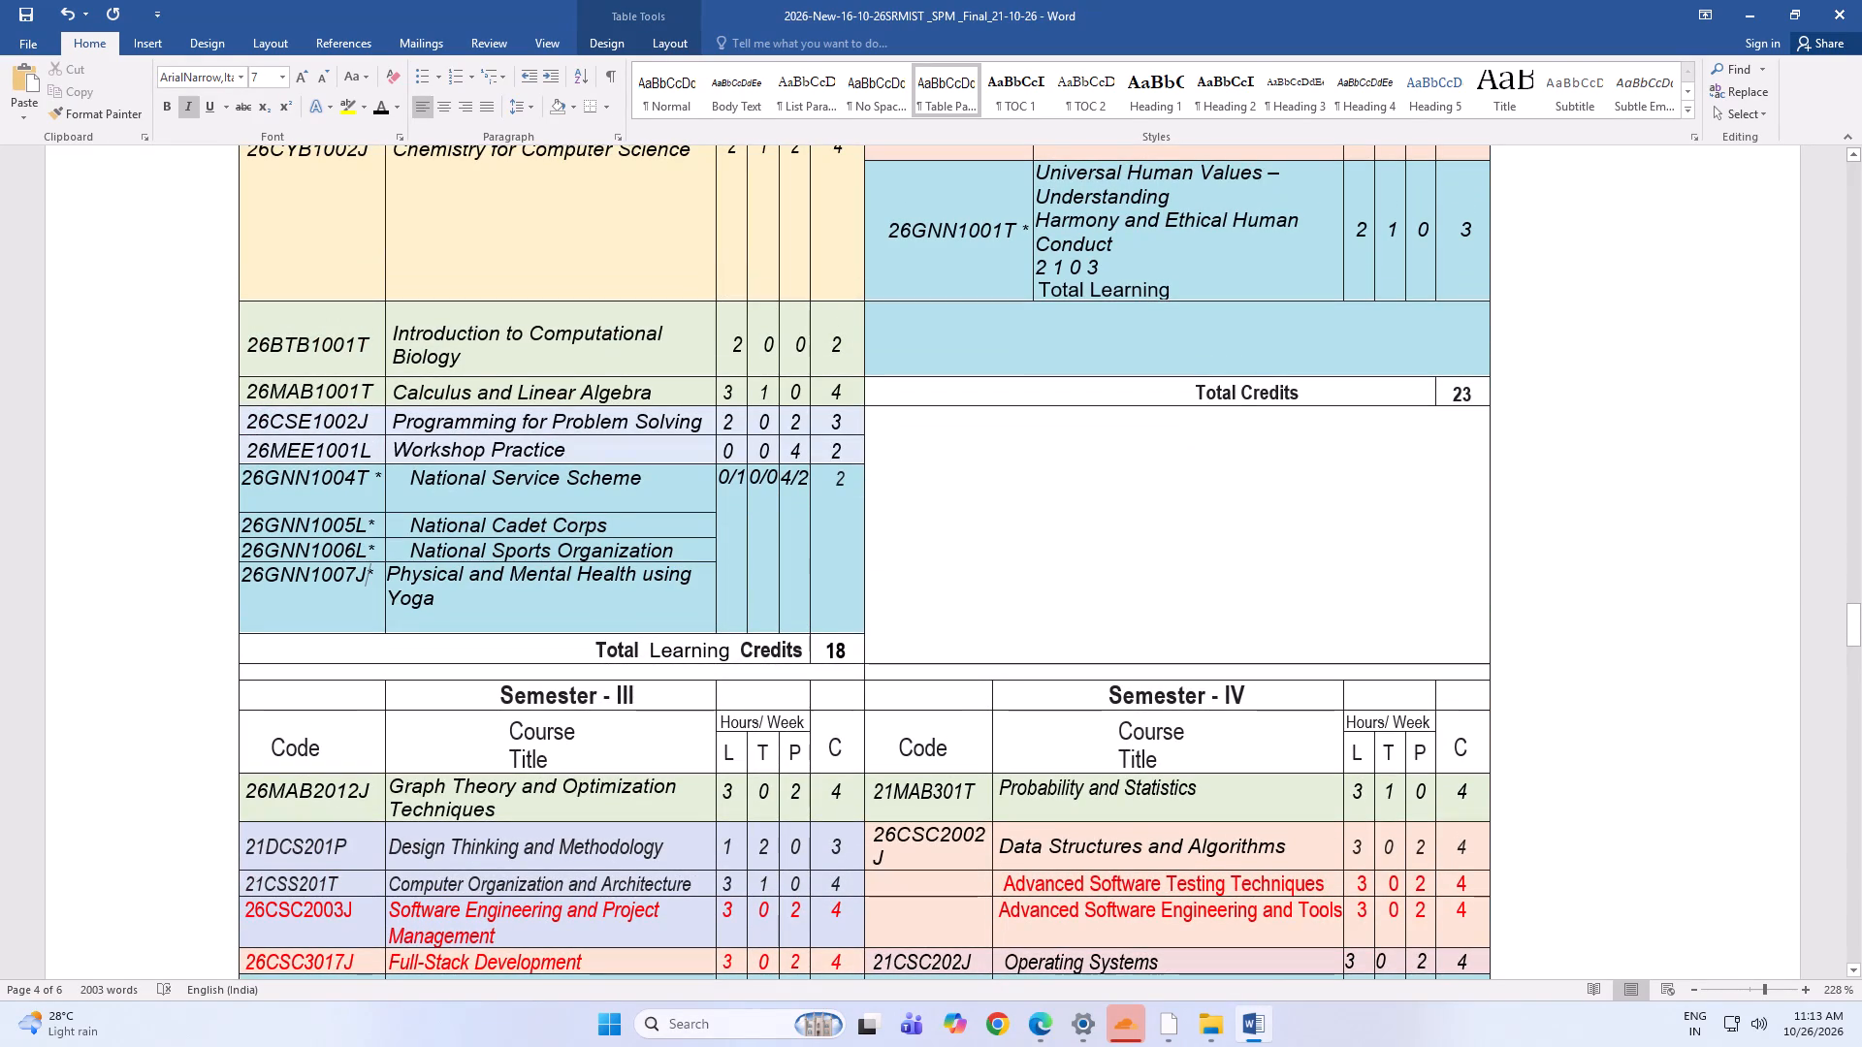
{"action": "scroll", "coordinate": [397, 423], "scroll_direction": "up", "scroll_amount": 4}
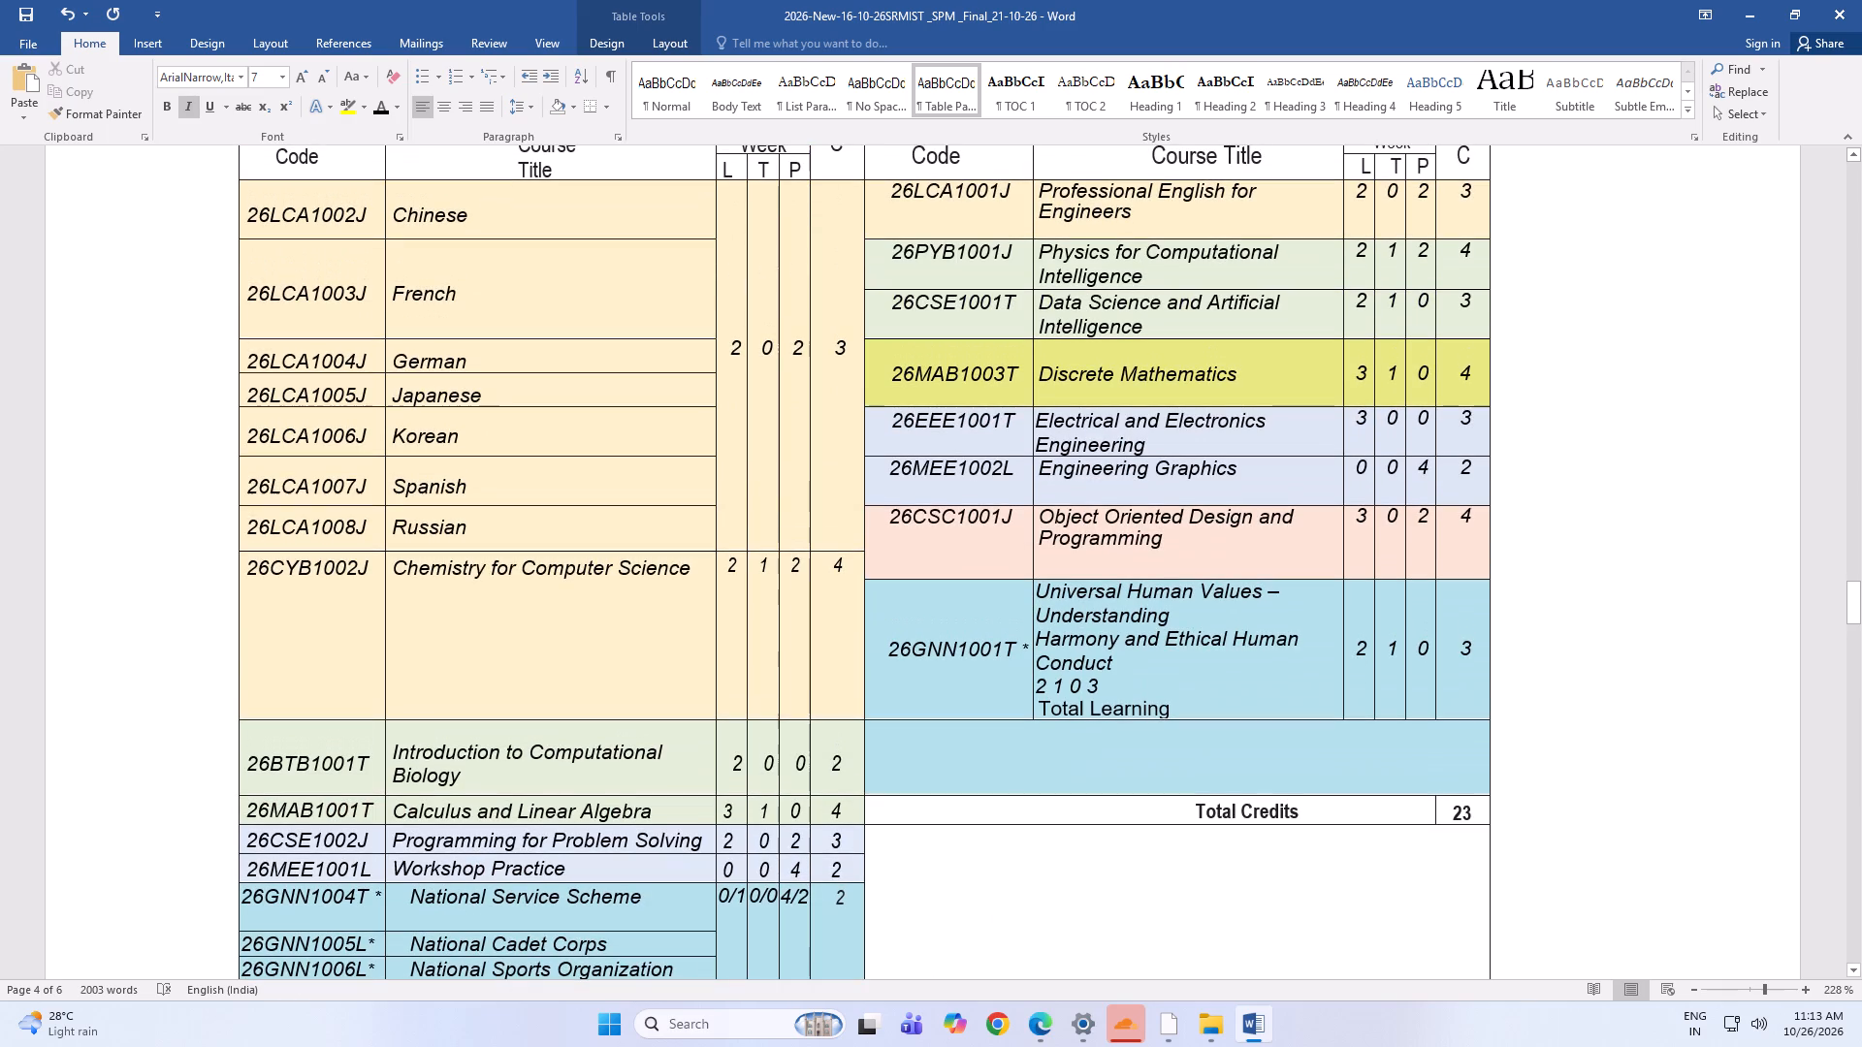
{"action": "left_click", "coordinate": [450, 255]}
{"action": "left_click", "coordinate": [462, 779]}
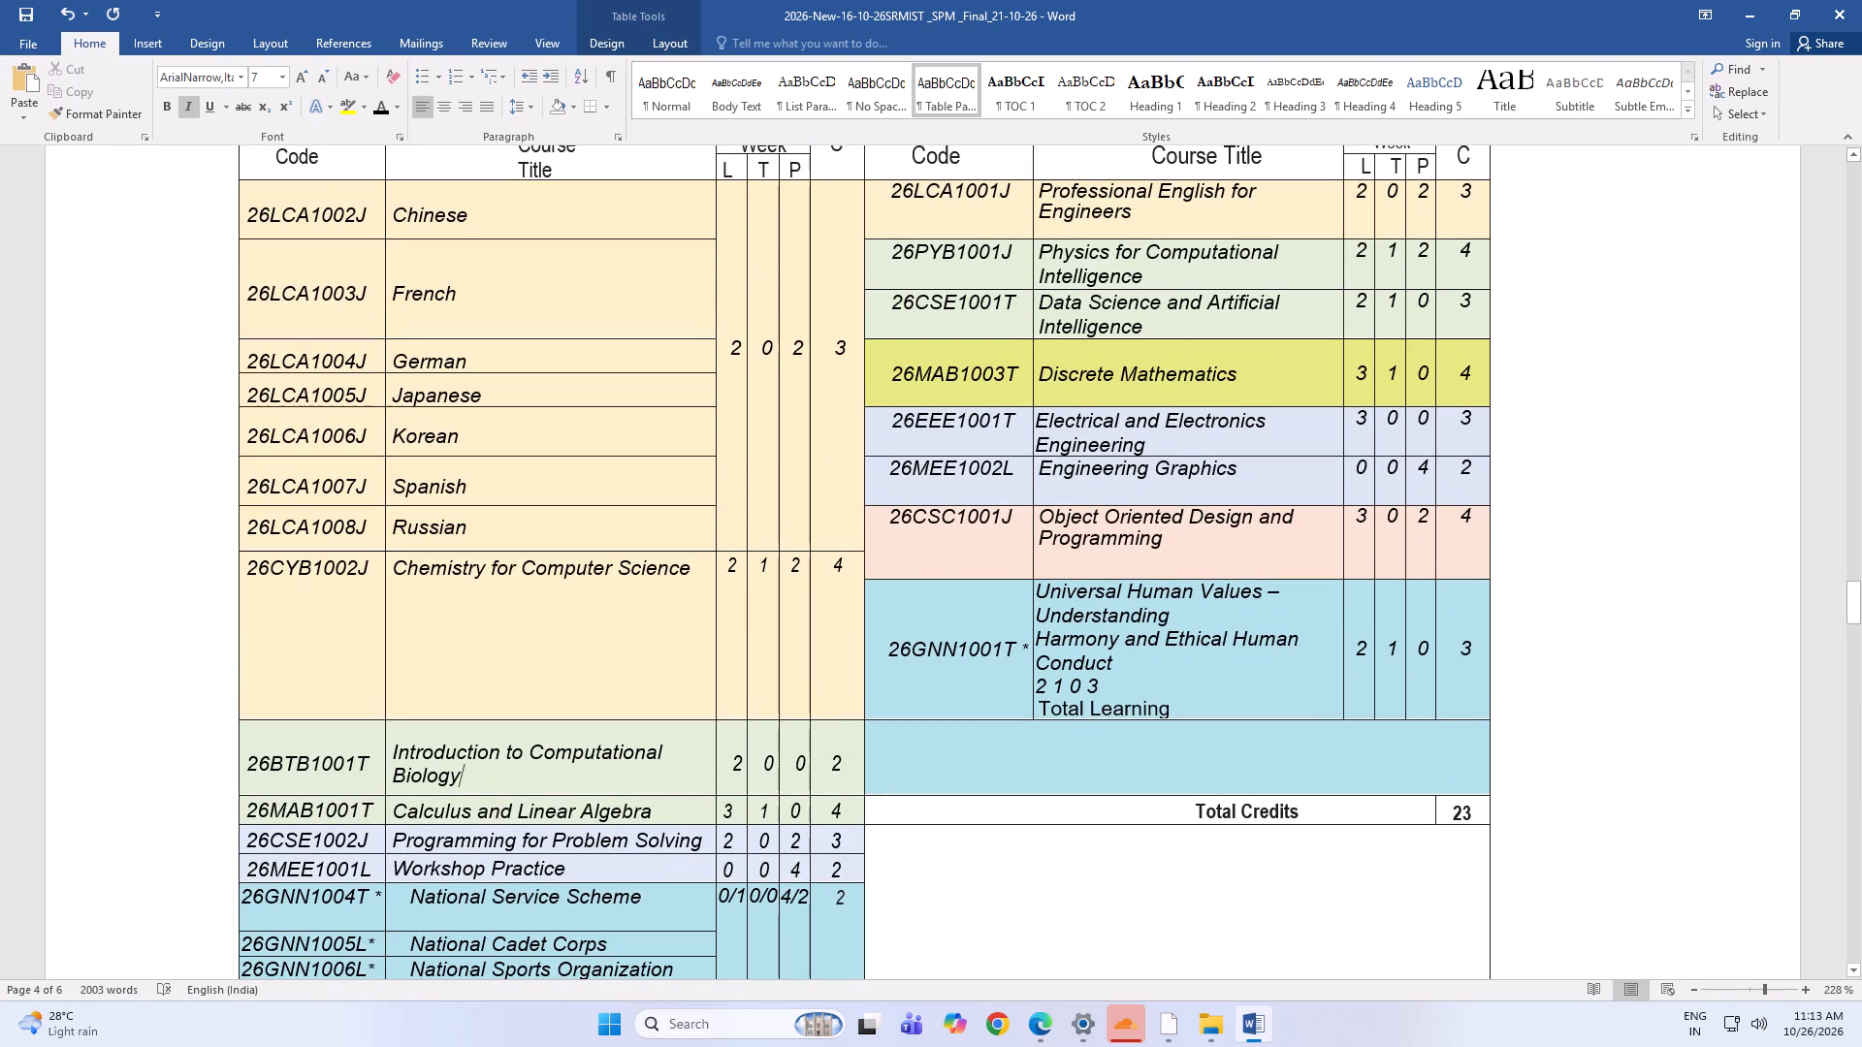
Copy the Workshop Practice title's formatting to National Service Scheme, National Cadet Corps and National Sports Organization with Format Painter.
{"action": "left_click", "coordinate": [468, 869]}
{"action": "left_click_drag", "start_coordinate": [397, 861], "coordinate": [575, 869]}
{"action": "left_click", "coordinate": [76, 111]}
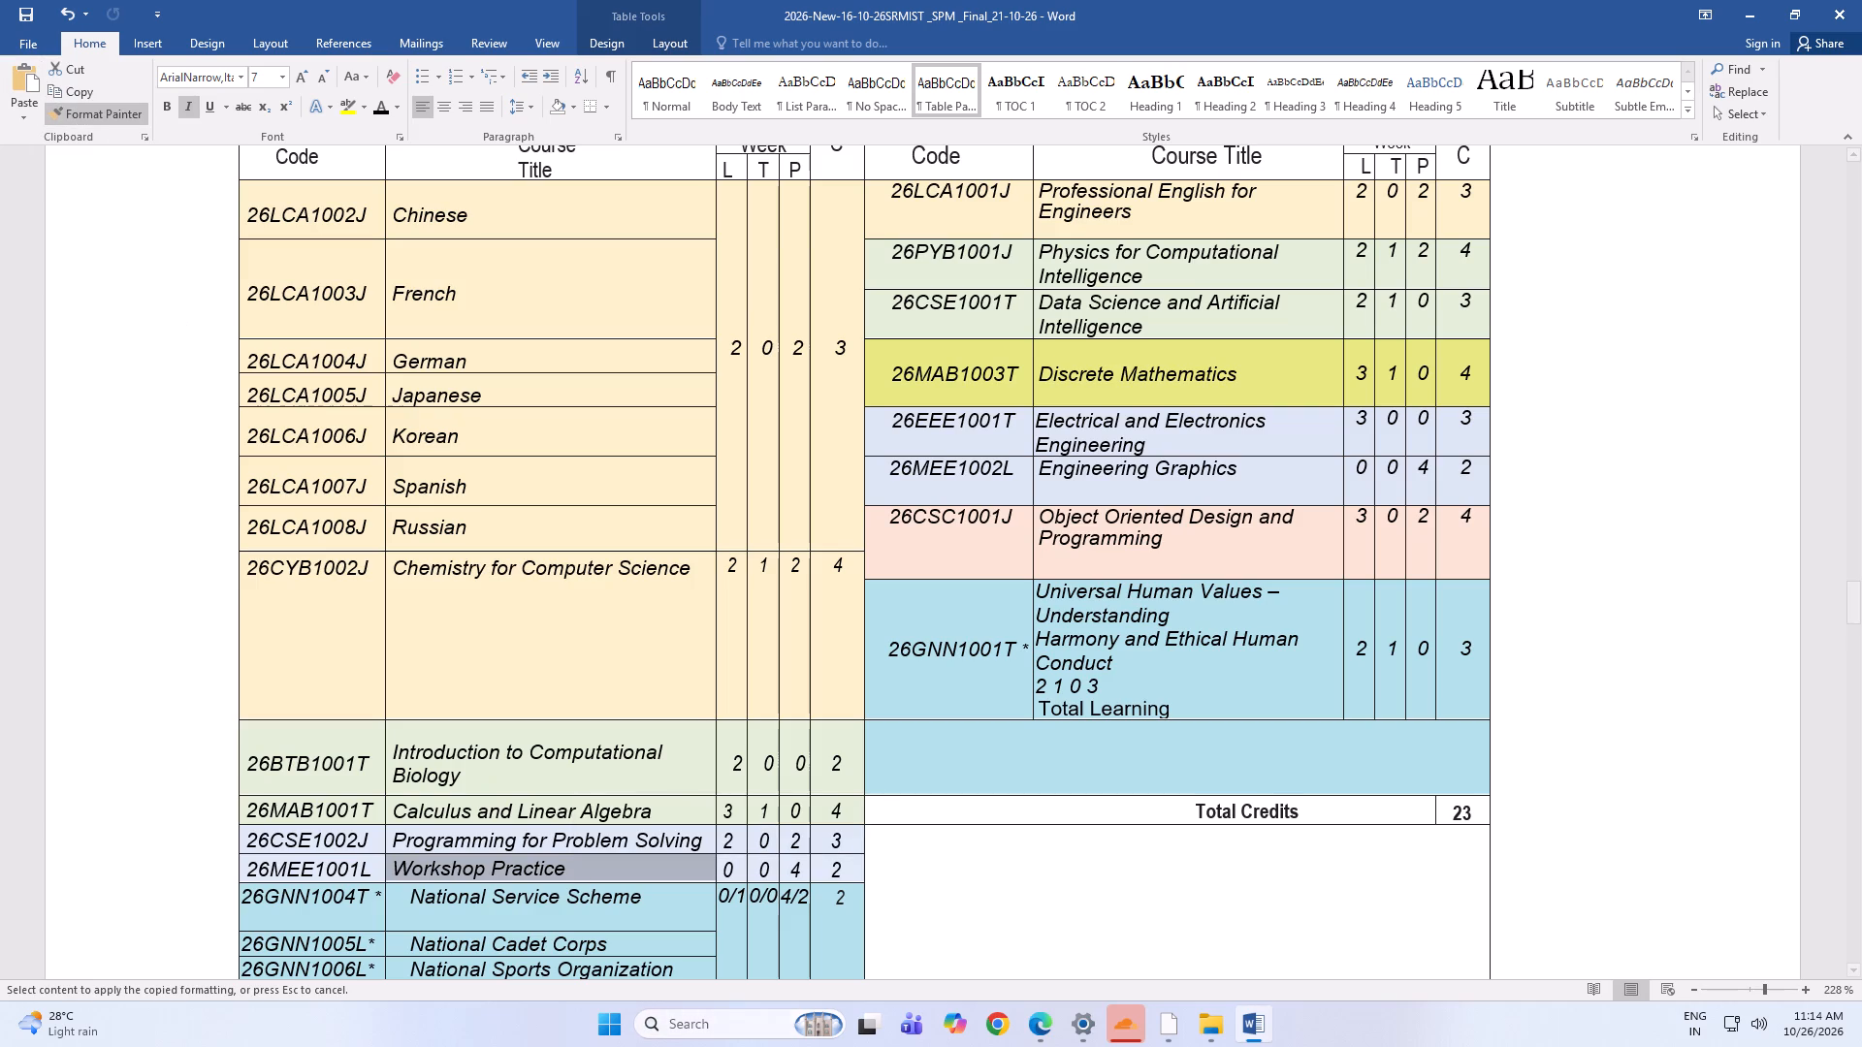
{"action": "left_click_drag", "start_coordinate": [403, 895], "coordinate": [542, 998]}
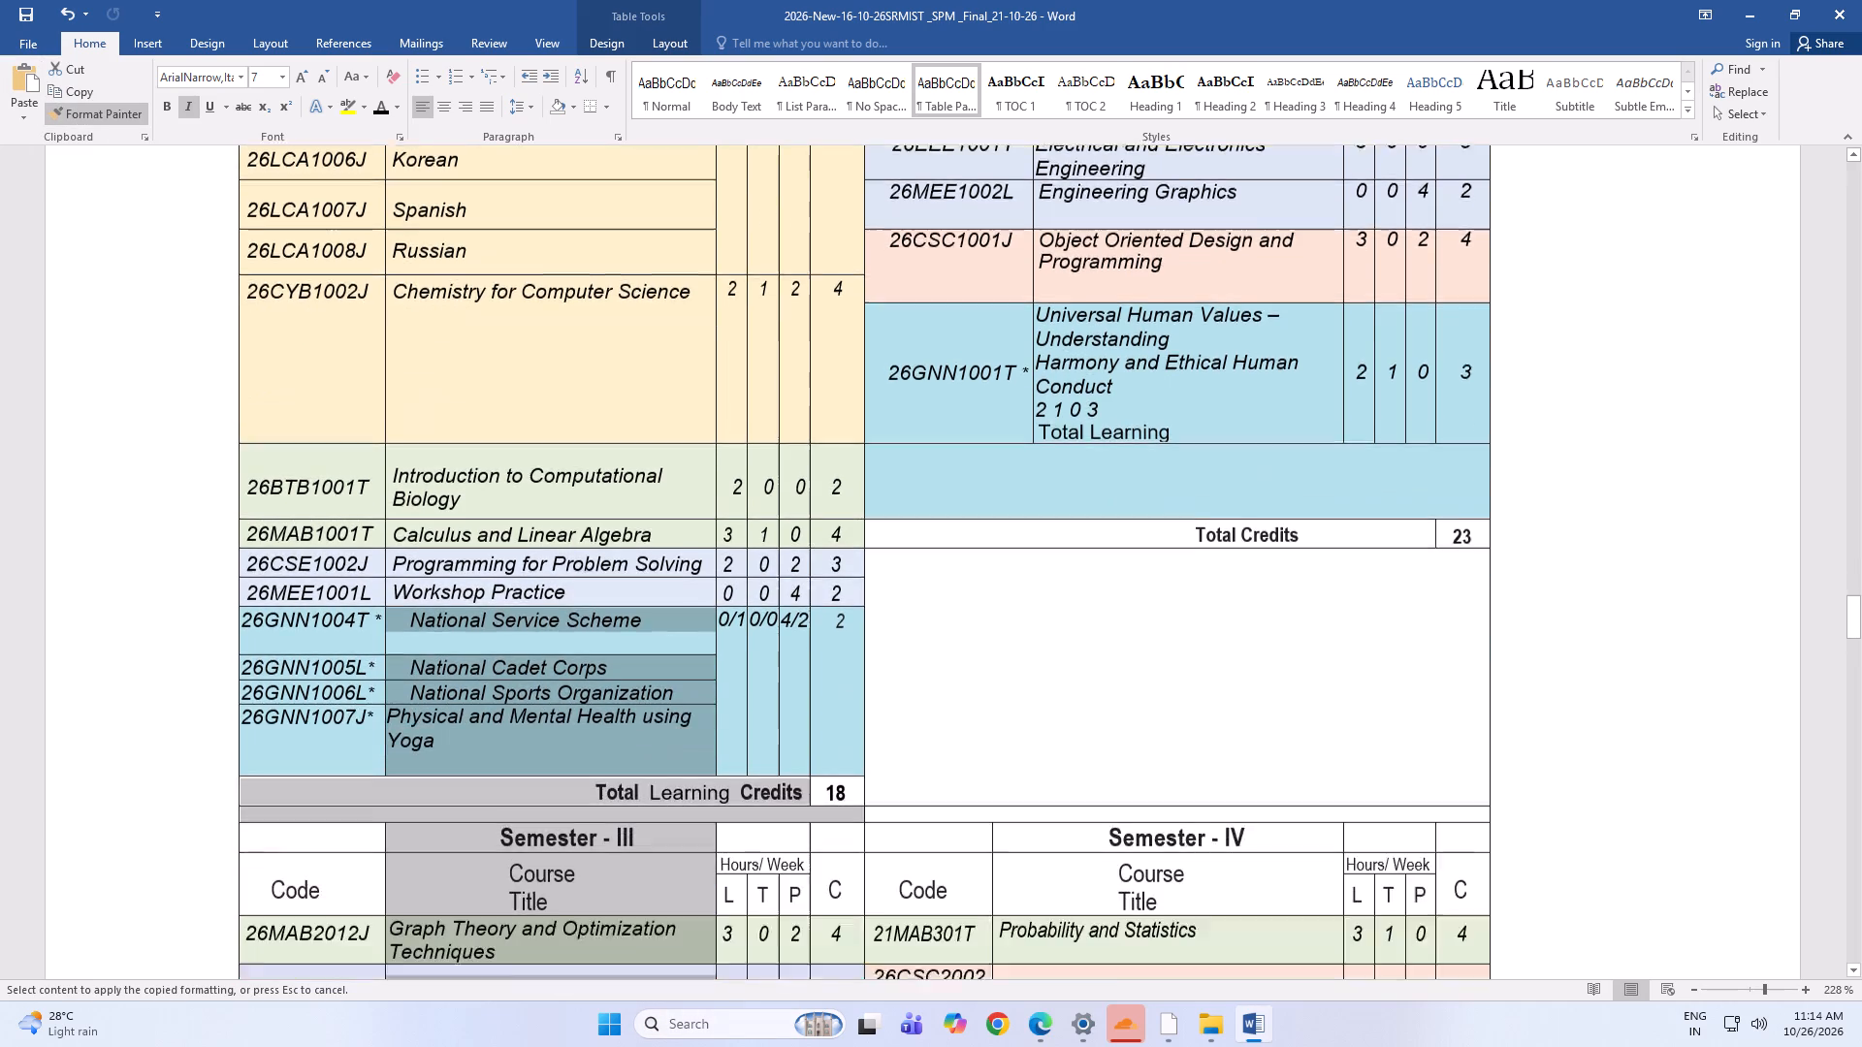
{"action": "left_click_drag", "start_coordinate": [542, 998], "coordinate": [541, 513]}
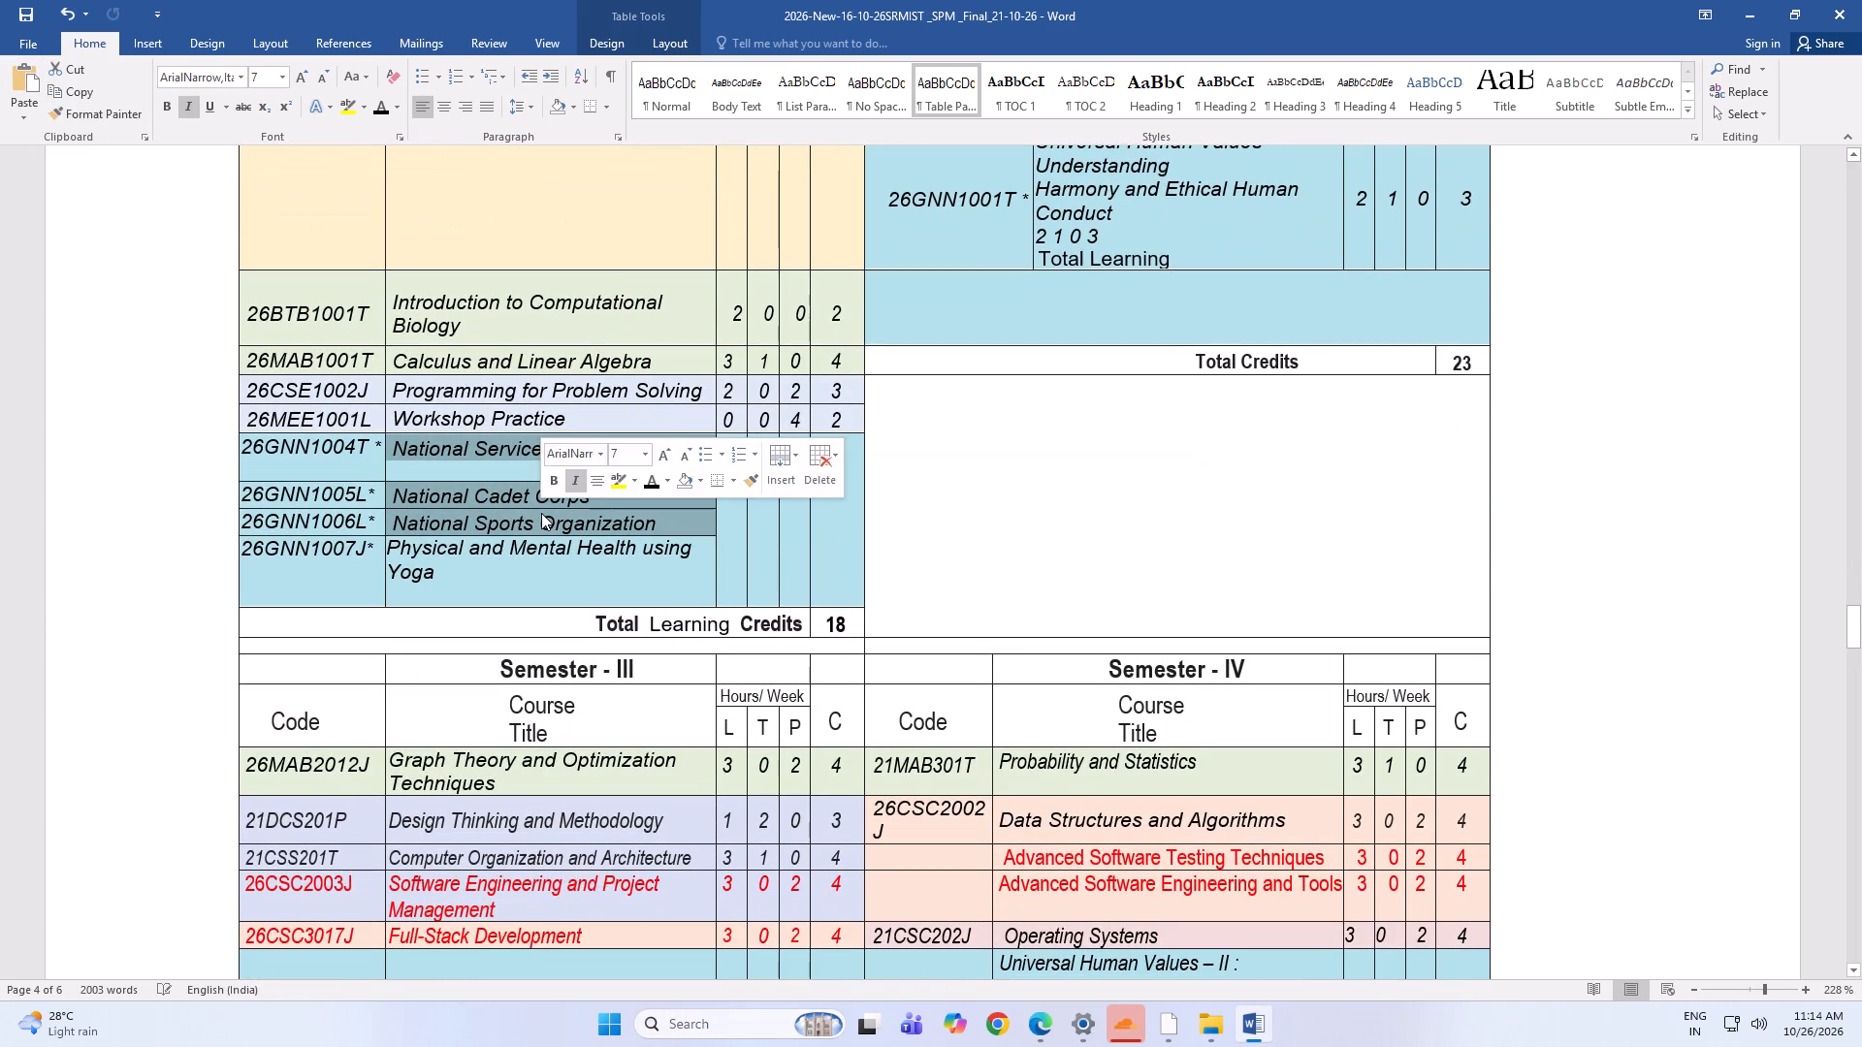
{"action": "left_click", "coordinate": [1245, 552]}
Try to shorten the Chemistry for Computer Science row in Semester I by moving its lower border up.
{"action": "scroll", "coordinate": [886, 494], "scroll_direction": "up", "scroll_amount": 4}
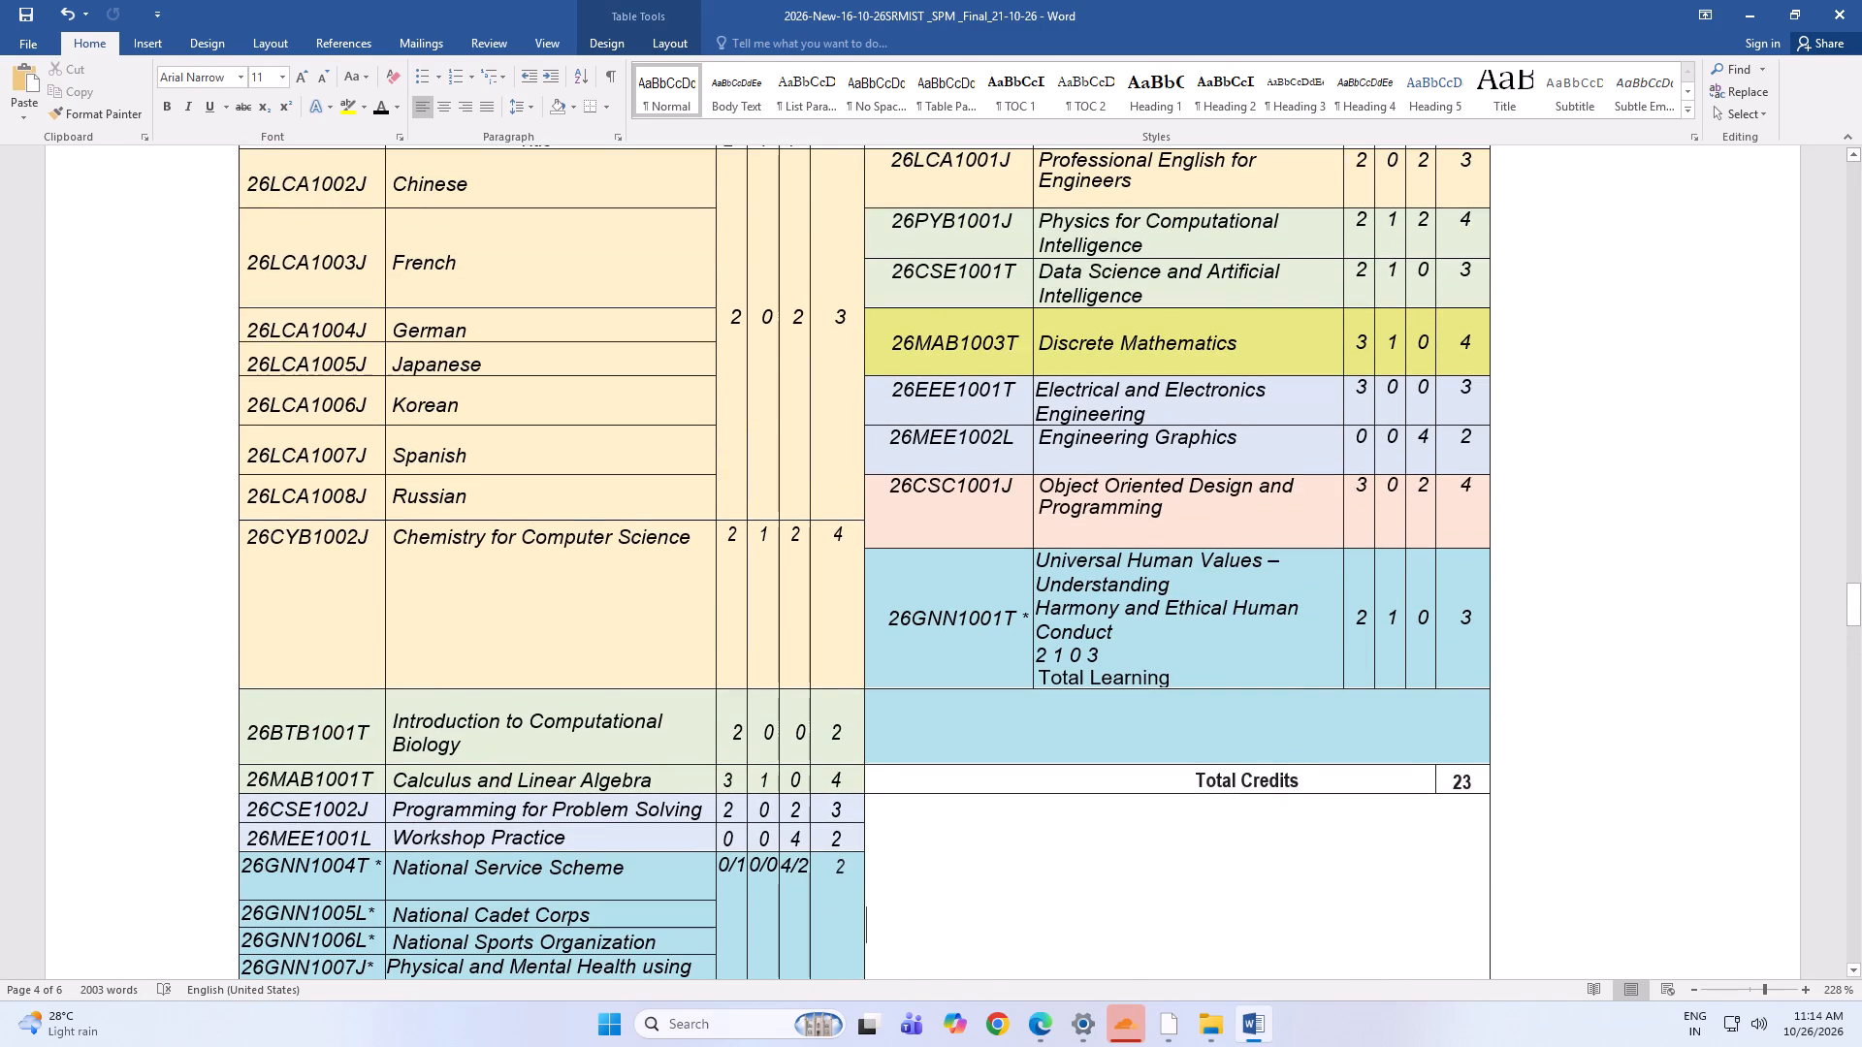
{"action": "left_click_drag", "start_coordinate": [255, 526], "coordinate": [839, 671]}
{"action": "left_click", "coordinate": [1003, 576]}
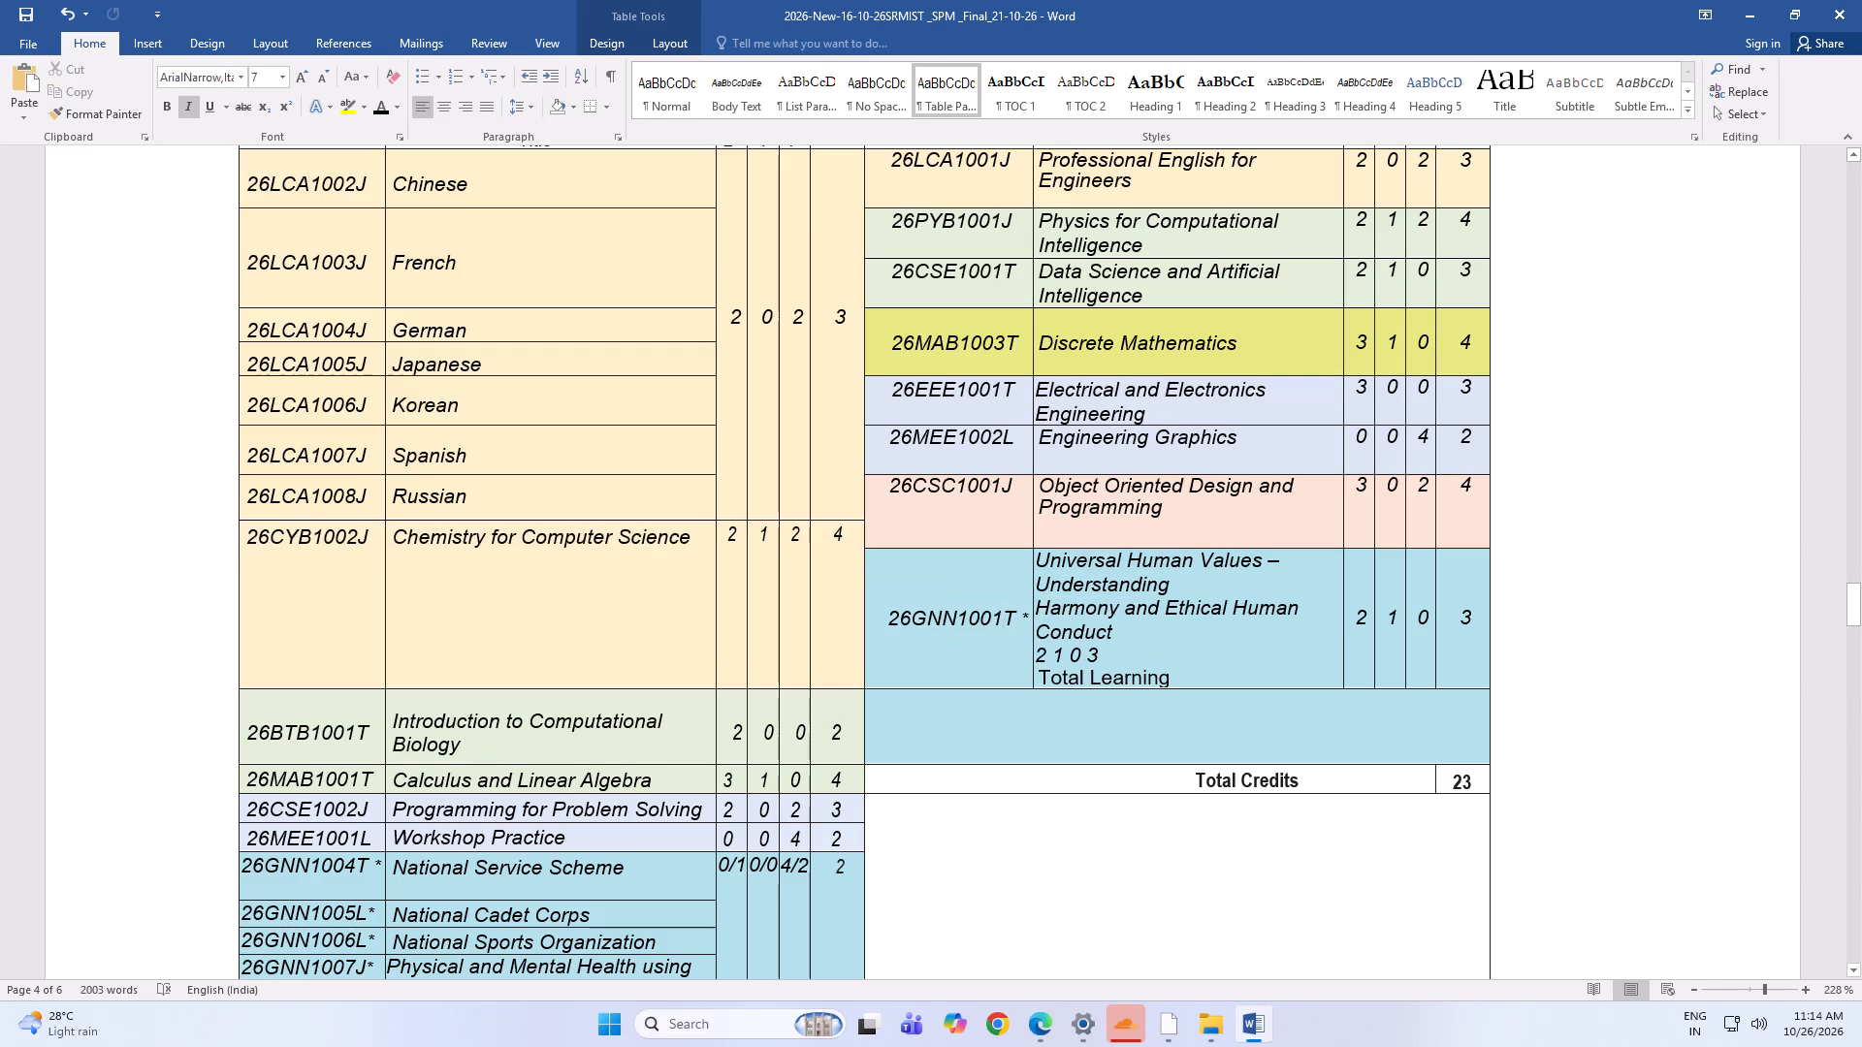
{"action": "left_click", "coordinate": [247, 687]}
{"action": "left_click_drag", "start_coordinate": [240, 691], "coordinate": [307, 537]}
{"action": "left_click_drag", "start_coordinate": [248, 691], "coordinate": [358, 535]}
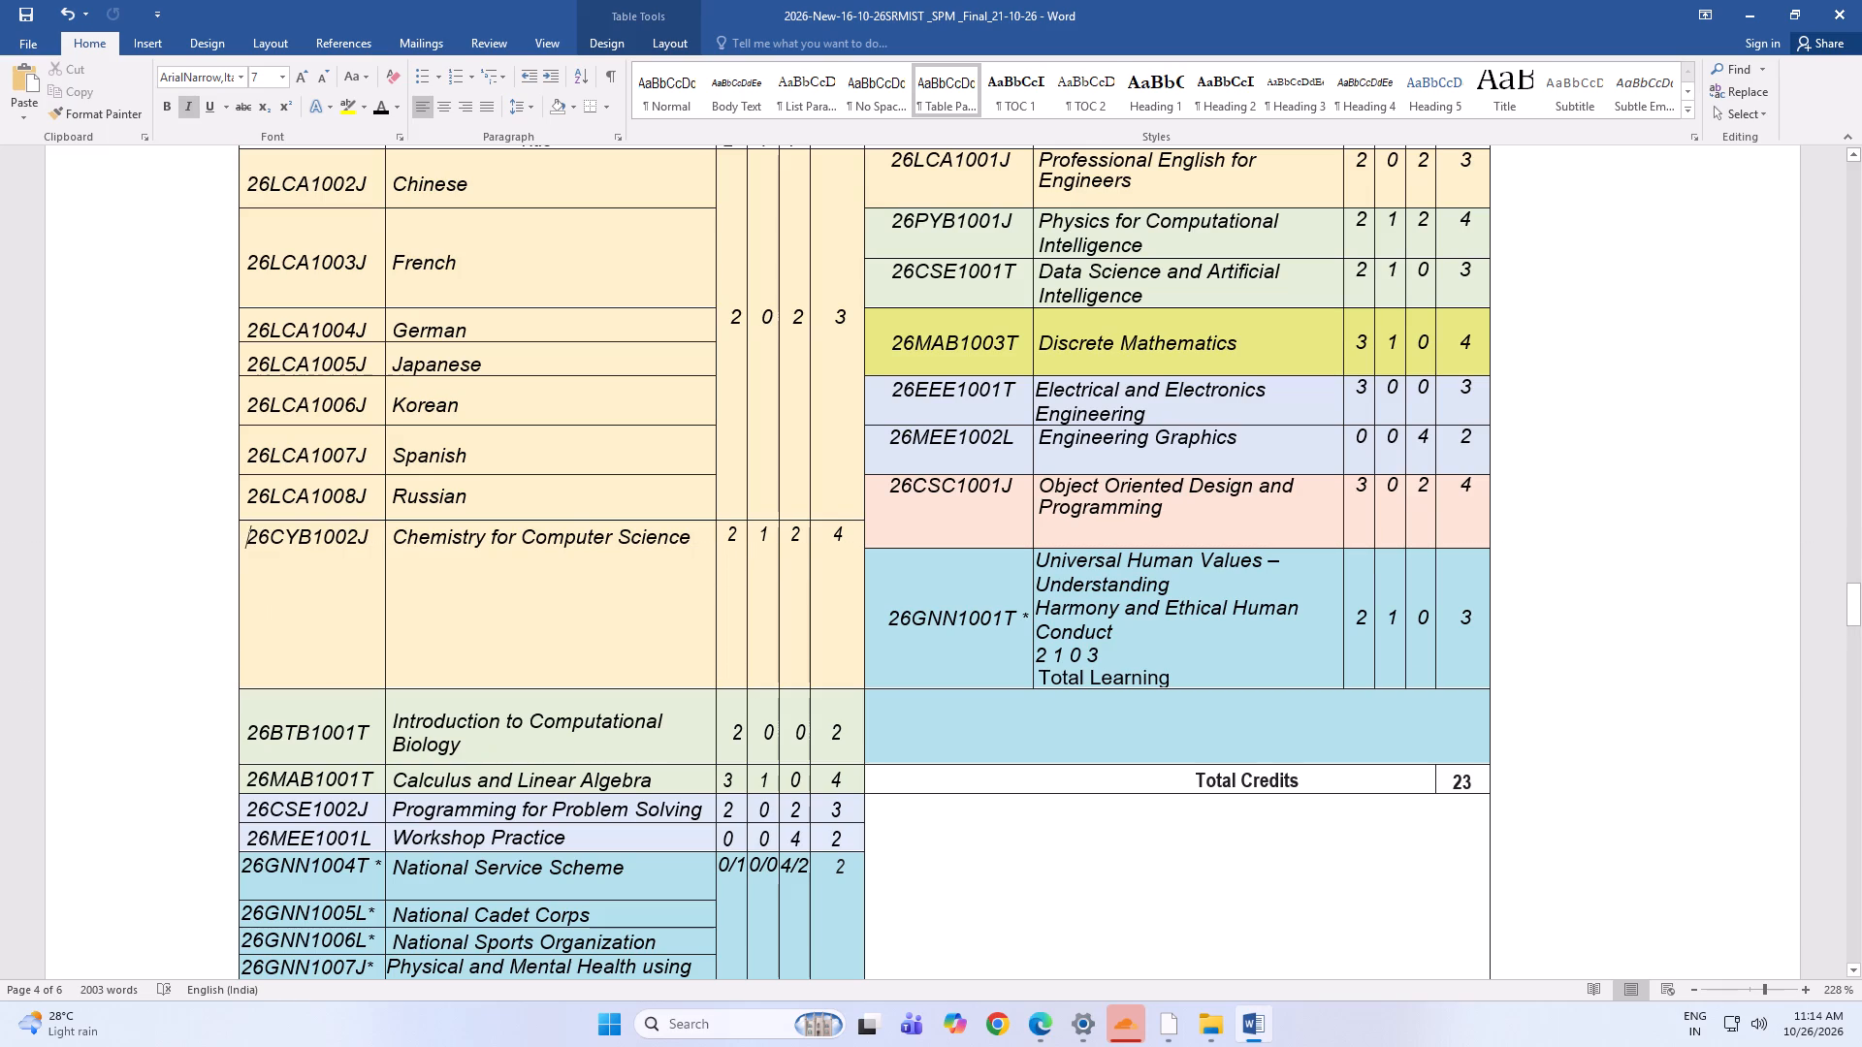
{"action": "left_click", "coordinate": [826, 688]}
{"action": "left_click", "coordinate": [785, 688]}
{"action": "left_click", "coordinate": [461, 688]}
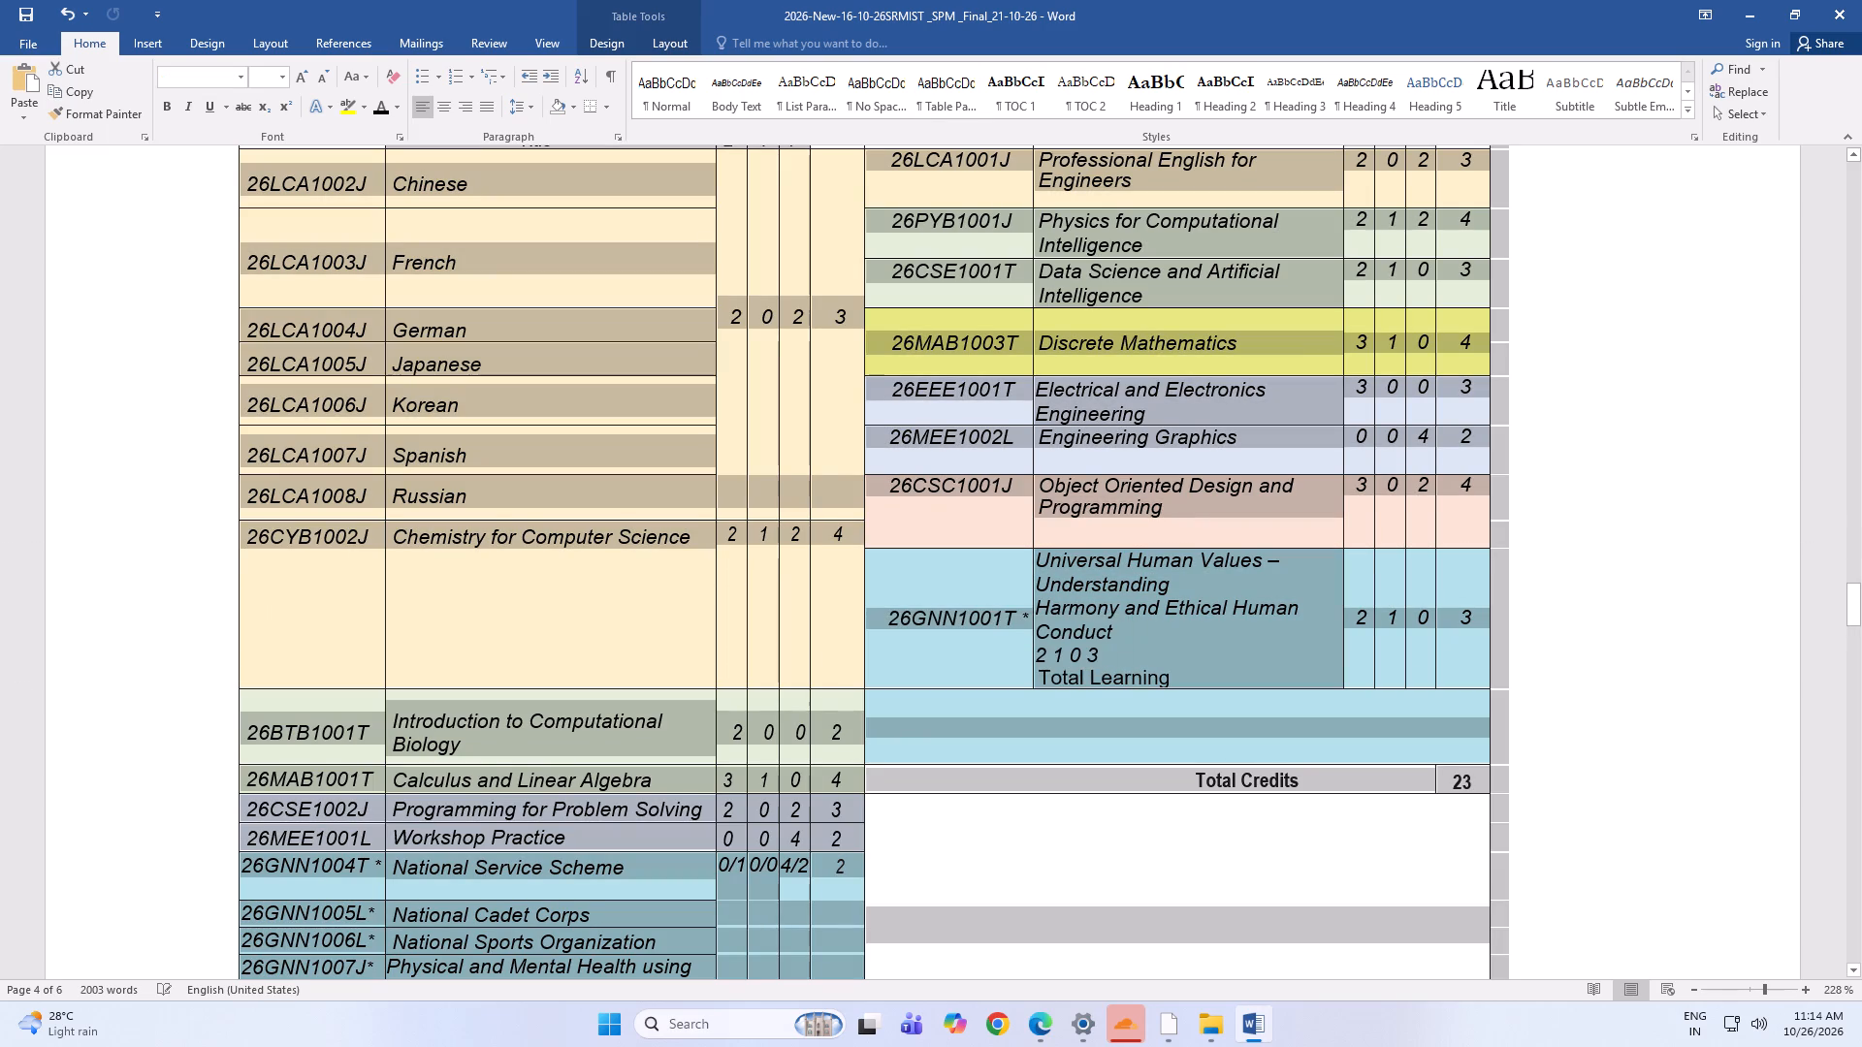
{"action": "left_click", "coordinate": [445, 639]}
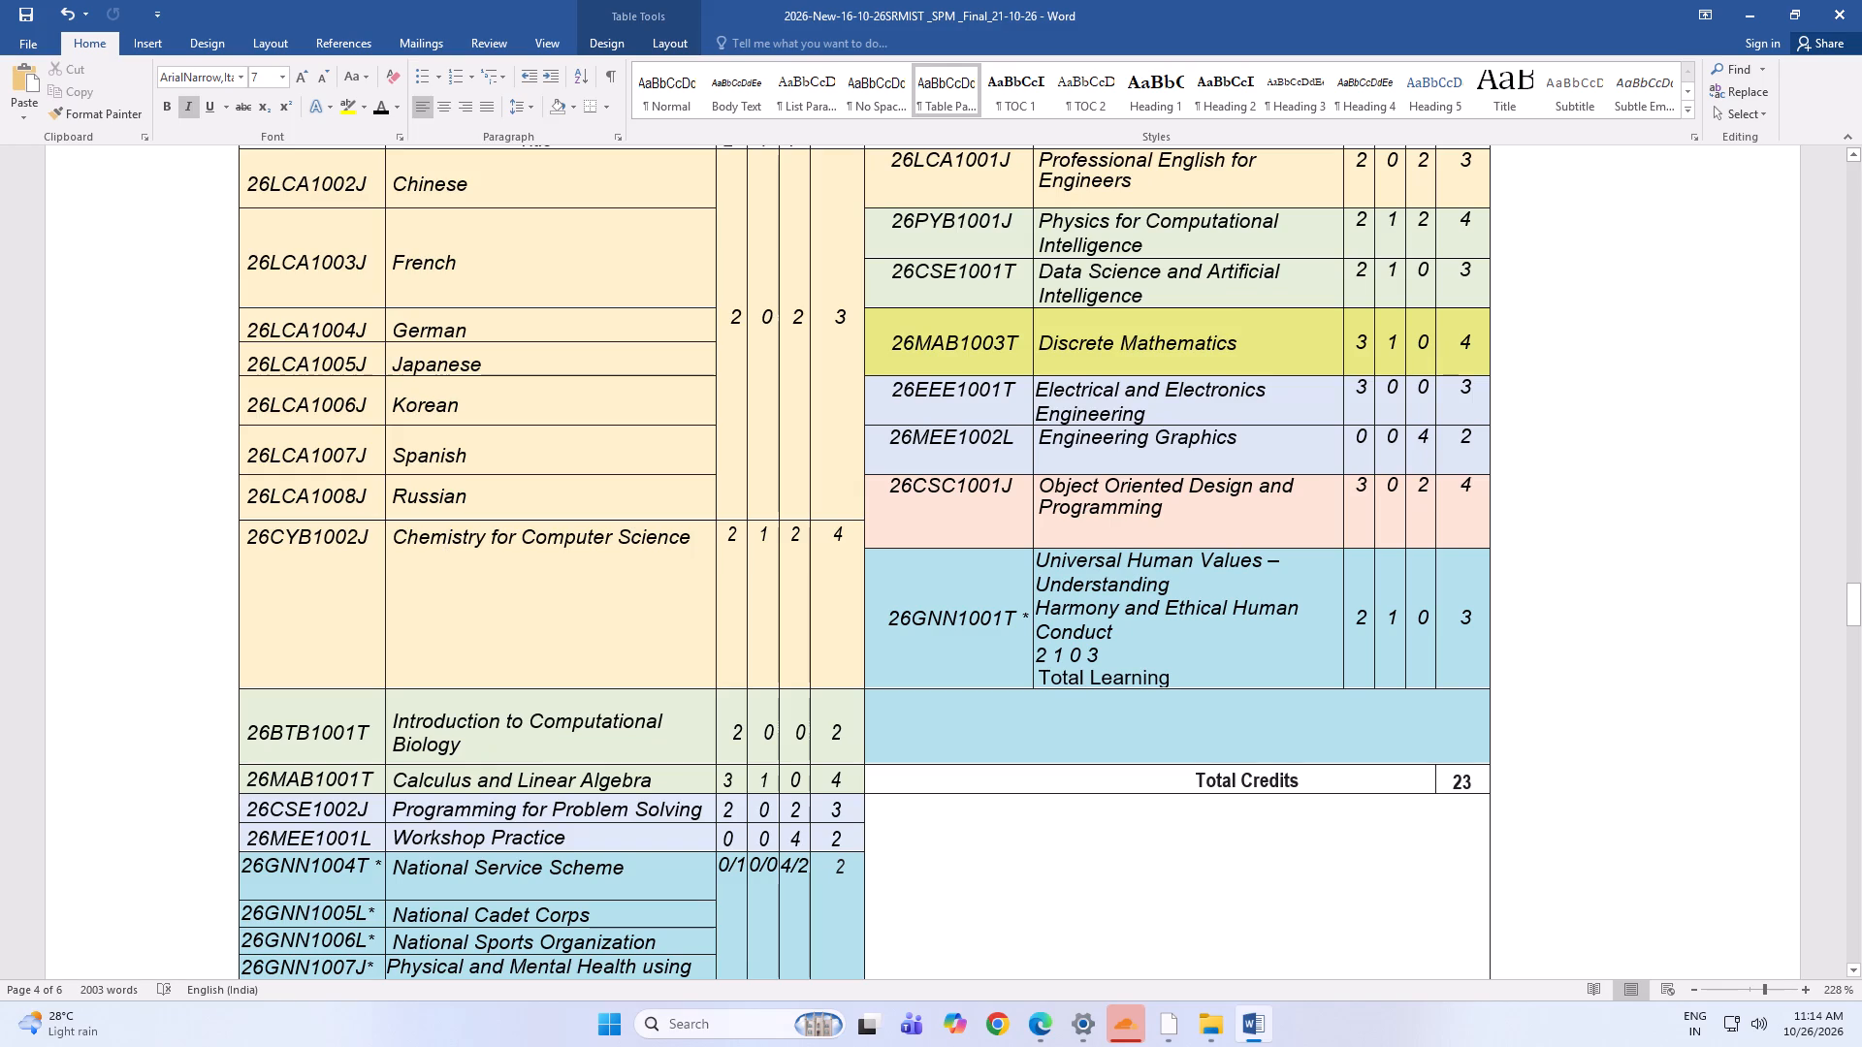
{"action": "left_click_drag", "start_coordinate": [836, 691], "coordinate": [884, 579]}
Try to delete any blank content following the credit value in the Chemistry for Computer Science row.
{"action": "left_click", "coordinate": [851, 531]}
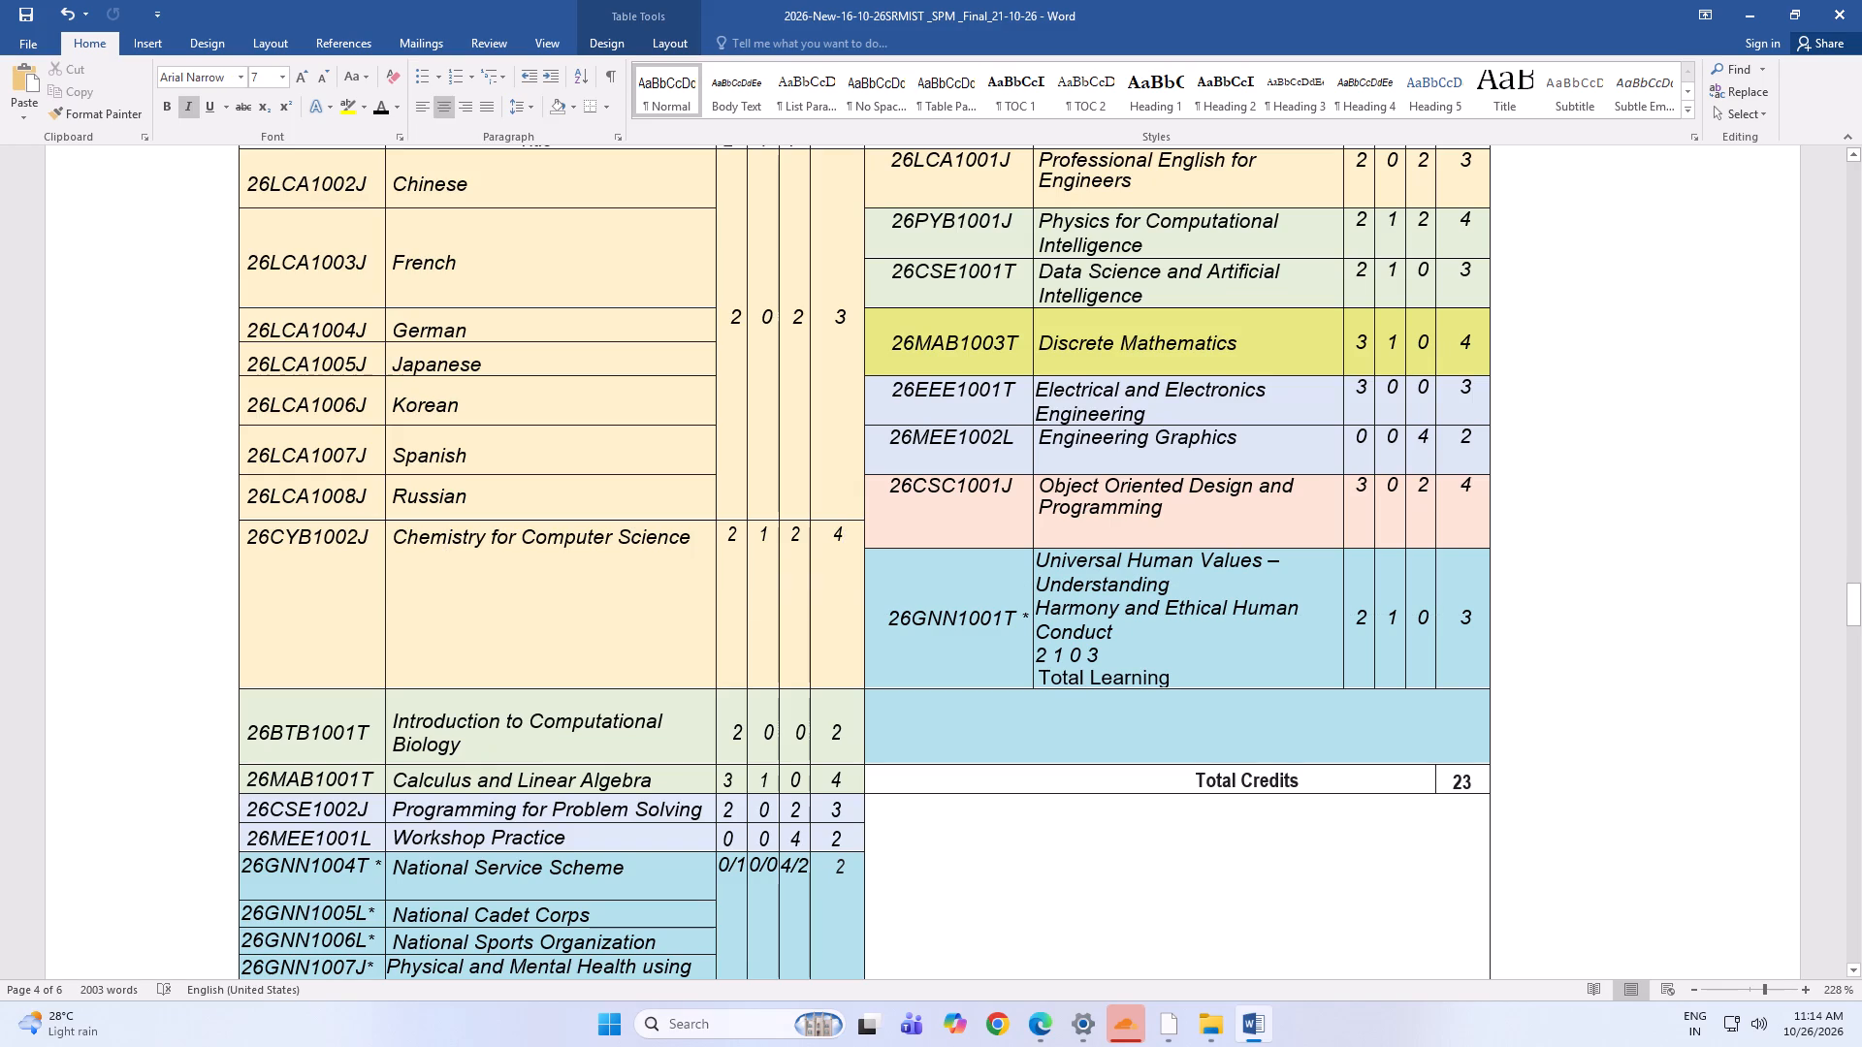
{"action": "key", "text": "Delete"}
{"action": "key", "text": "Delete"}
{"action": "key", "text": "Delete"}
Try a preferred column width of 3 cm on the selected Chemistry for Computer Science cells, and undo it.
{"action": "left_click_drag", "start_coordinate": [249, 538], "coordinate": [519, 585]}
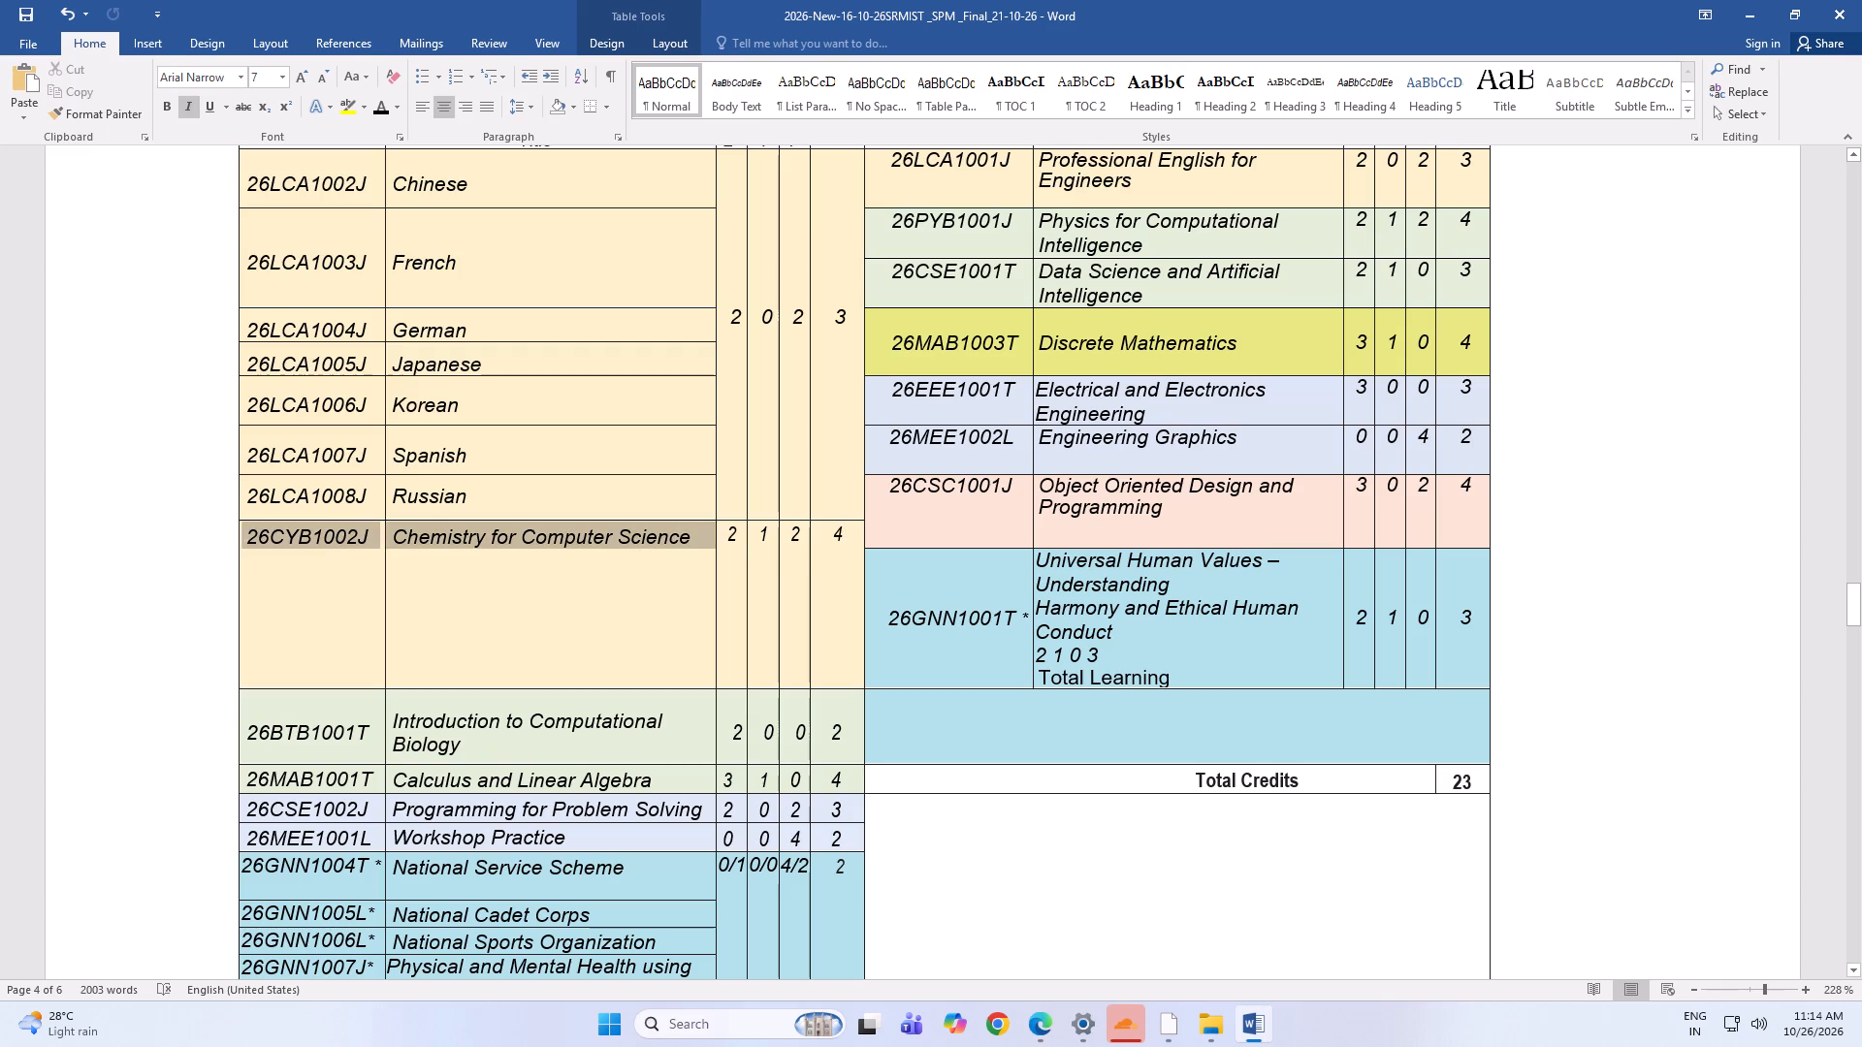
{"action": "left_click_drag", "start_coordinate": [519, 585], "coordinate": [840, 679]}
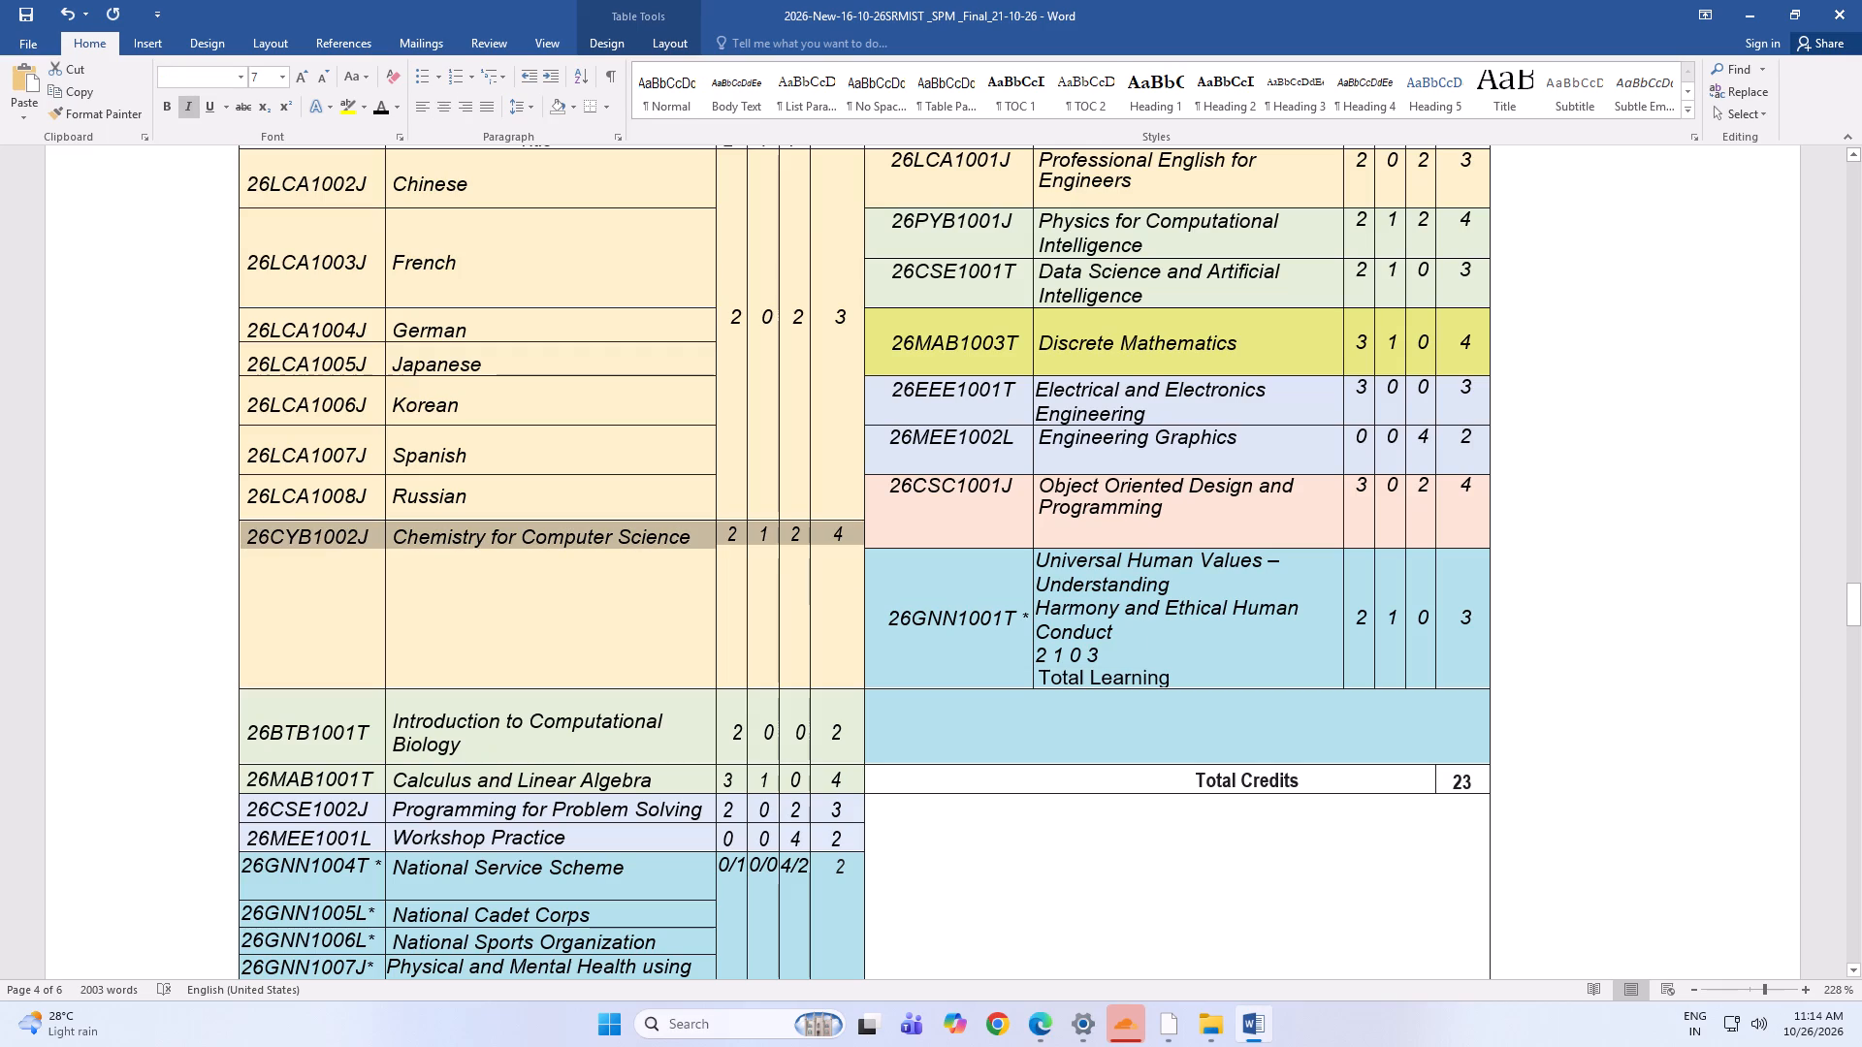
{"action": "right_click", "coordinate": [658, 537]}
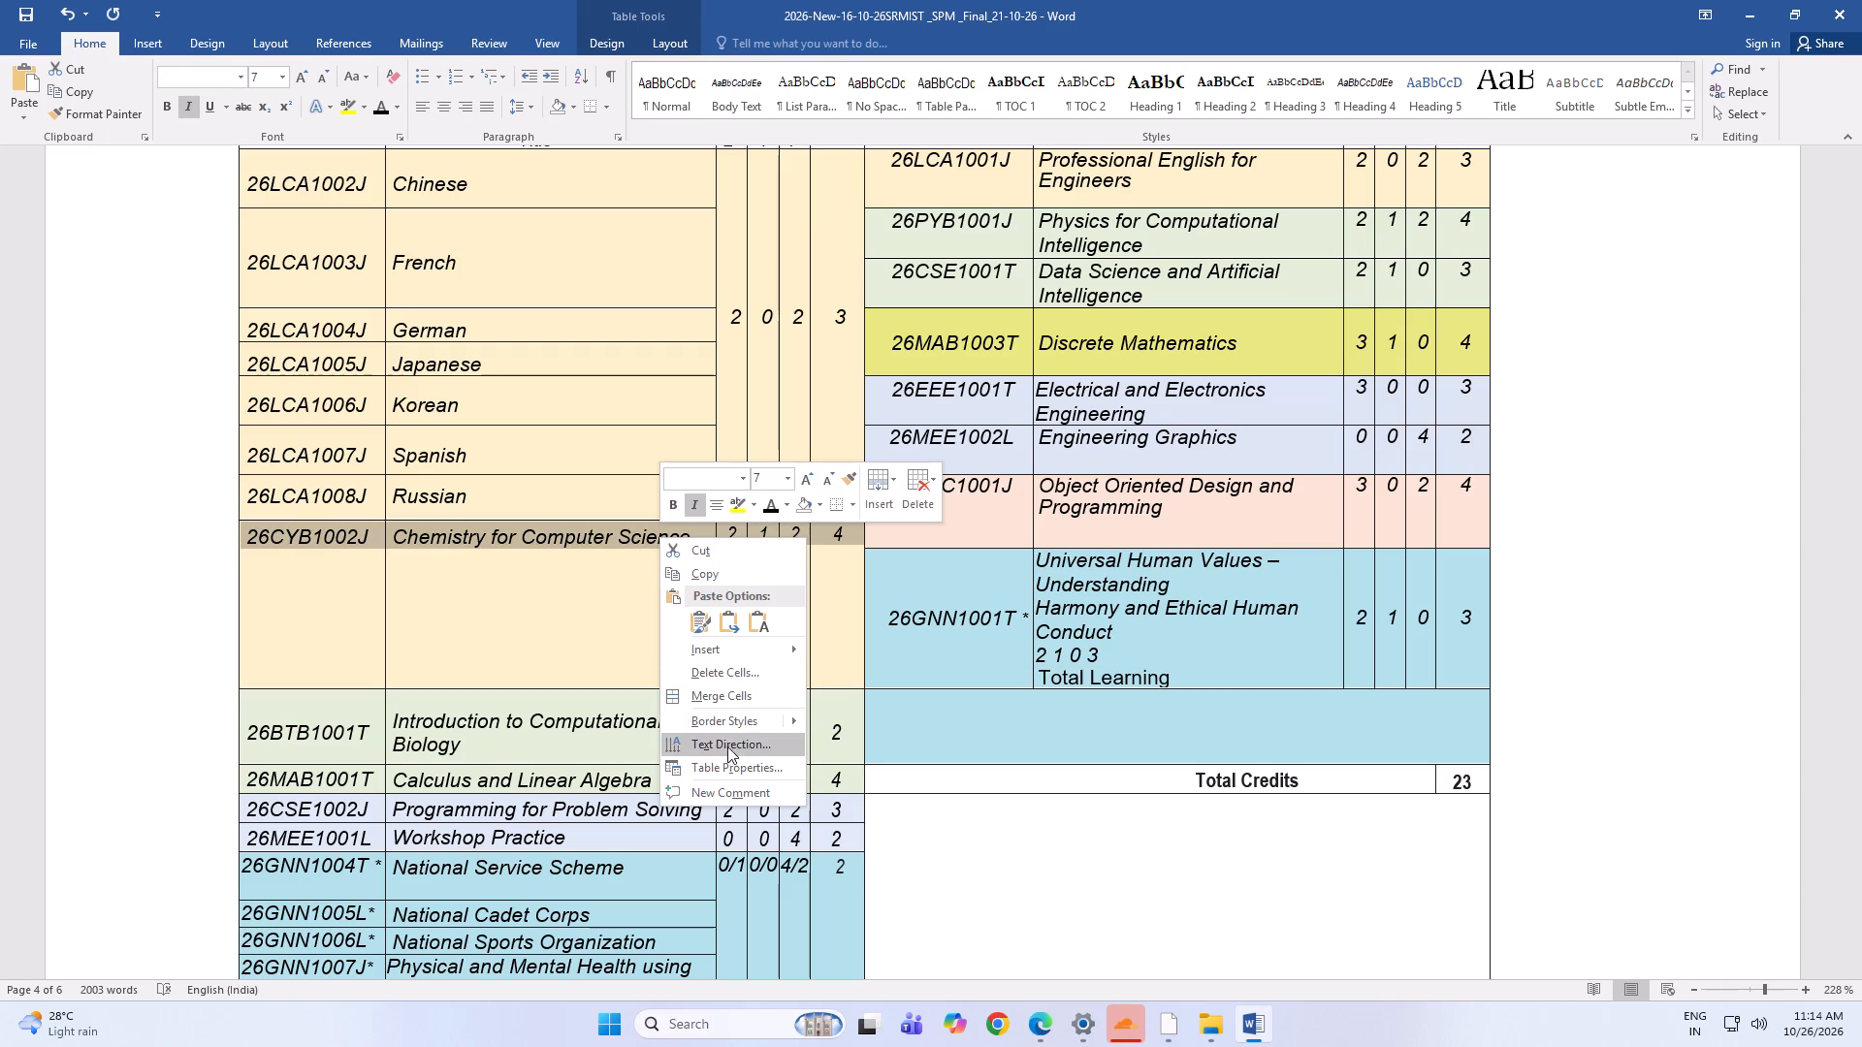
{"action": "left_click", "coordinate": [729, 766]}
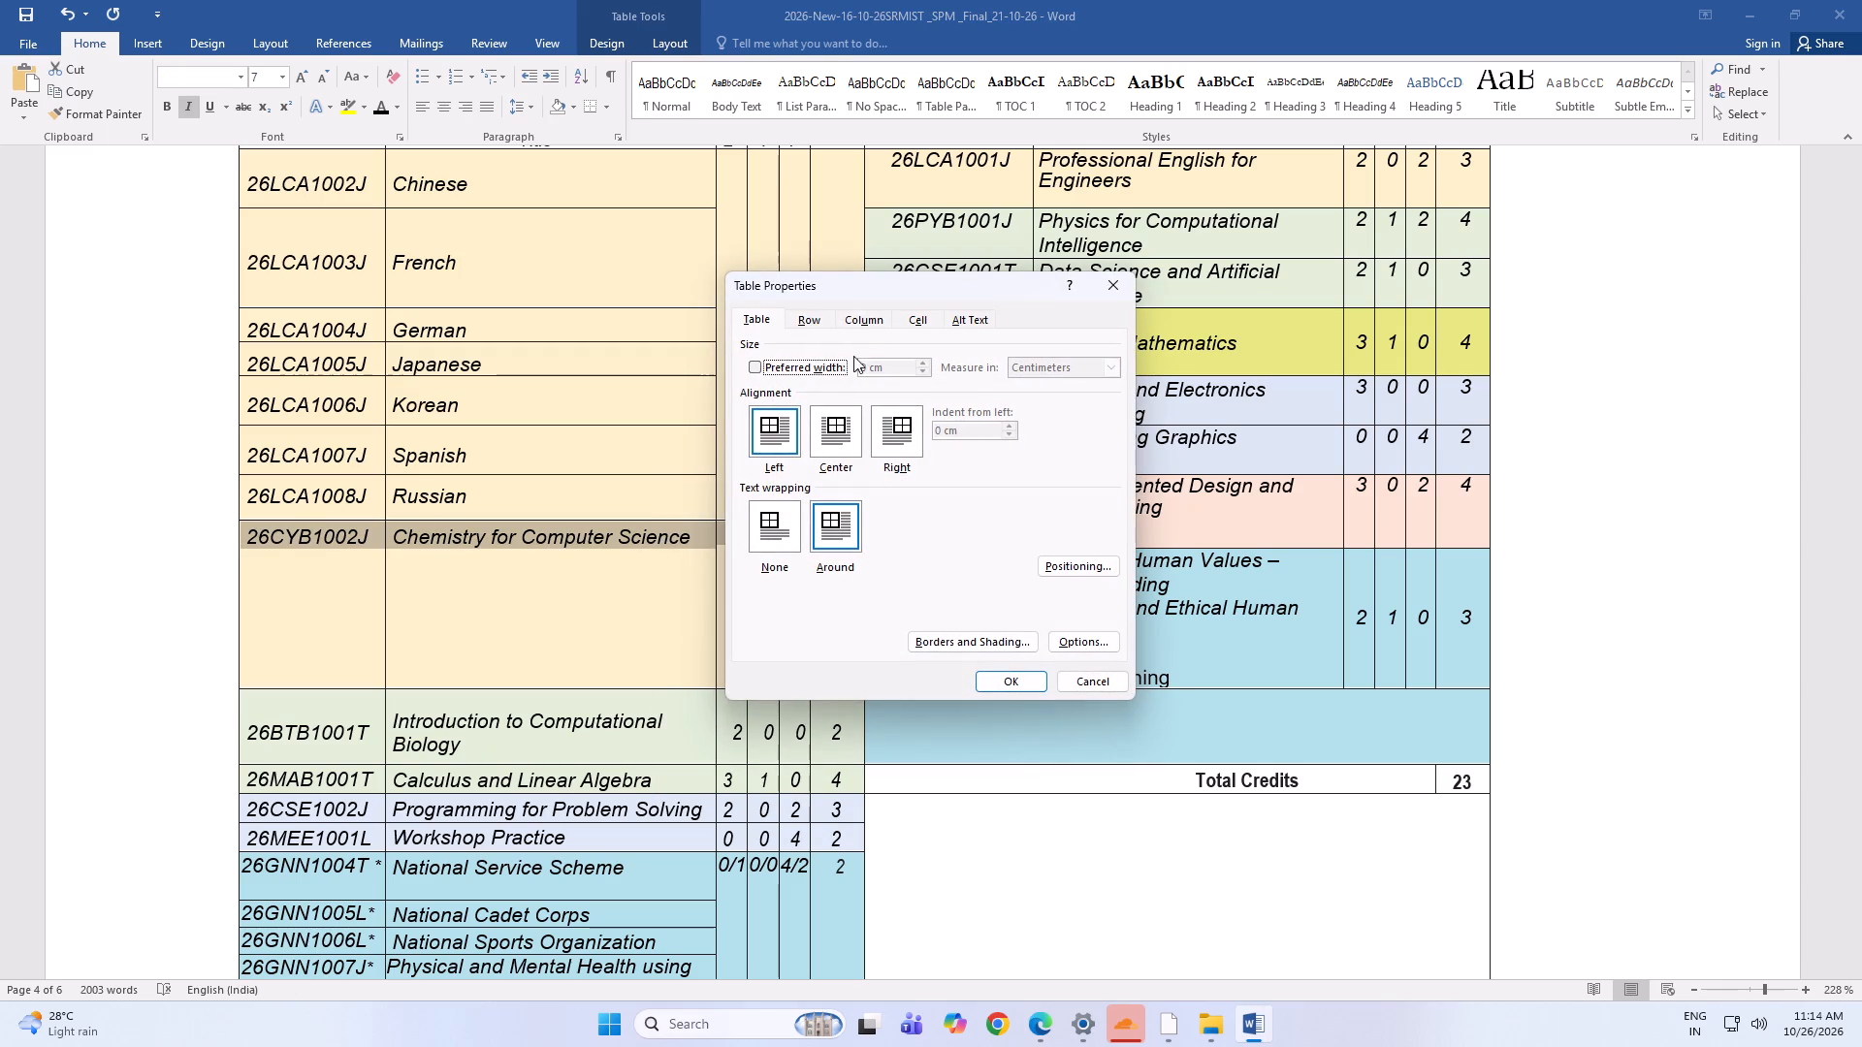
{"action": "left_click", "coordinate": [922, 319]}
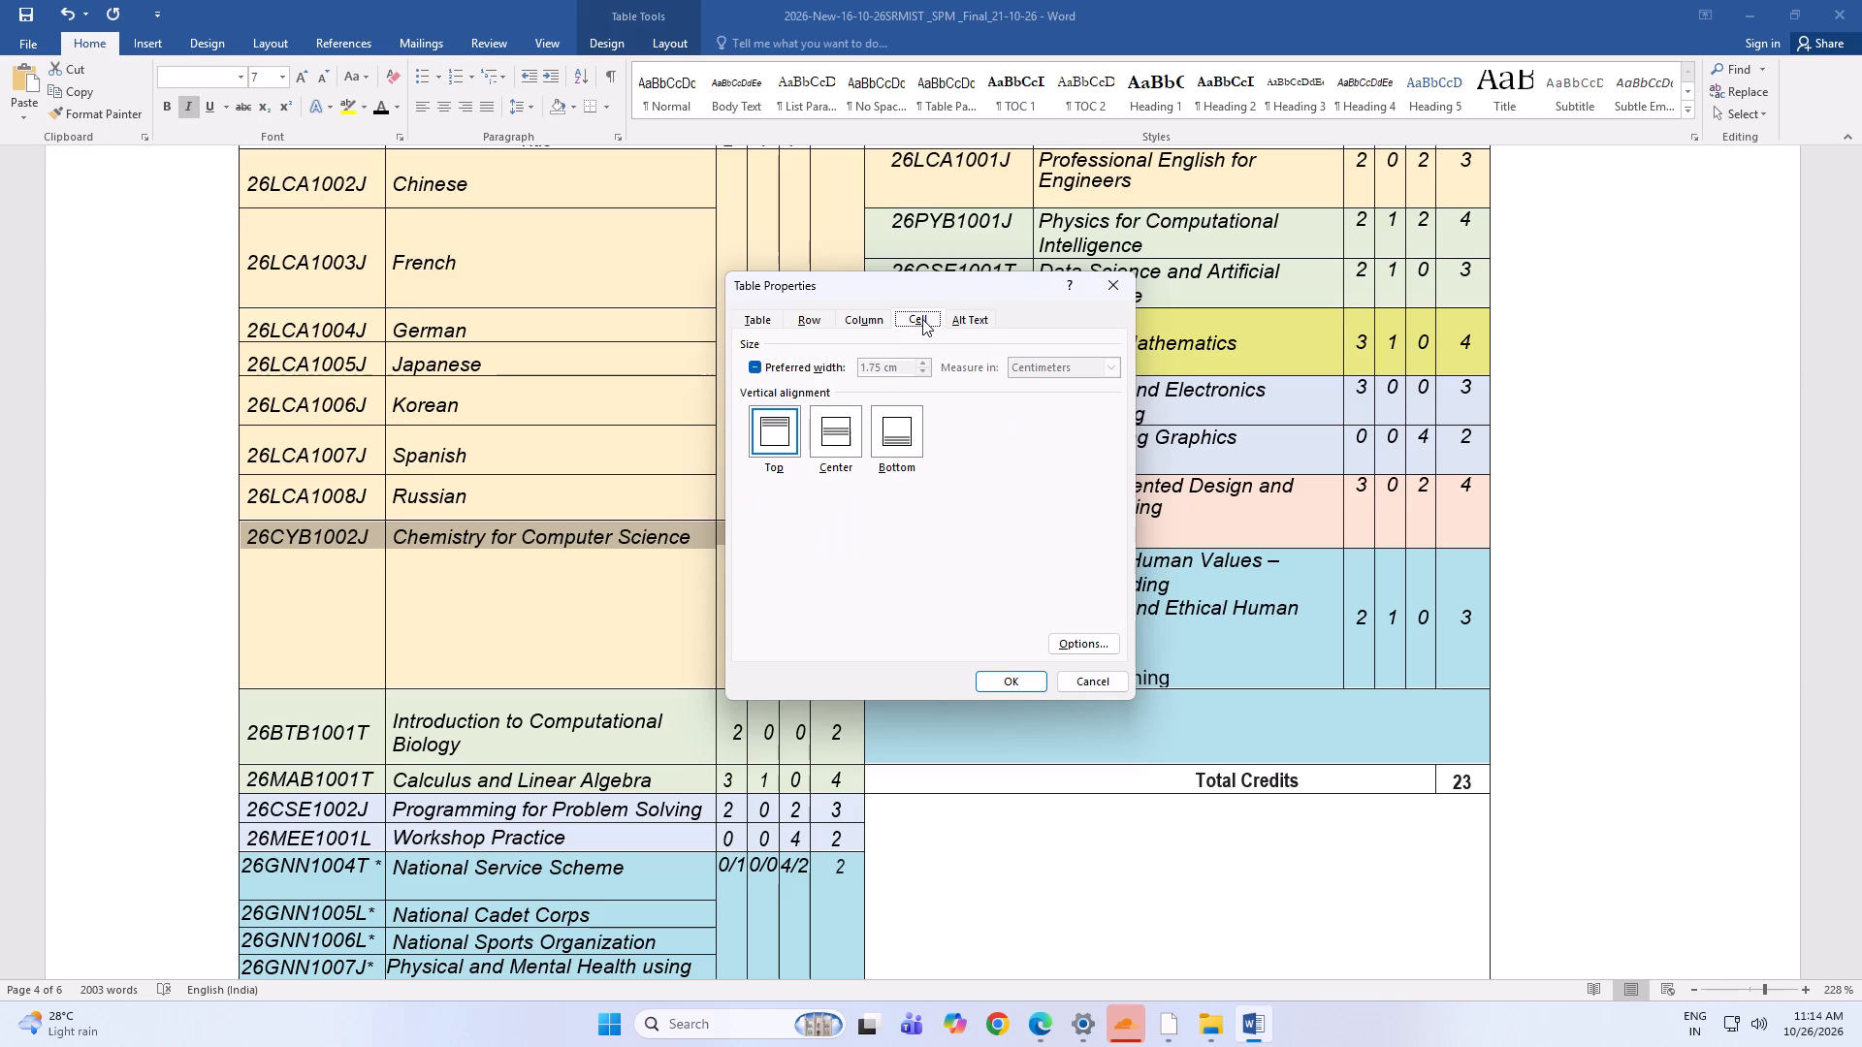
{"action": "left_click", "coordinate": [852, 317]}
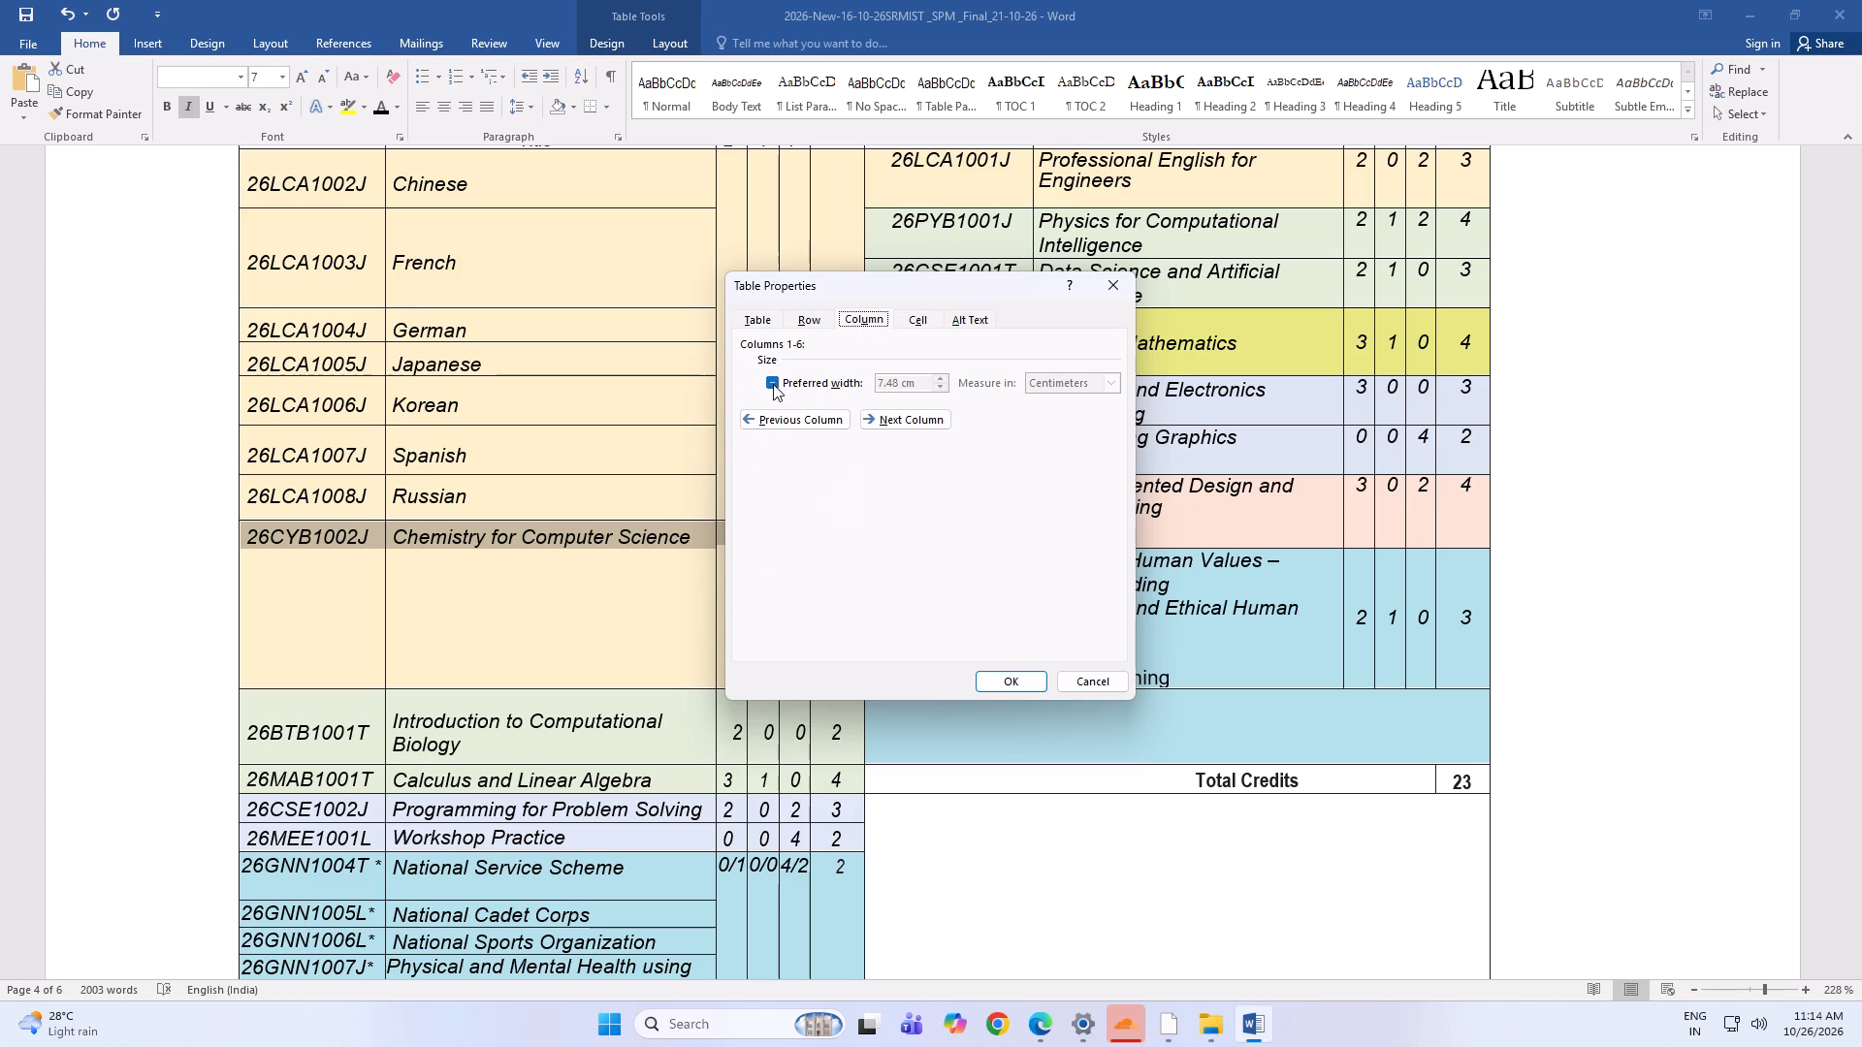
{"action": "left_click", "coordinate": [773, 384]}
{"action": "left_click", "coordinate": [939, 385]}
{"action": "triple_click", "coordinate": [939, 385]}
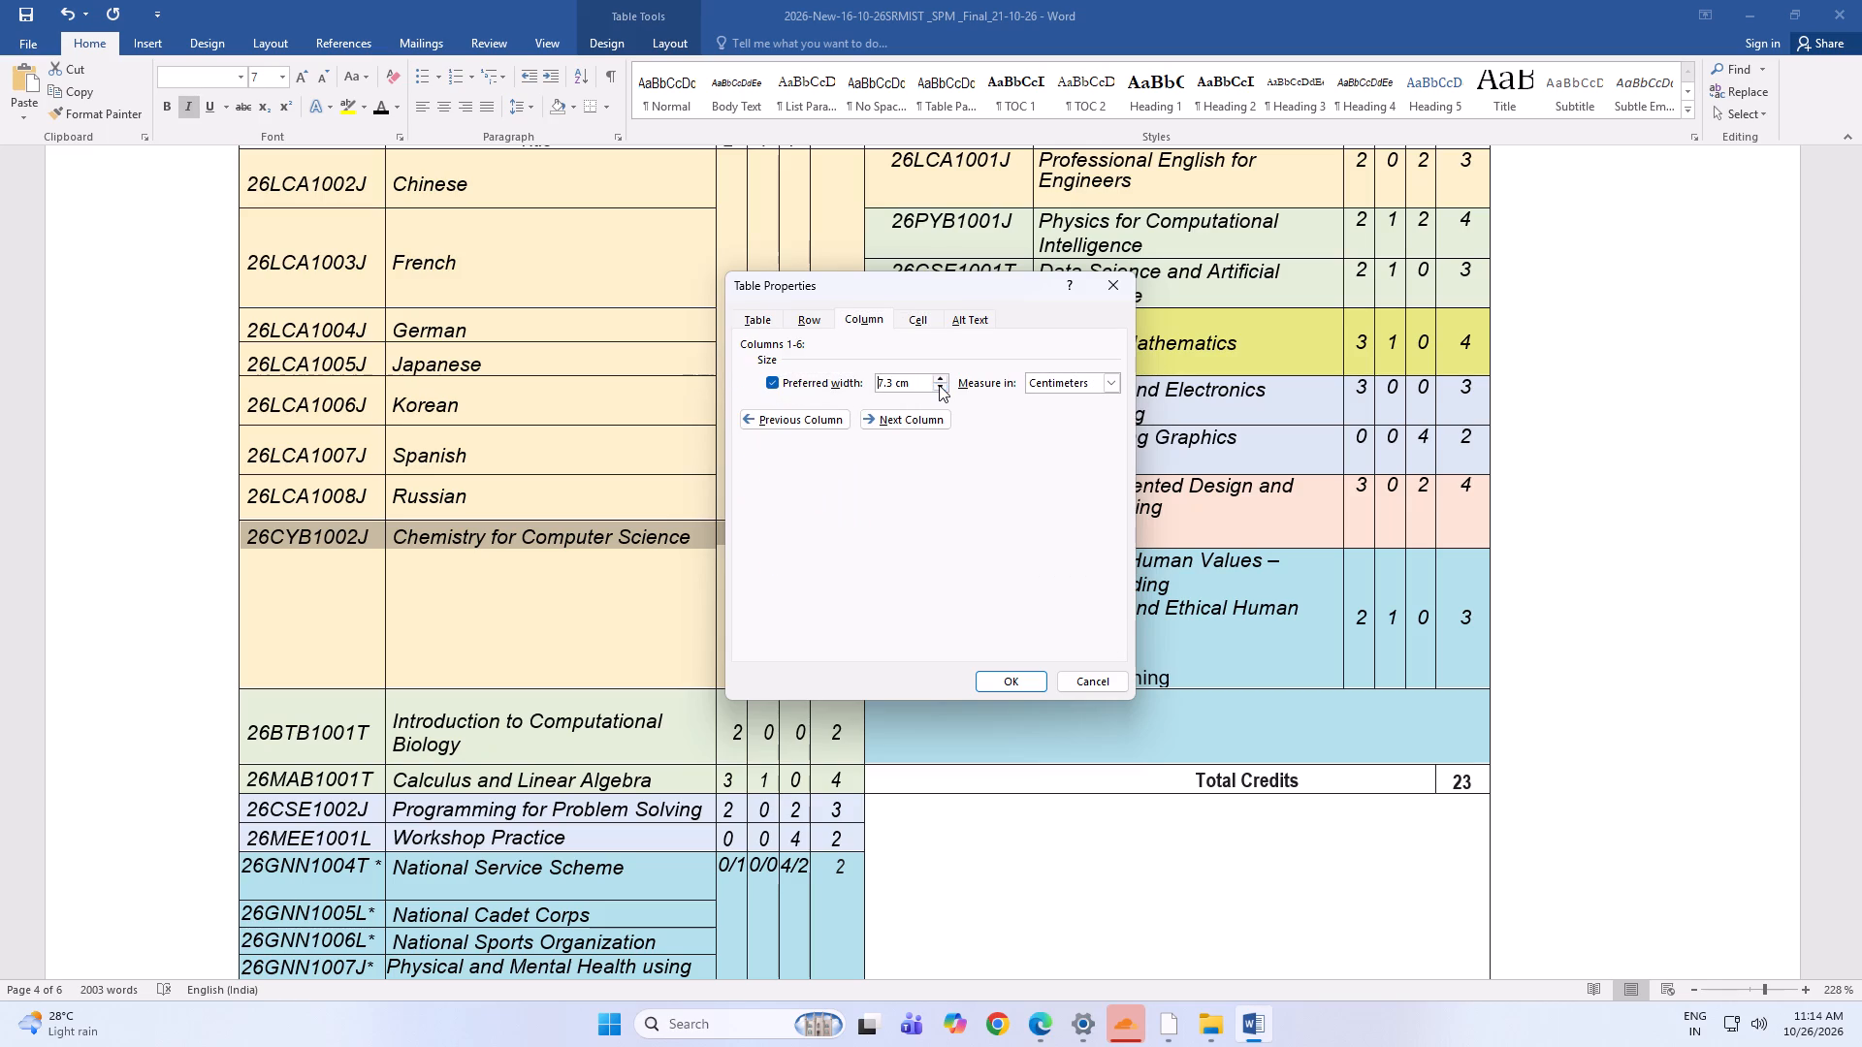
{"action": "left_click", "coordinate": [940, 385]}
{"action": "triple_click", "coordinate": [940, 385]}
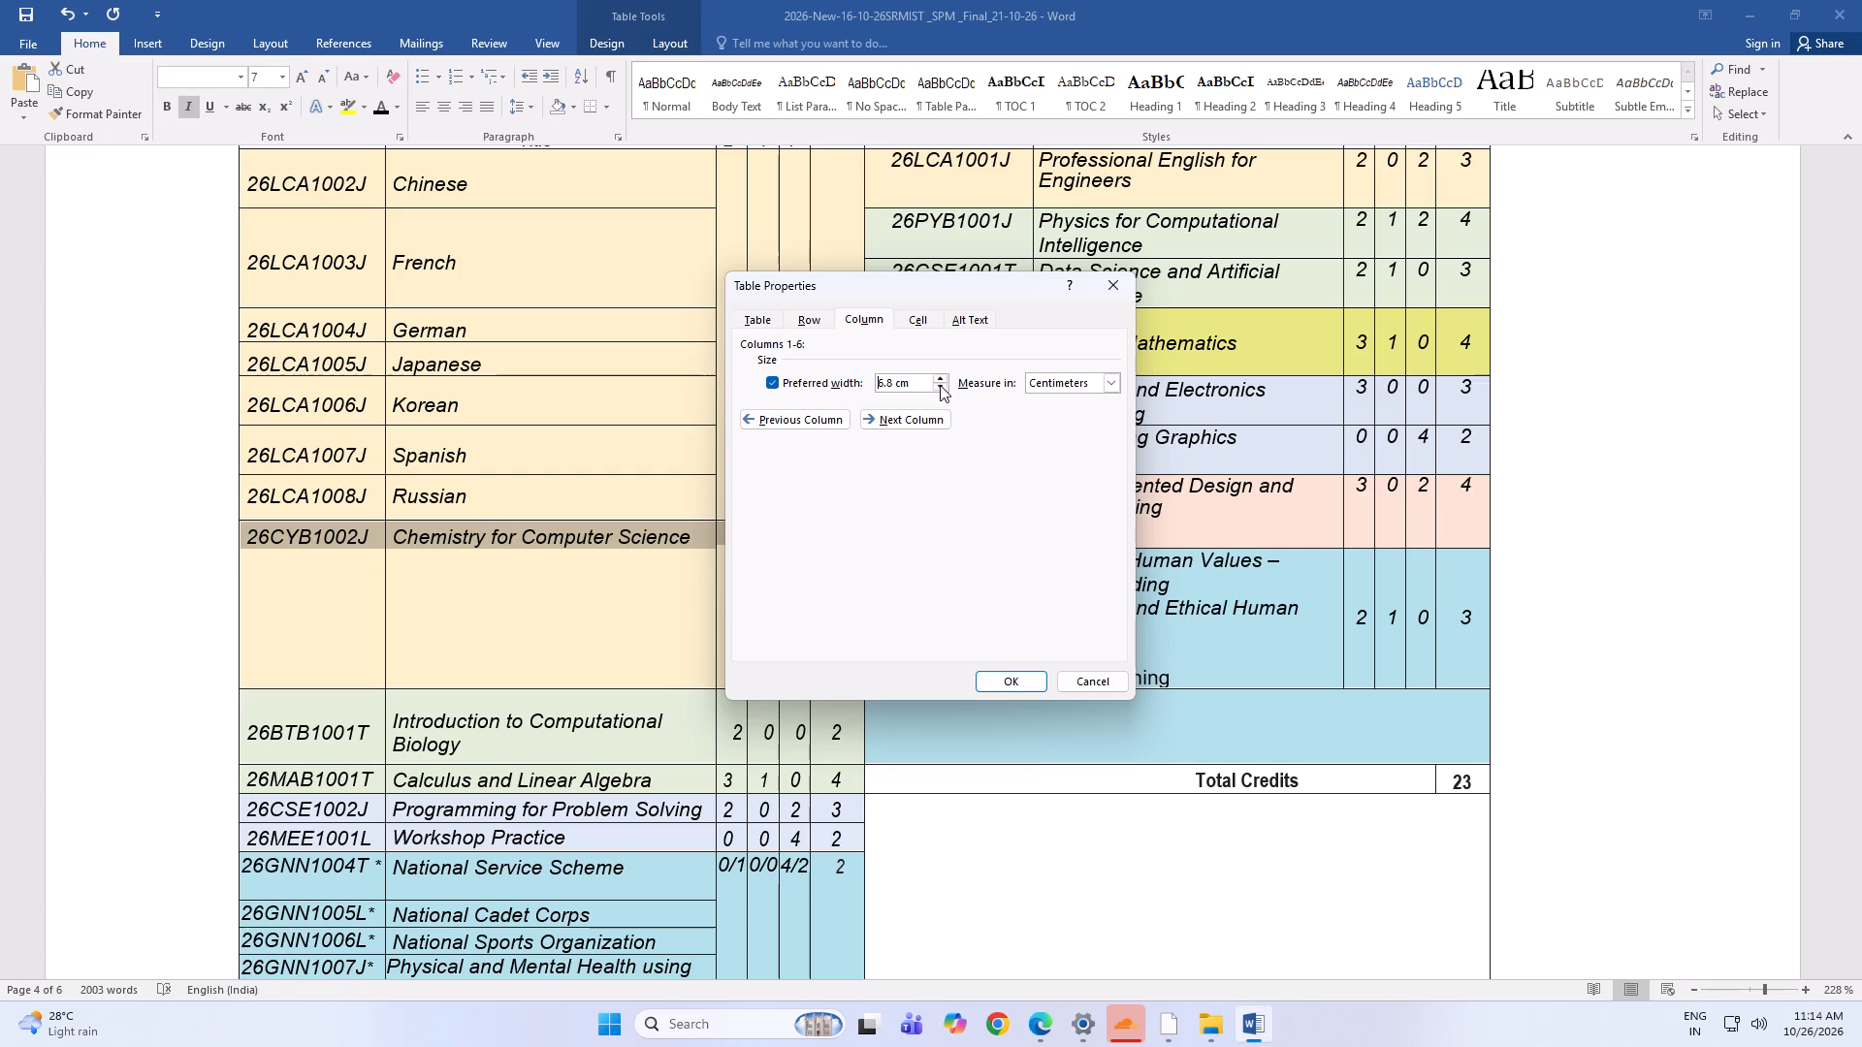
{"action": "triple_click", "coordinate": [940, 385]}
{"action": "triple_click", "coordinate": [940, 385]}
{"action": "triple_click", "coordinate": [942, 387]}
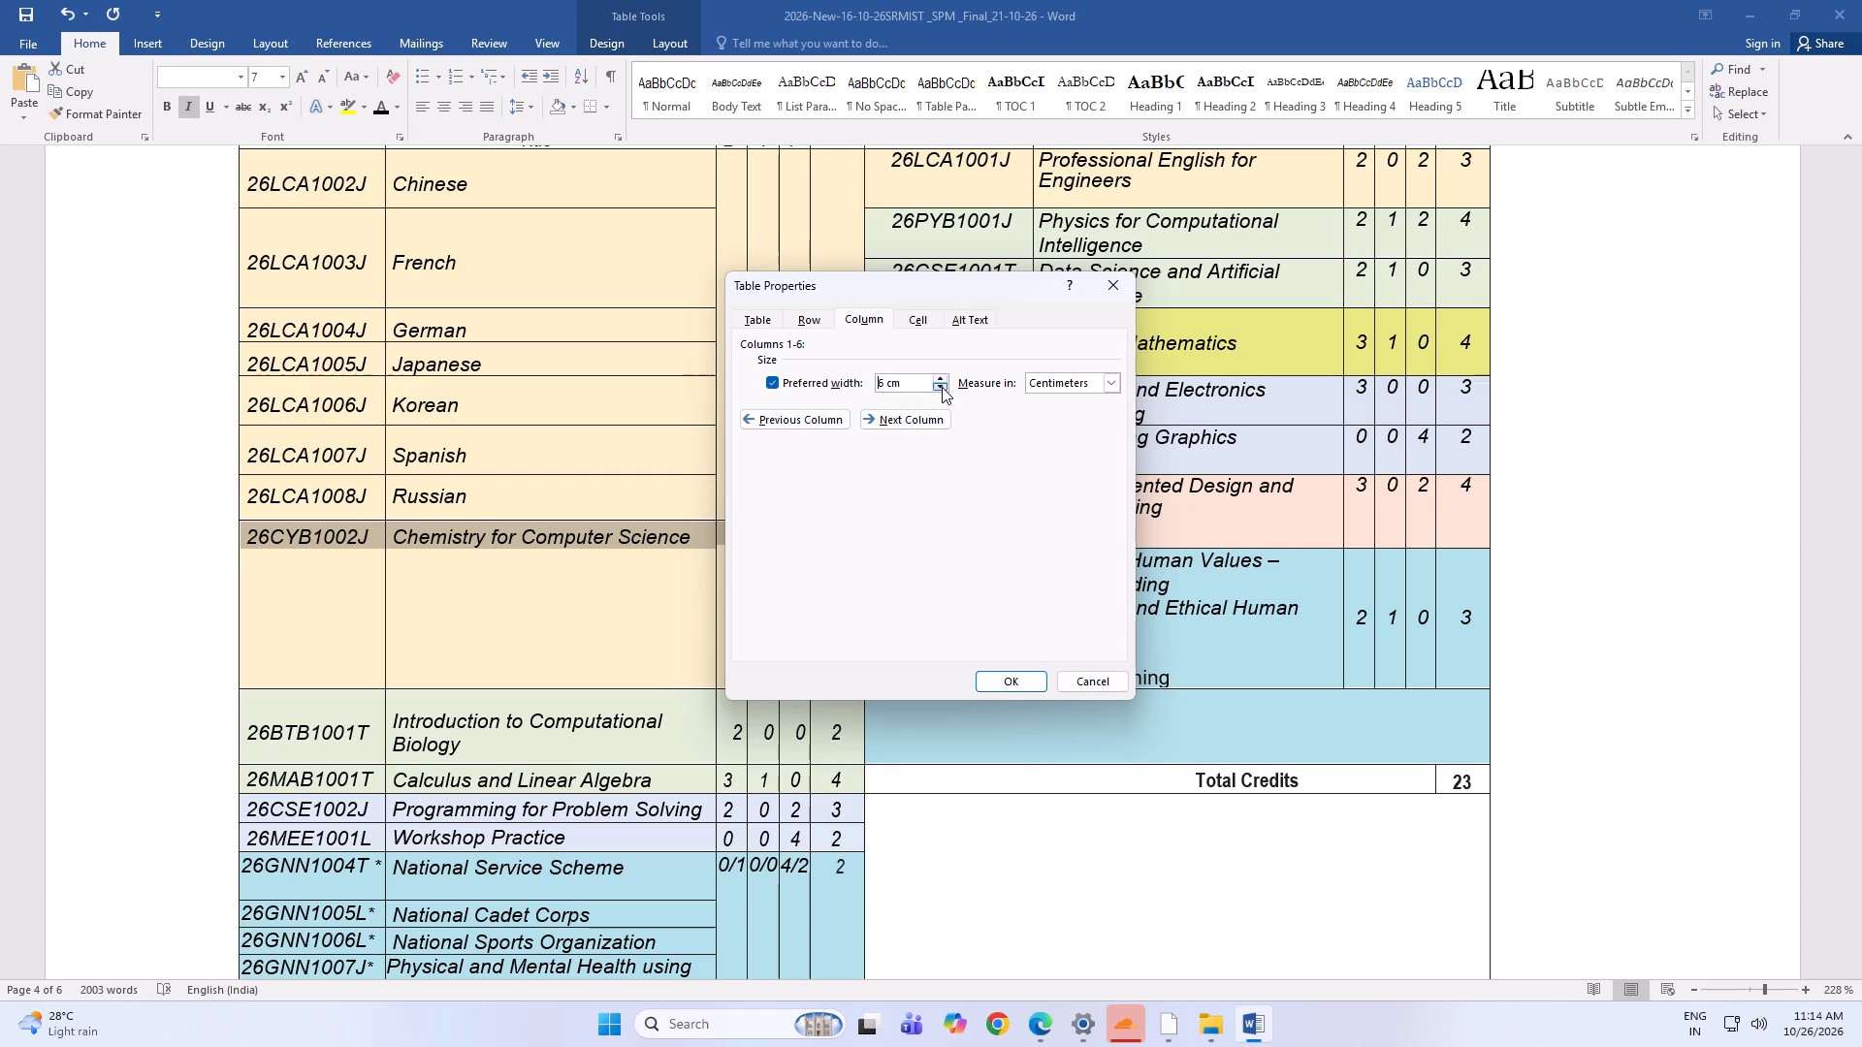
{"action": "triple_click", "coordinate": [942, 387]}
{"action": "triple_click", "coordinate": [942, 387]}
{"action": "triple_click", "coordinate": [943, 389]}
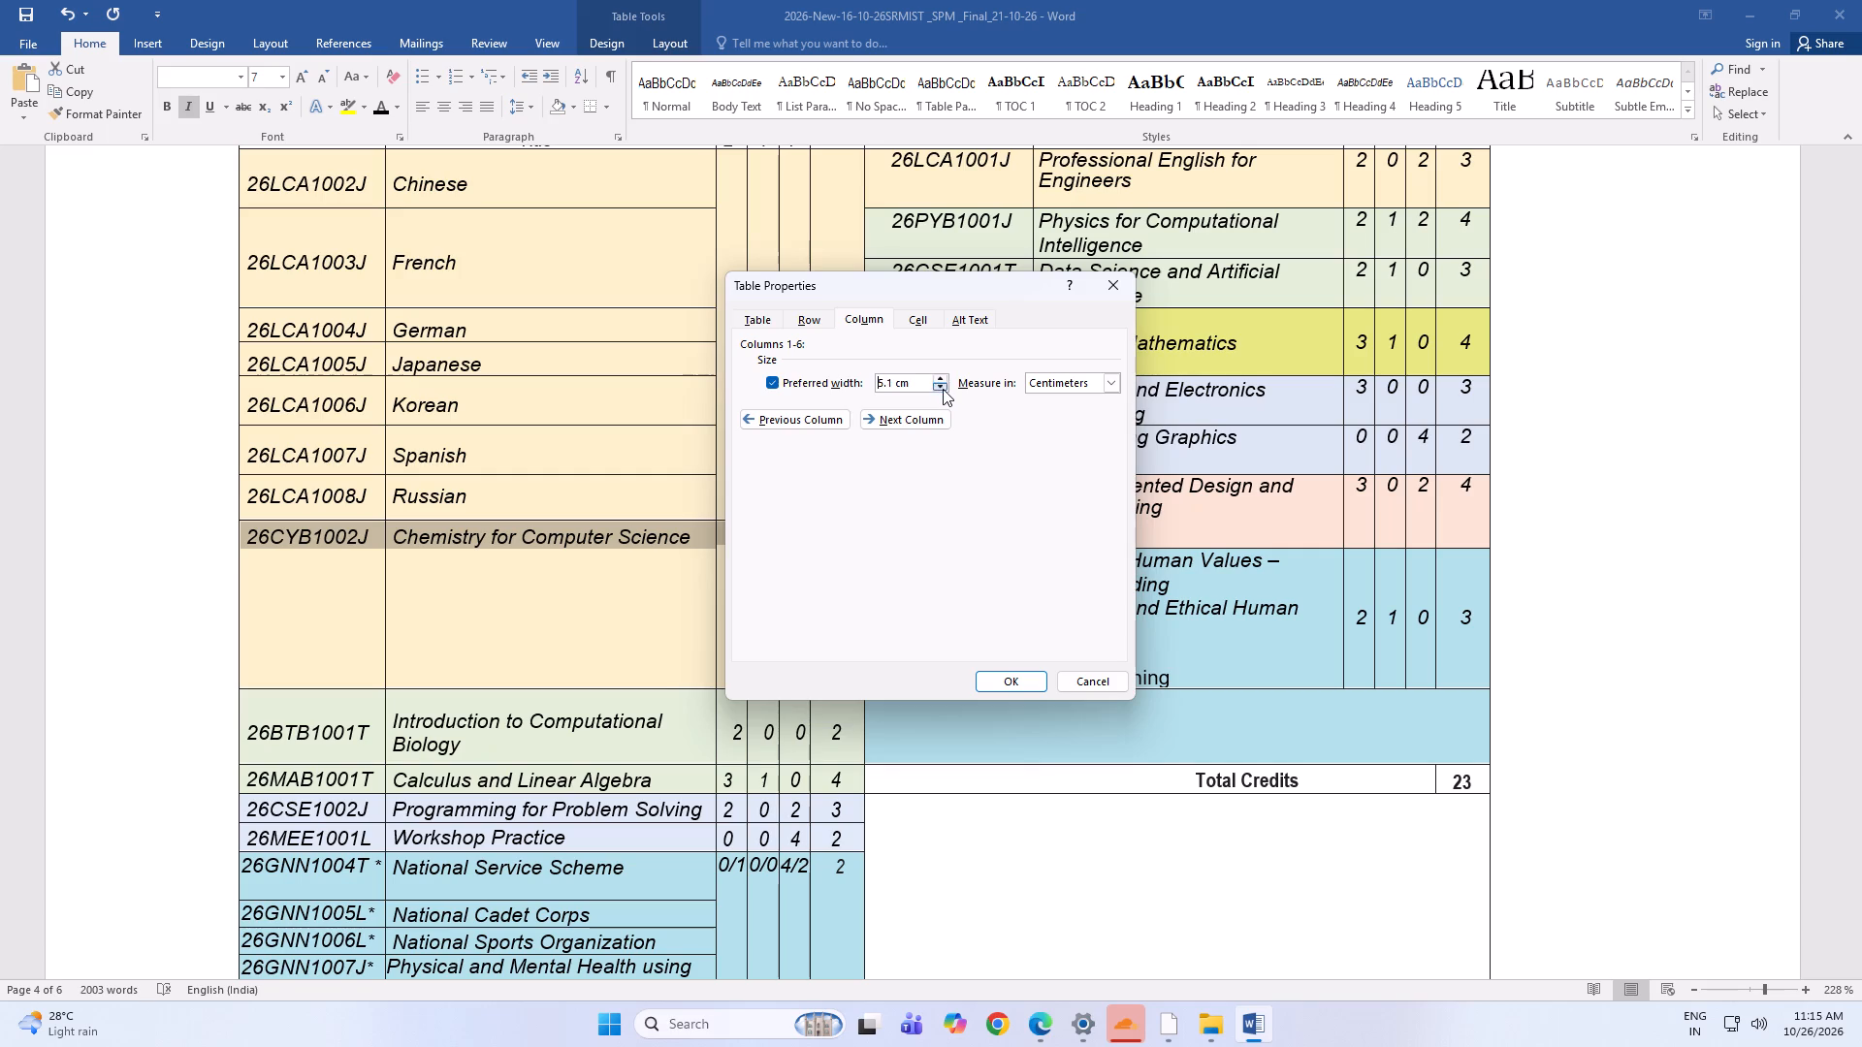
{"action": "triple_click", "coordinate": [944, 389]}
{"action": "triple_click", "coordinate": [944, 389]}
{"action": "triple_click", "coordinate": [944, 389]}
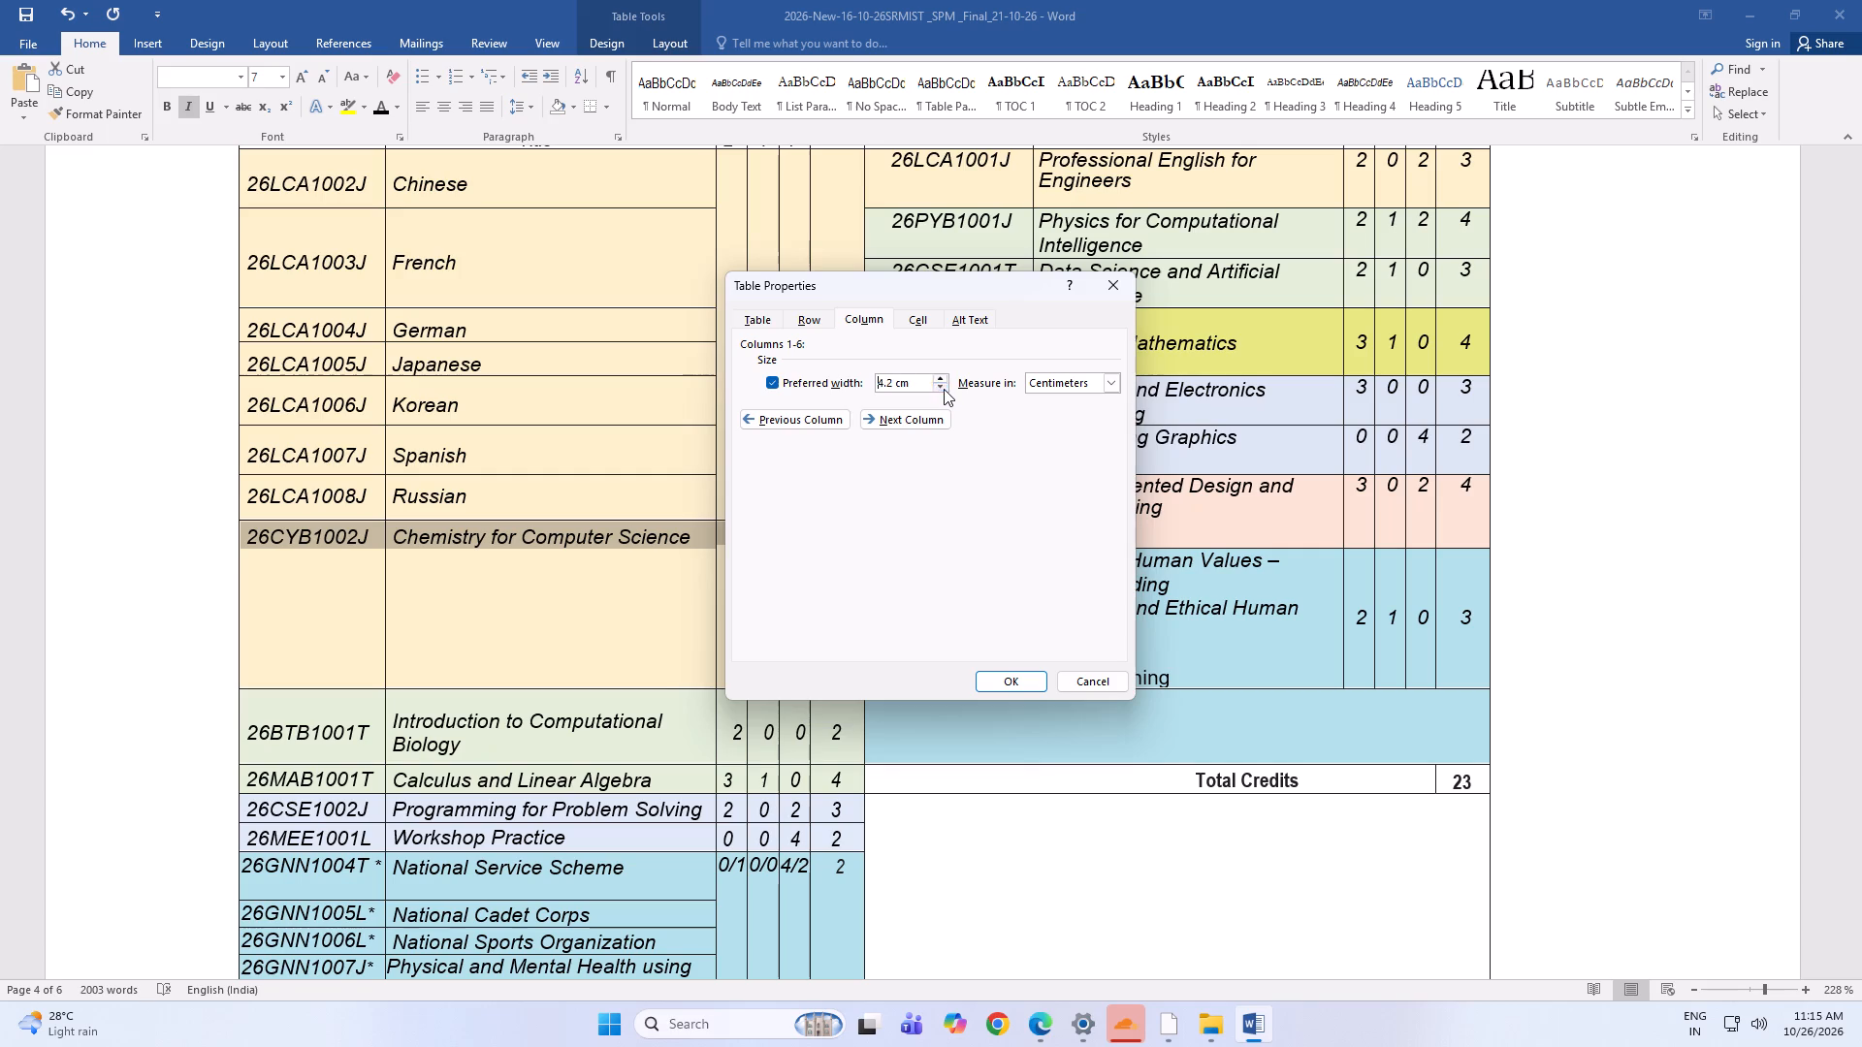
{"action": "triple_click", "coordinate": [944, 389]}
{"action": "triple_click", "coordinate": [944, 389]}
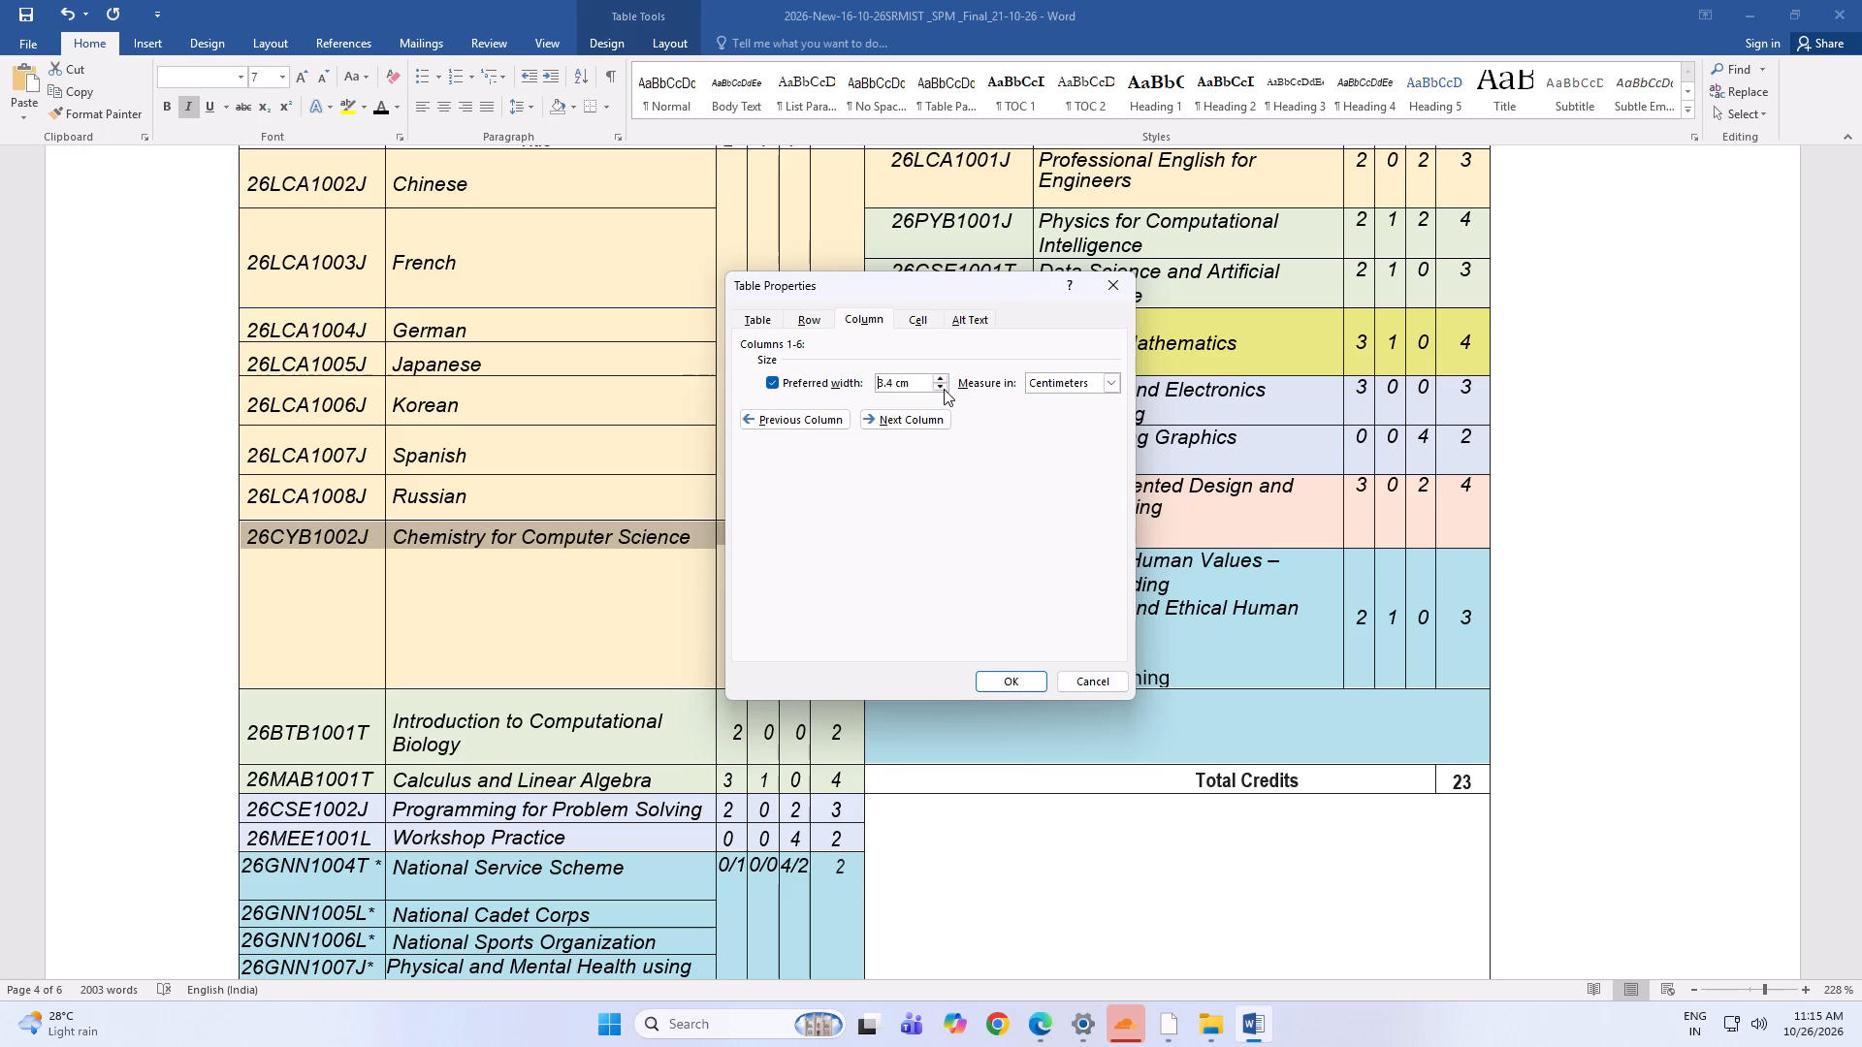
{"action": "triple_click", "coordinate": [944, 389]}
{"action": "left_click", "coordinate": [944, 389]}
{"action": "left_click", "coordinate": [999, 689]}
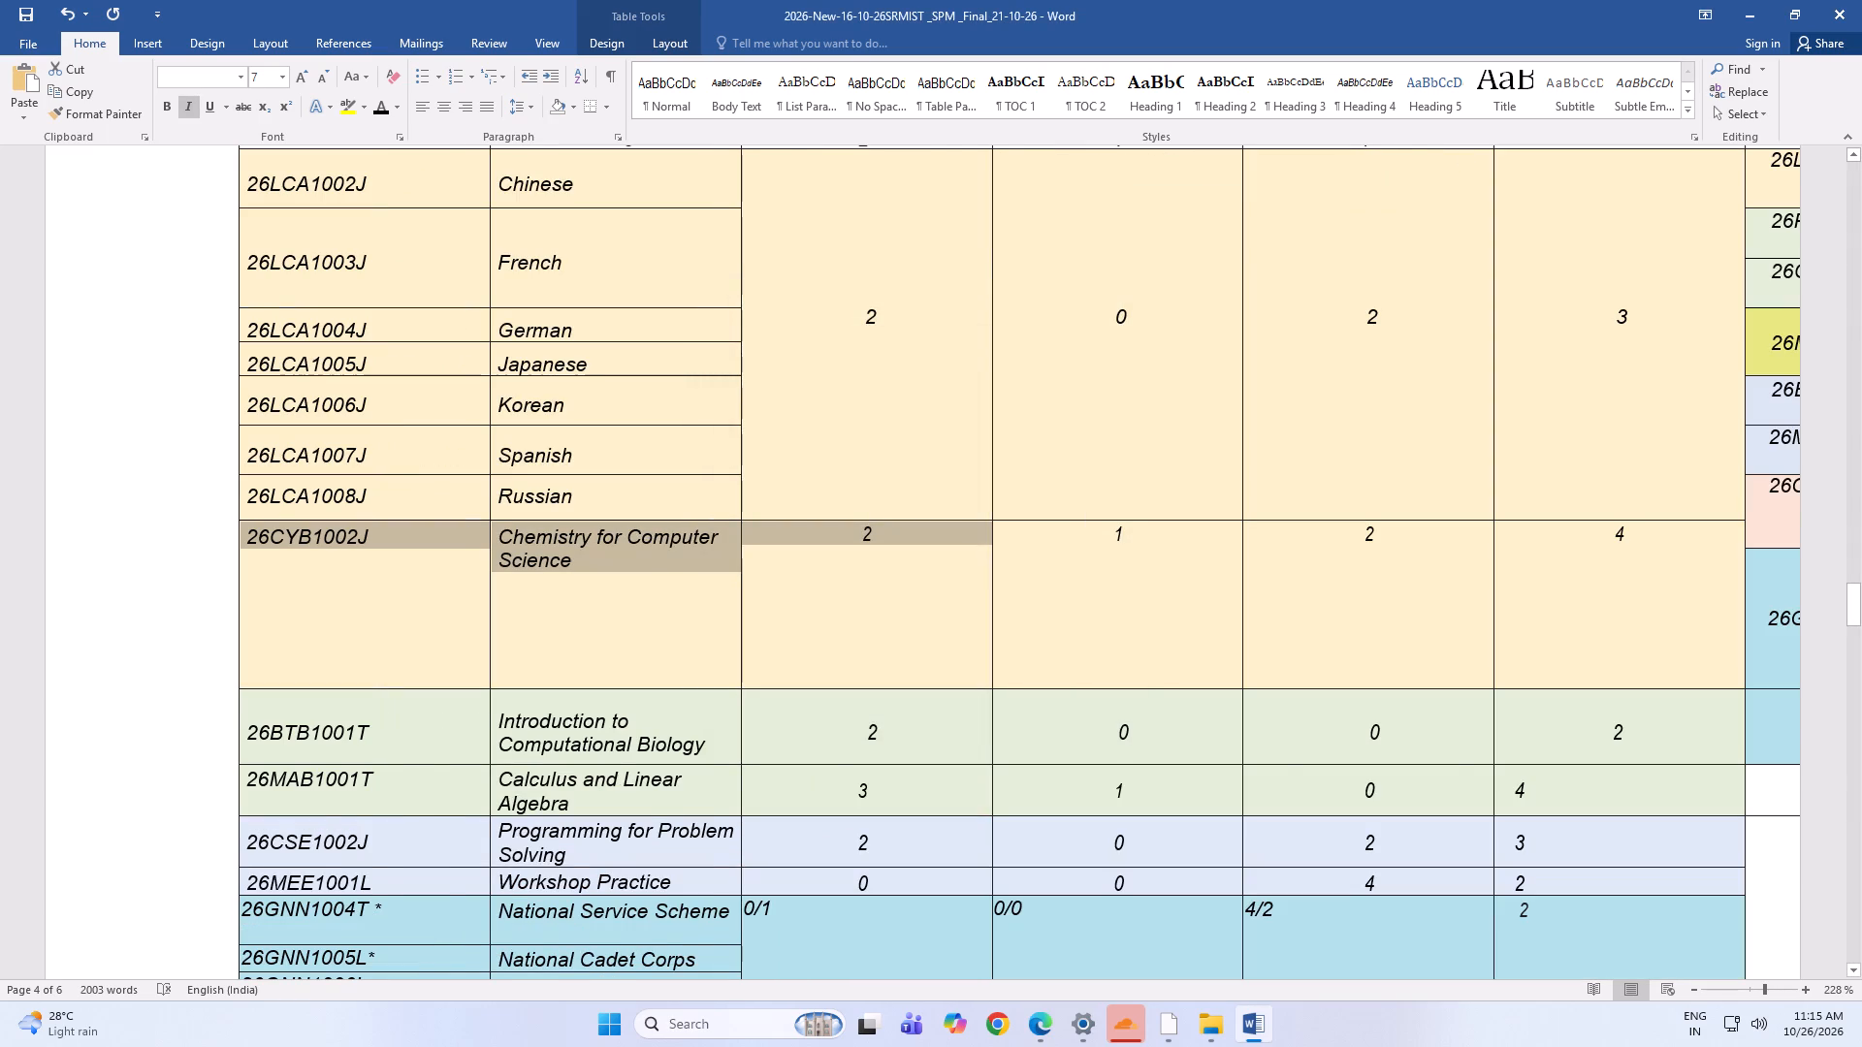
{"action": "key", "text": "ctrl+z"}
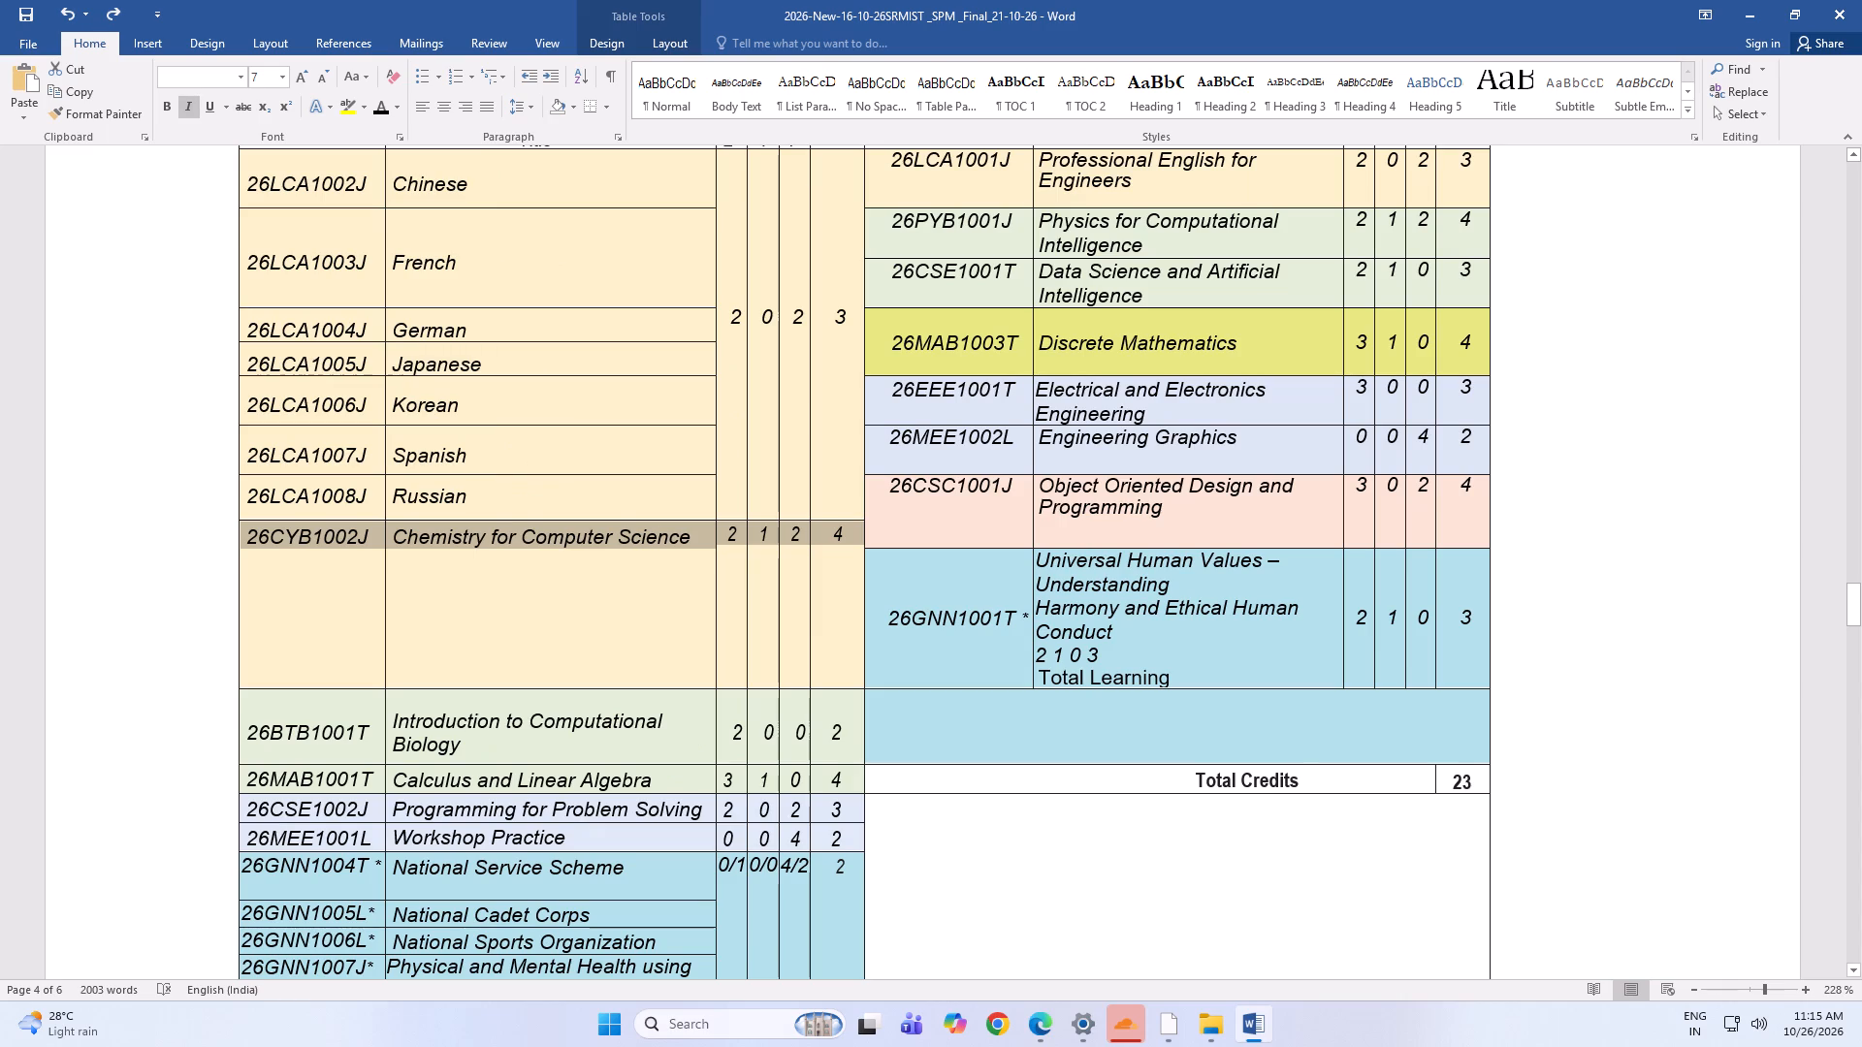
Set the specified row height of the Chemistry for Computer Science row to 0.1 cm.
{"action": "right_click", "coordinate": [448, 544]}
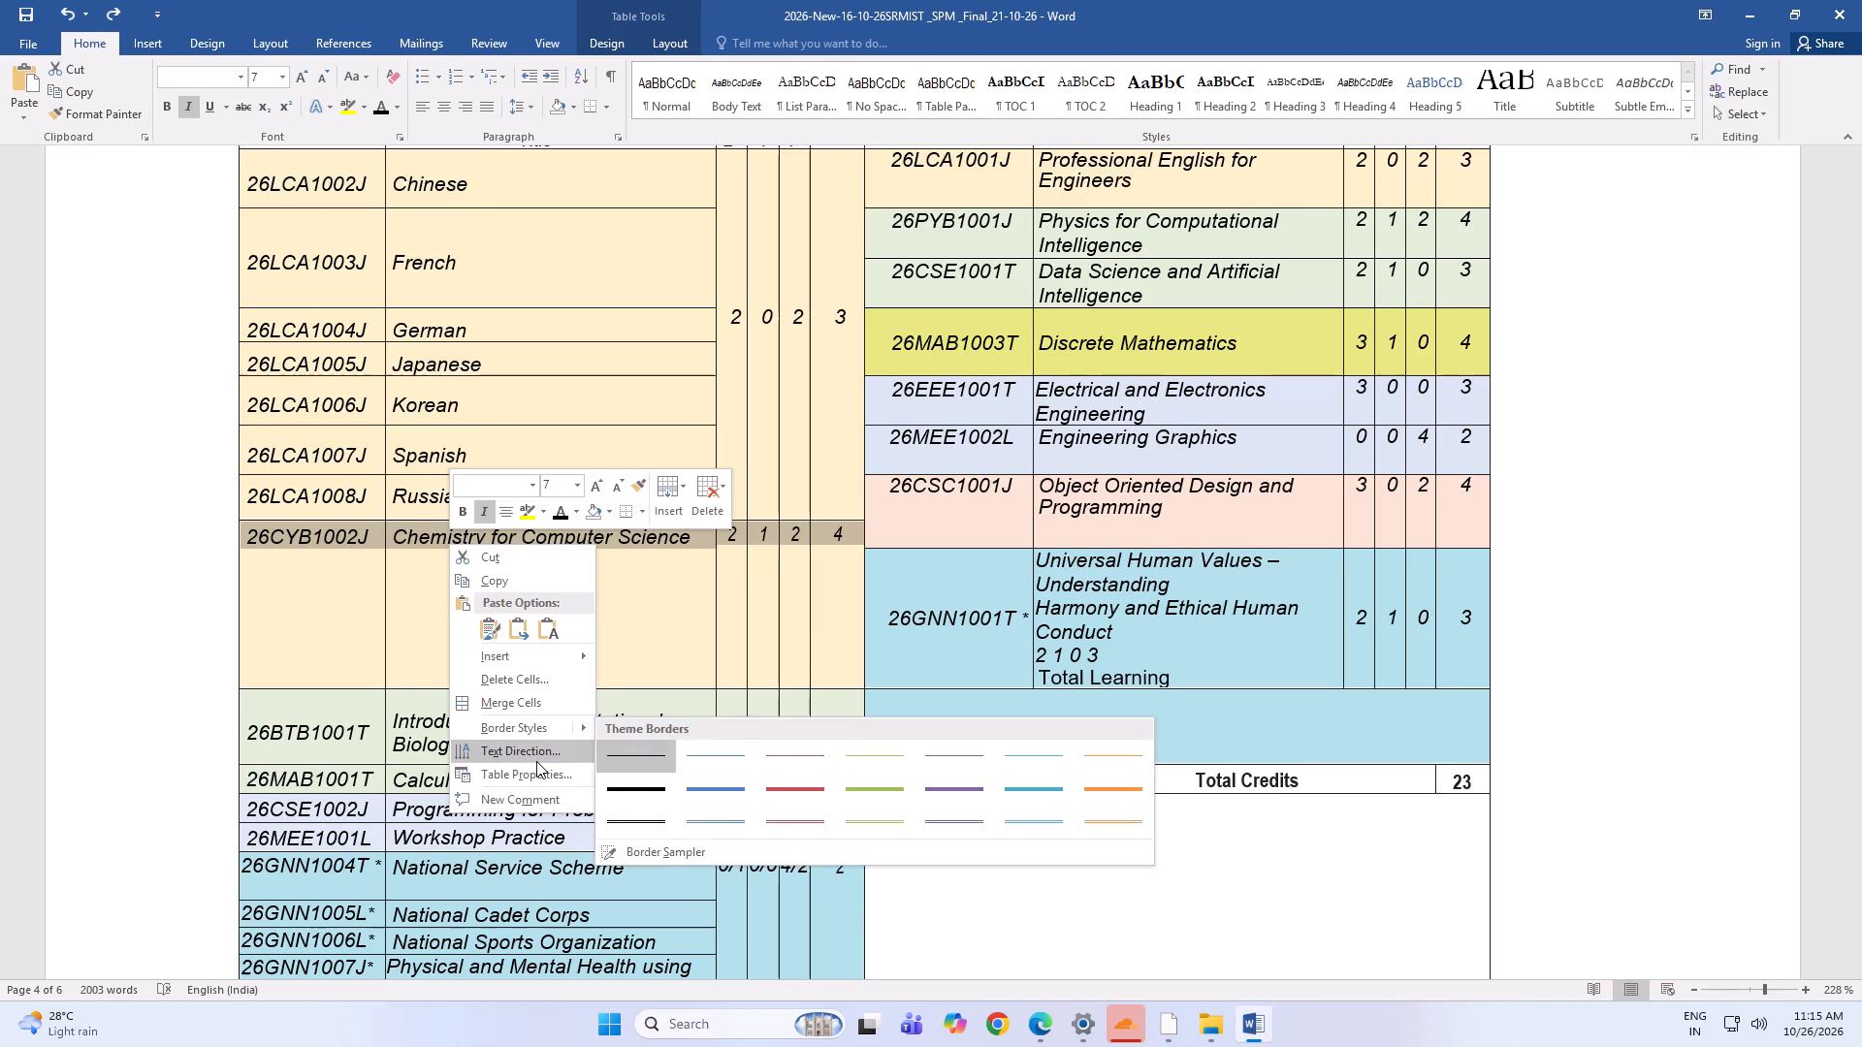
{"action": "left_click", "coordinate": [535, 773]}
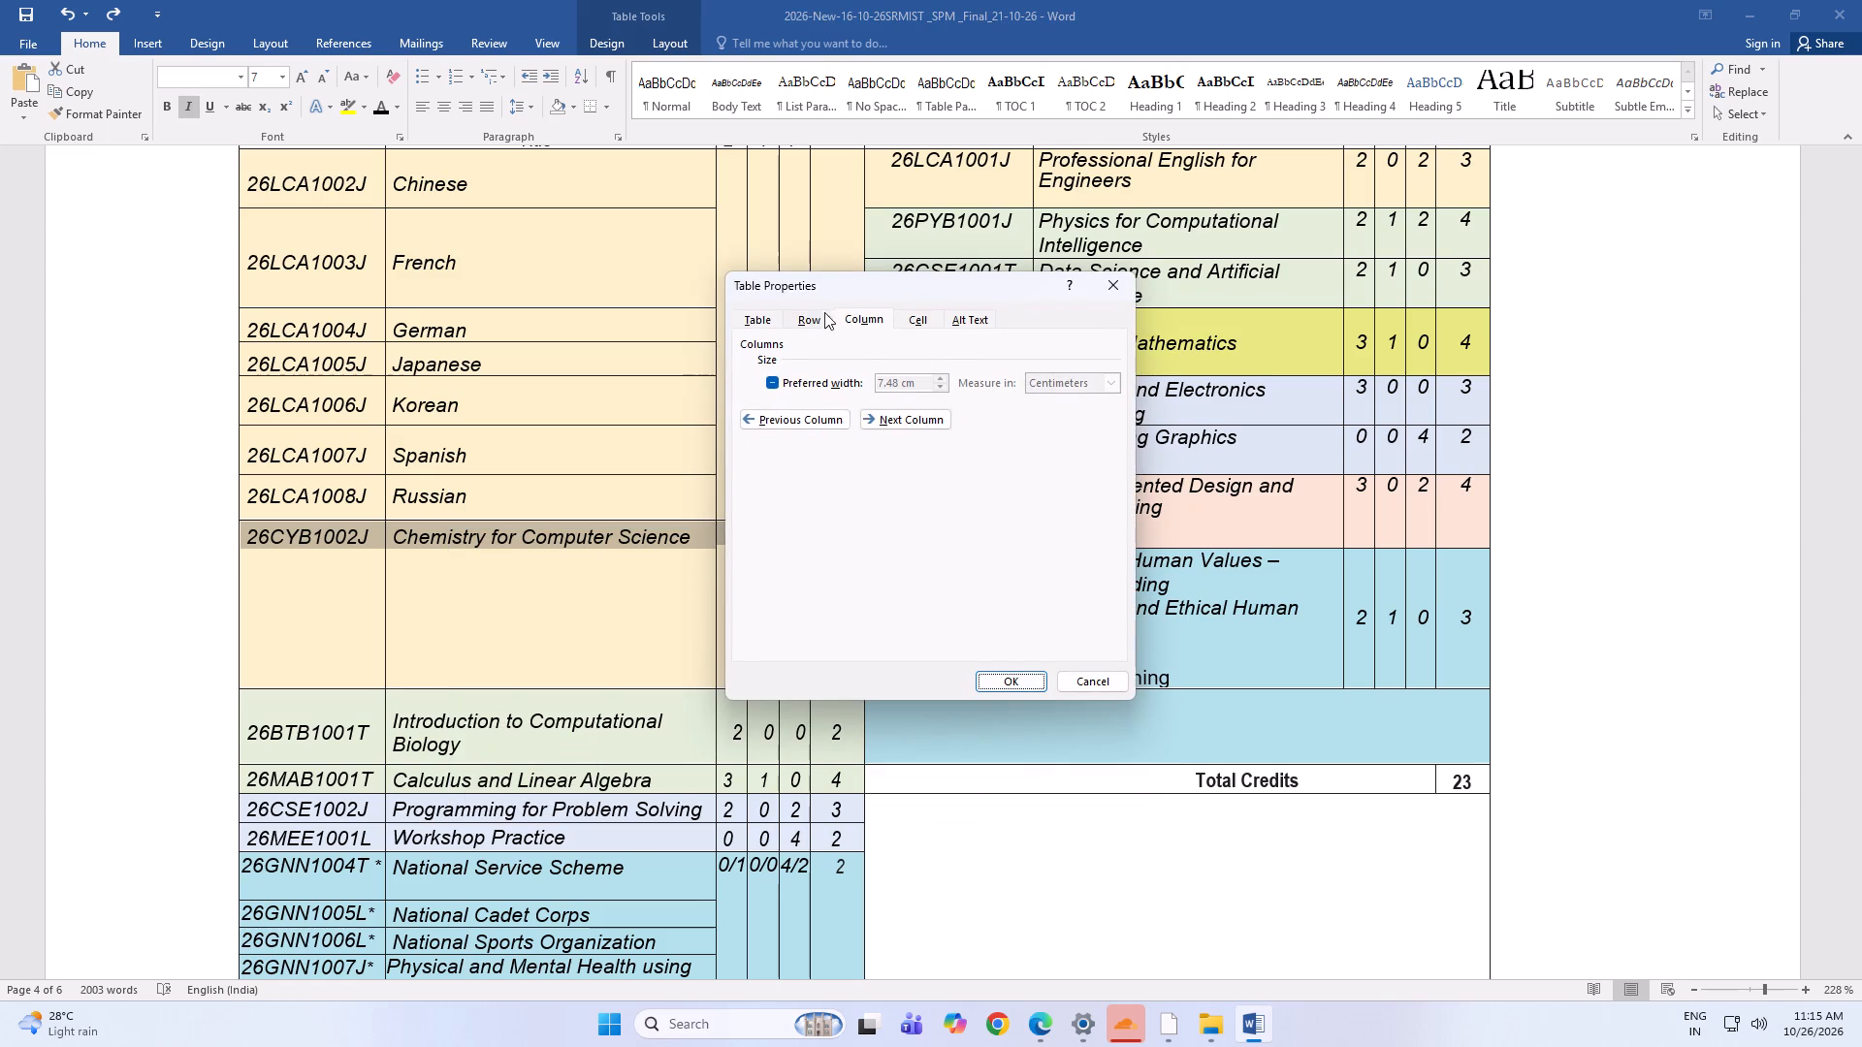
{"action": "left_click", "coordinate": [803, 310]}
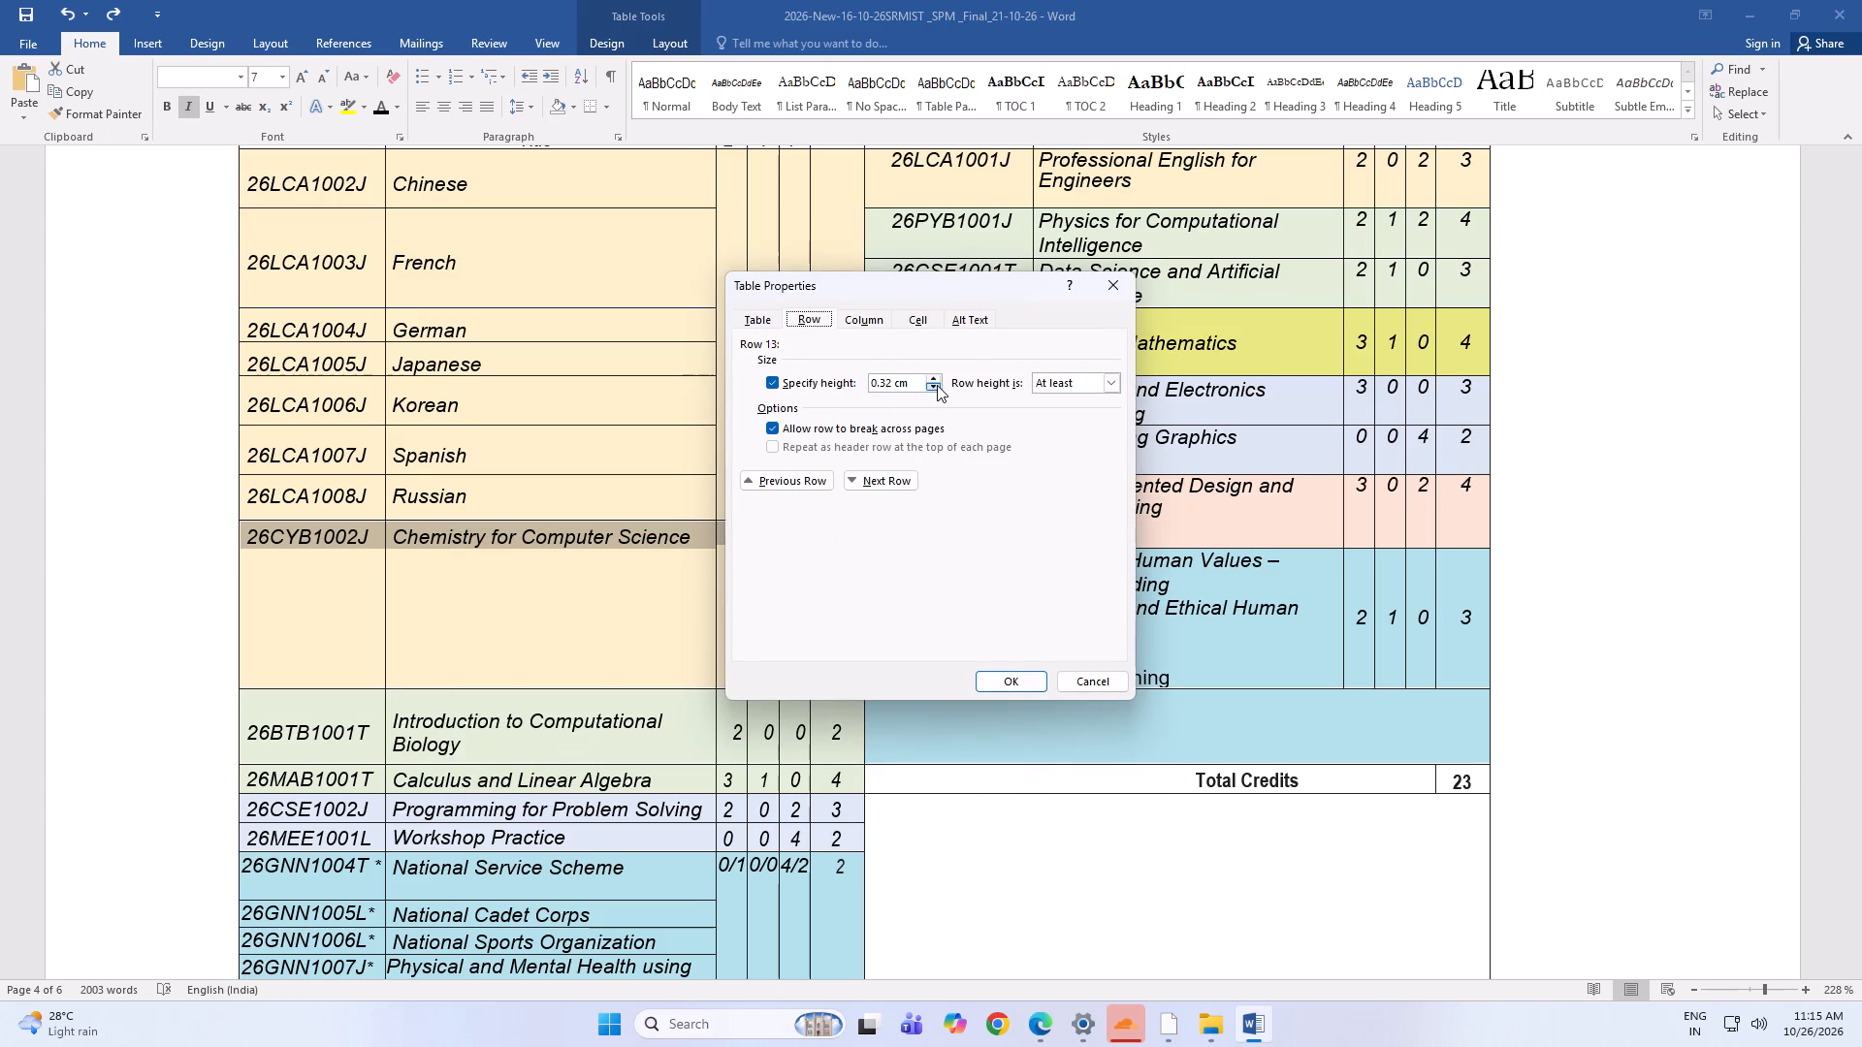
{"action": "left_click", "coordinate": [937, 385]}
{"action": "double_click", "coordinate": [937, 385]}
{"action": "left_click", "coordinate": [984, 679]}
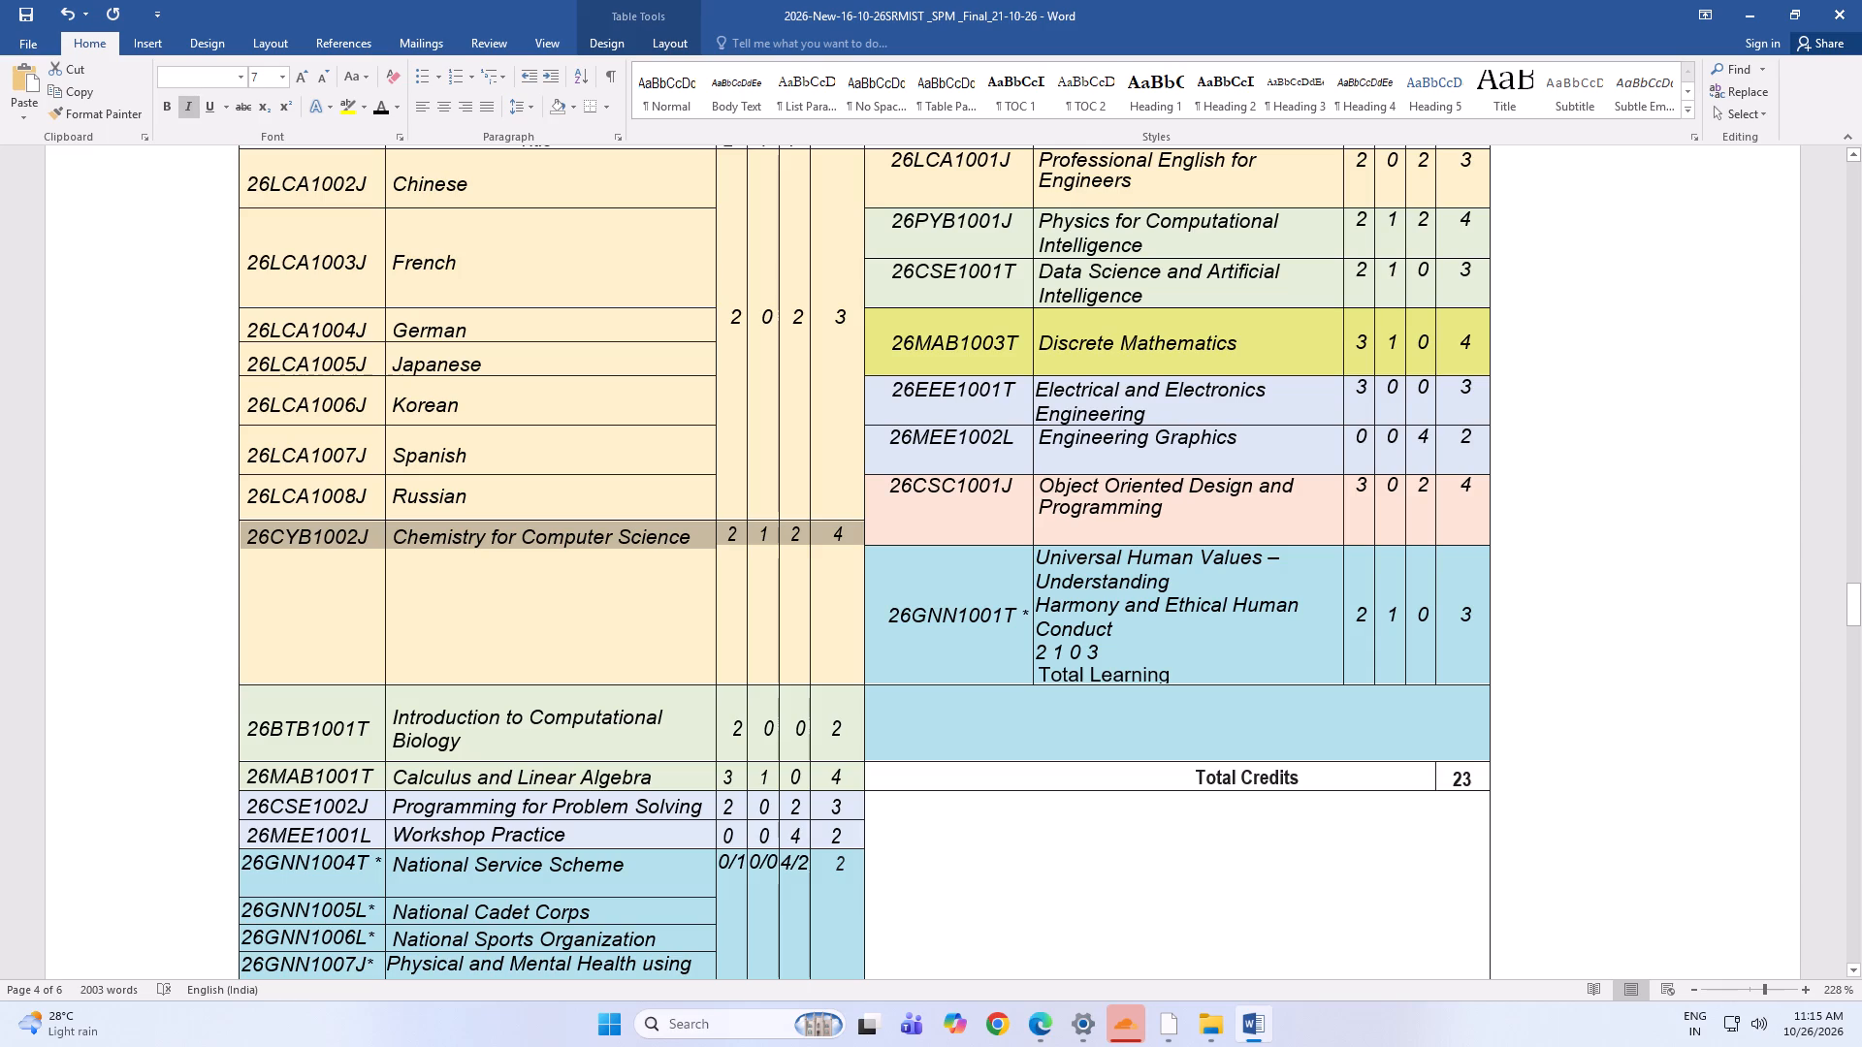
Change the row height rule of the Chemistry for Computer Science cells to Exactly.
{"action": "right_click", "coordinate": [407, 539]}
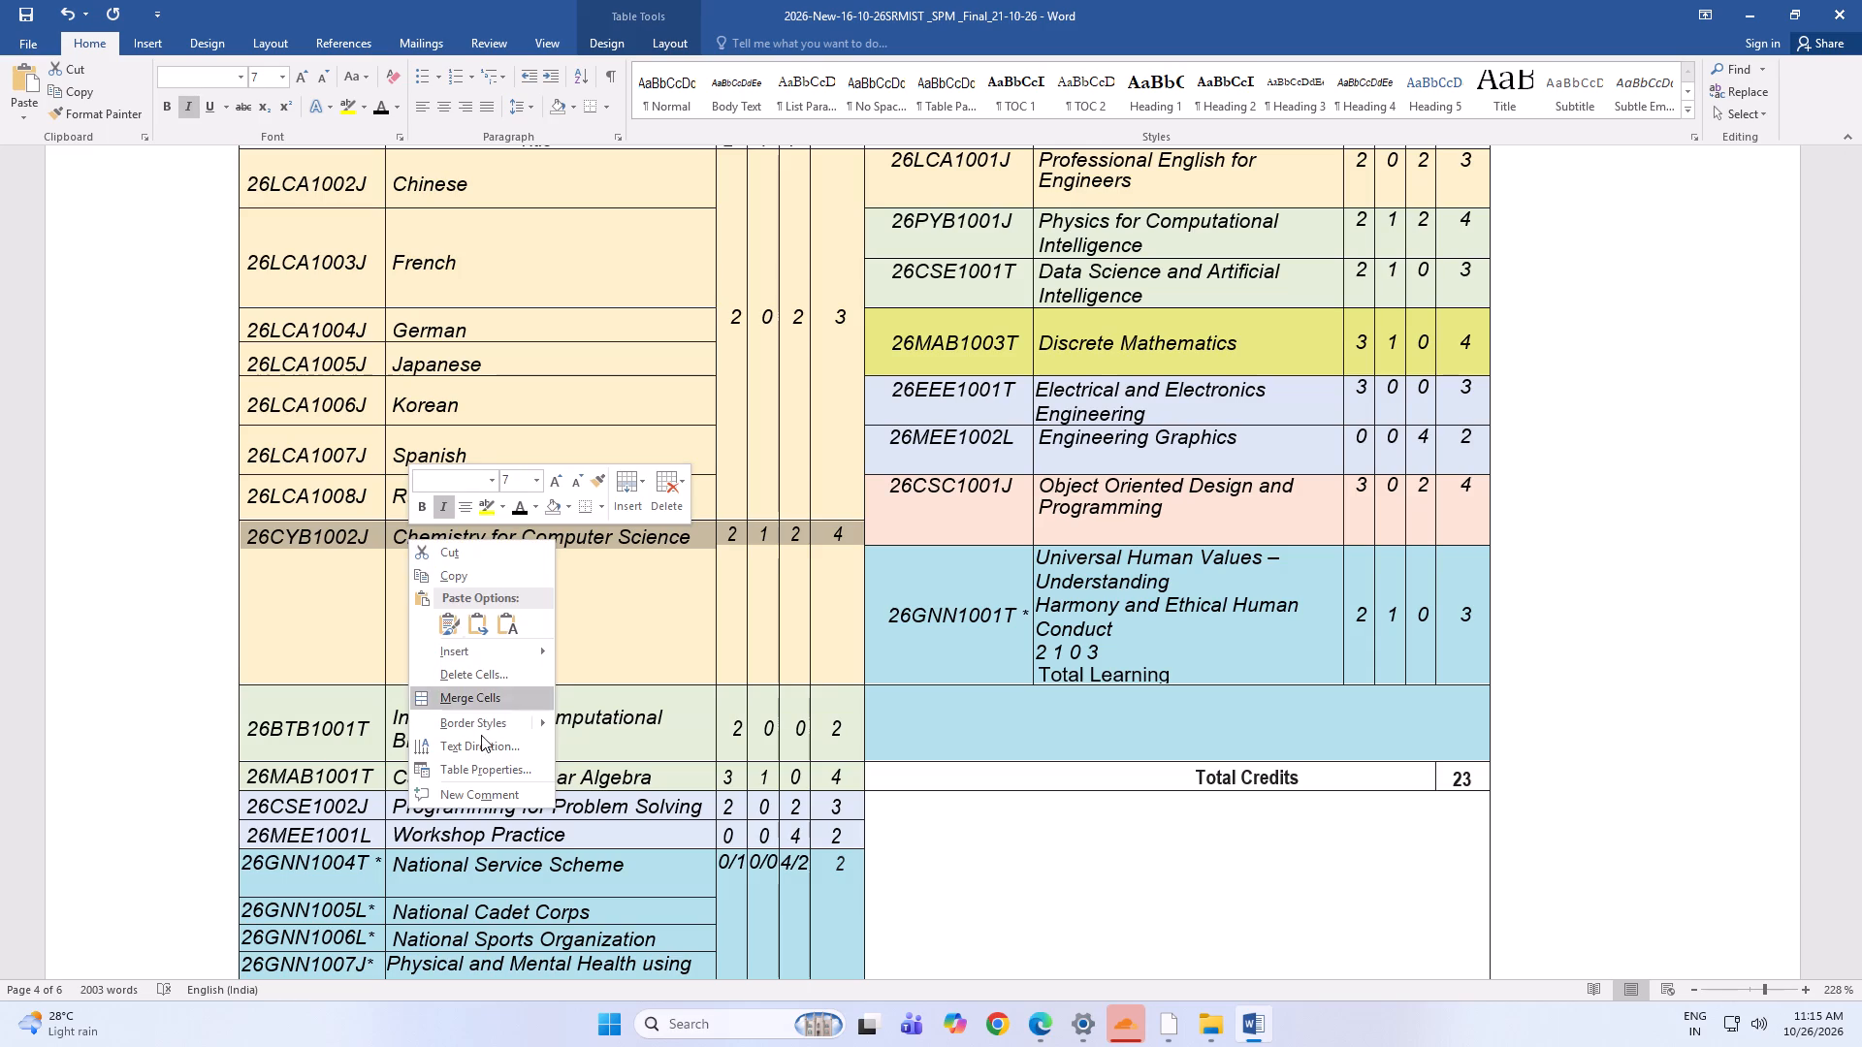
{"action": "left_click", "coordinate": [481, 770]}
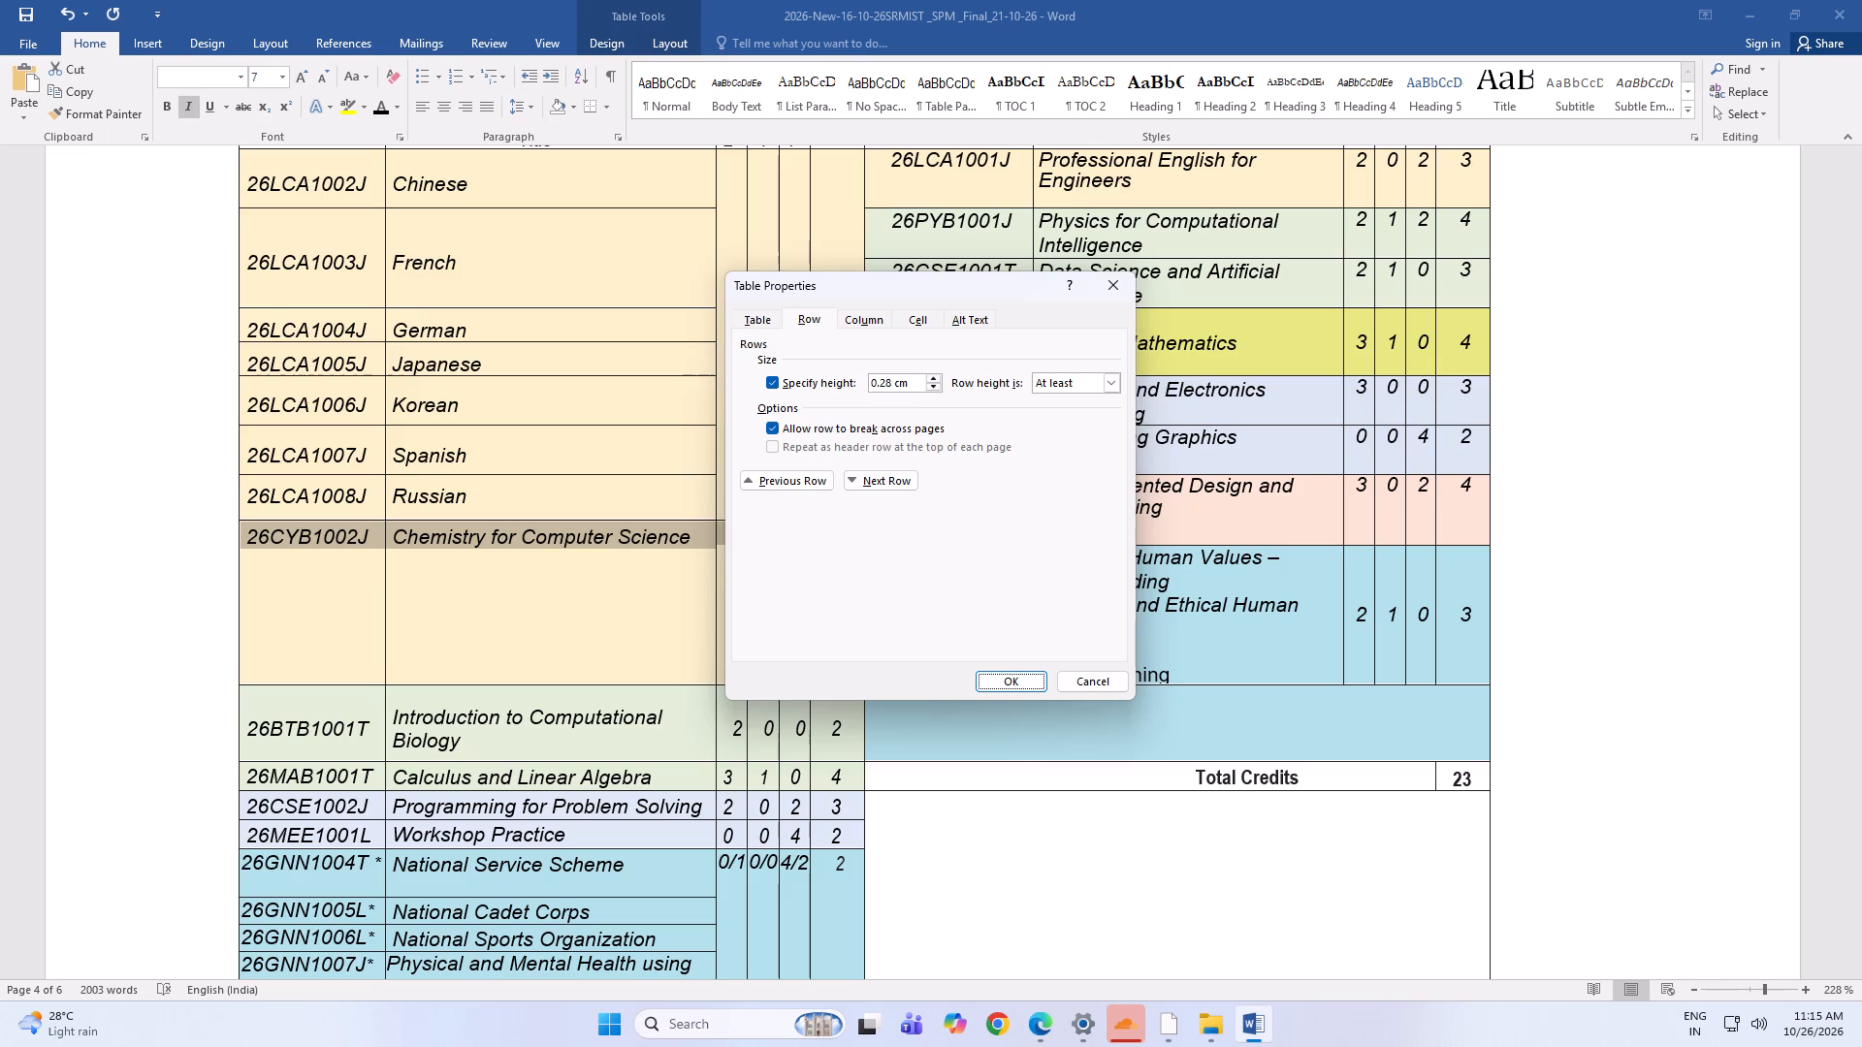
{"action": "left_click", "coordinate": [1108, 382]}
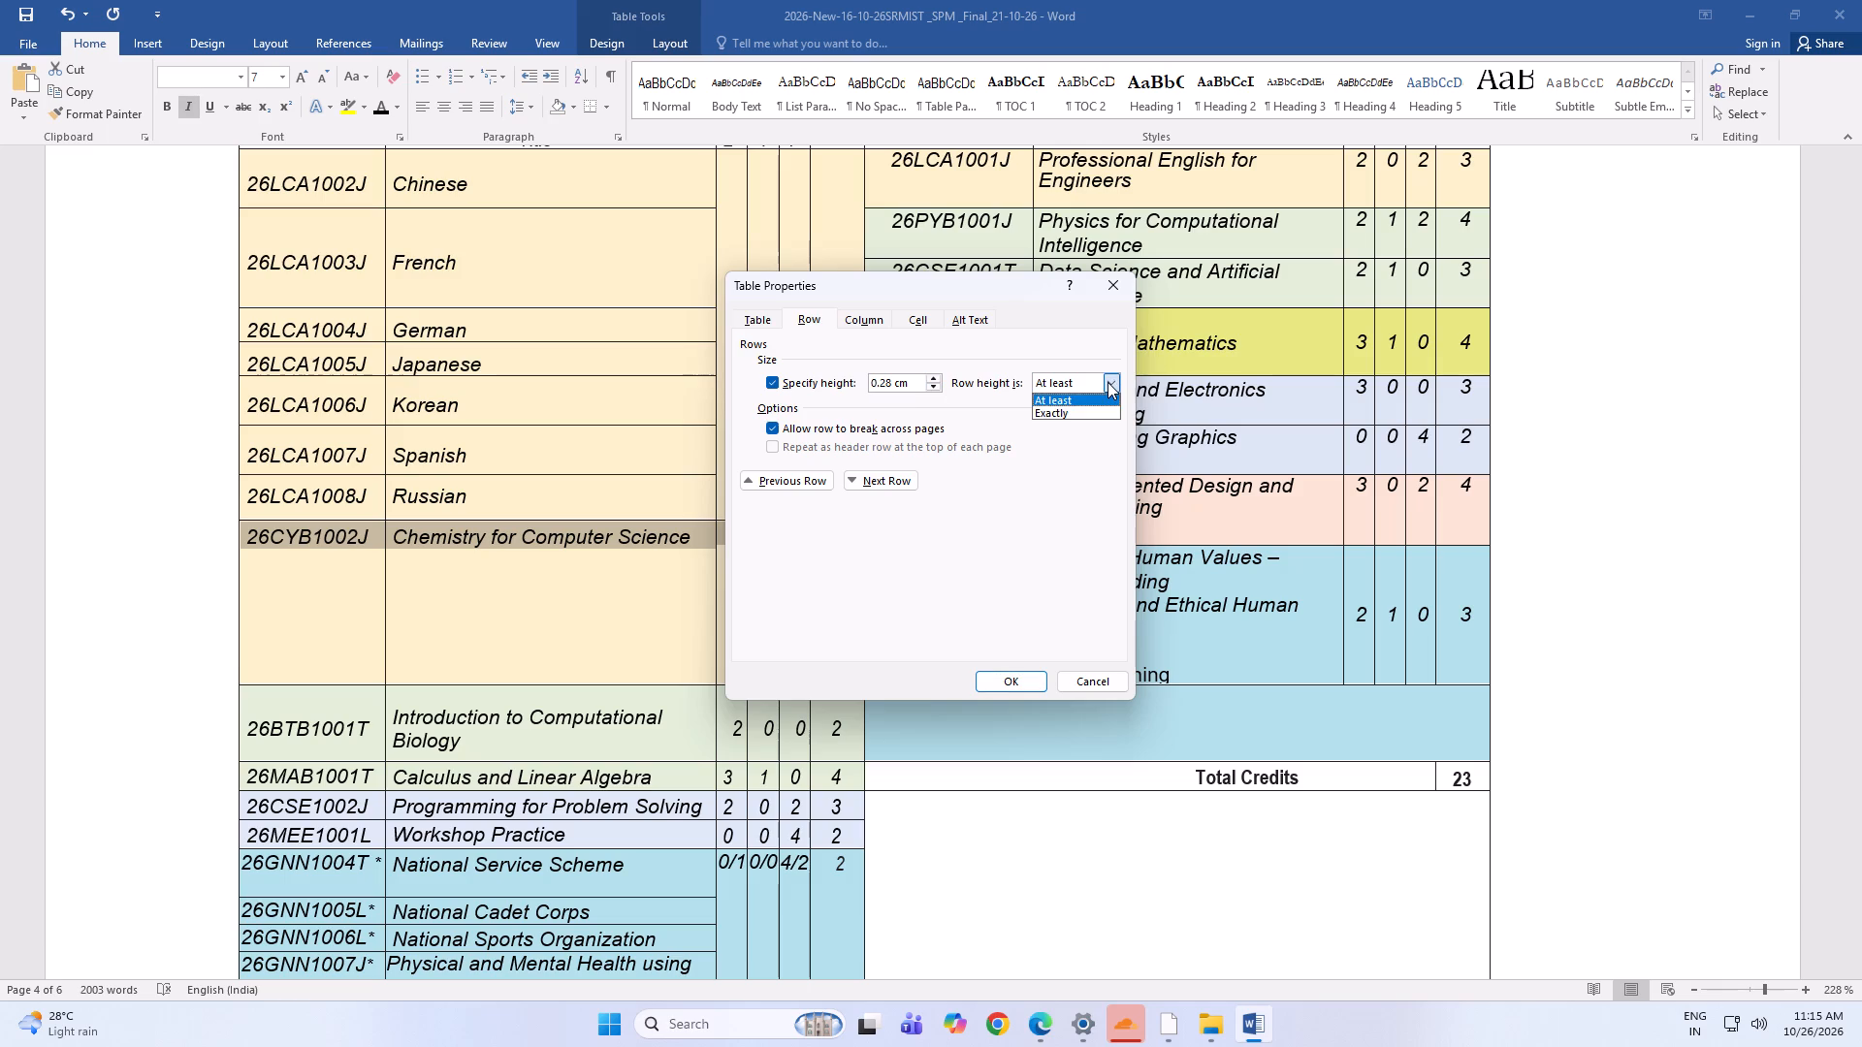
{"action": "left_click", "coordinate": [1085, 414]}
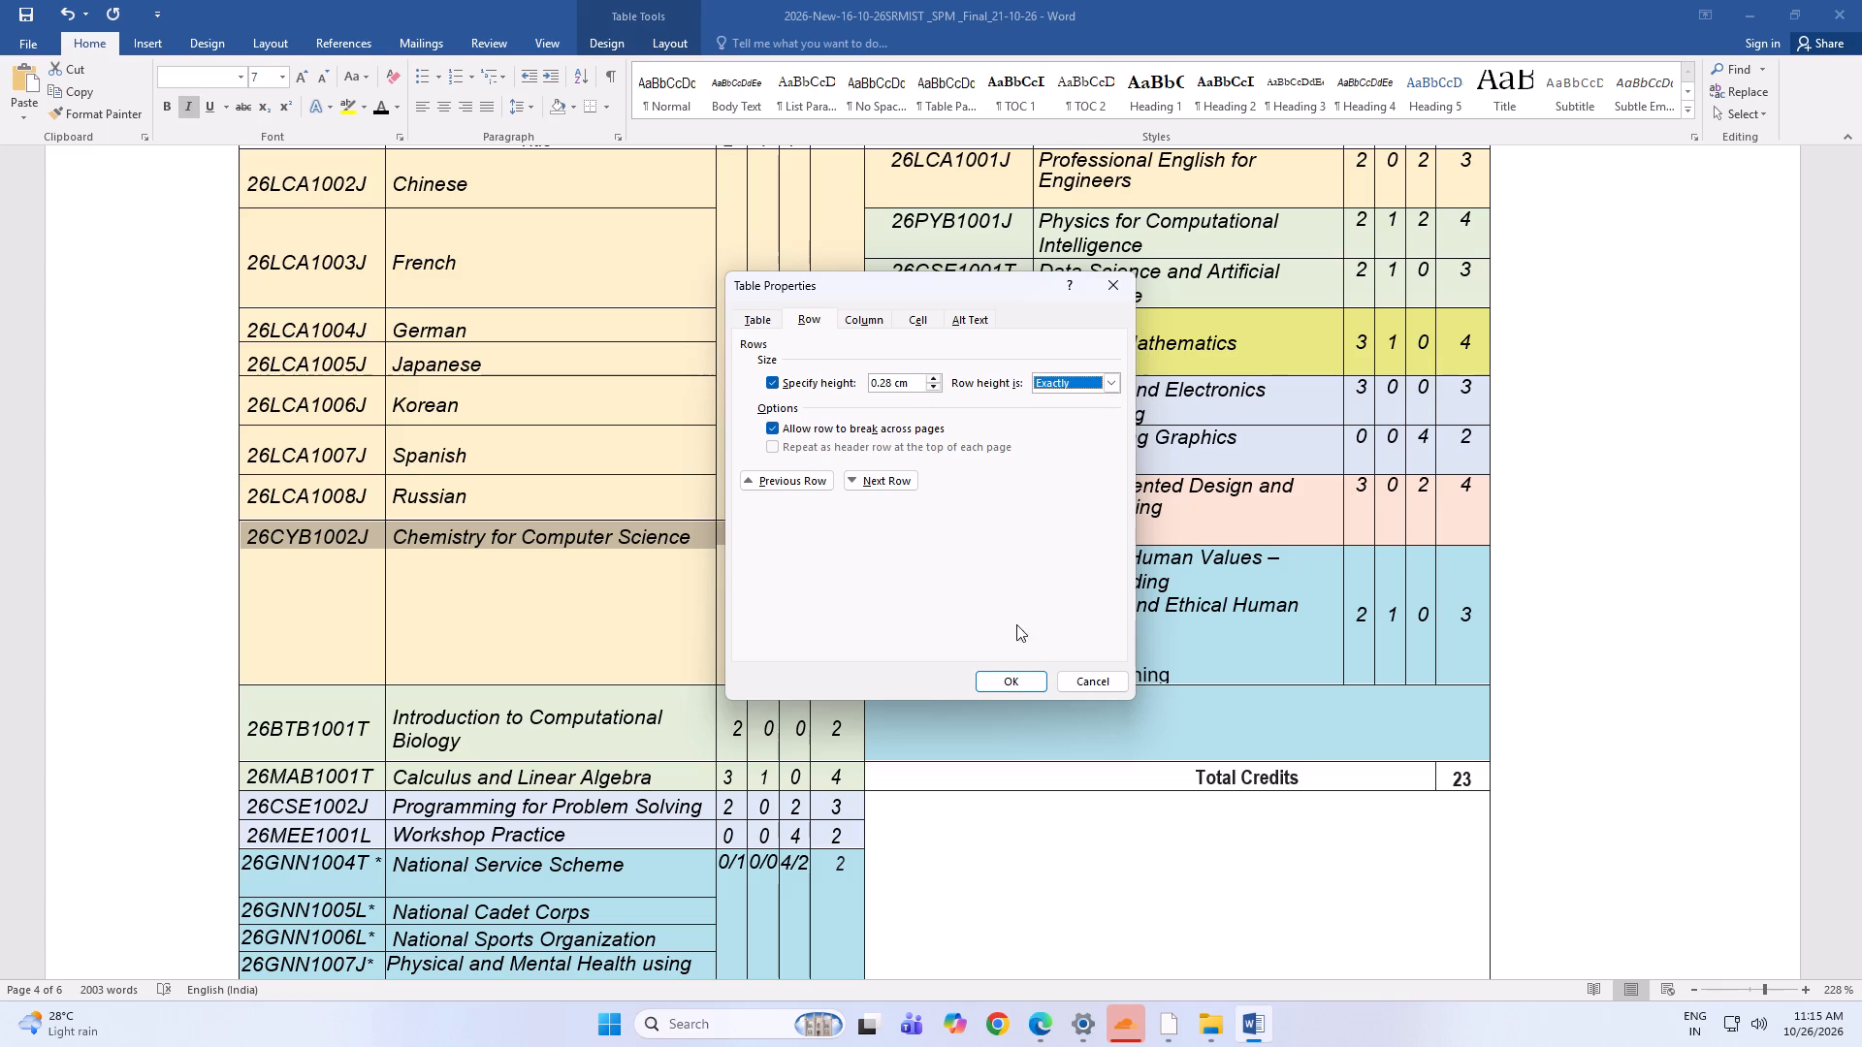
{"action": "left_click", "coordinate": [1011, 683]}
{"action": "left_click", "coordinate": [774, 576]}
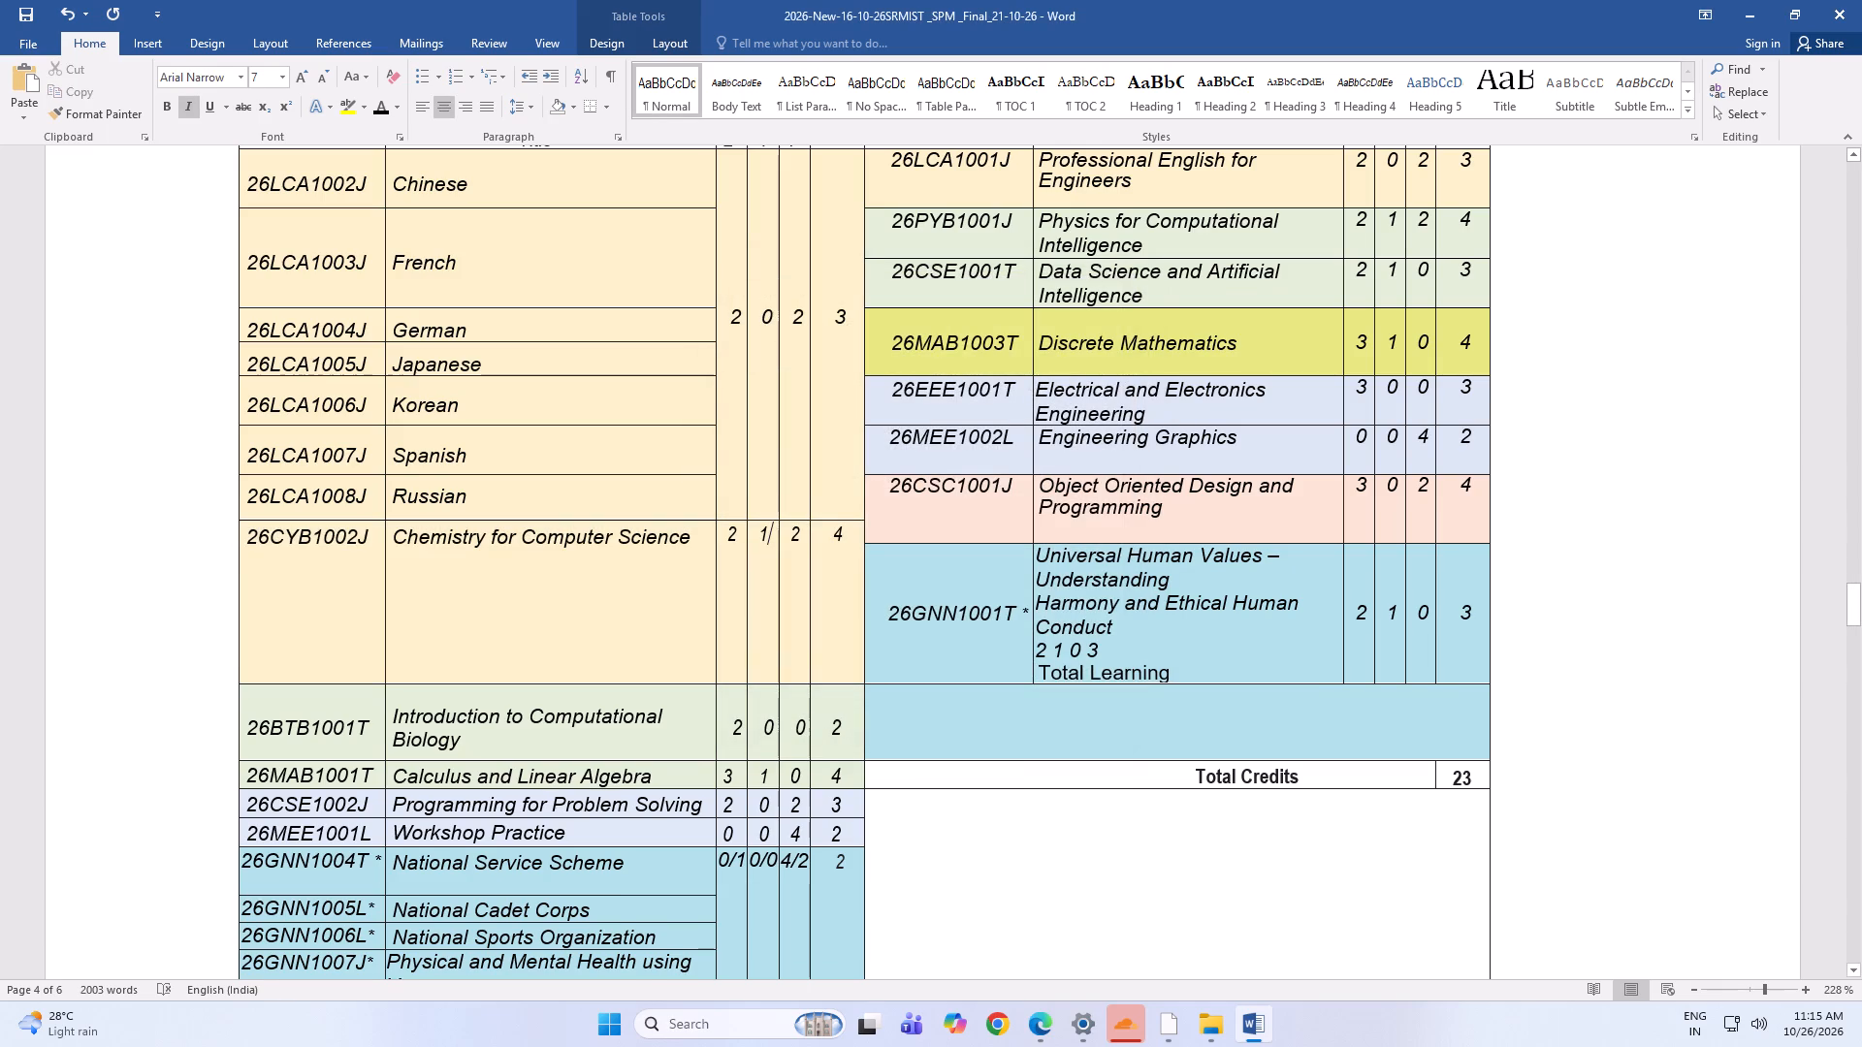
Set the exact row height of the Chemistry for Computer Science row in Semester I to 0.1 cm.
{"action": "right_click", "coordinate": [250, 531]}
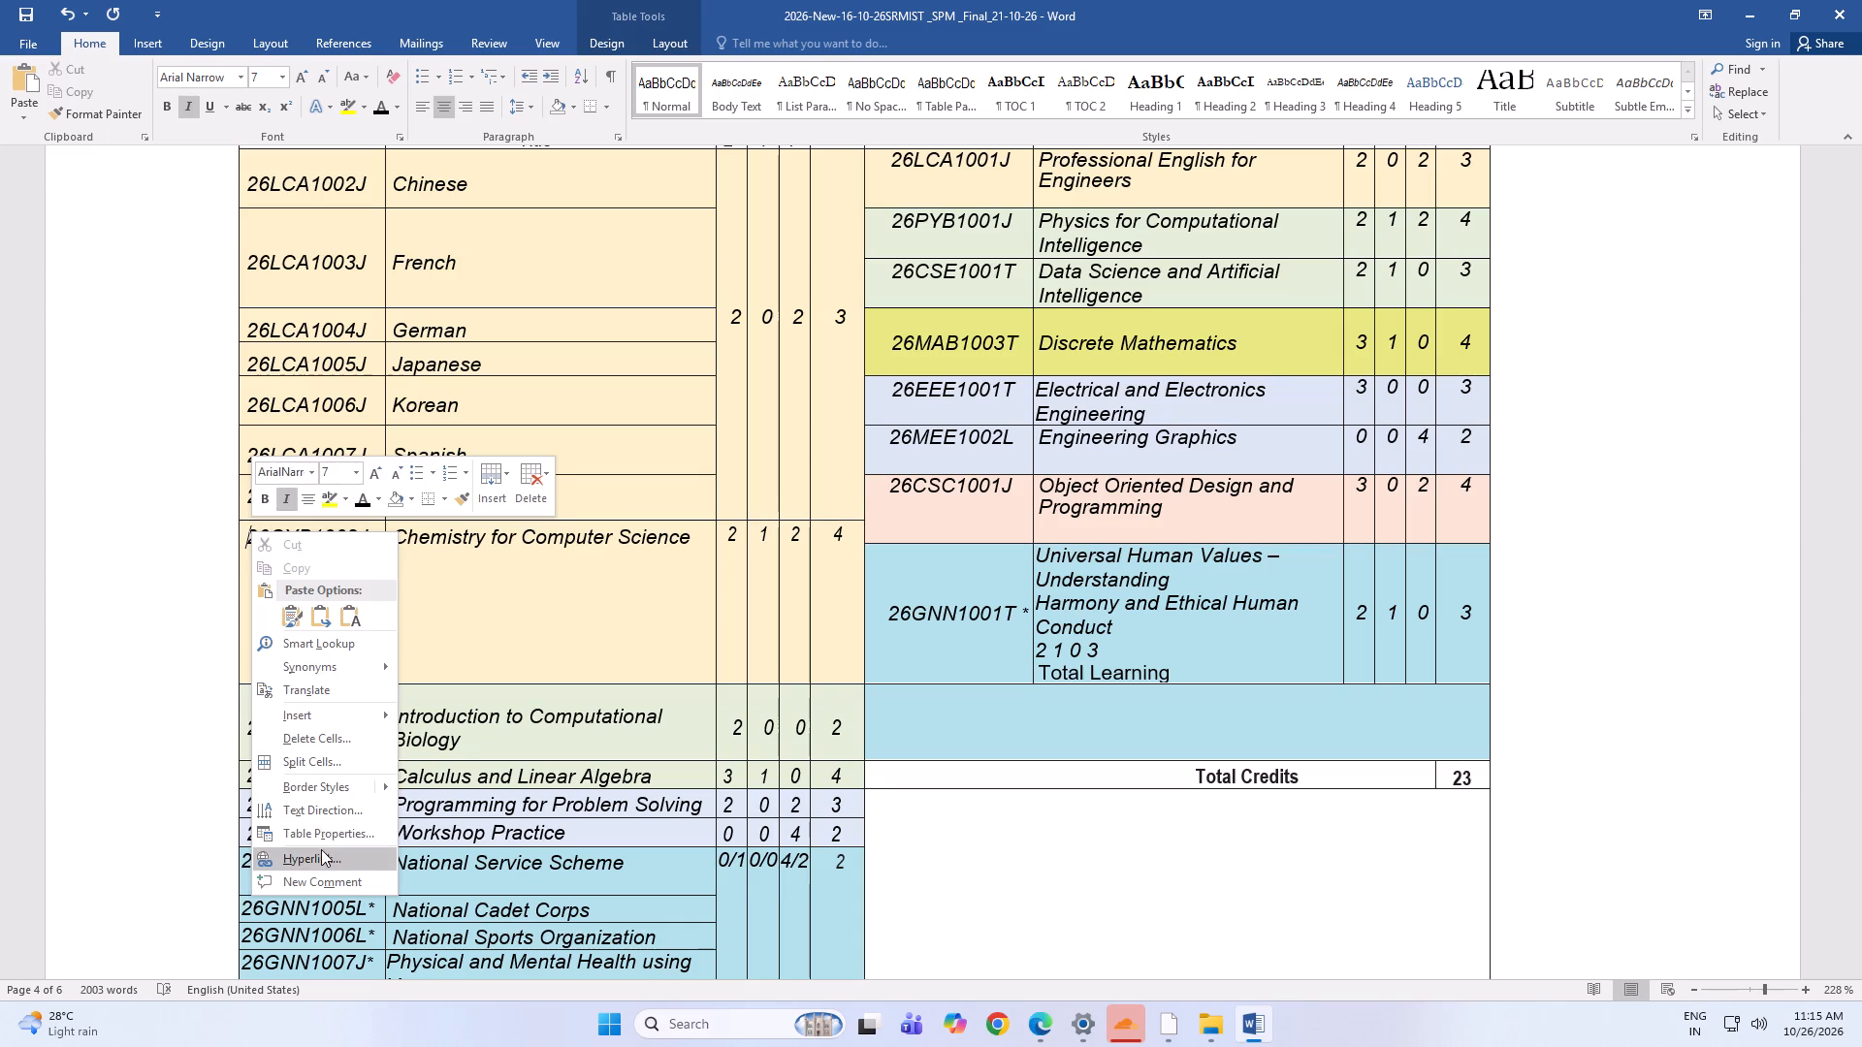
{"action": "left_click", "coordinate": [331, 831]}
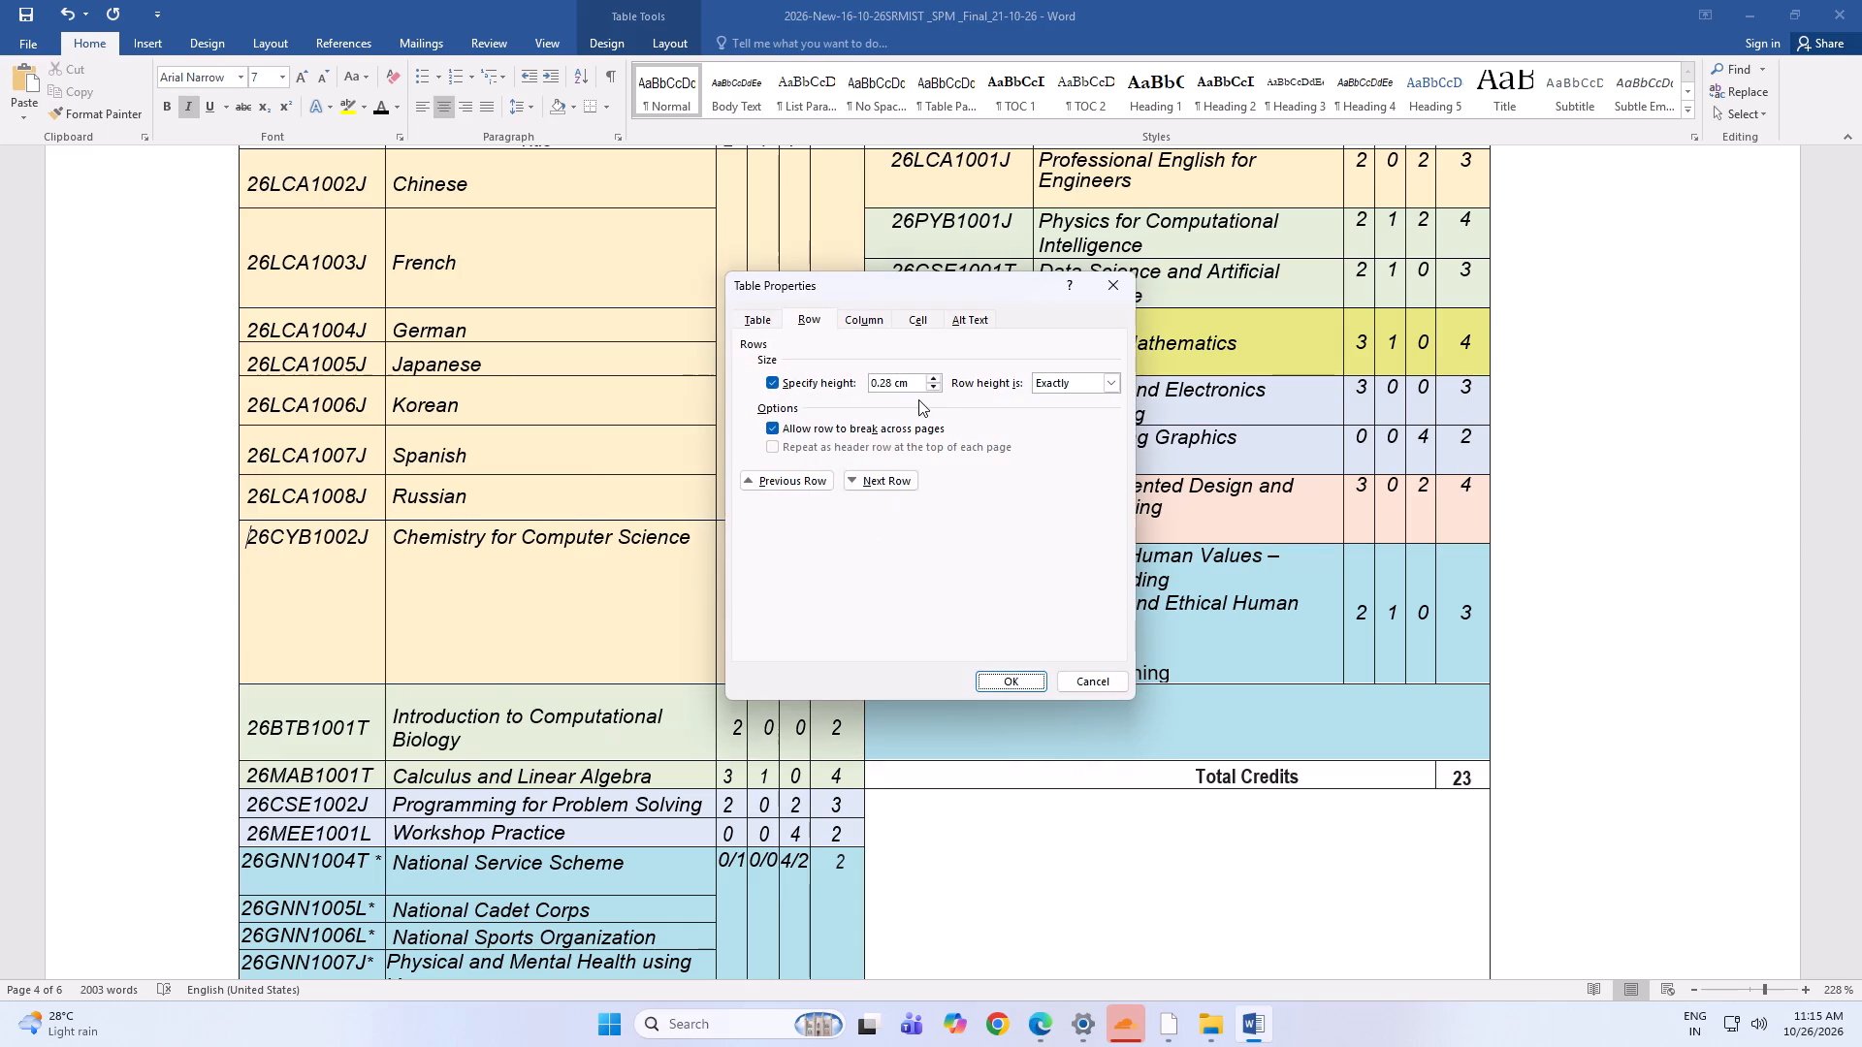
{"action": "left_click", "coordinate": [932, 382]}
{"action": "left_click", "coordinate": [932, 382]}
{"action": "triple_click", "coordinate": [932, 382]}
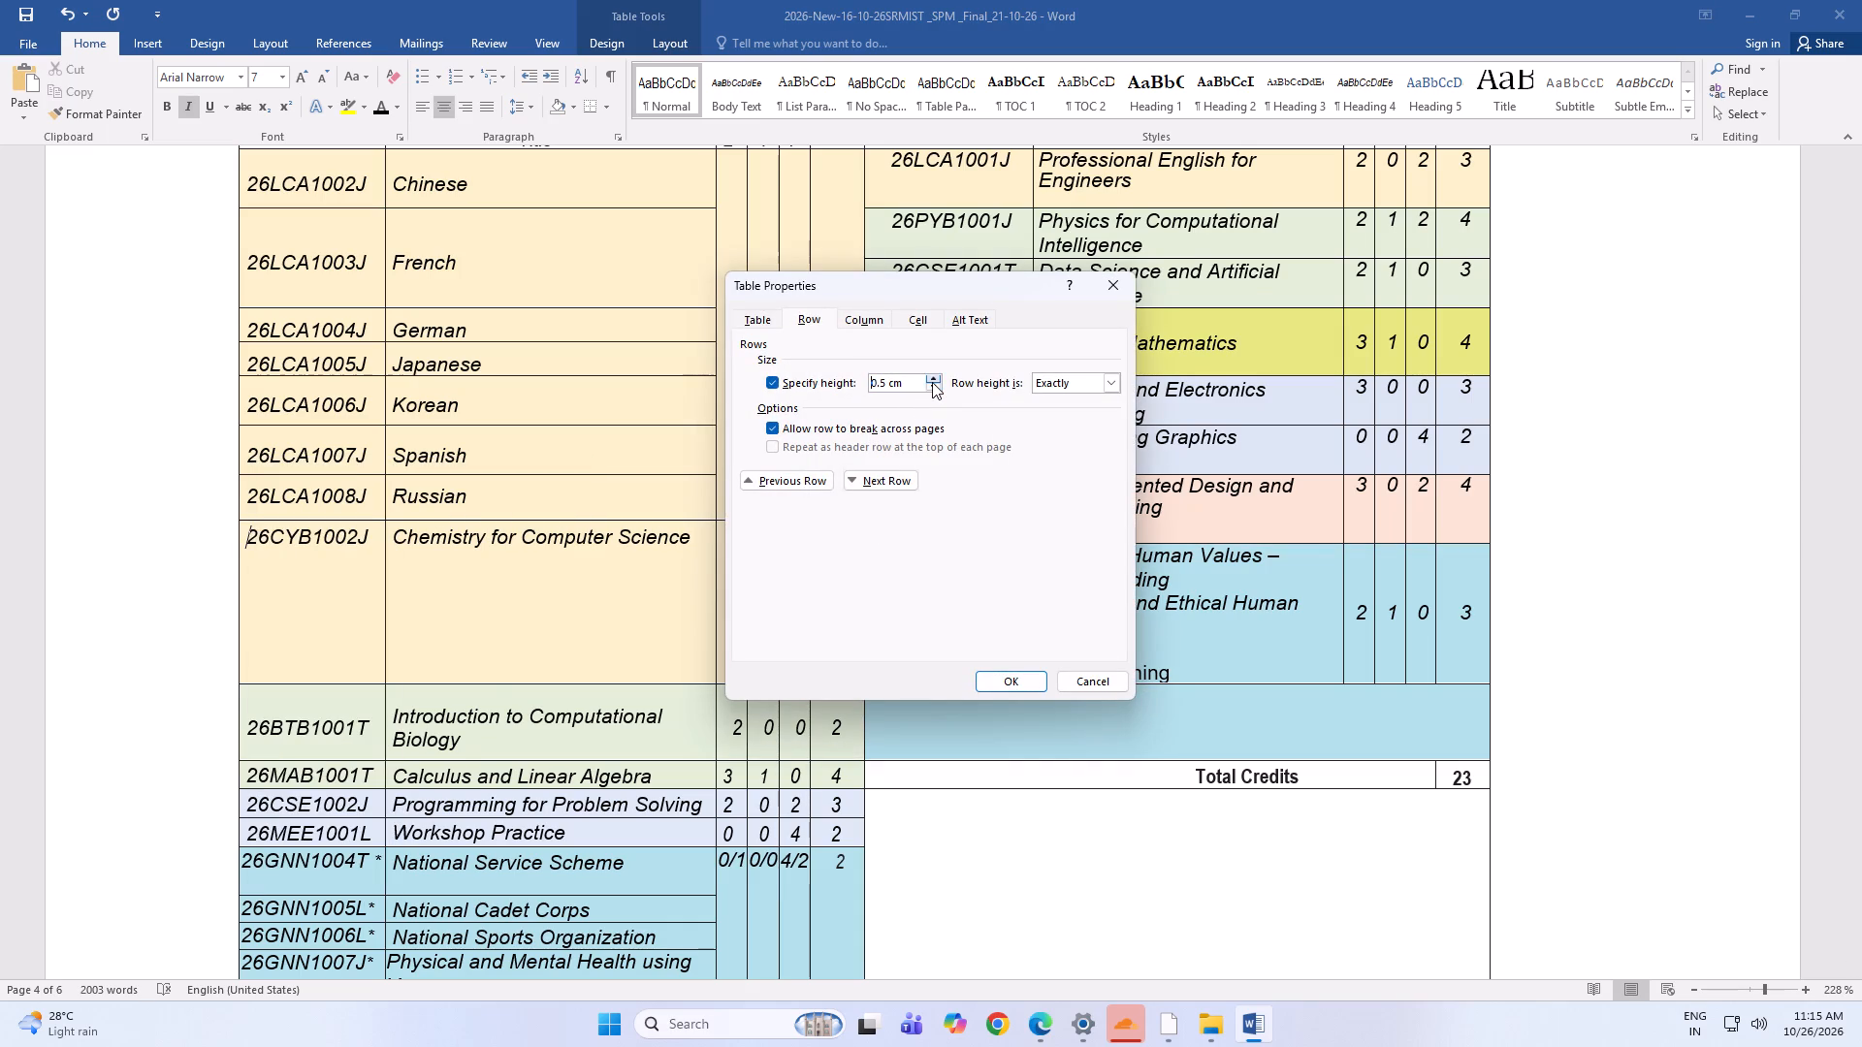
{"action": "left_click", "coordinate": [932, 382]}
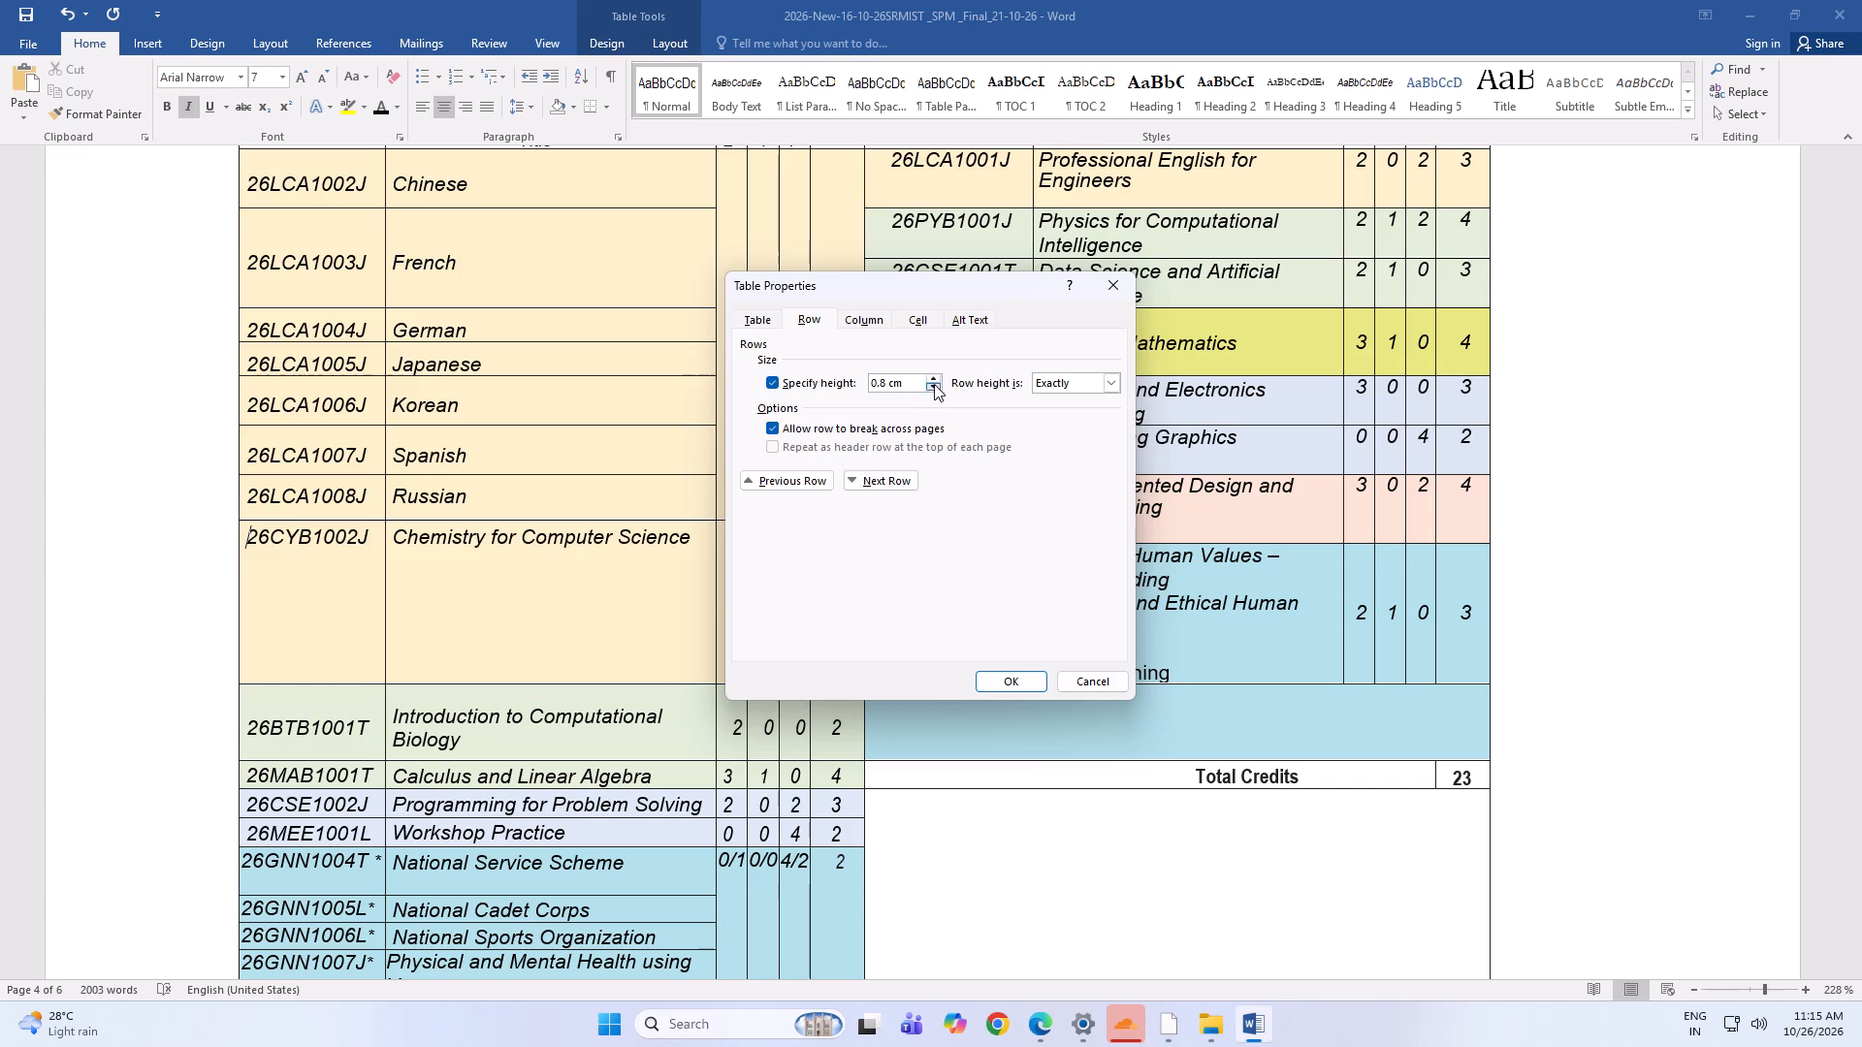
{"action": "left_click", "coordinate": [931, 379]}
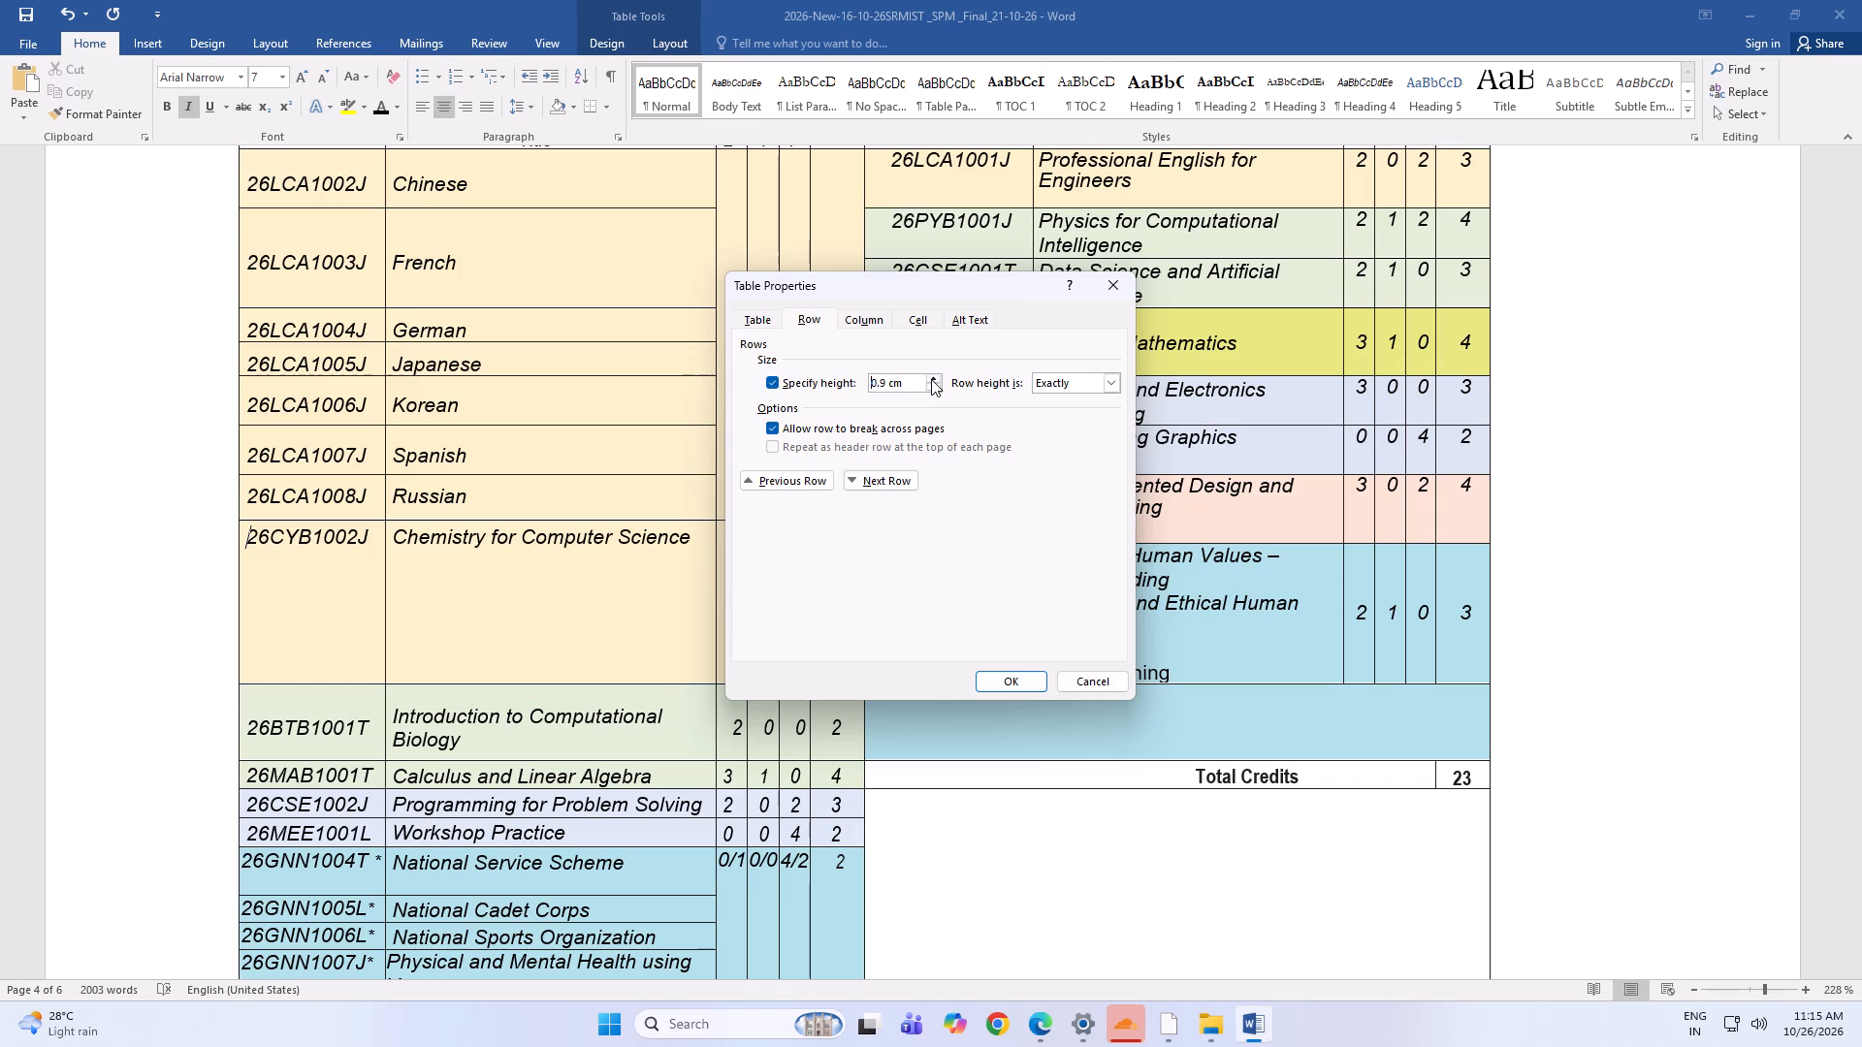
{"action": "left_click", "coordinate": [931, 379]}
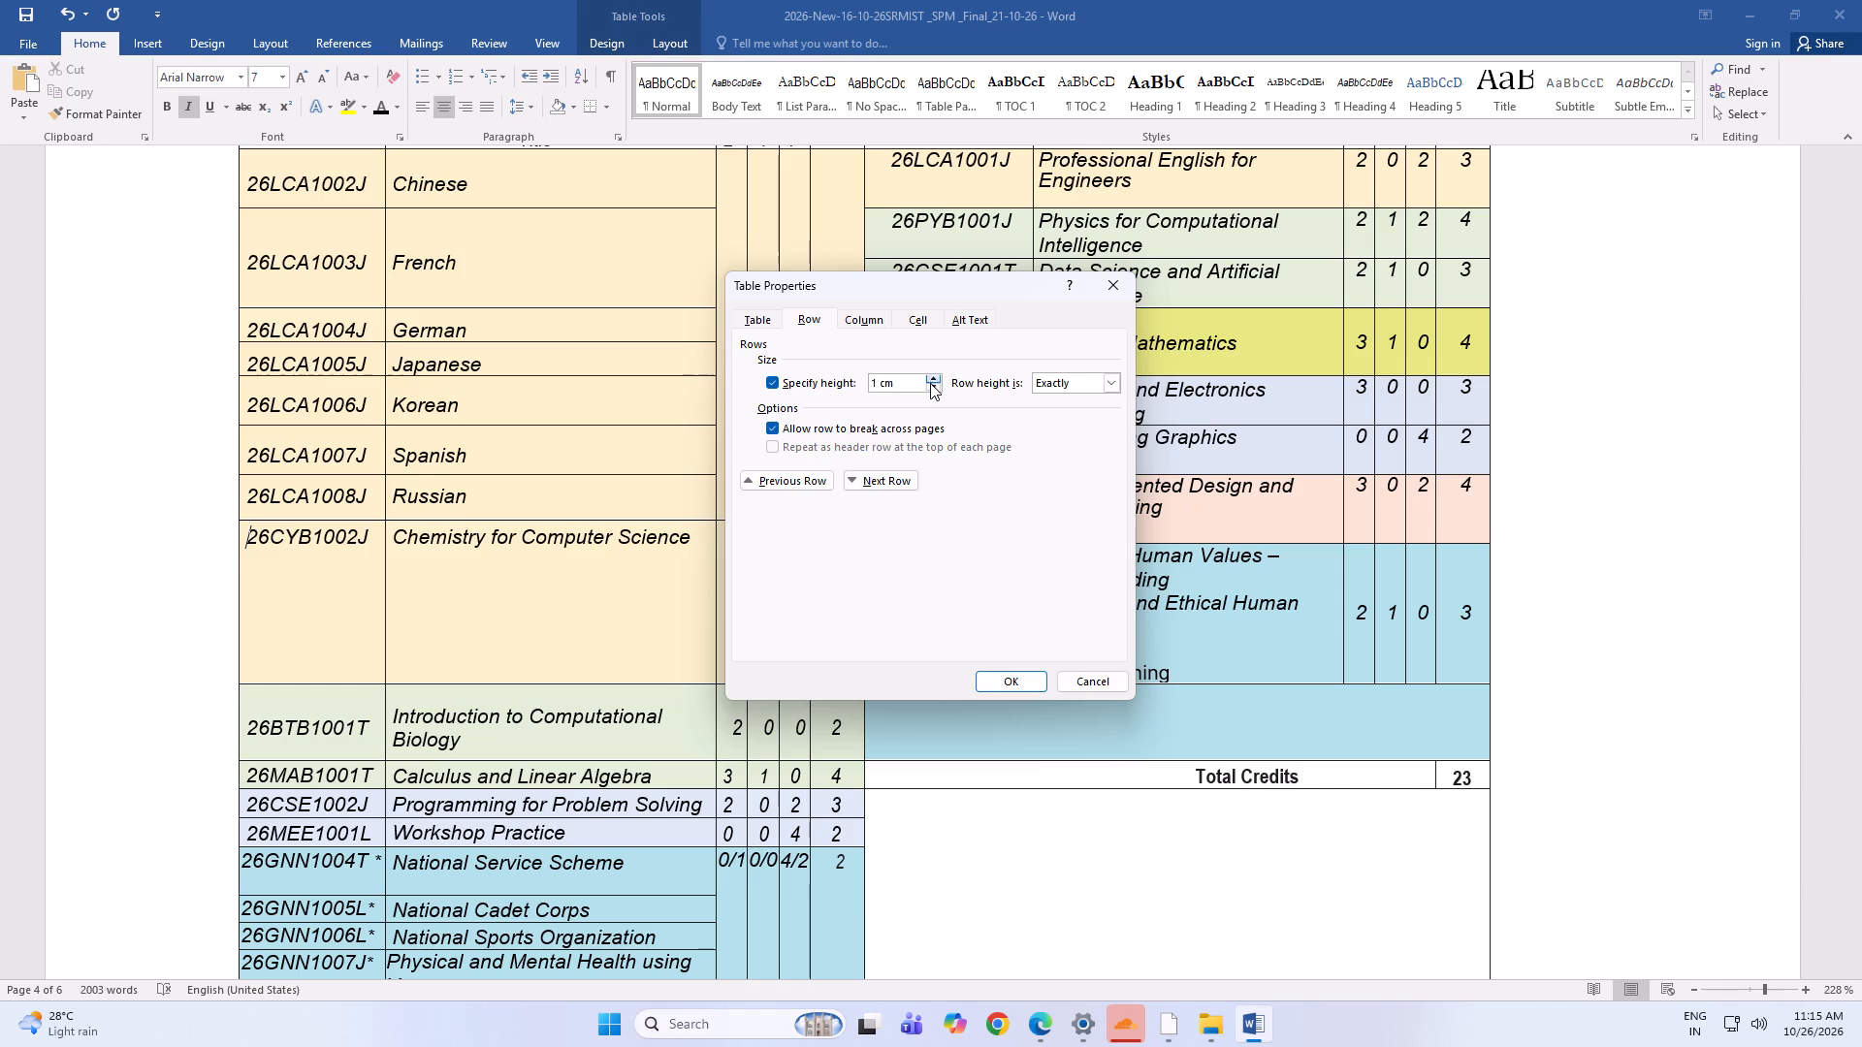
{"action": "left_click", "coordinate": [910, 388]}
{"action": "left_click", "coordinate": [910, 388]}
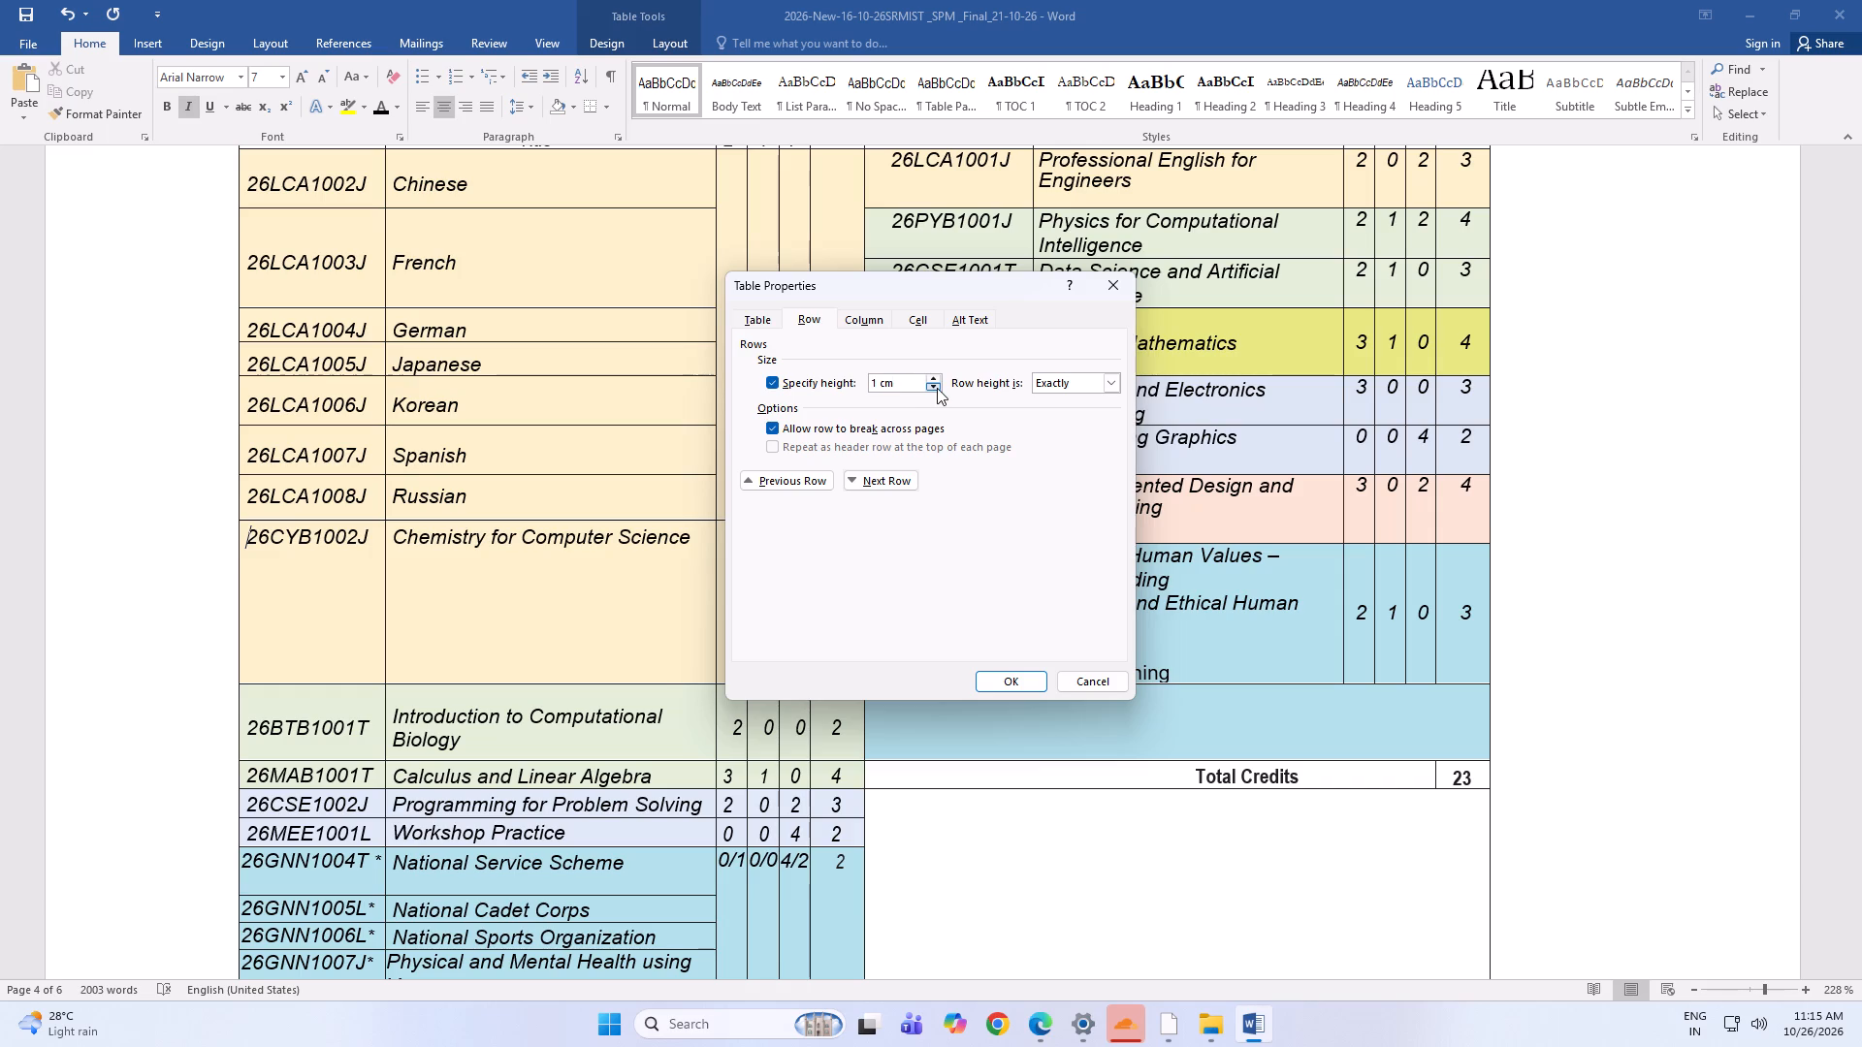
{"action": "left_click", "coordinate": [933, 386]}
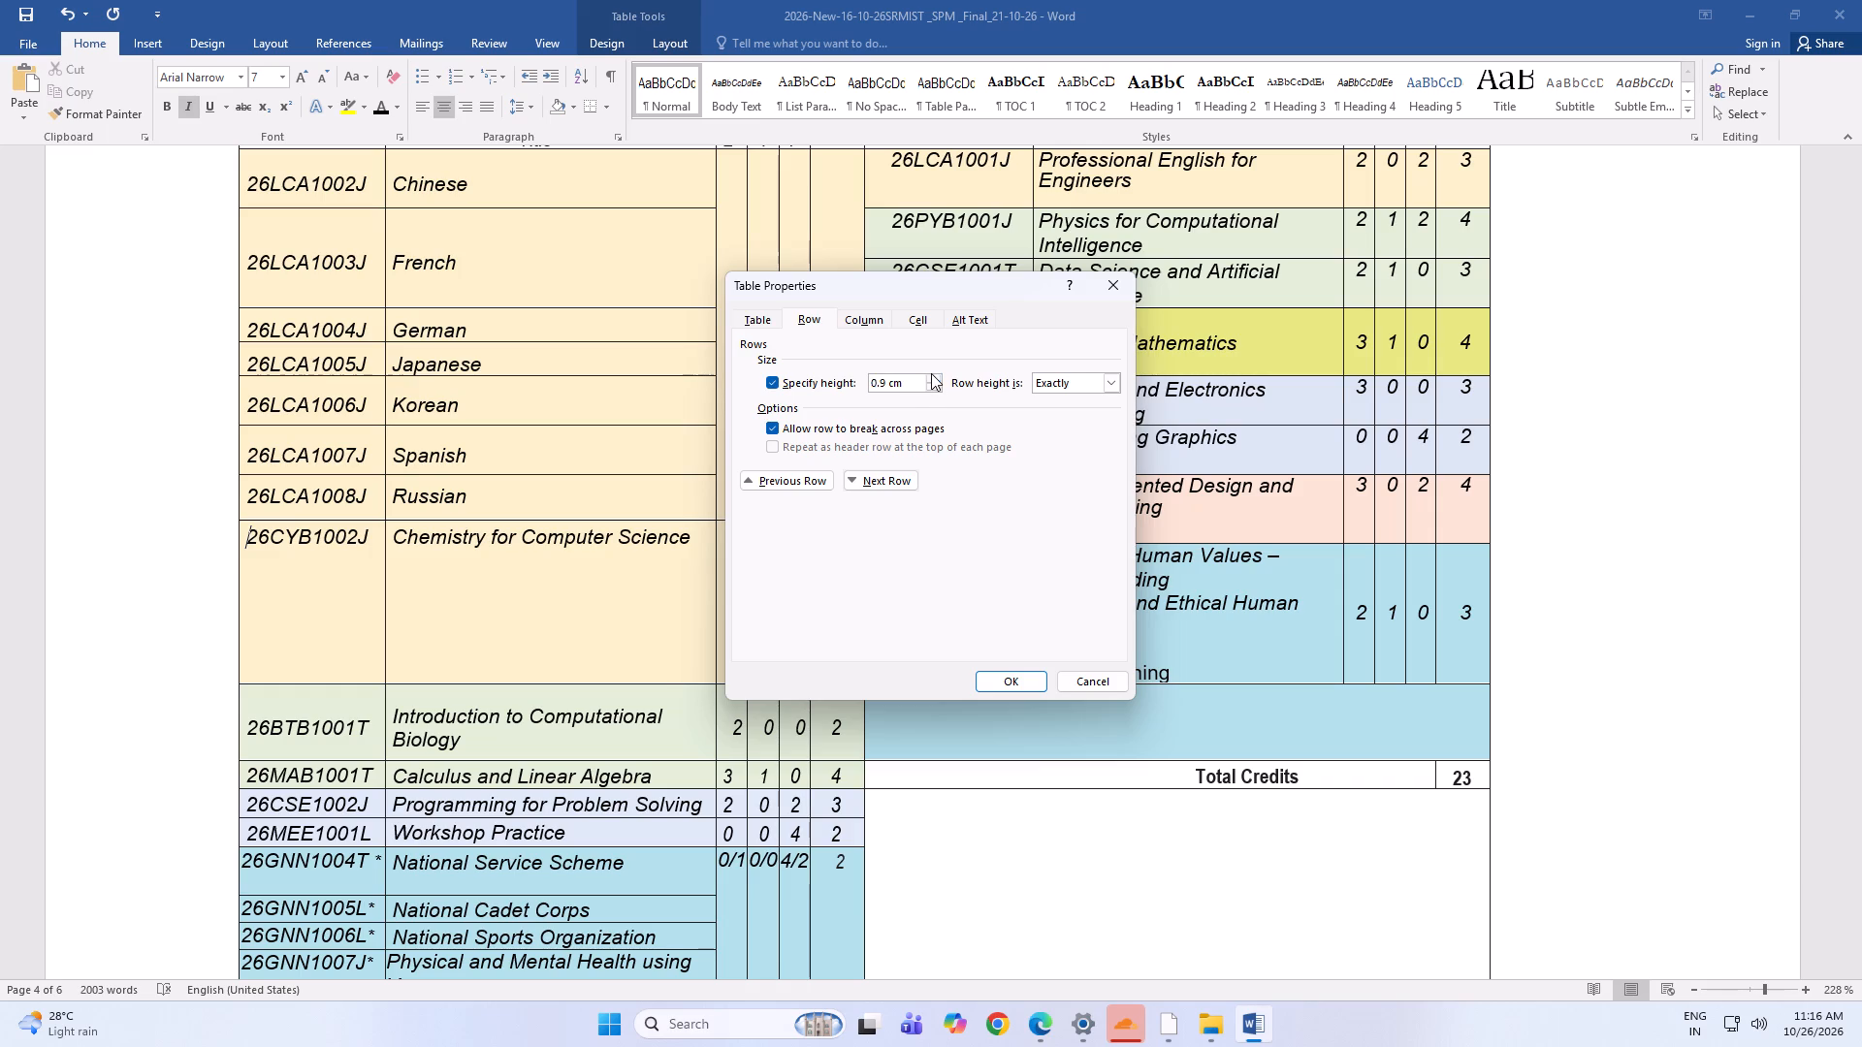
{"action": "left_click", "coordinate": [936, 379]}
{"action": "left_click", "coordinate": [936, 379]}
{"action": "left_click_drag", "start_coordinate": [902, 382], "coordinate": [845, 382]}
{"action": "key", "text": "BackSpace"}
{"action": "type", "text": "0.1c"}
{"action": "key", "text": "m"}
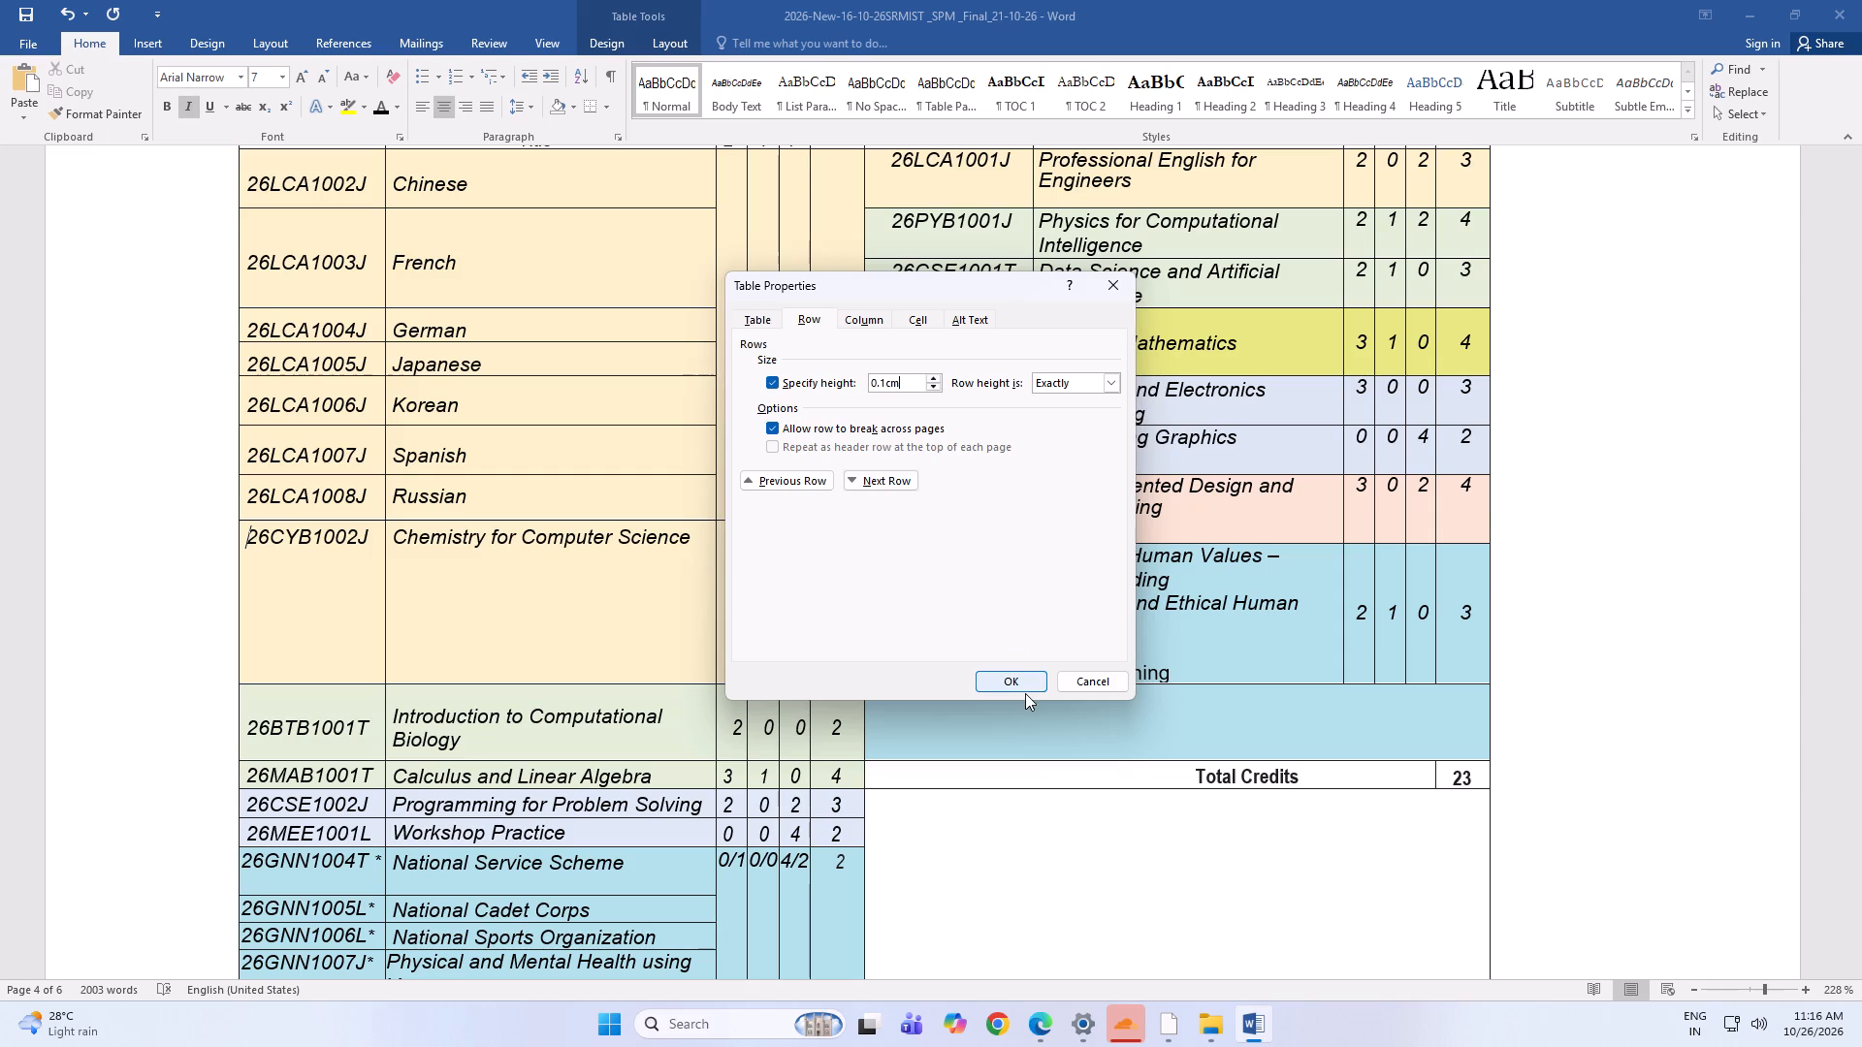
{"action": "left_click", "coordinate": [1024, 677]}
{"action": "left_click", "coordinate": [708, 611]}
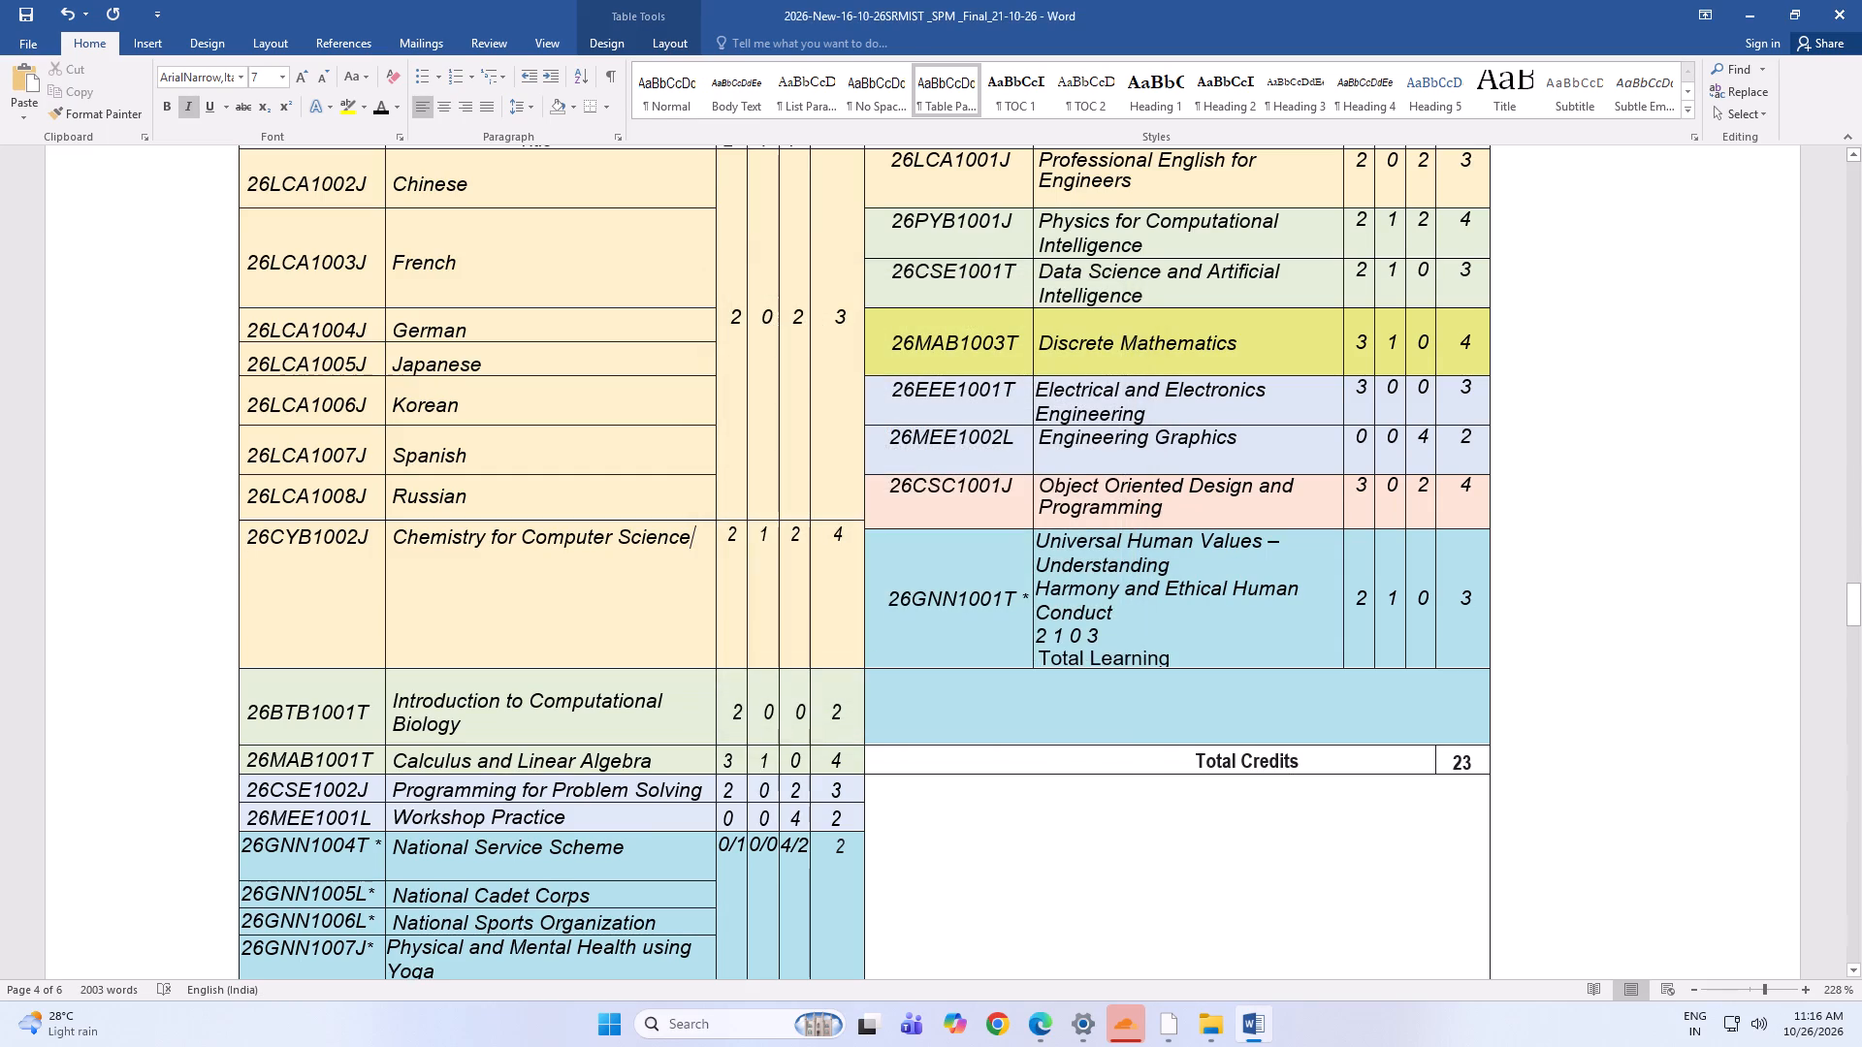
Examine the row layout and total rows of the Semester I to Semester IV tables.
{"action": "left_click", "coordinate": [847, 534]}
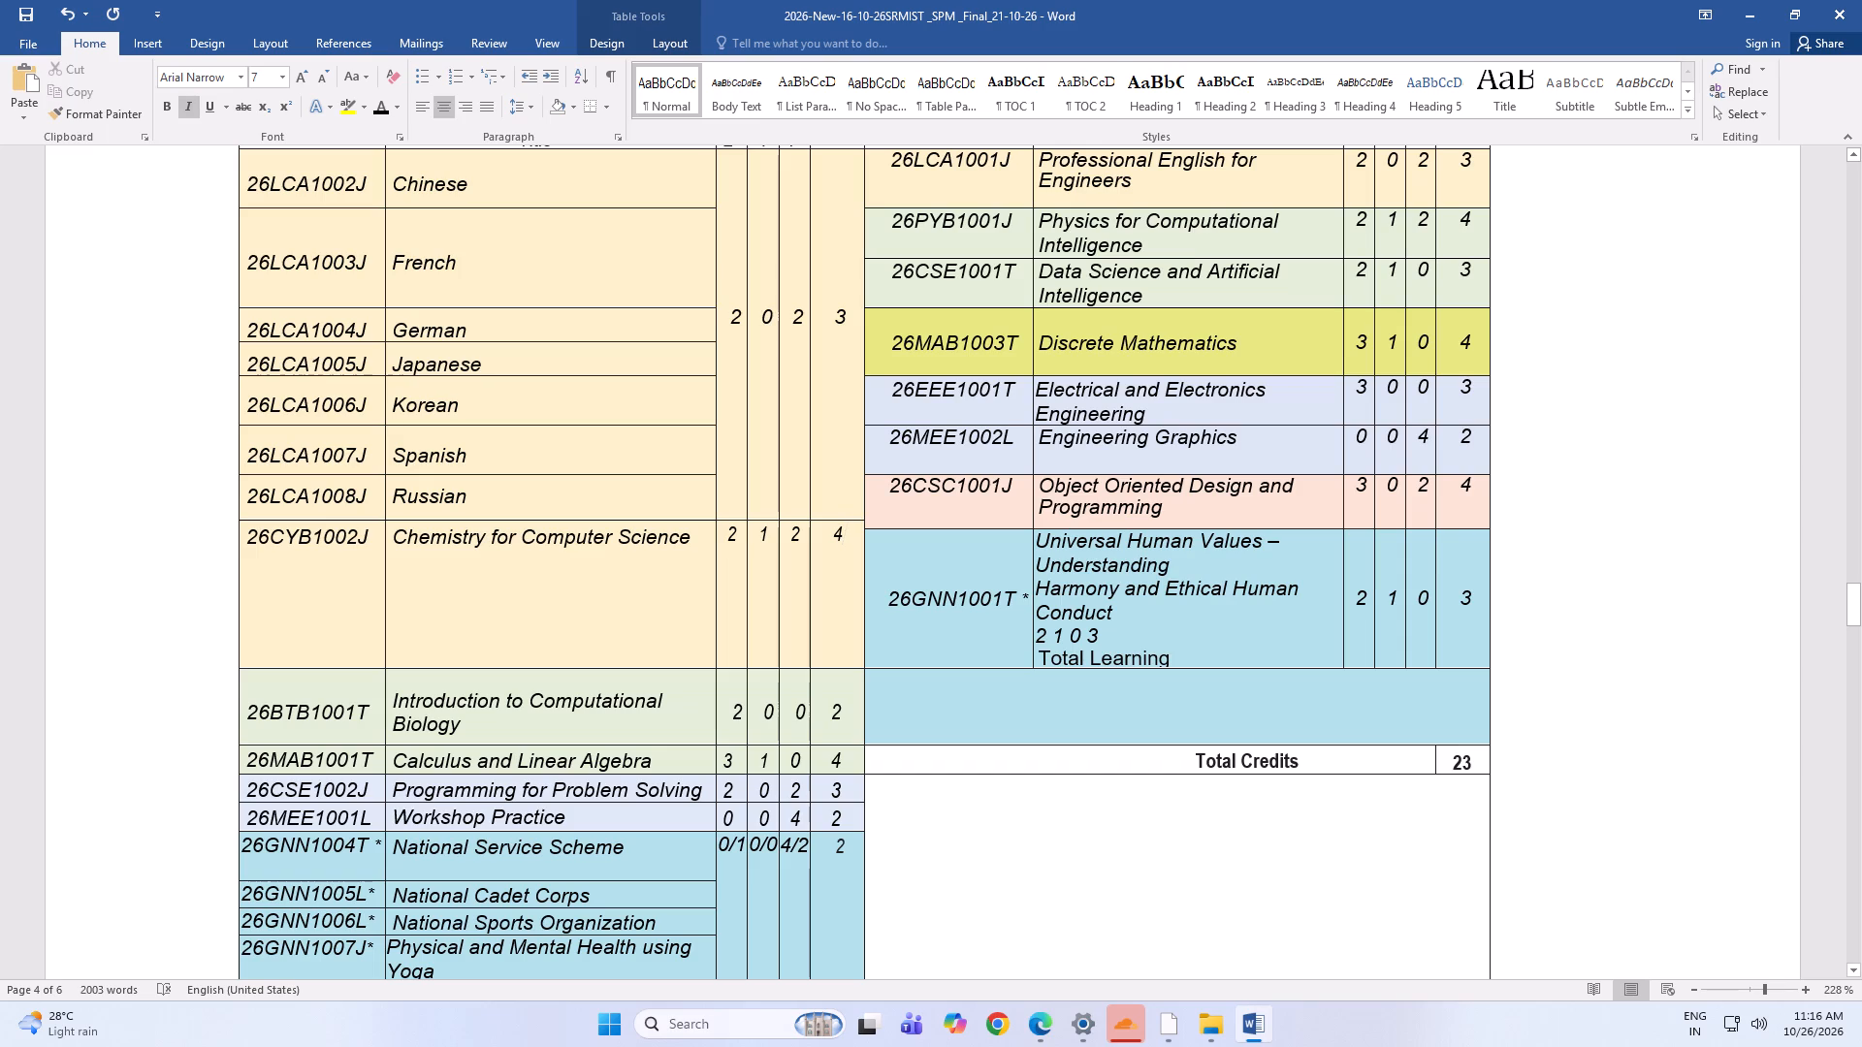
{"action": "scroll", "coordinate": [1012, 620], "scroll_direction": "up", "scroll_amount": 4}
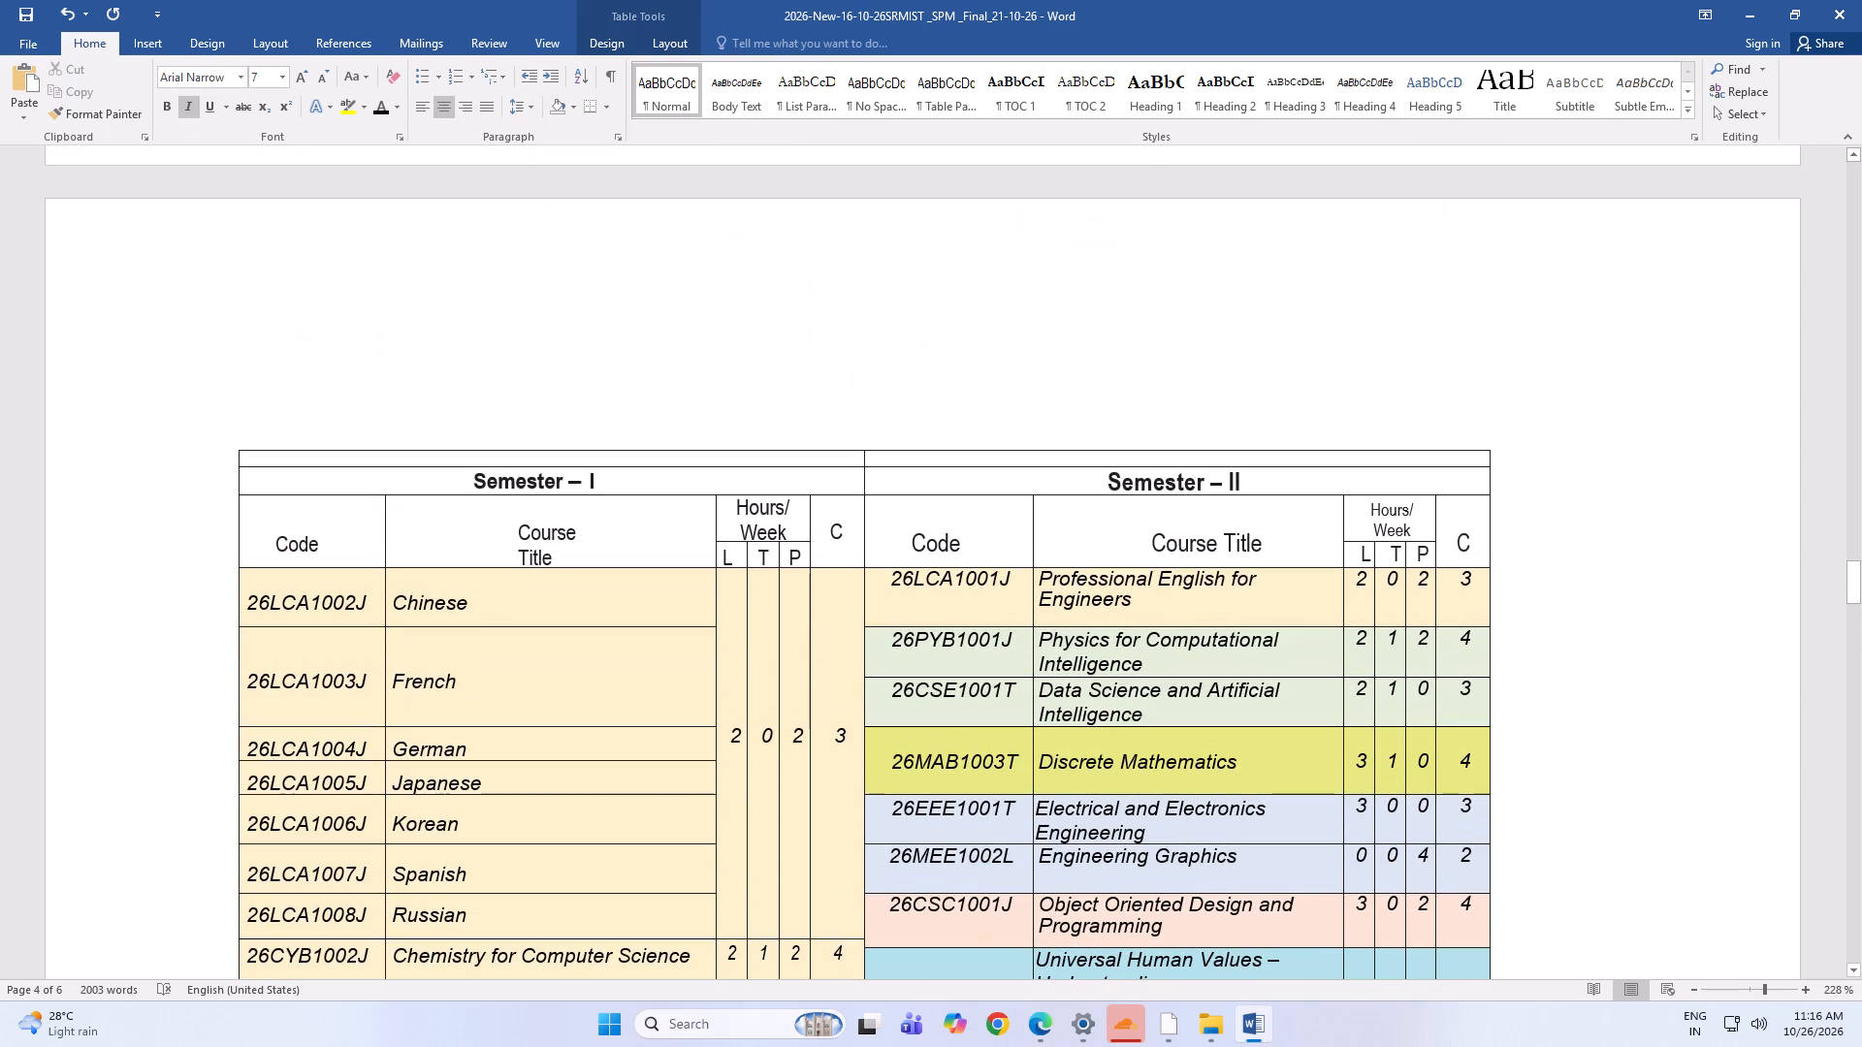
{"action": "scroll", "coordinate": [831, 707], "scroll_direction": "down", "scroll_amount": 4}
{"action": "scroll", "coordinate": [967, 563], "scroll_direction": "up", "scroll_amount": 4}
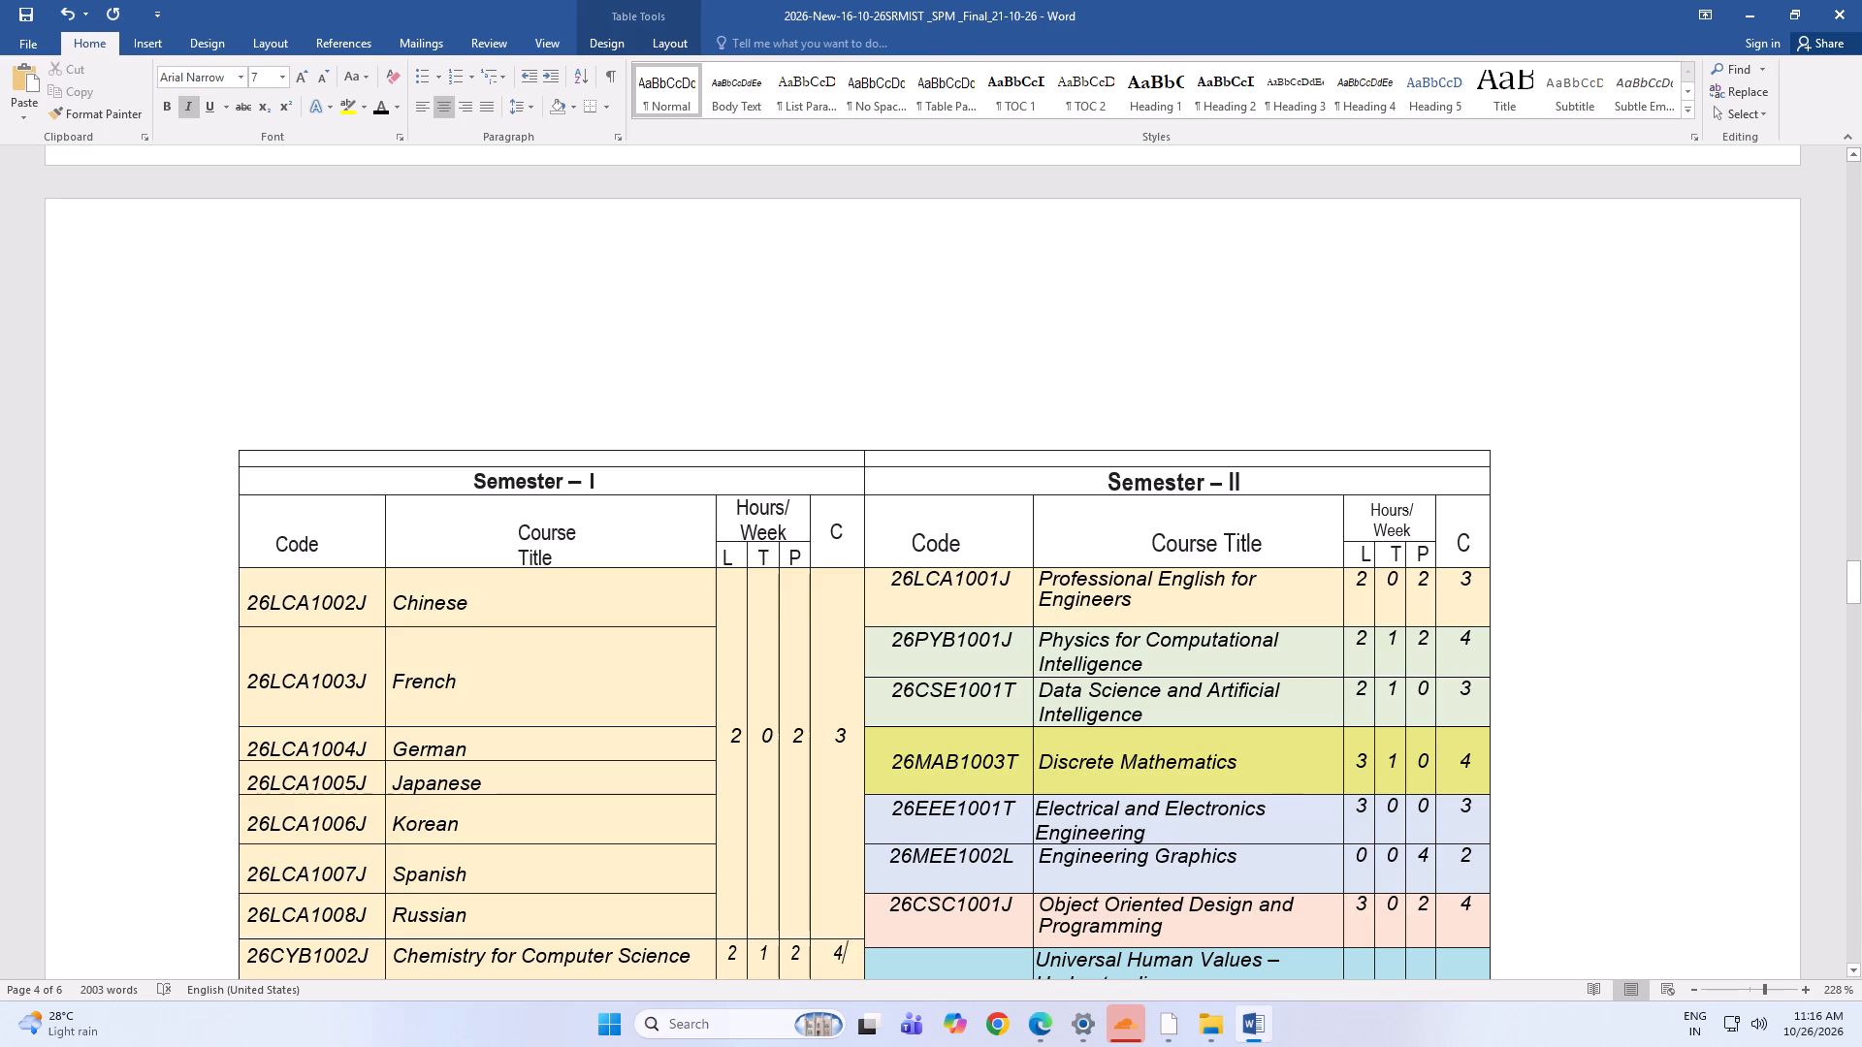
{"action": "scroll", "coordinate": [721, 779], "scroll_direction": "down", "scroll_amount": 9}
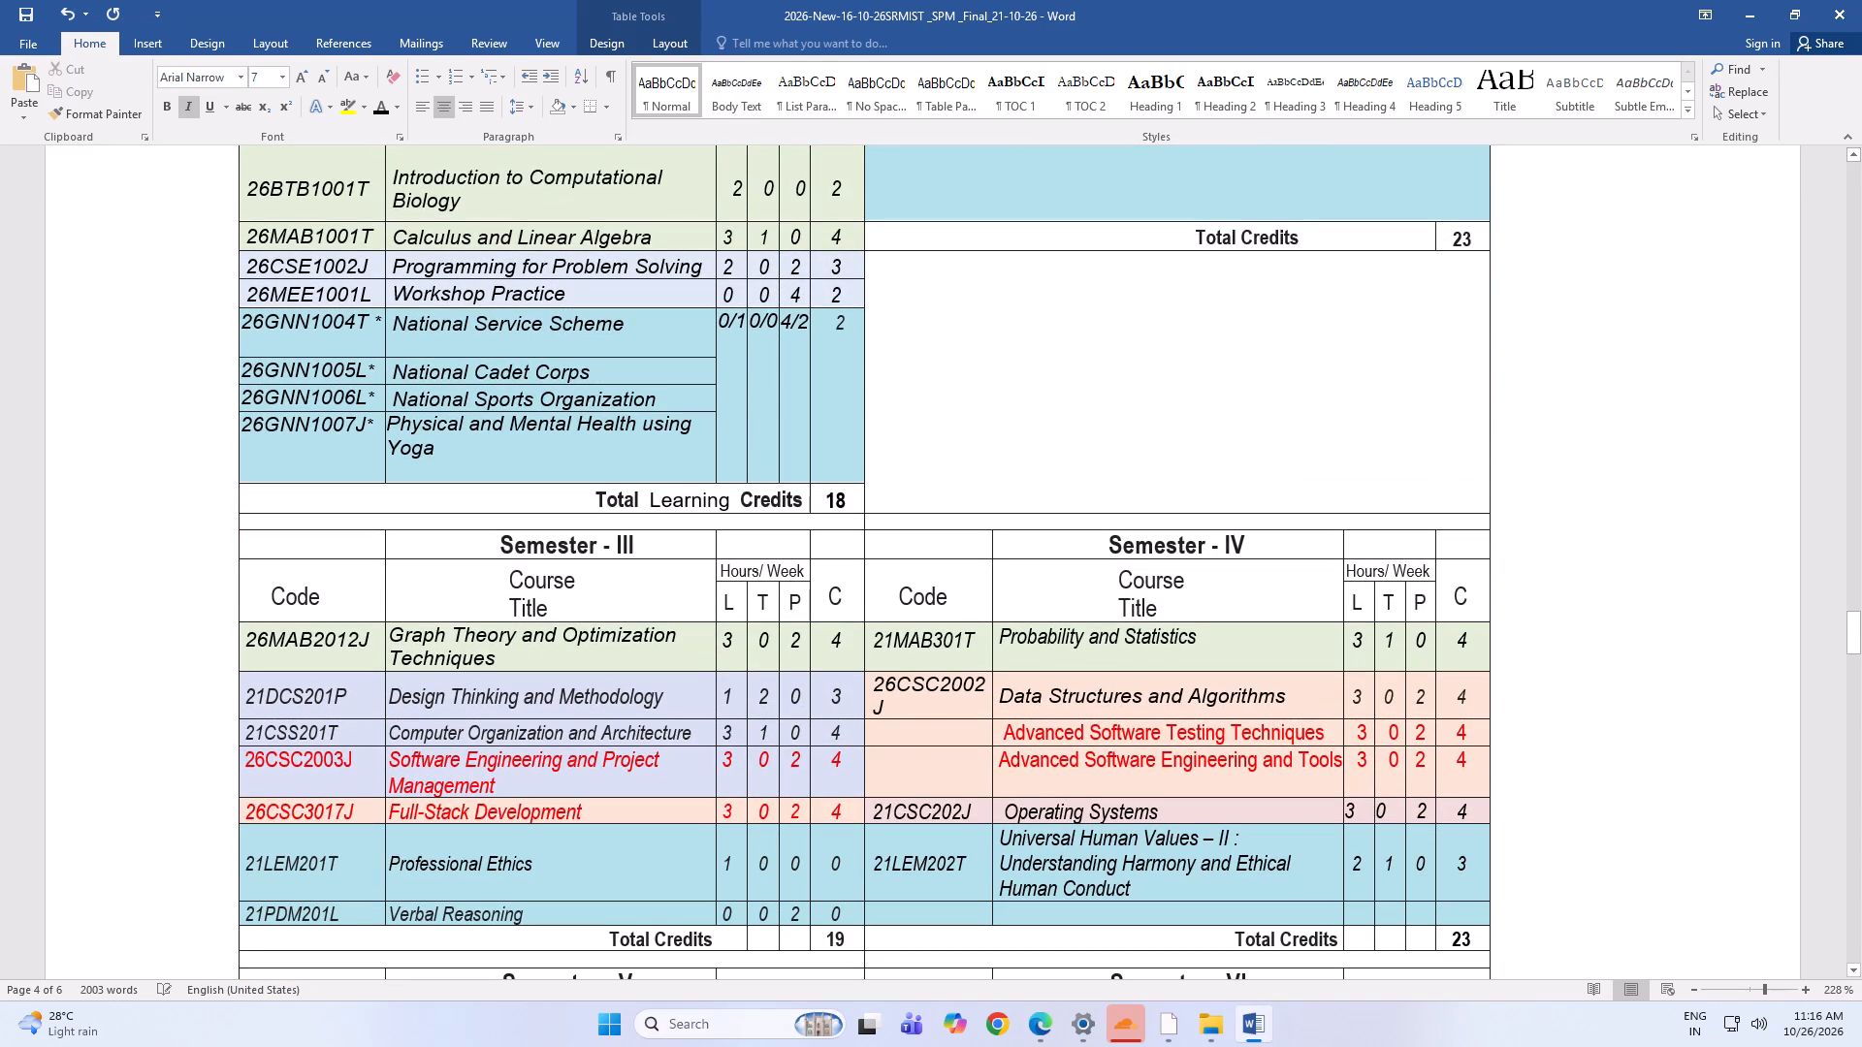
{"action": "scroll", "coordinate": [365, 460], "scroll_direction": "up", "scroll_amount": 5}
{"action": "scroll", "coordinate": [1029, 496], "scroll_direction": "up", "scroll_amount": 5}
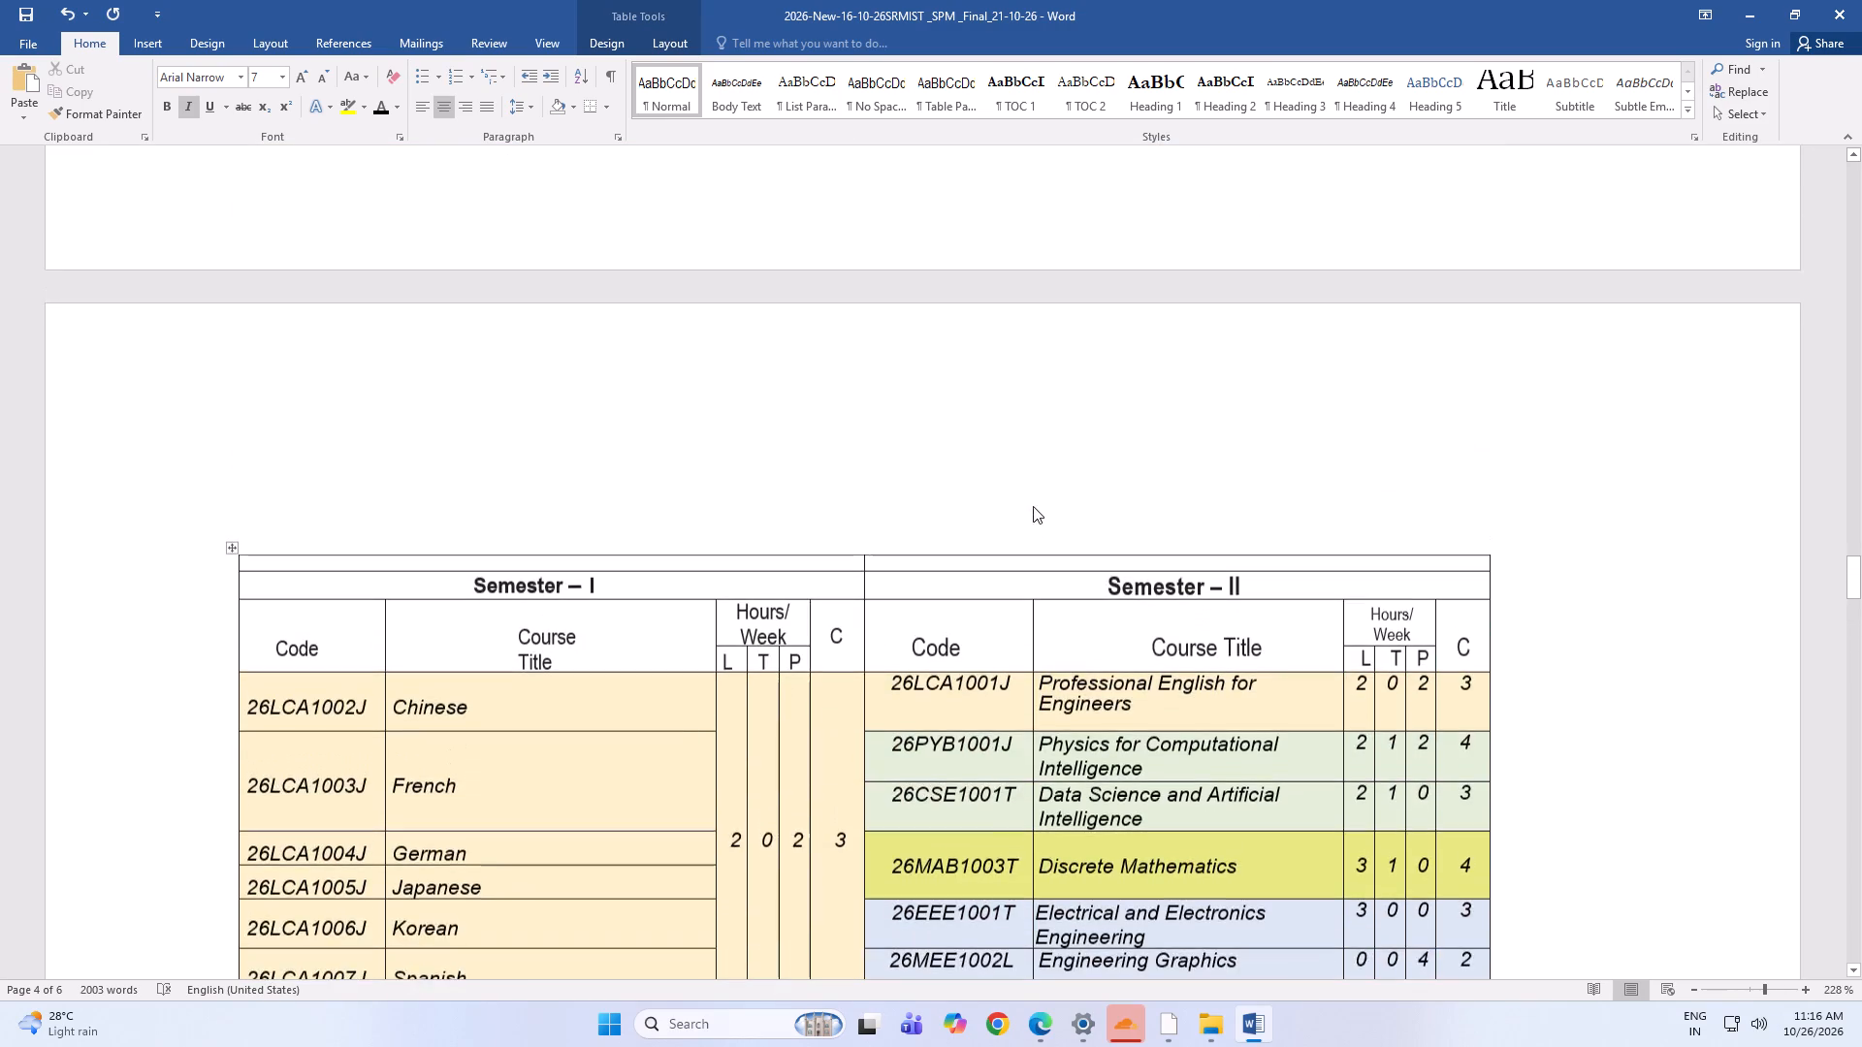
{"action": "scroll", "coordinate": [1076, 696], "scroll_direction": "down", "scroll_amount": 9}
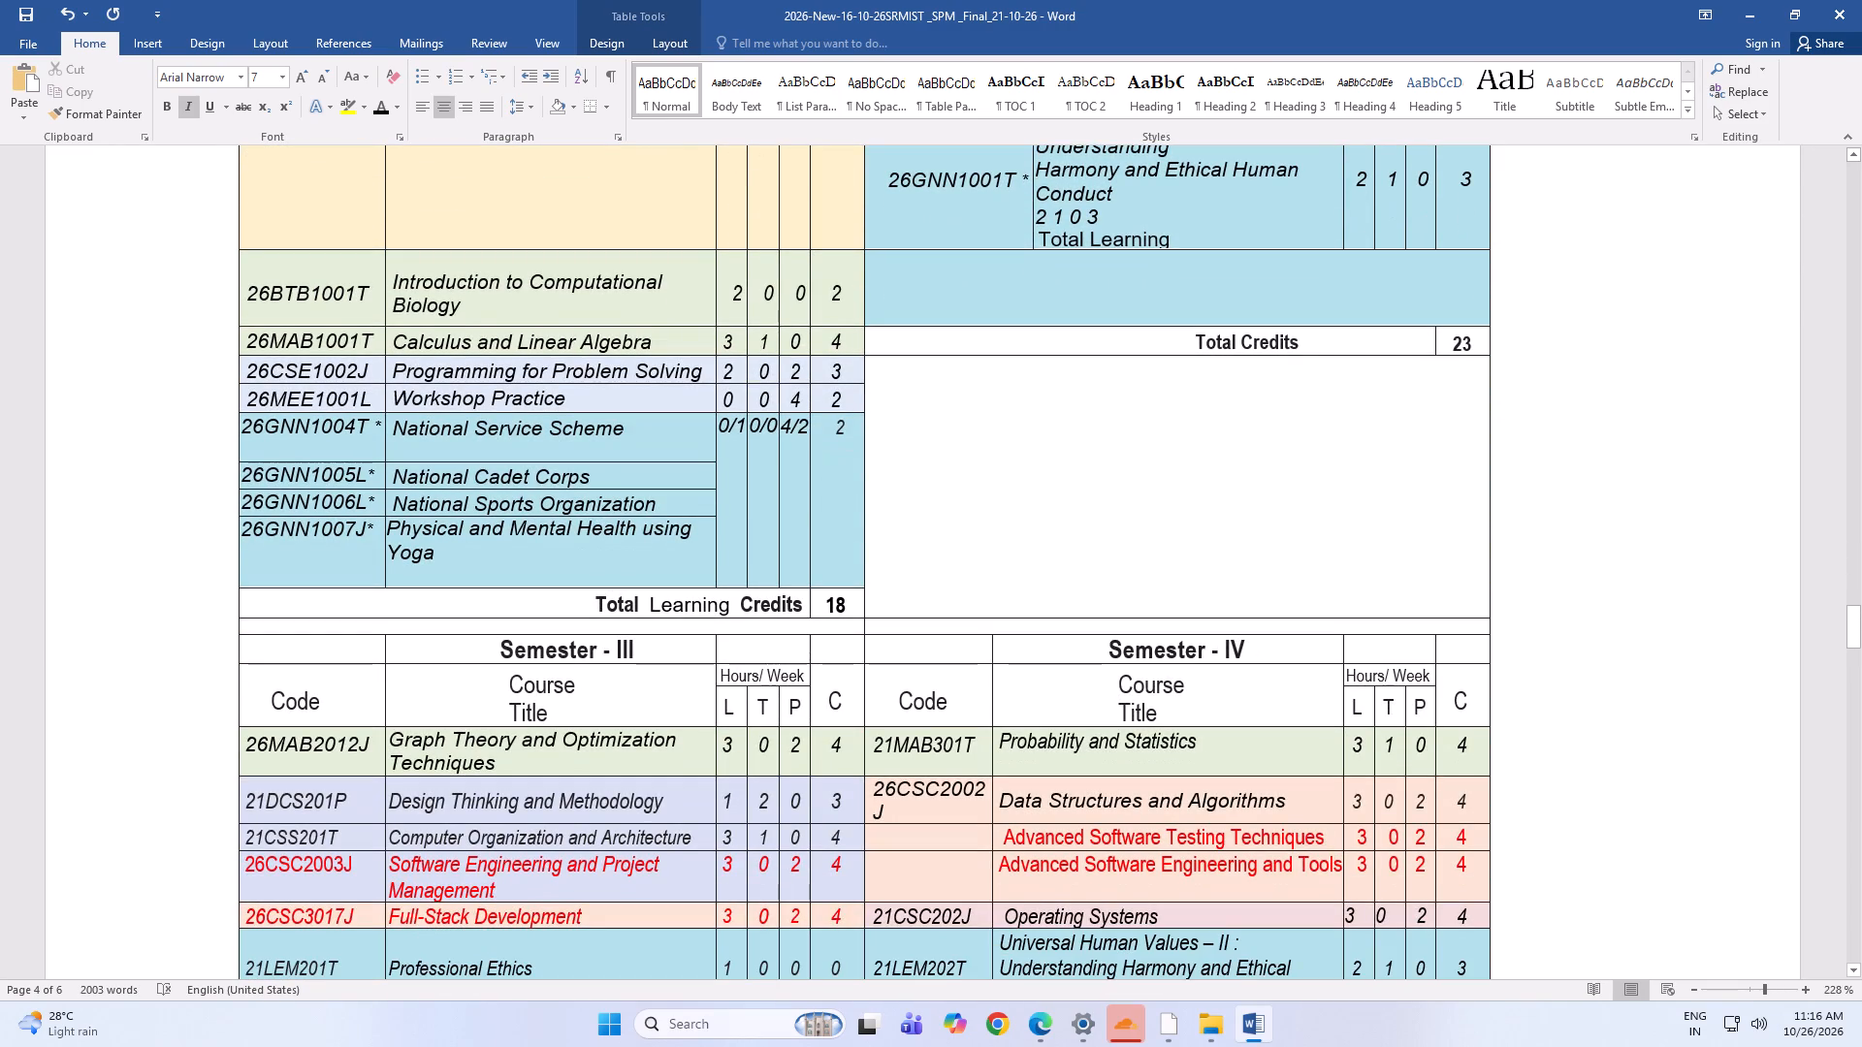
Make the "Total Learning" text in the Semester I total row bold.
{"action": "left_click_drag", "start_coordinate": [646, 603], "coordinate": [703, 610]}
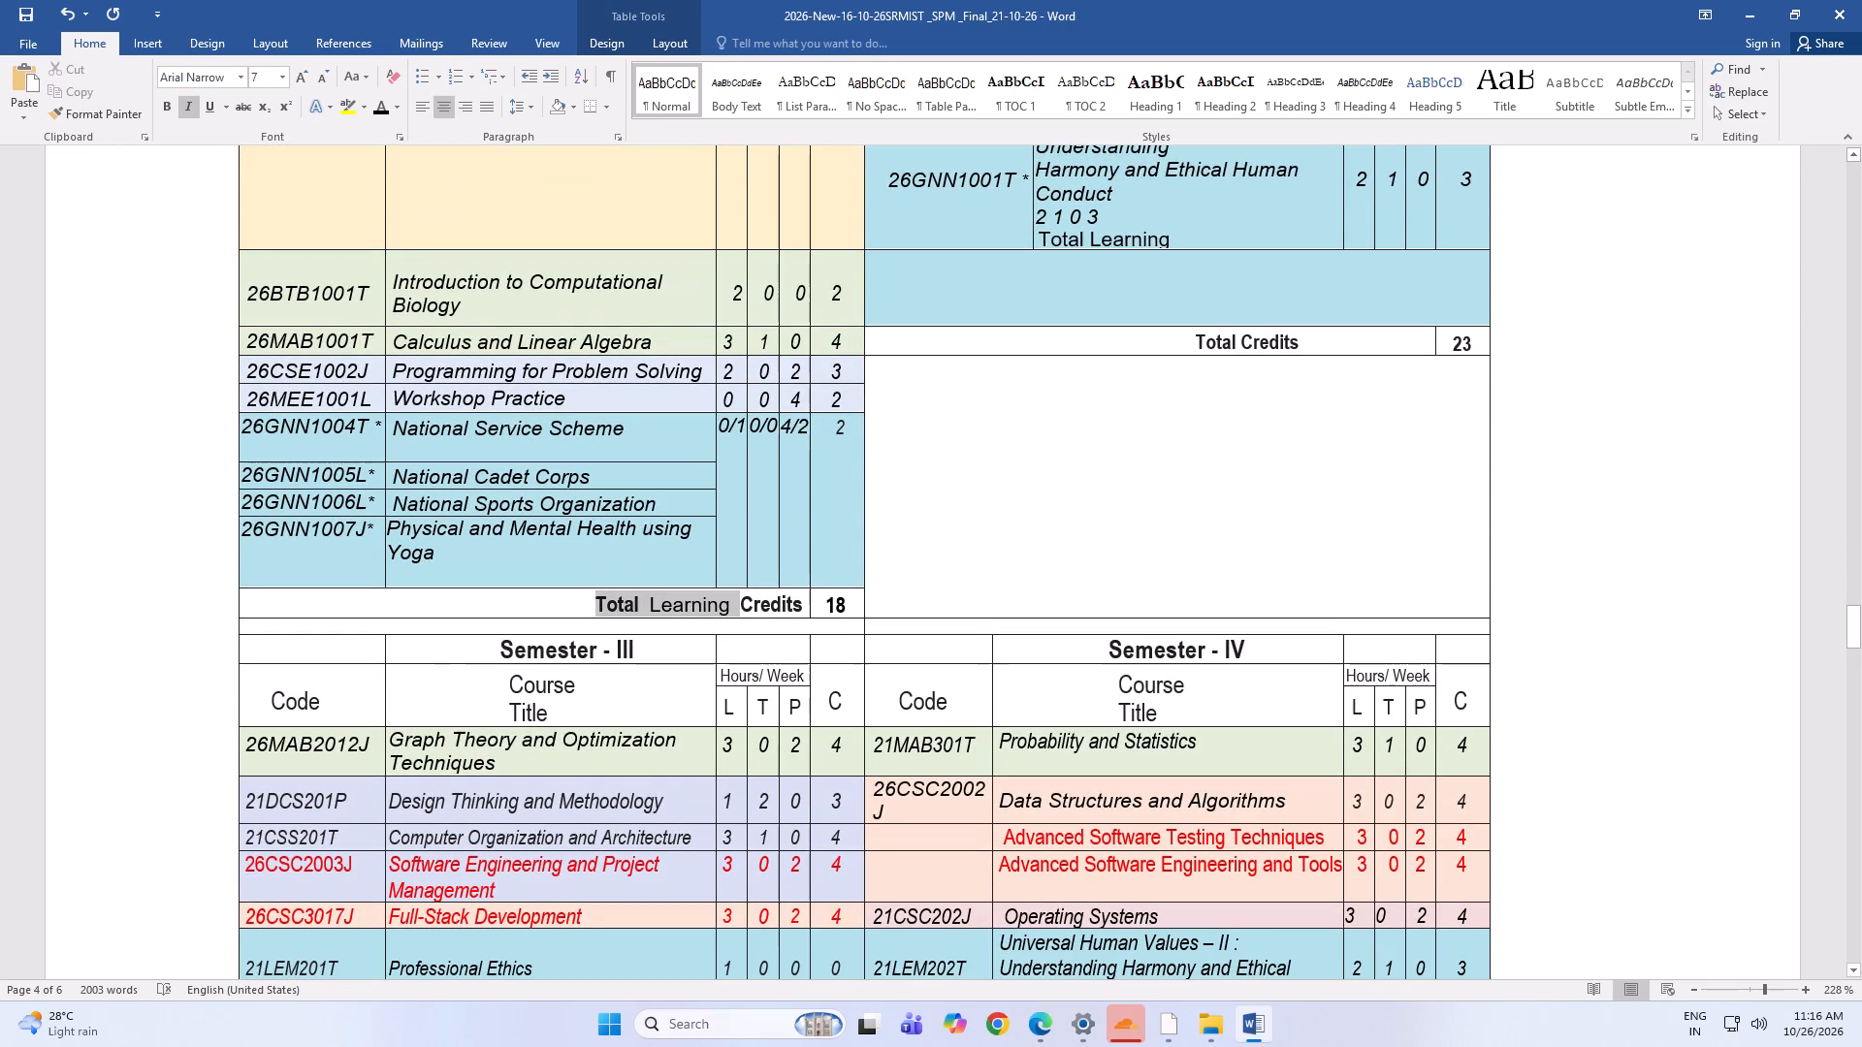
{"action": "left_click_drag", "start_coordinate": [703, 610], "coordinate": [706, 610]}
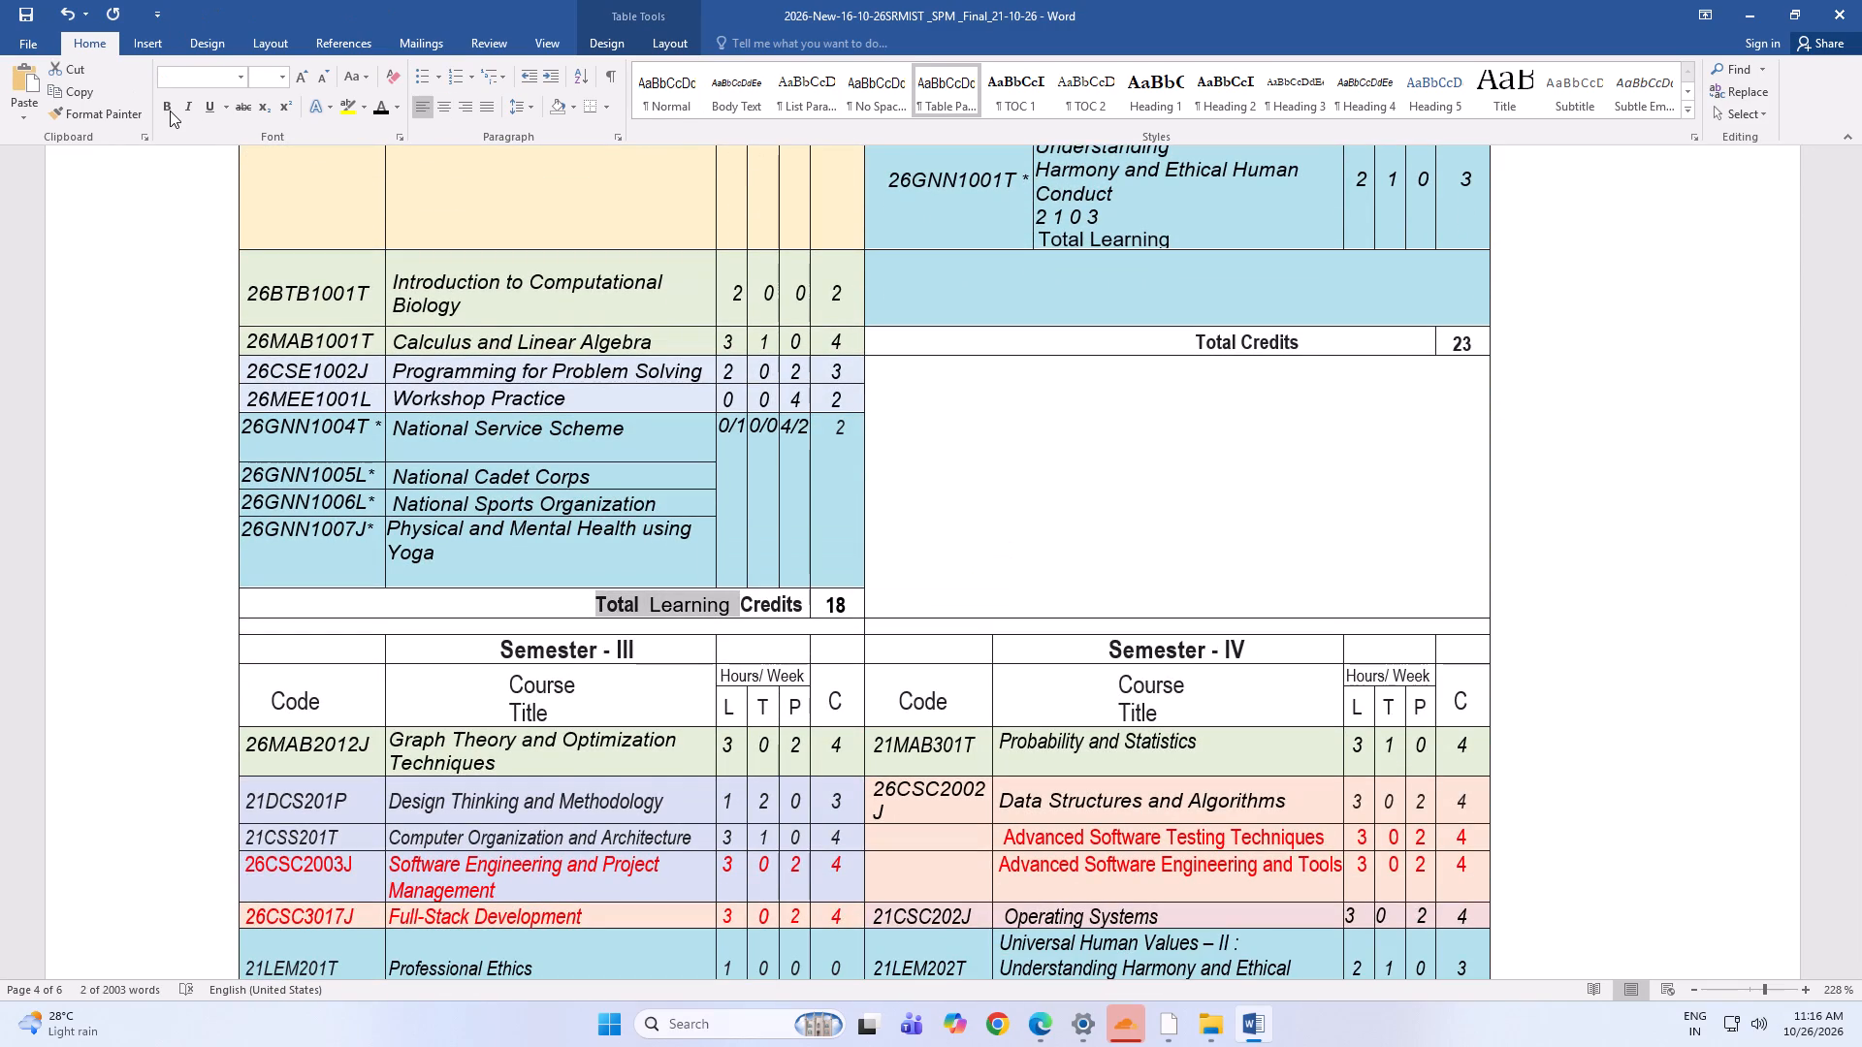
{"action": "left_click", "coordinate": [170, 111]}
{"action": "left_click", "coordinate": [165, 108]}
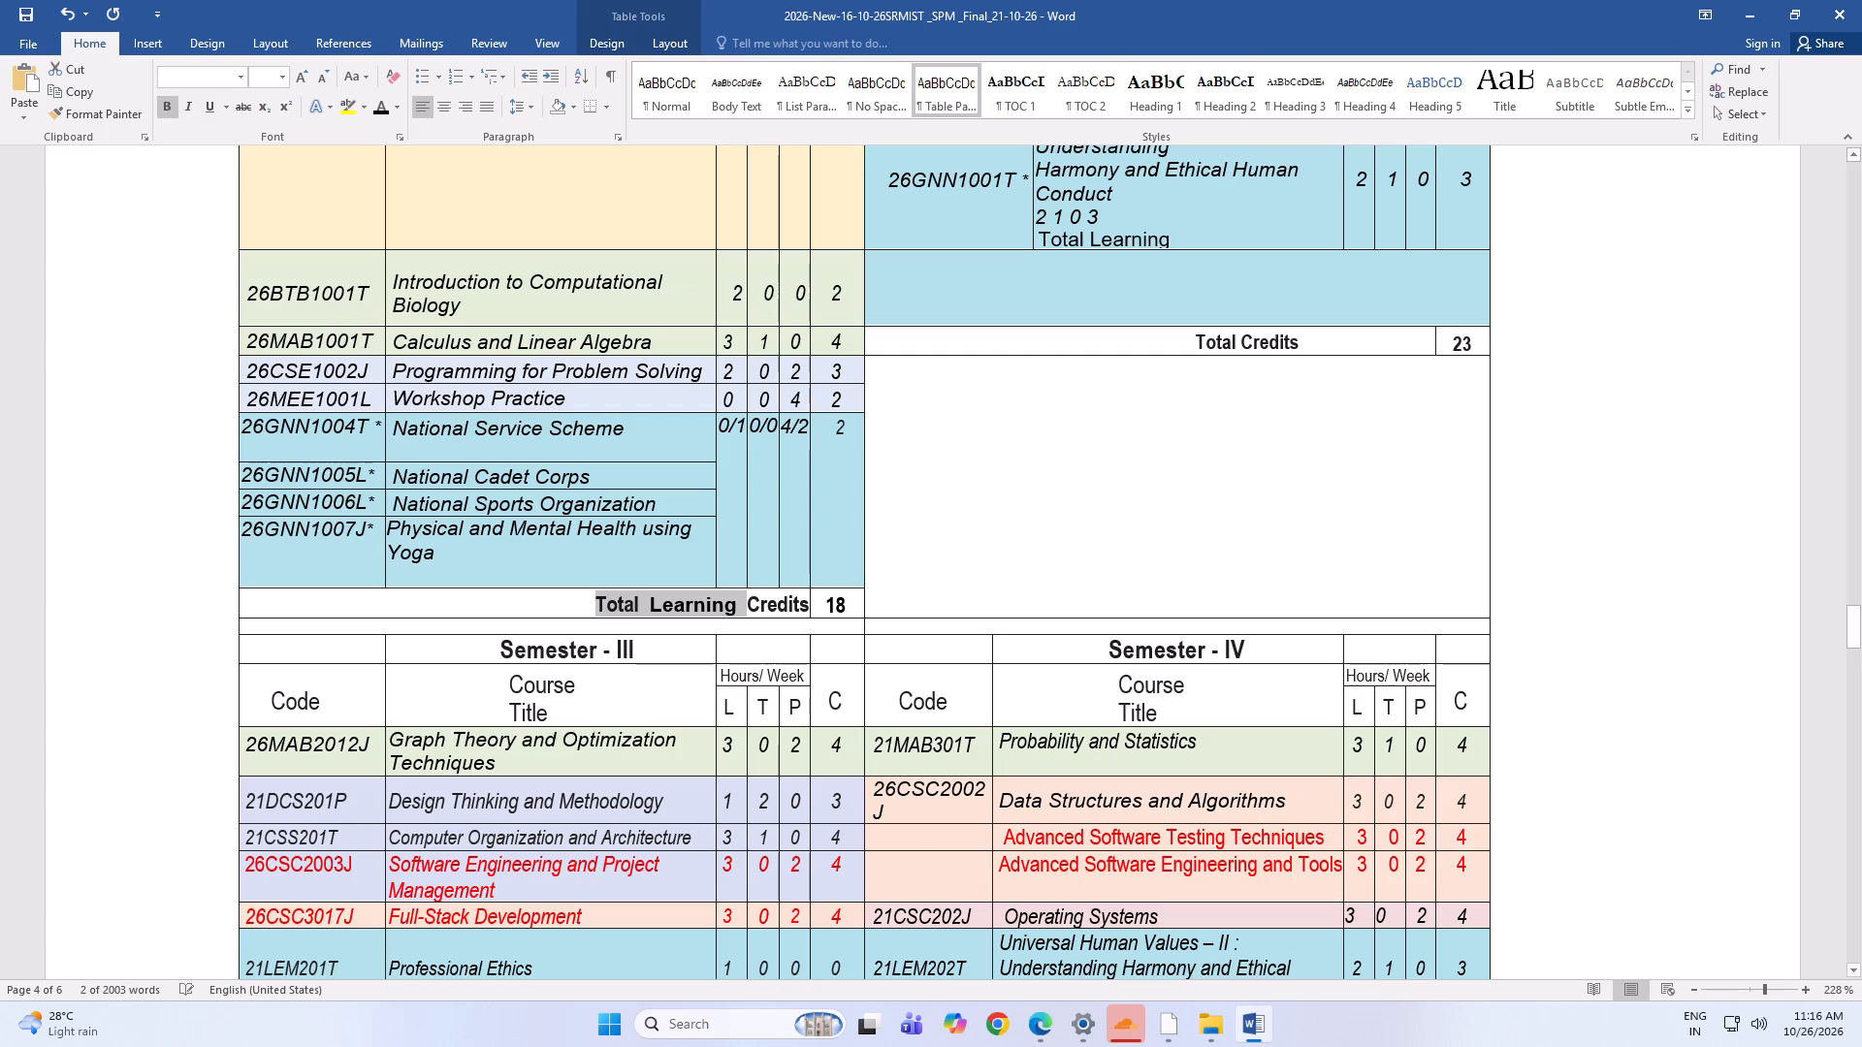
{"action": "left_click", "coordinate": [1101, 417]}
Check the credit value of each Semester I course against the Total Learning Credits row.
{"action": "scroll", "coordinate": [1023, 527], "scroll_direction": "up", "scroll_amount": 4}
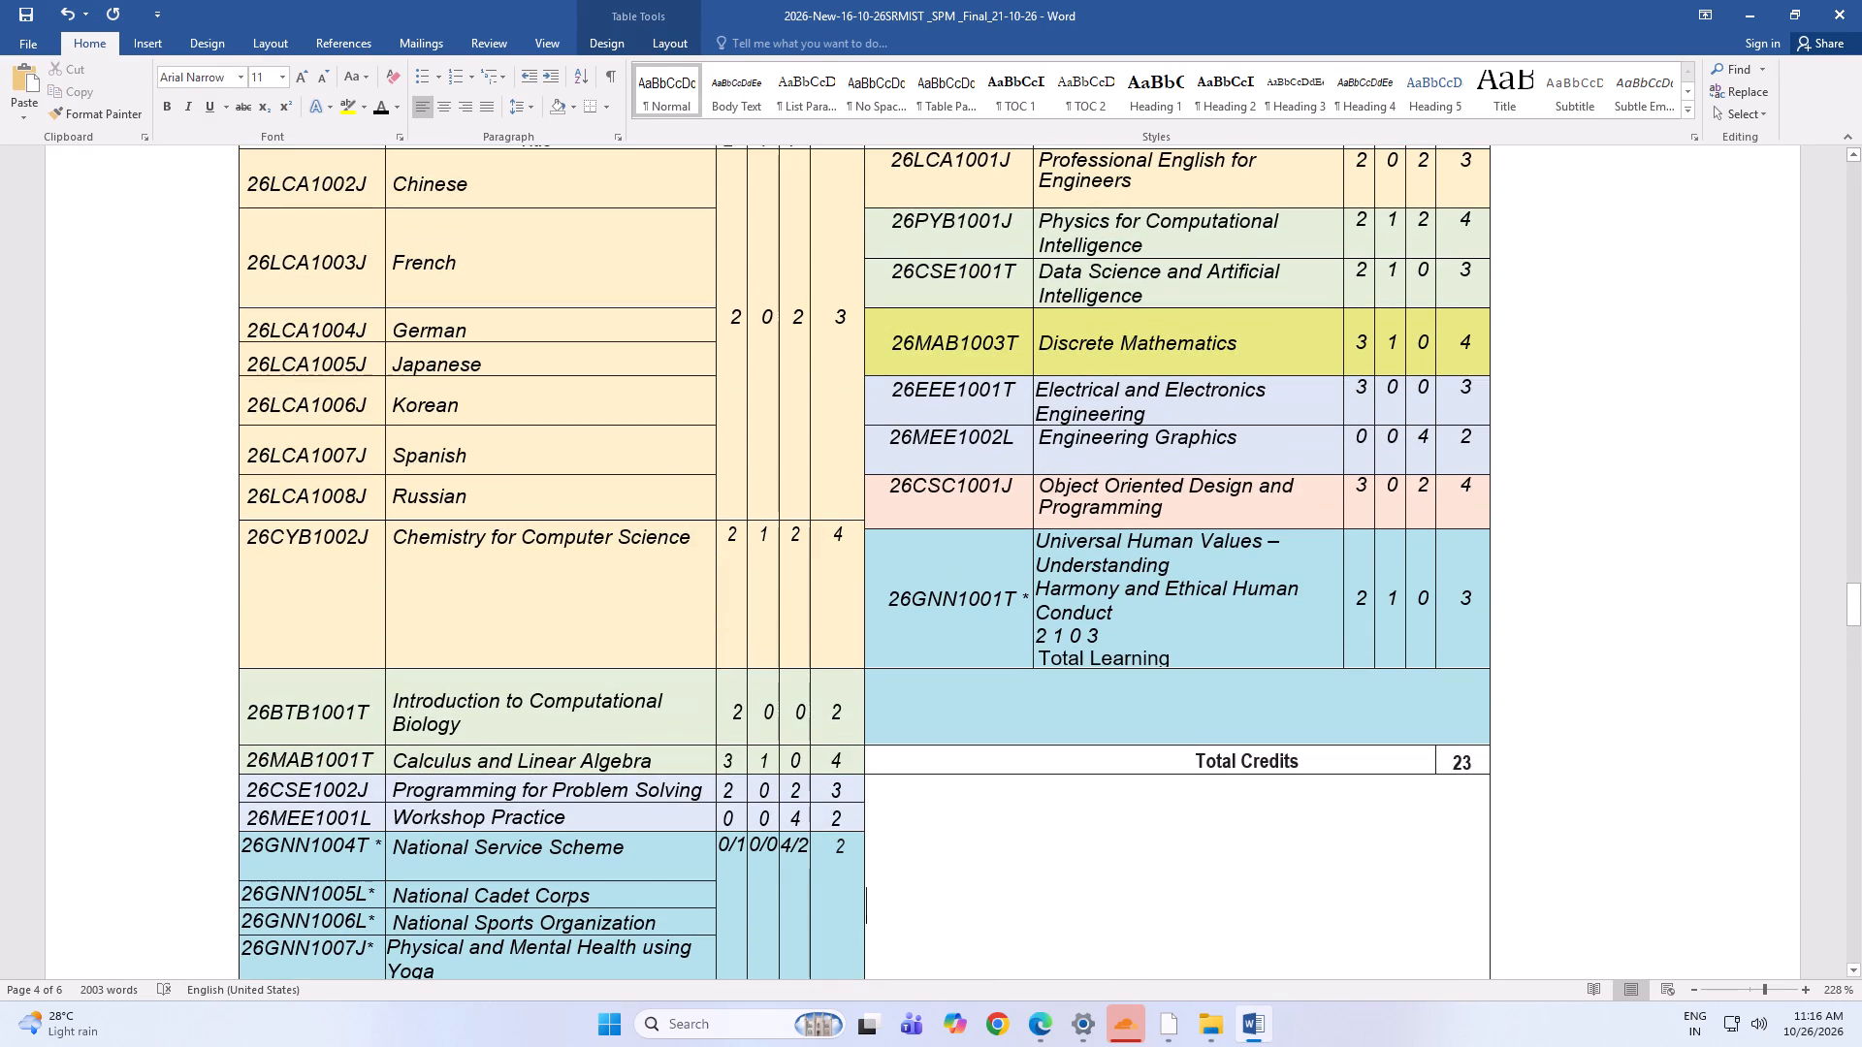
{"action": "scroll", "coordinate": [853, 867], "scroll_direction": "down", "scroll_amount": 3}
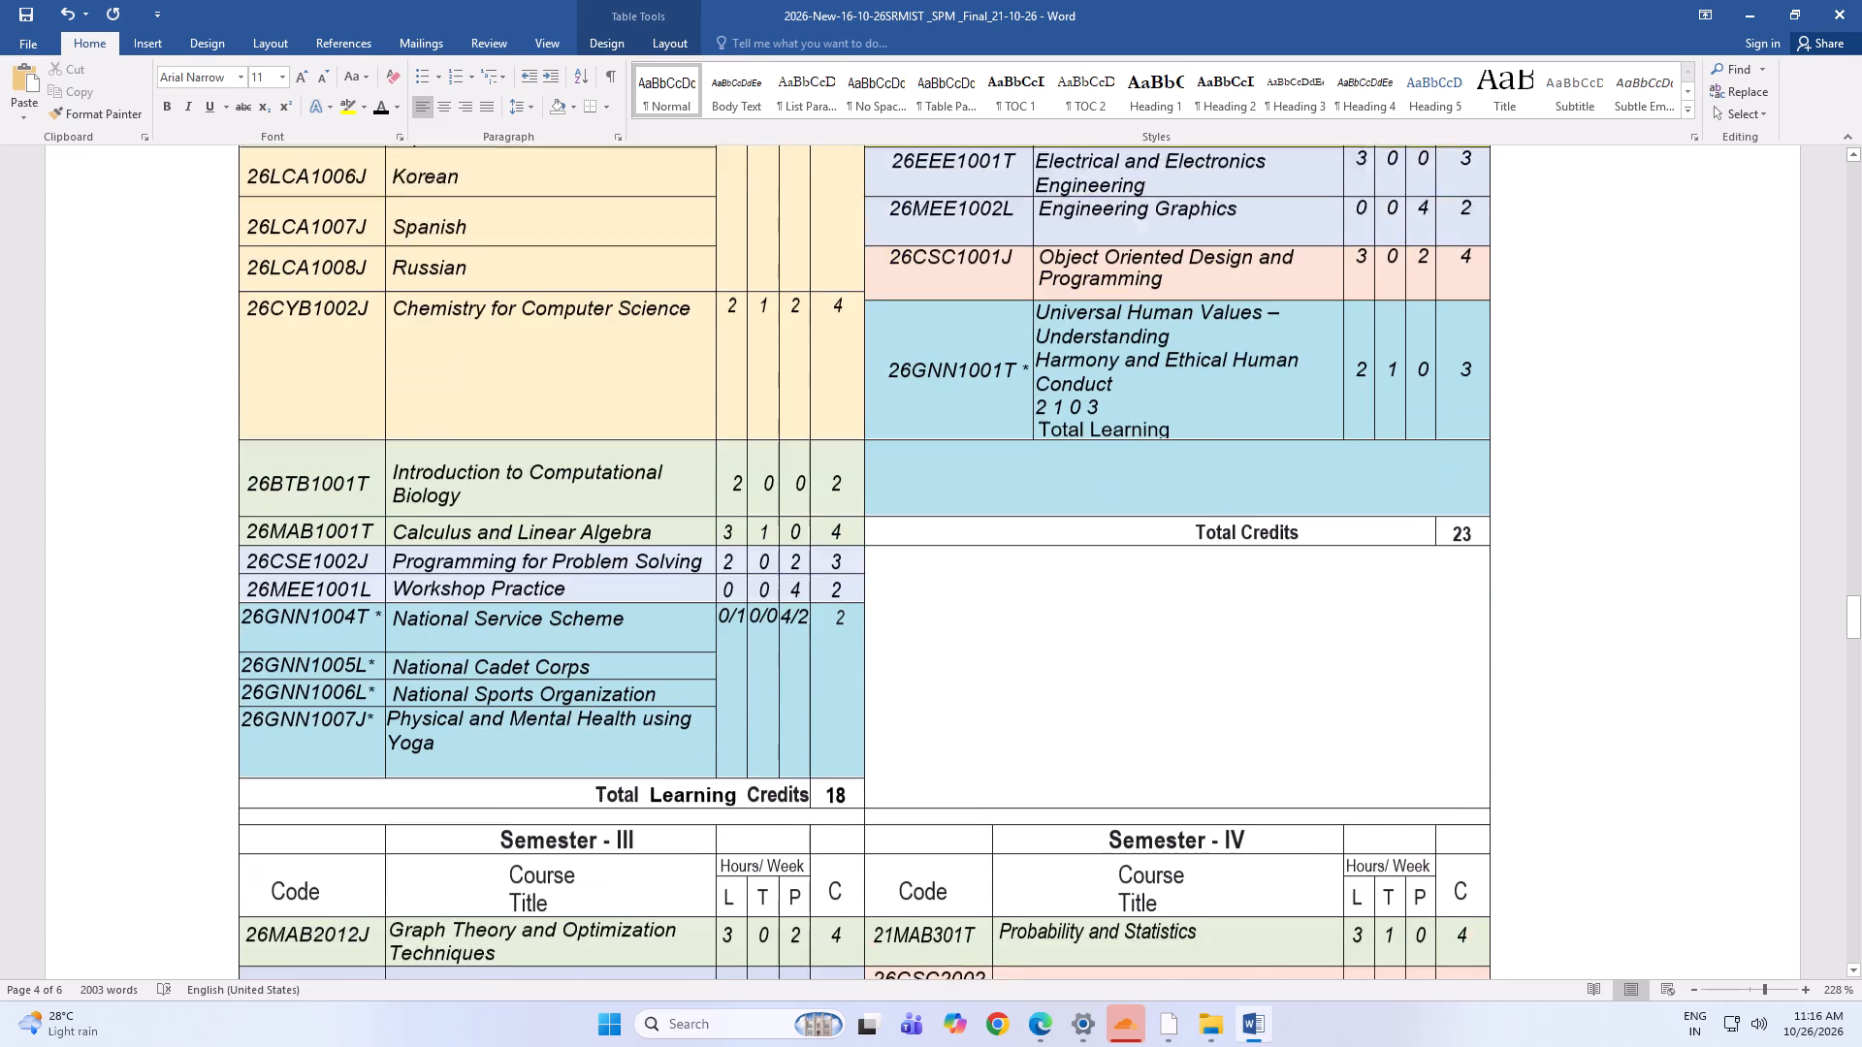
{"action": "left_click", "coordinate": [825, 537]}
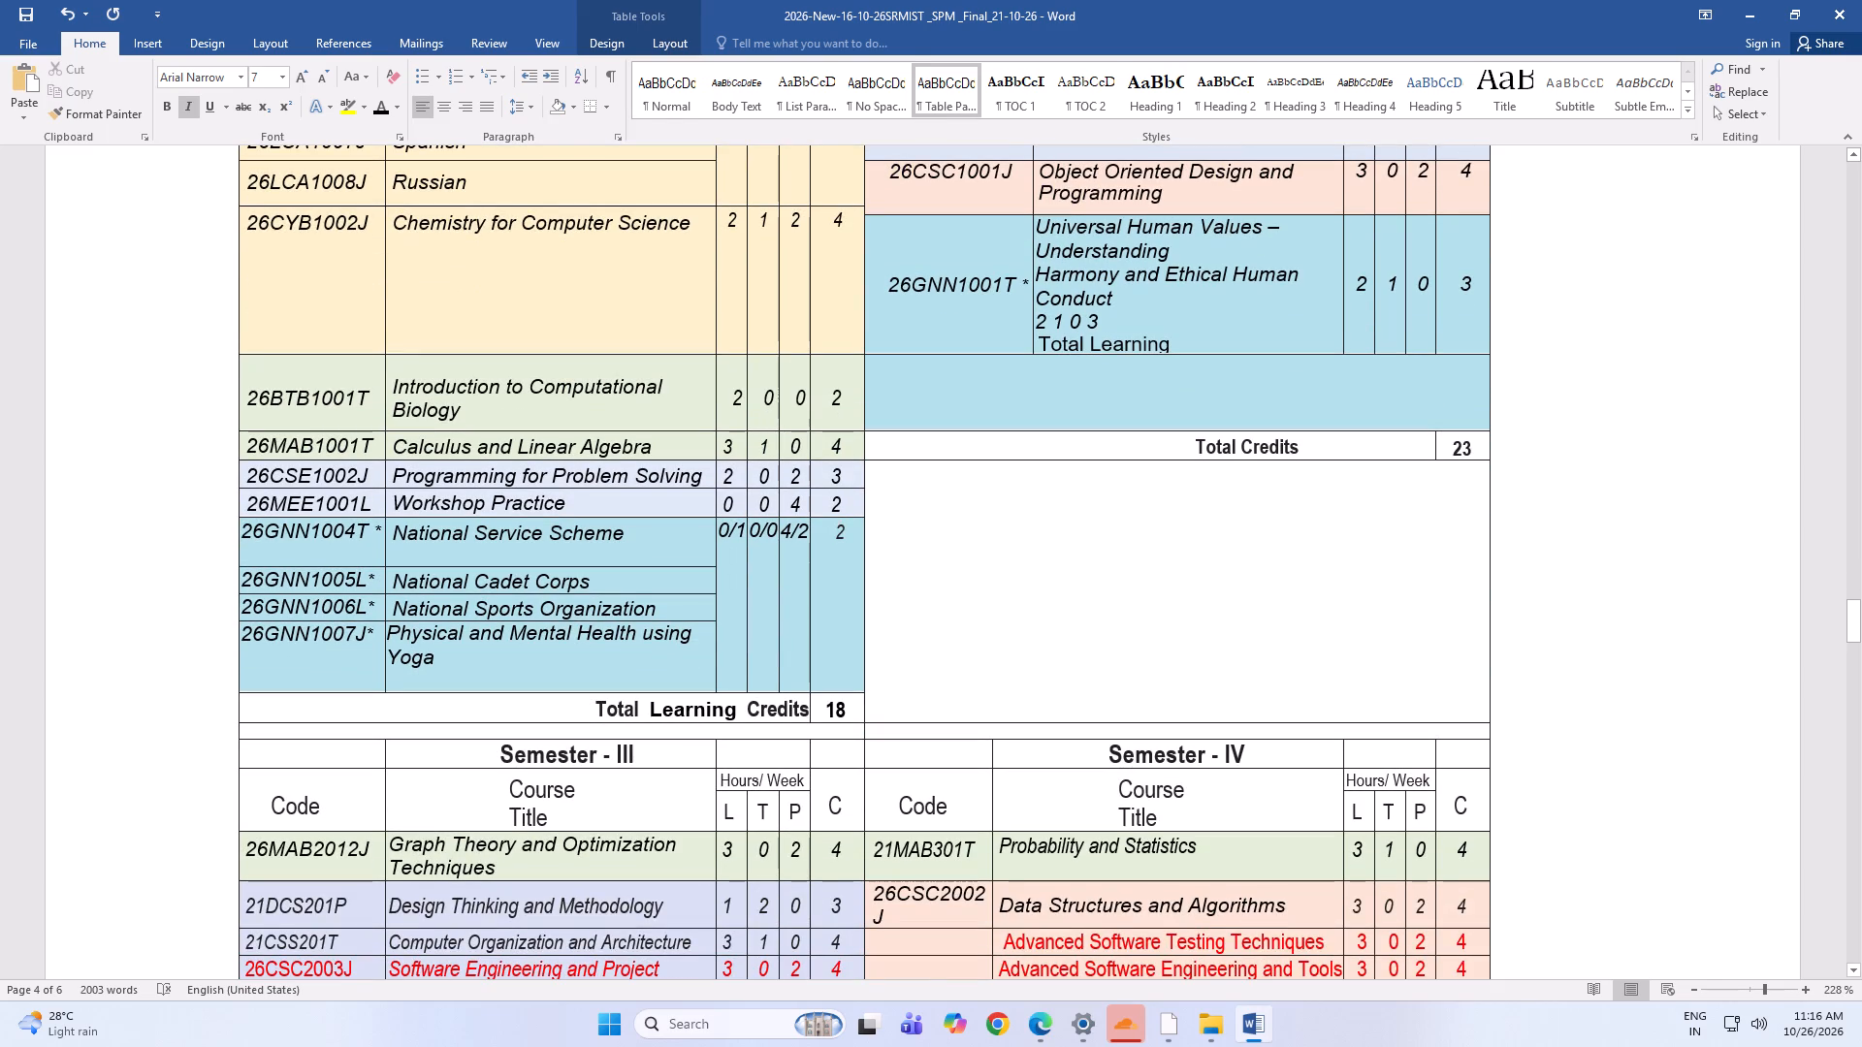
{"action": "left_click", "coordinate": [834, 535]}
{"action": "scroll", "coordinate": [841, 537], "scroll_direction": "up", "scroll_amount": 5}
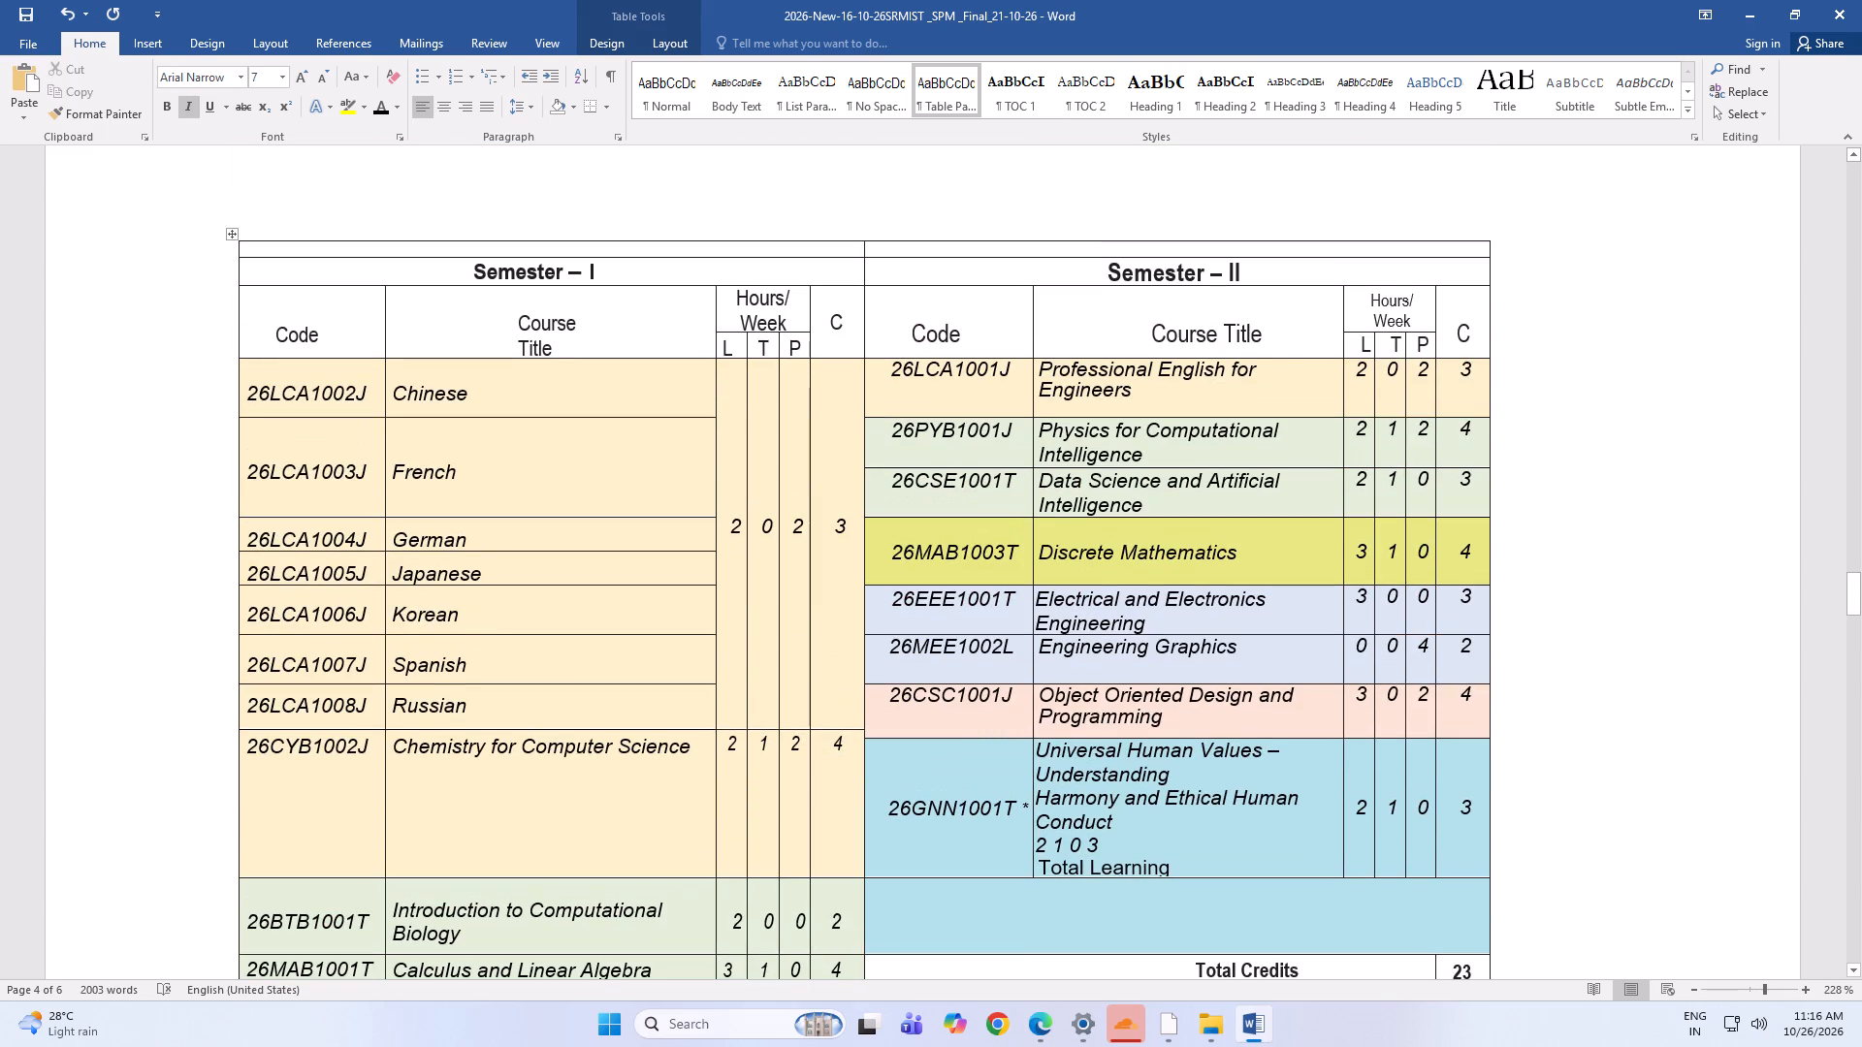
{"action": "left_click", "coordinate": [829, 530]}
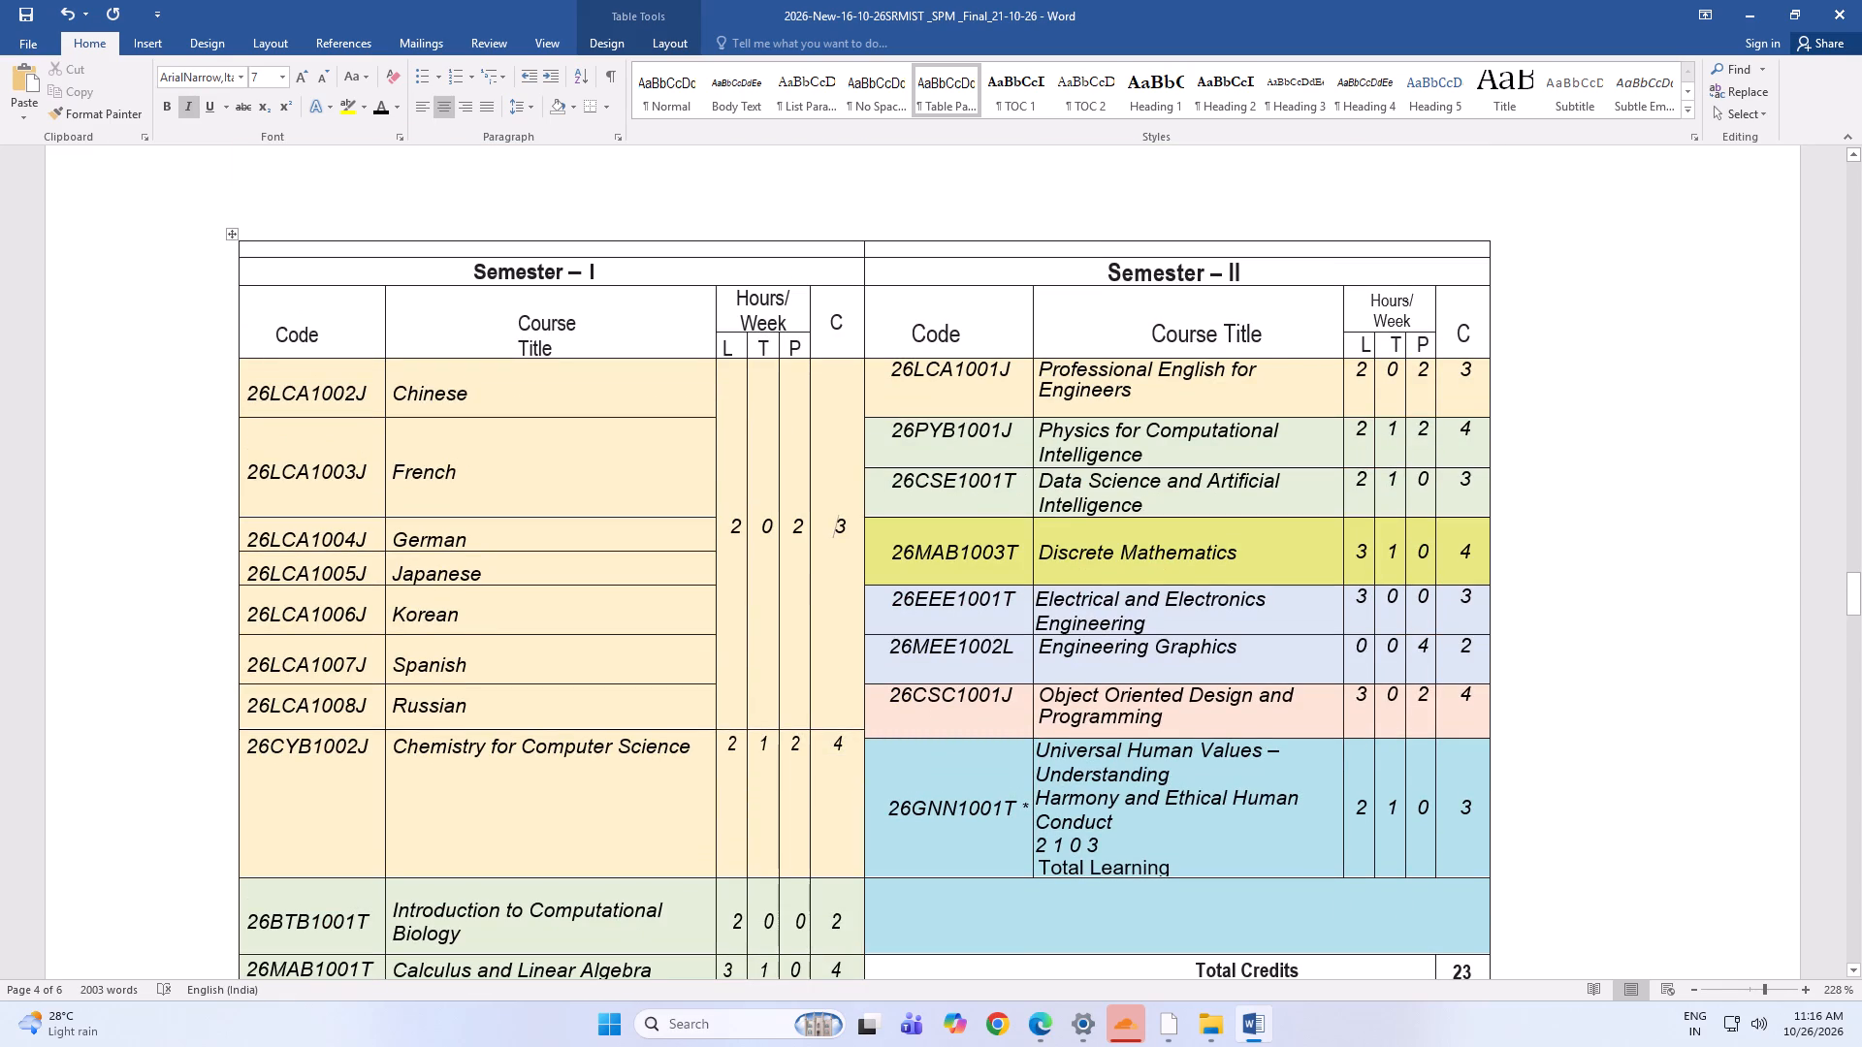
{"action": "scroll", "coordinate": [831, 595], "scroll_direction": "down", "scroll_amount": 2}
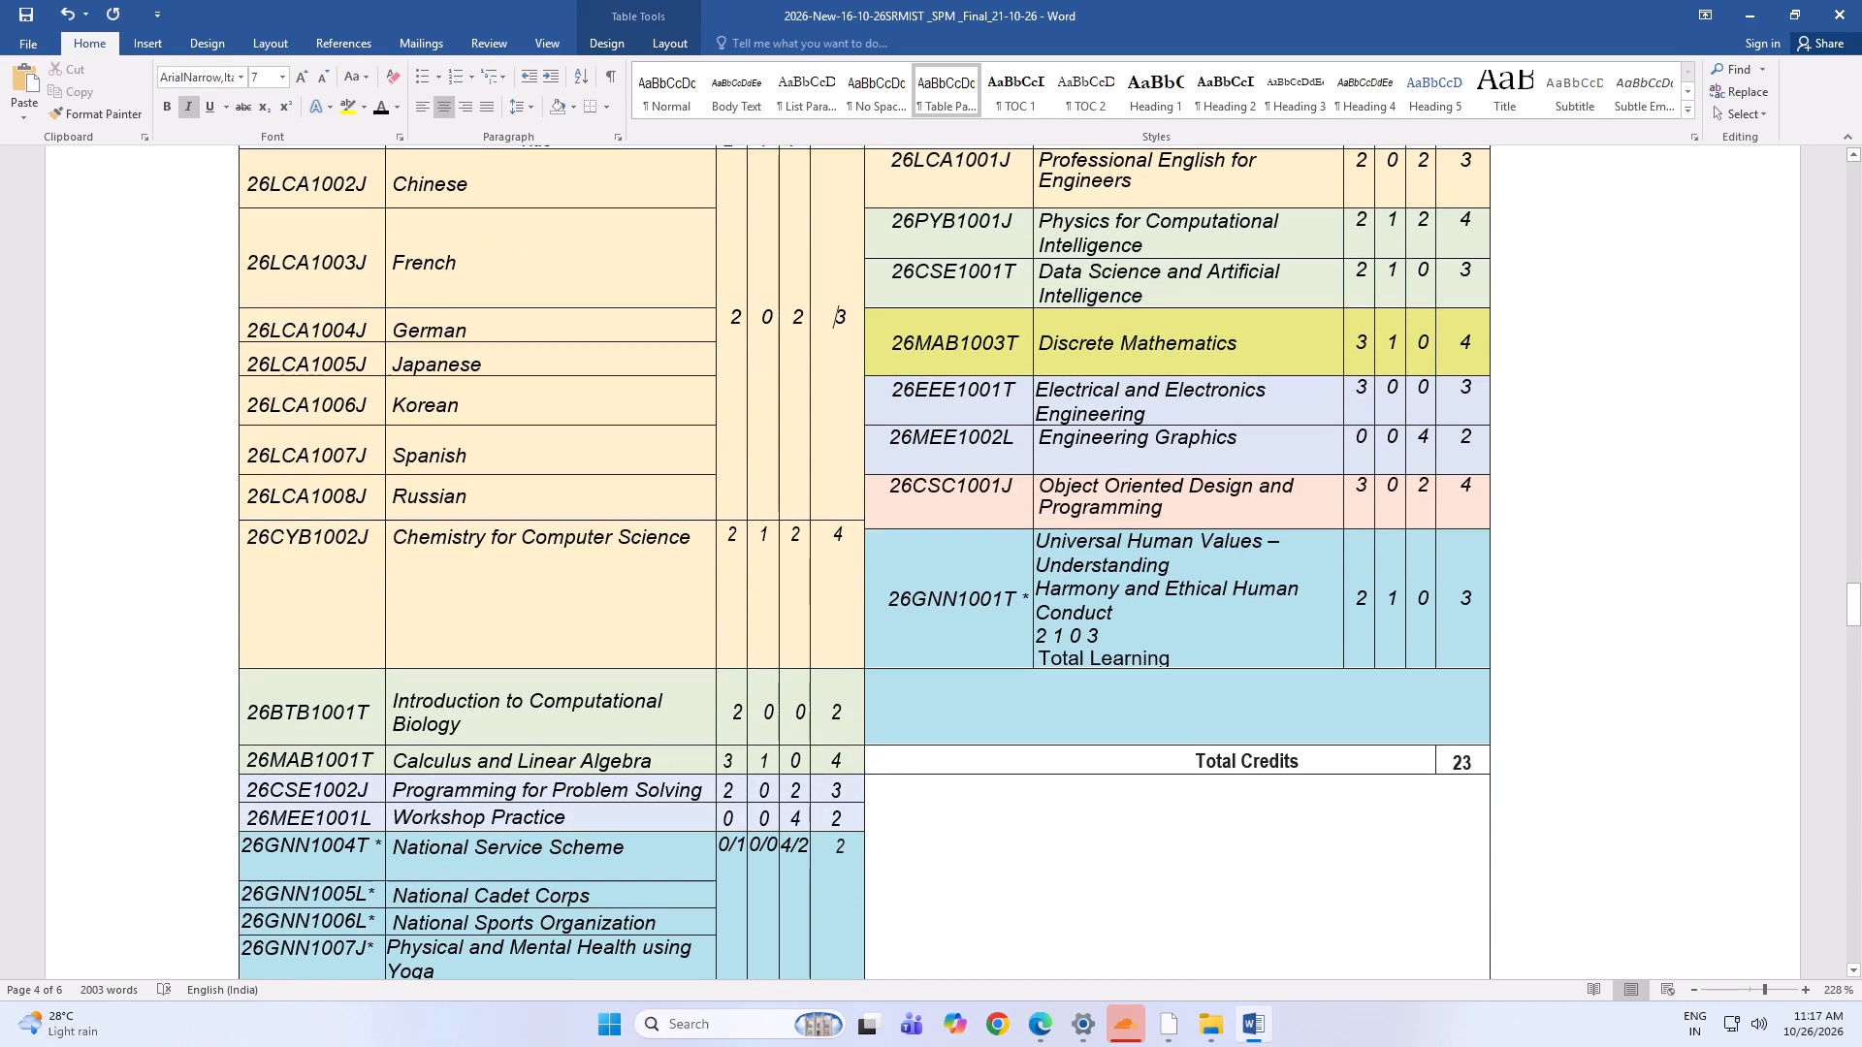
{"action": "left_click", "coordinate": [820, 564]}
{"action": "scroll", "coordinate": [868, 709], "scroll_direction": "down", "scroll_amount": 2}
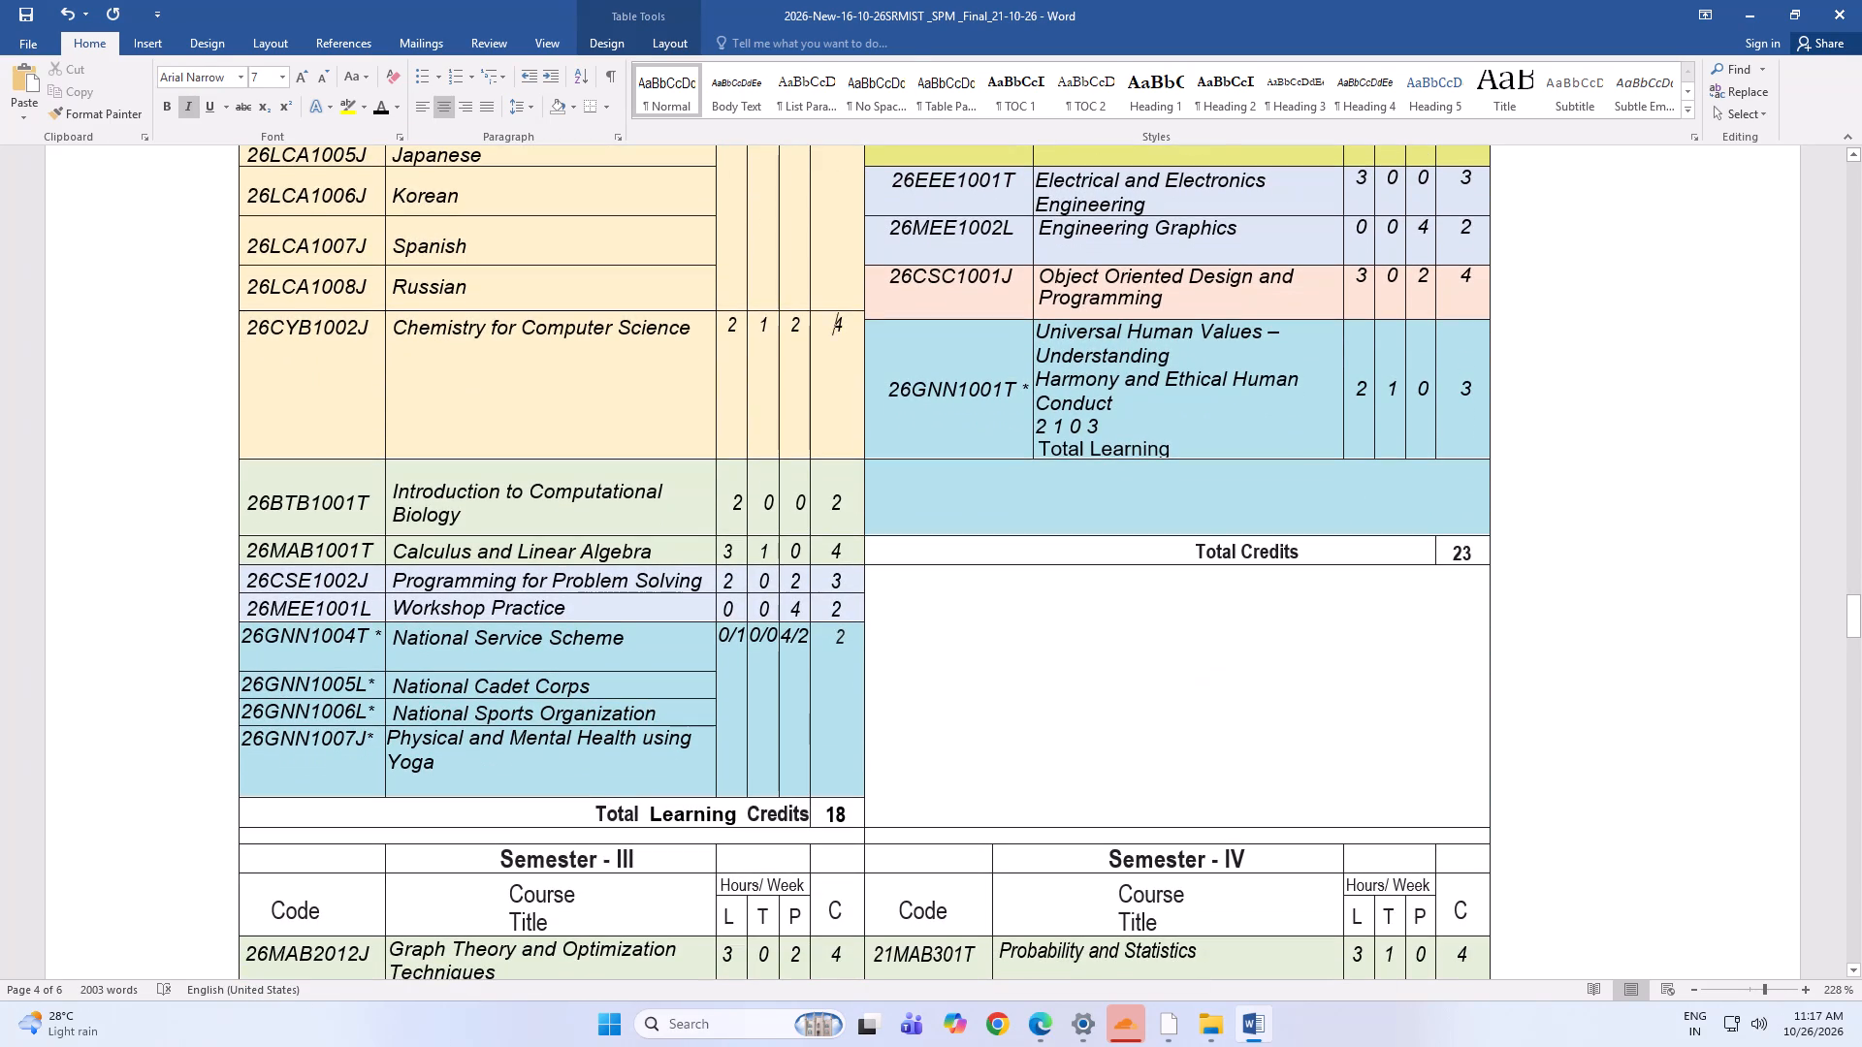
{"action": "left_click", "coordinate": [837, 511]}
{"action": "left_click", "coordinate": [837, 551]}
{"action": "left_click", "coordinate": [839, 582]}
{"action": "left_click", "coordinate": [839, 602]}
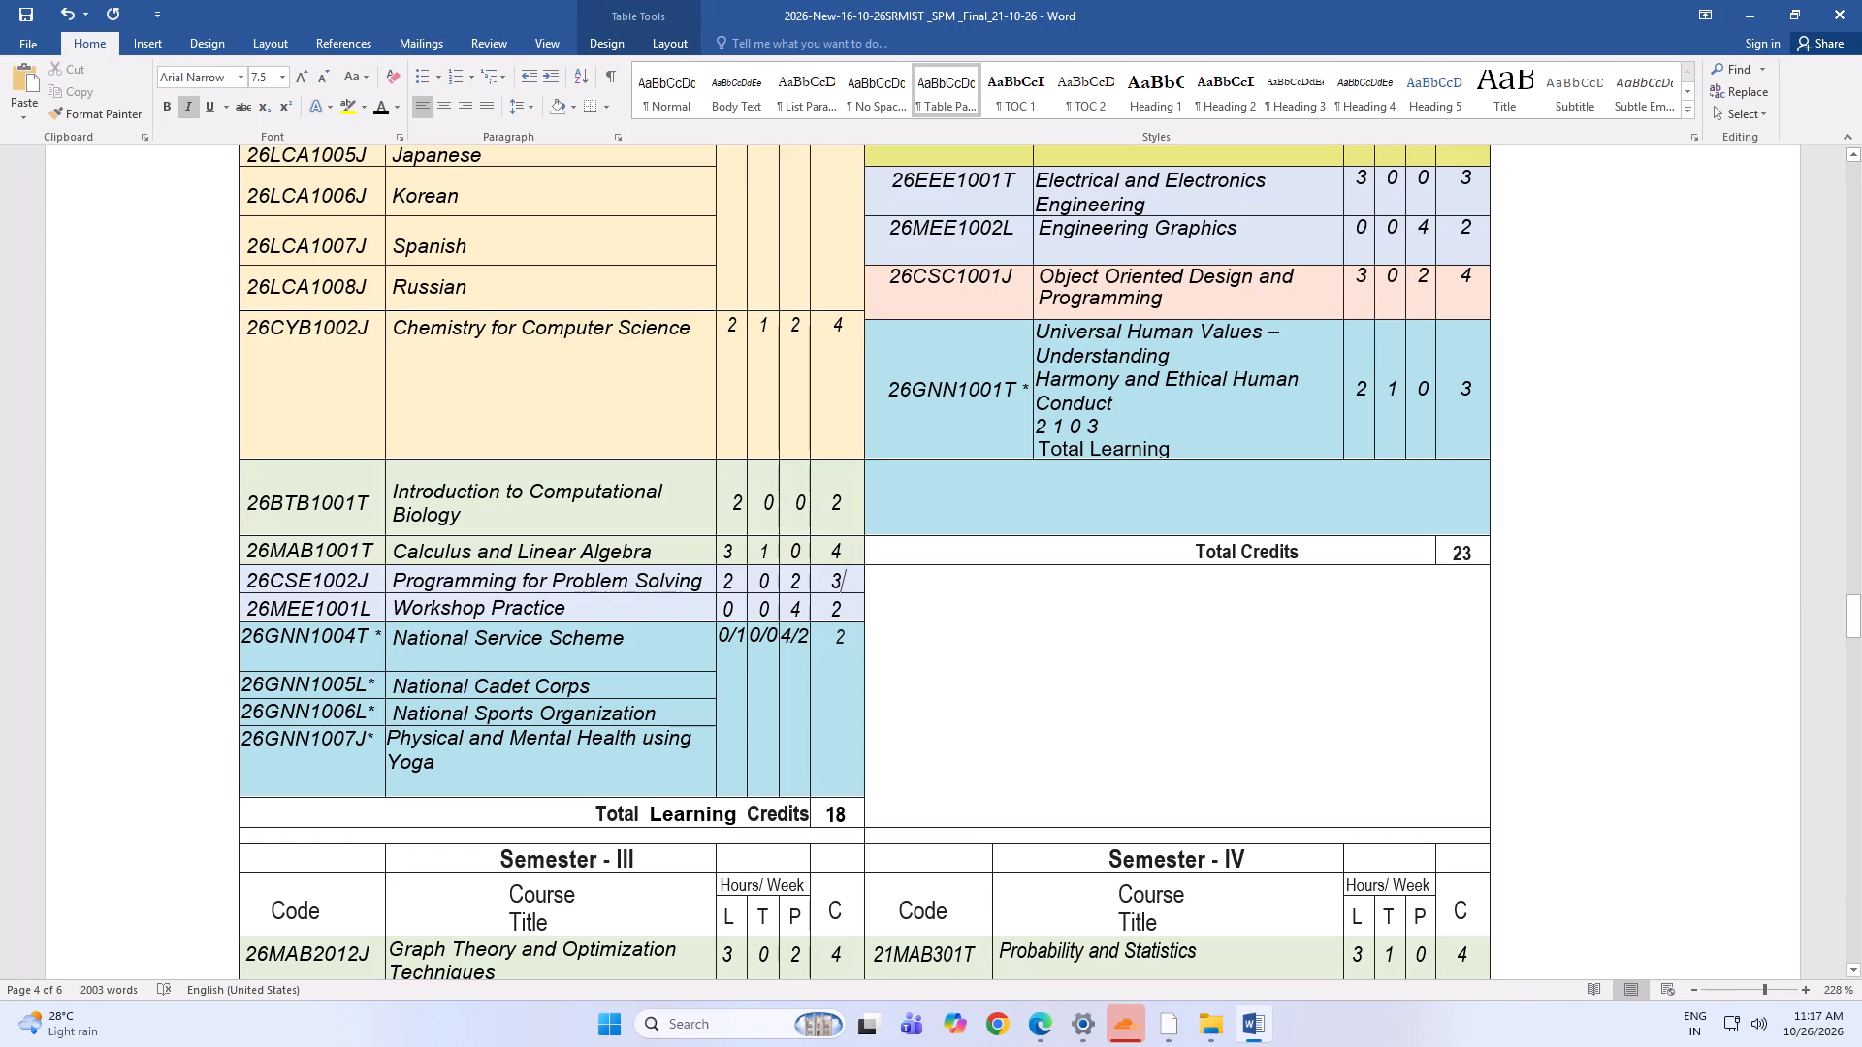
{"action": "left_click", "coordinate": [834, 643]}
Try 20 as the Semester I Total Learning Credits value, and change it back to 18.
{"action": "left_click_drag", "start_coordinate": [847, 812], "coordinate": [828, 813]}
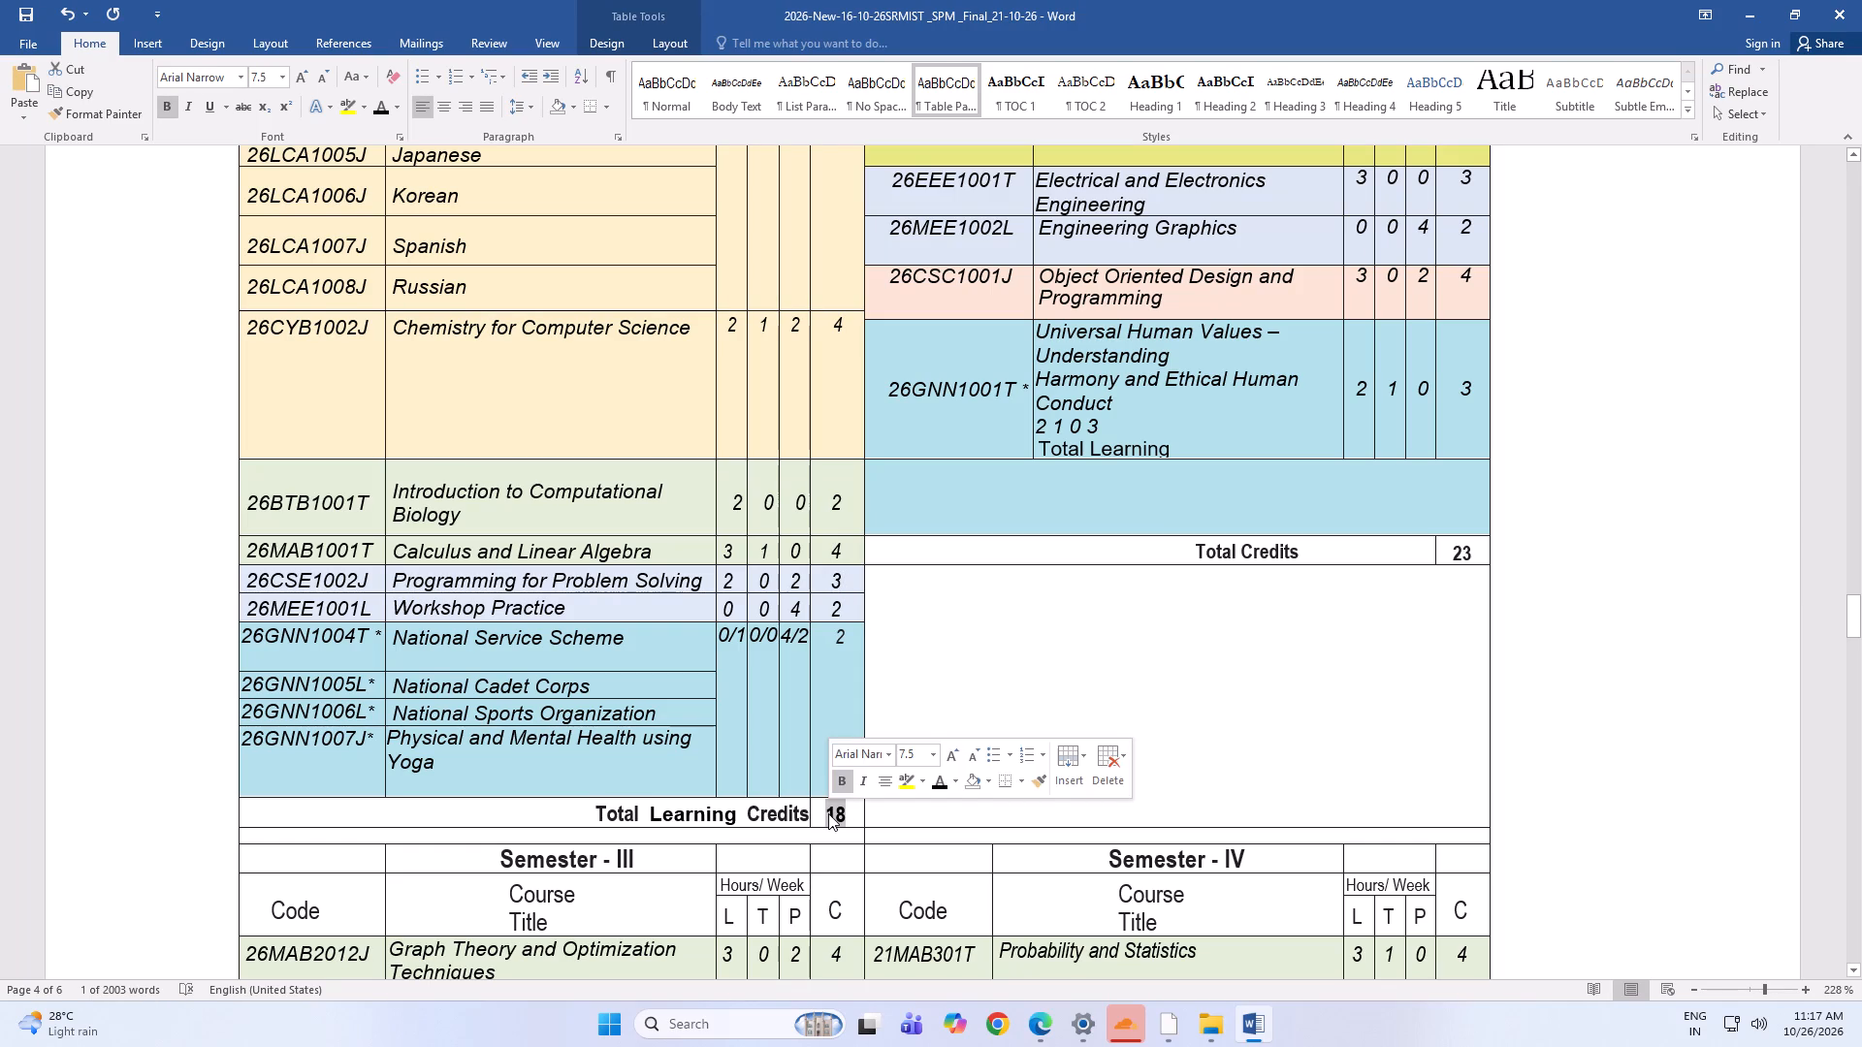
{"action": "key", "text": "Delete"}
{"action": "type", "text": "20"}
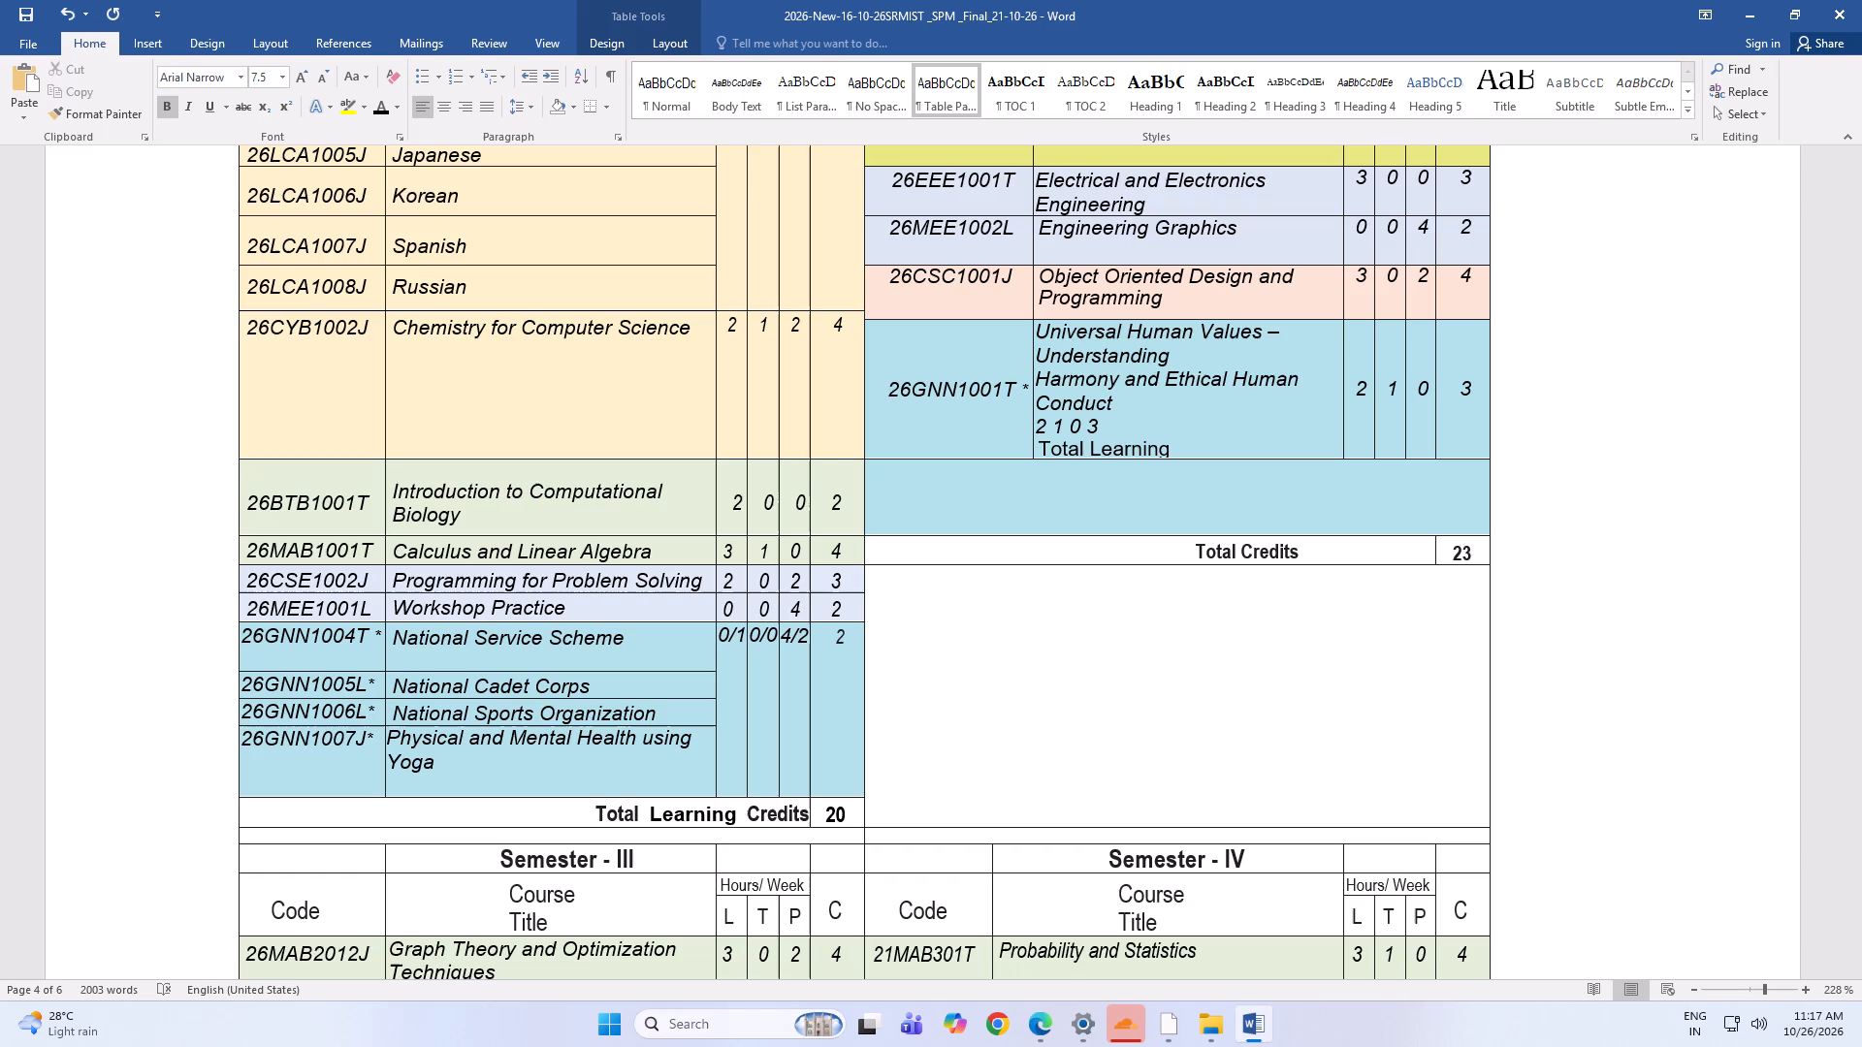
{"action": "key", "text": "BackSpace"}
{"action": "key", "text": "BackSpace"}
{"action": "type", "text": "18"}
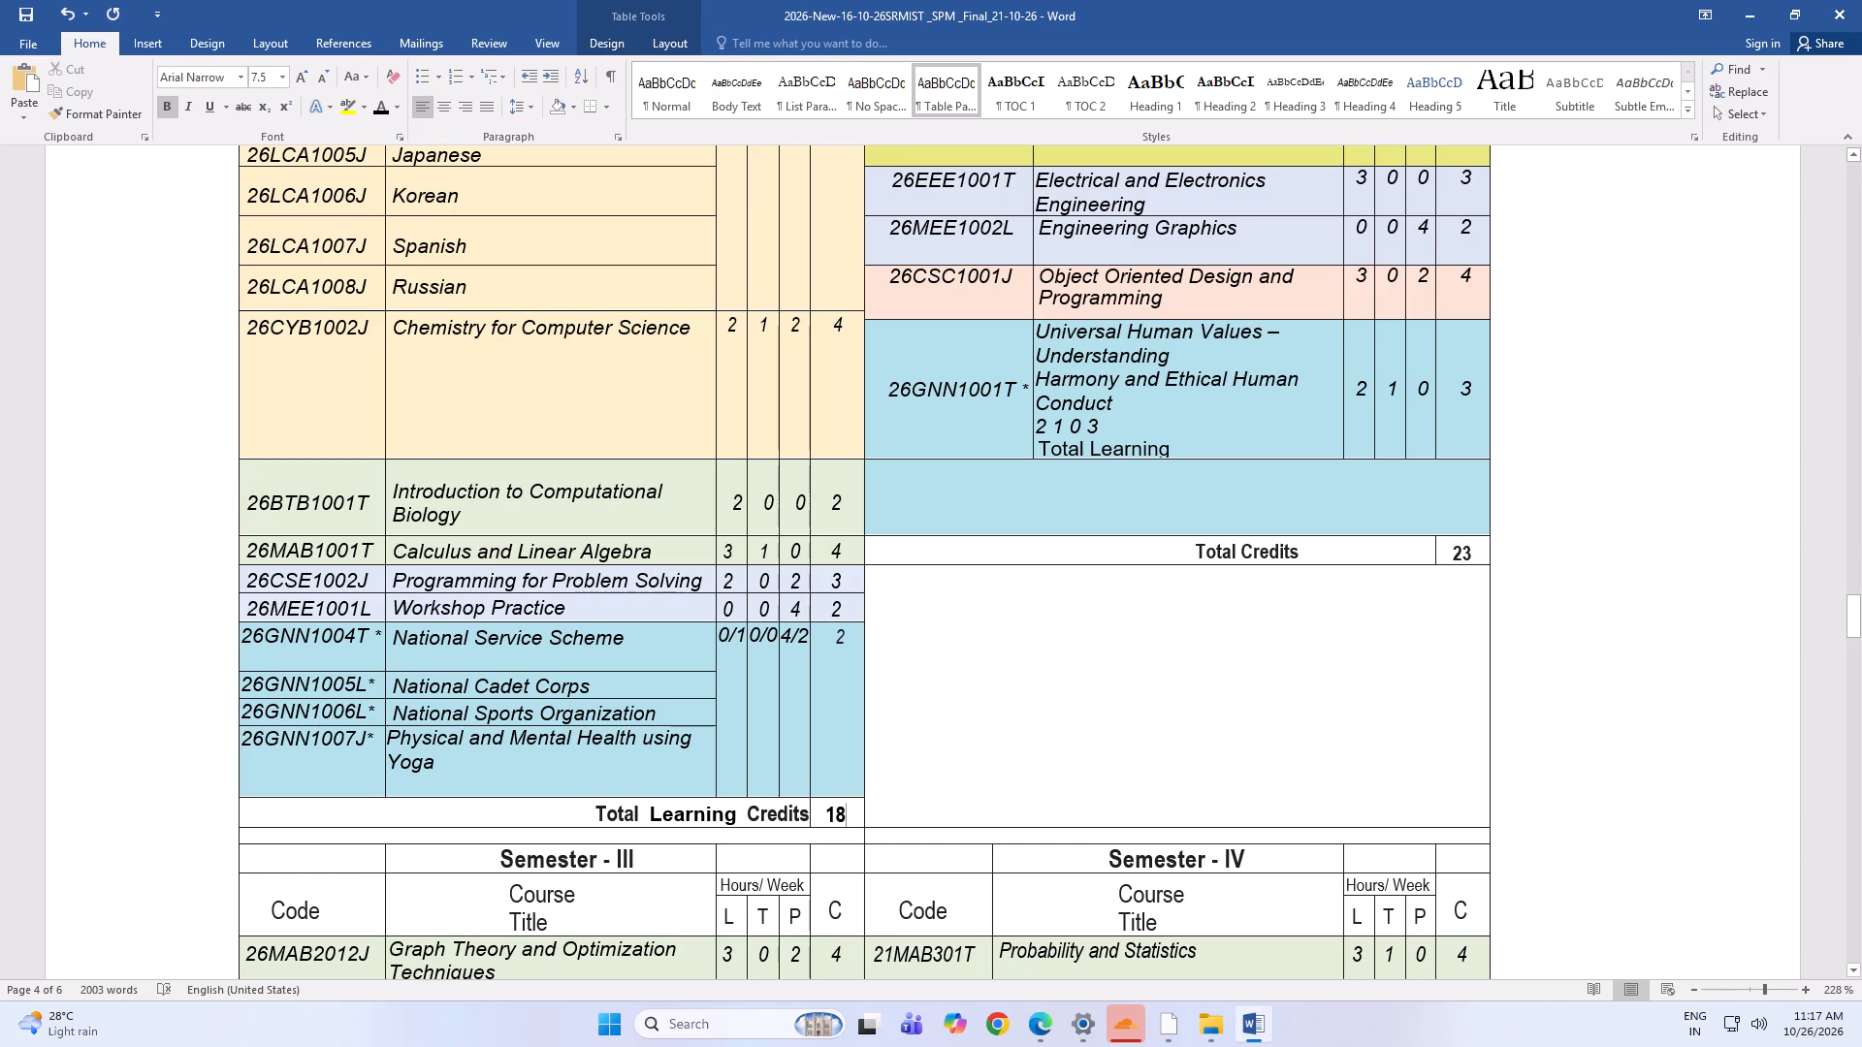
Delete the stray "2 1 0 3" and "Total Learning" lines from the Universal Human Values course title cell in Semester II.
{"action": "left_click", "coordinate": [822, 632]}
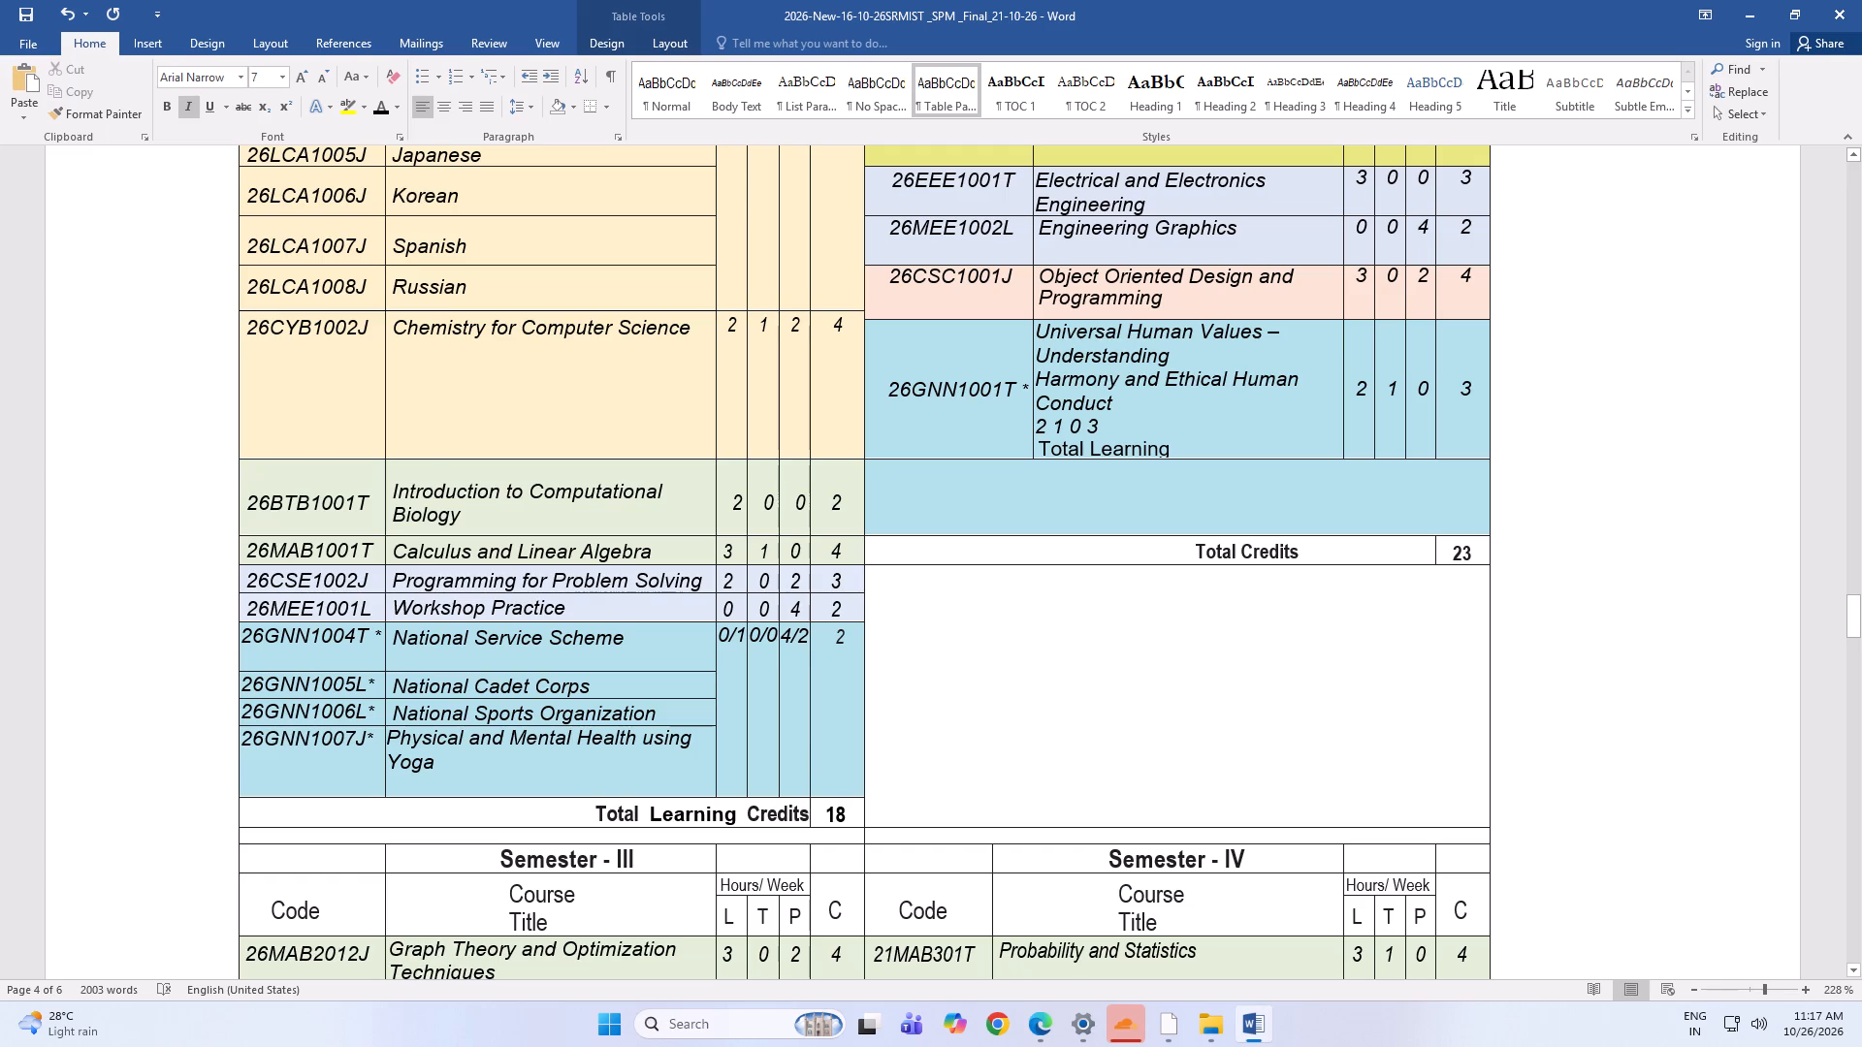
{"action": "scroll", "coordinate": [938, 738], "scroll_direction": "up", "scroll_amount": 3}
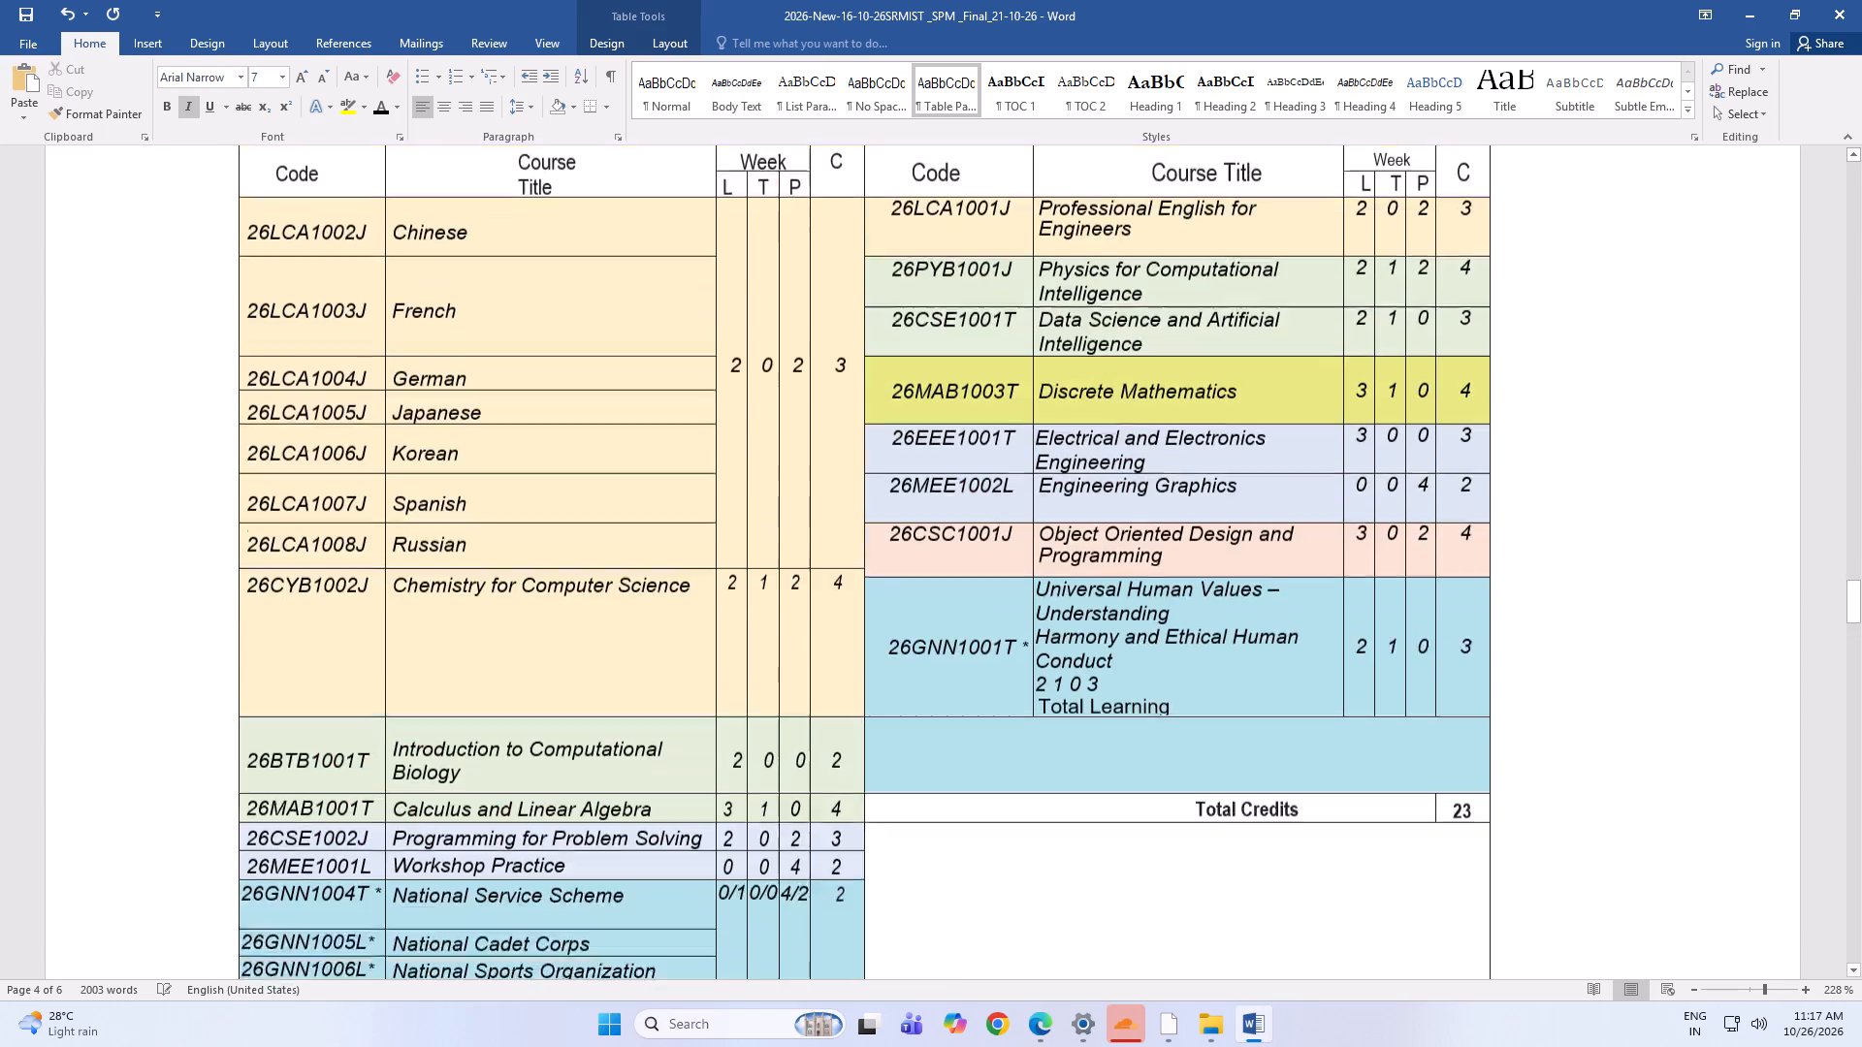
{"action": "scroll", "coordinate": [929, 745], "scroll_direction": "down", "scroll_amount": 4}
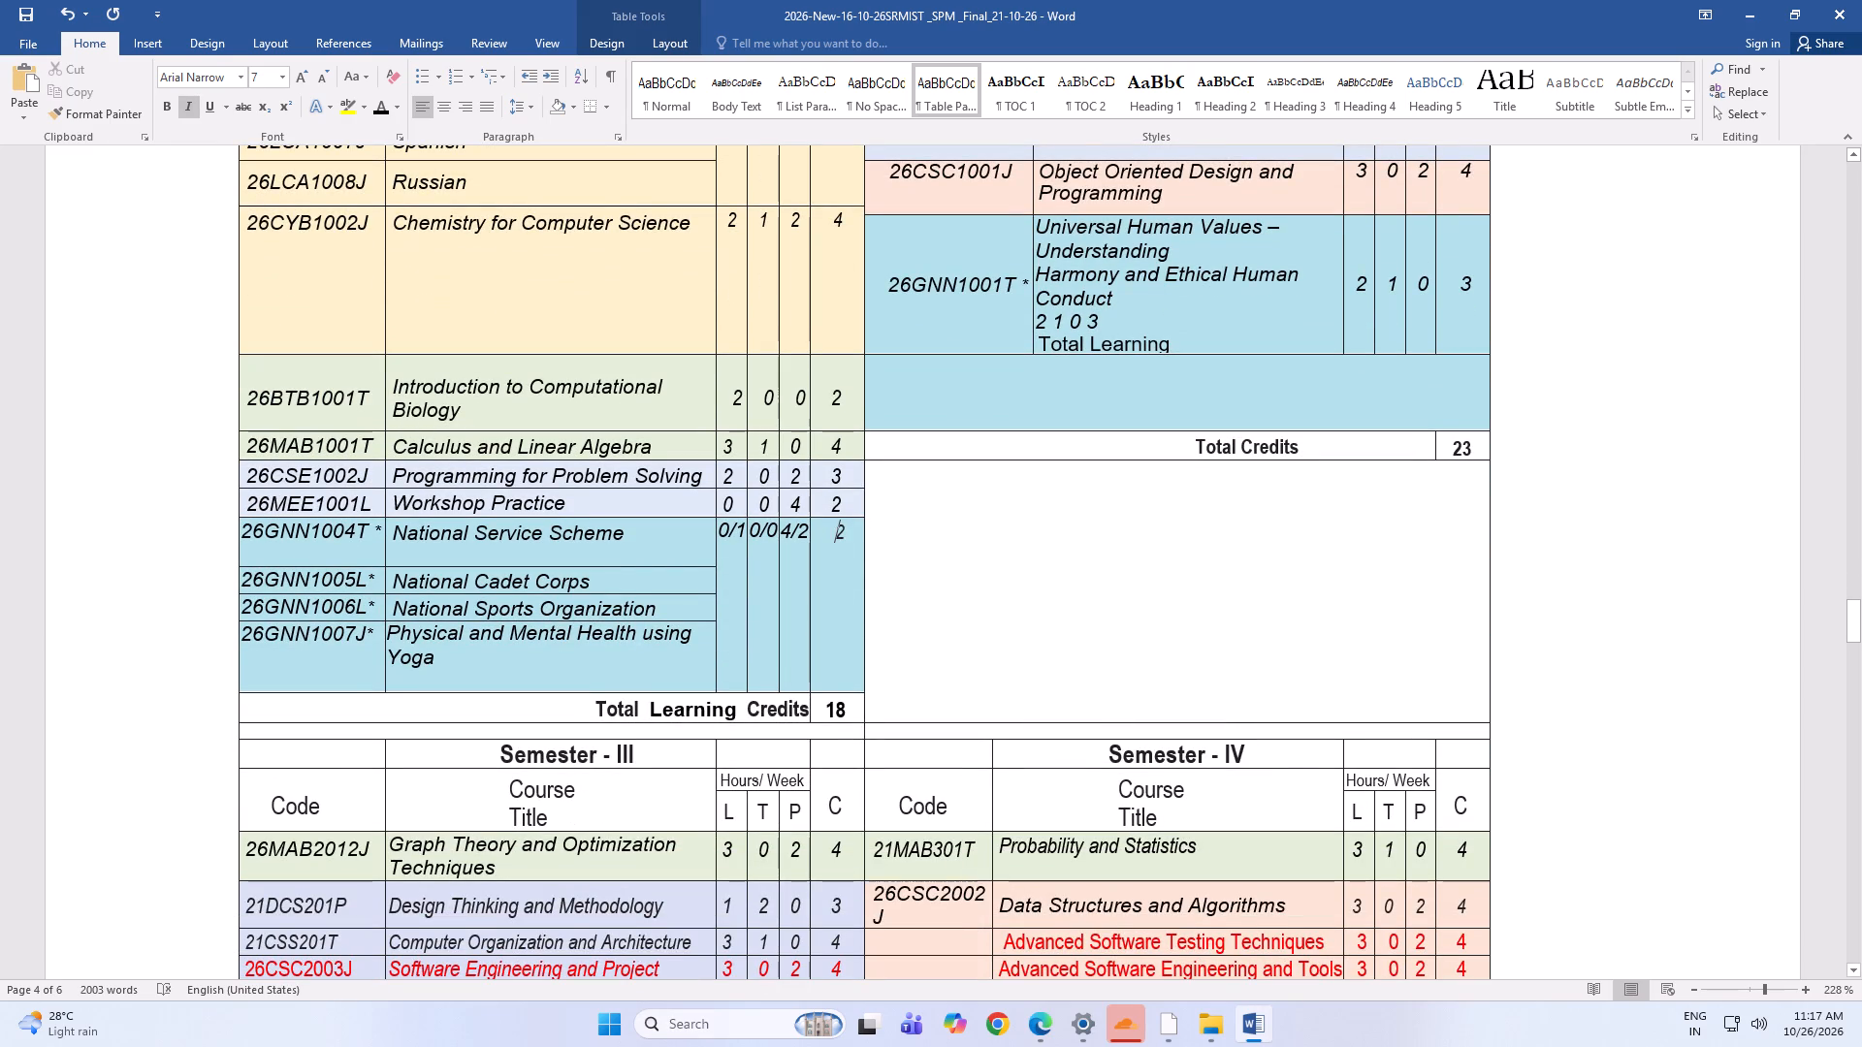
{"action": "scroll", "coordinate": [981, 681], "scroll_direction": "up", "scroll_amount": 4}
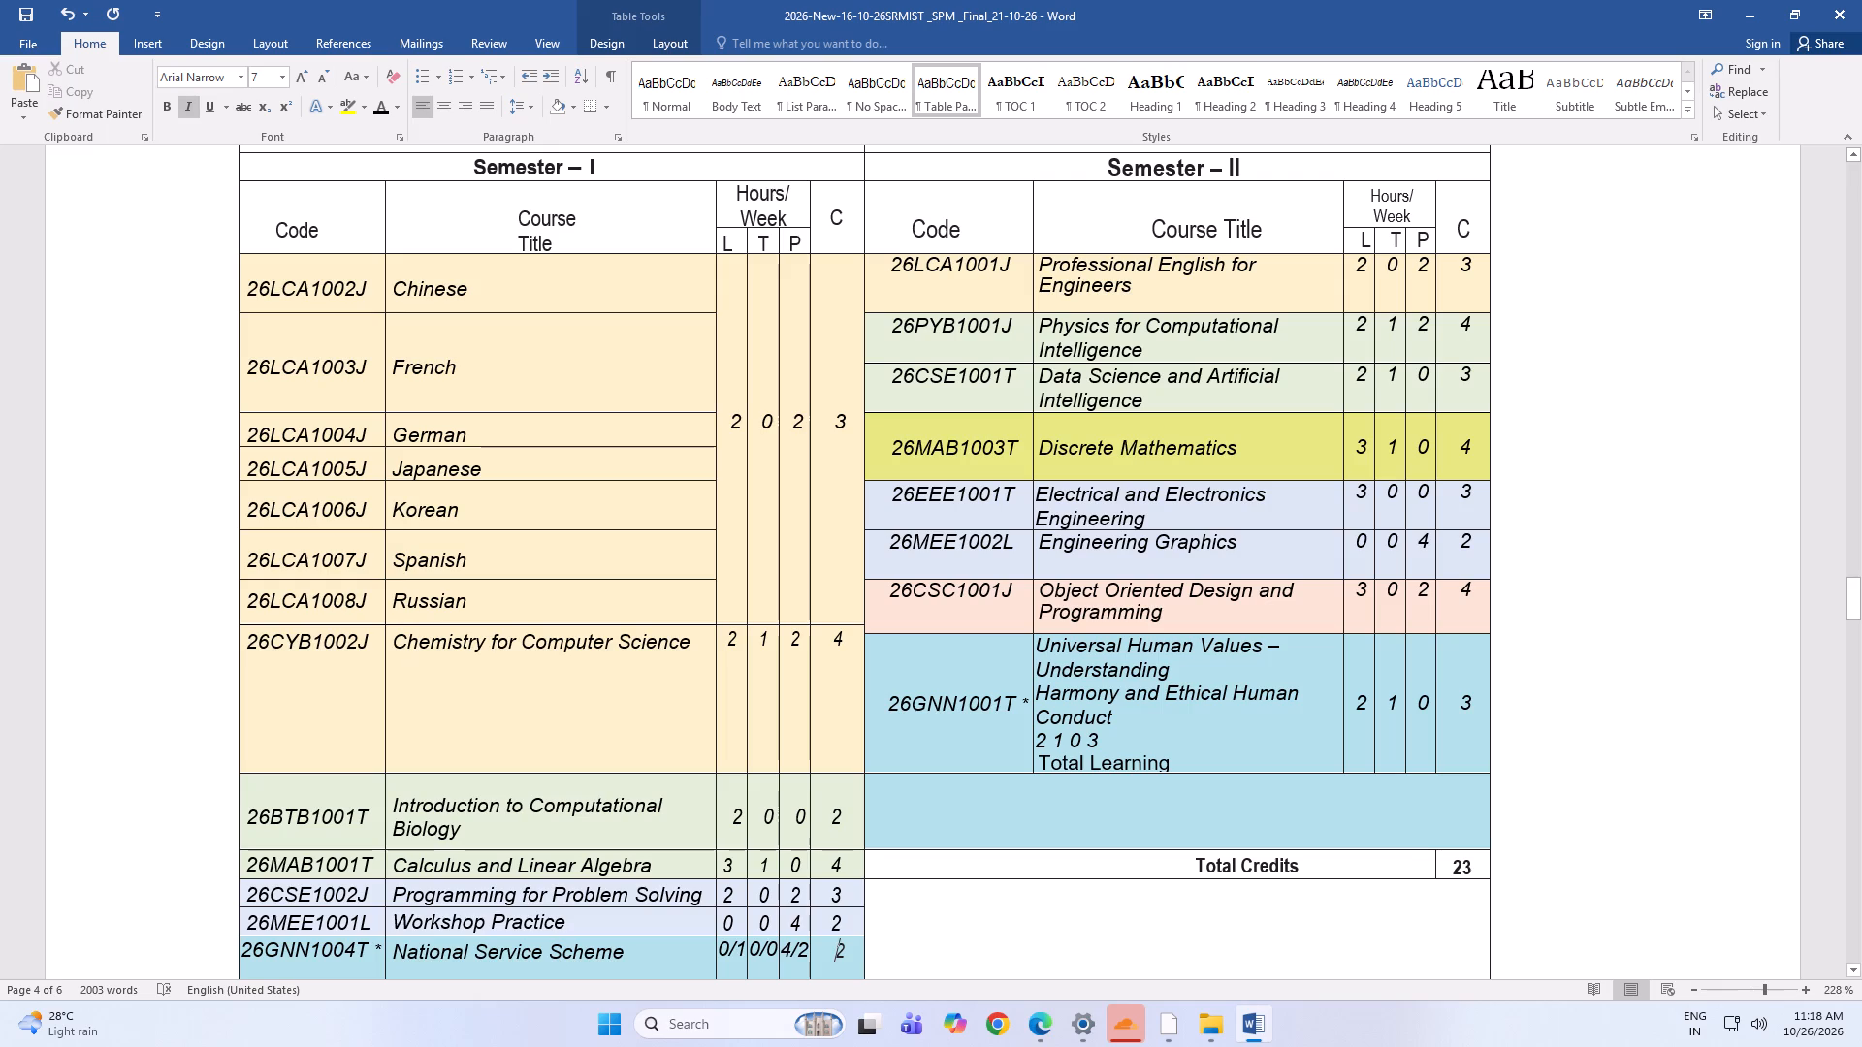
{"action": "left_click", "coordinate": [1127, 746]}
{"action": "left_click_drag", "start_coordinate": [1126, 746], "coordinate": [1036, 750]}
{"action": "key", "text": "Delete"}
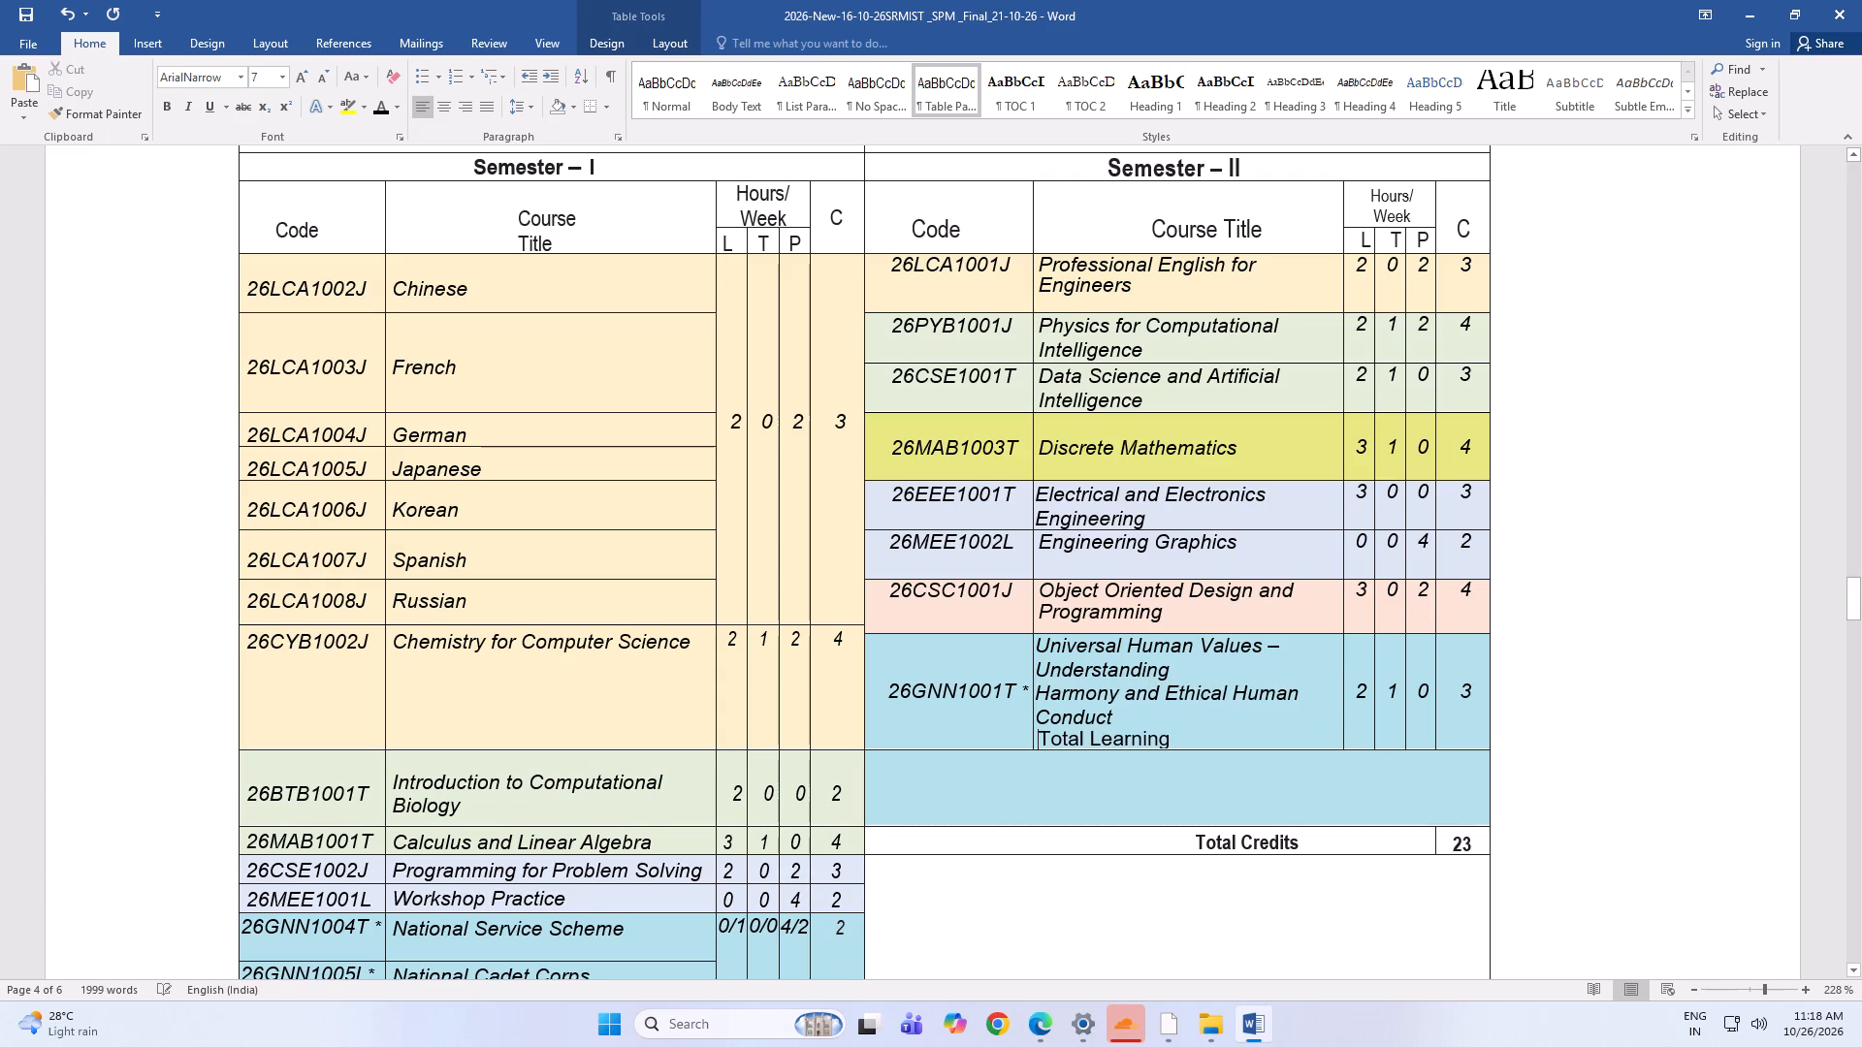
{"action": "left_click_drag", "start_coordinate": [1196, 742], "coordinate": [1051, 731]}
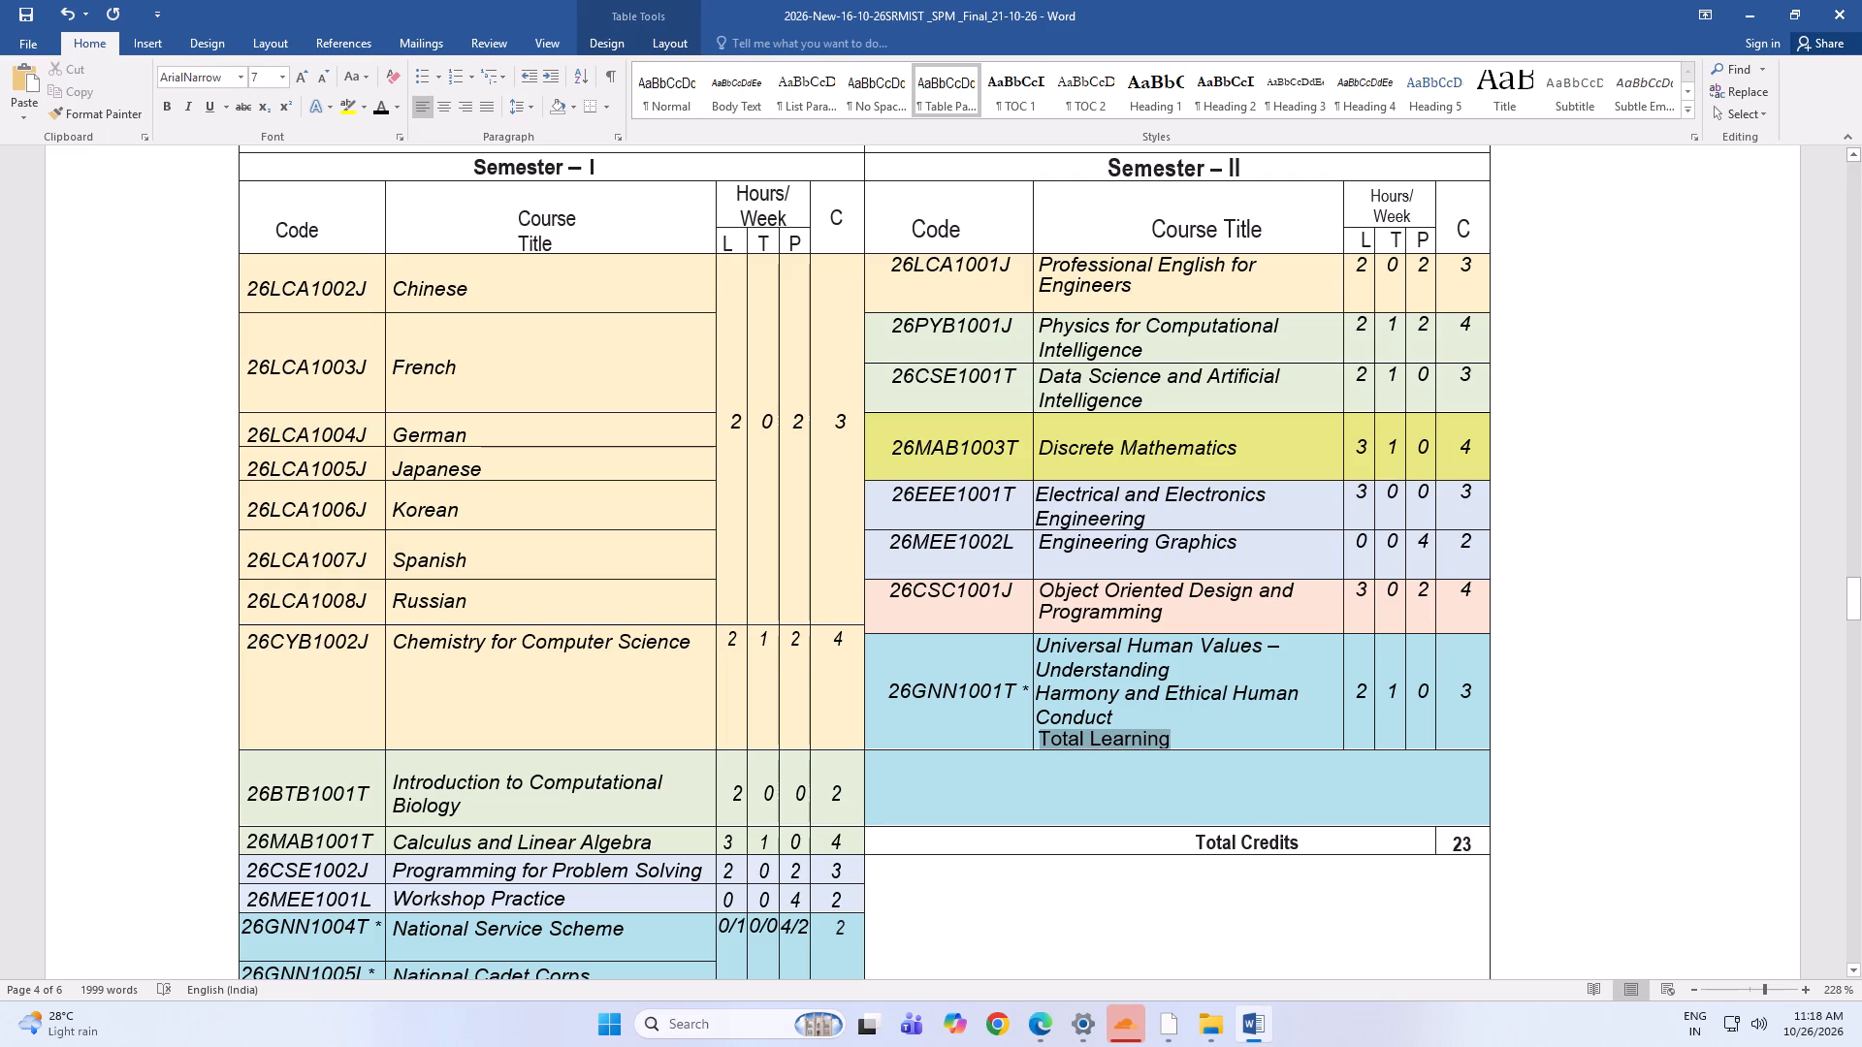
{"action": "left_click_drag", "start_coordinate": [1051, 731], "coordinate": [1043, 731]}
{"action": "key", "text": "Delete"}
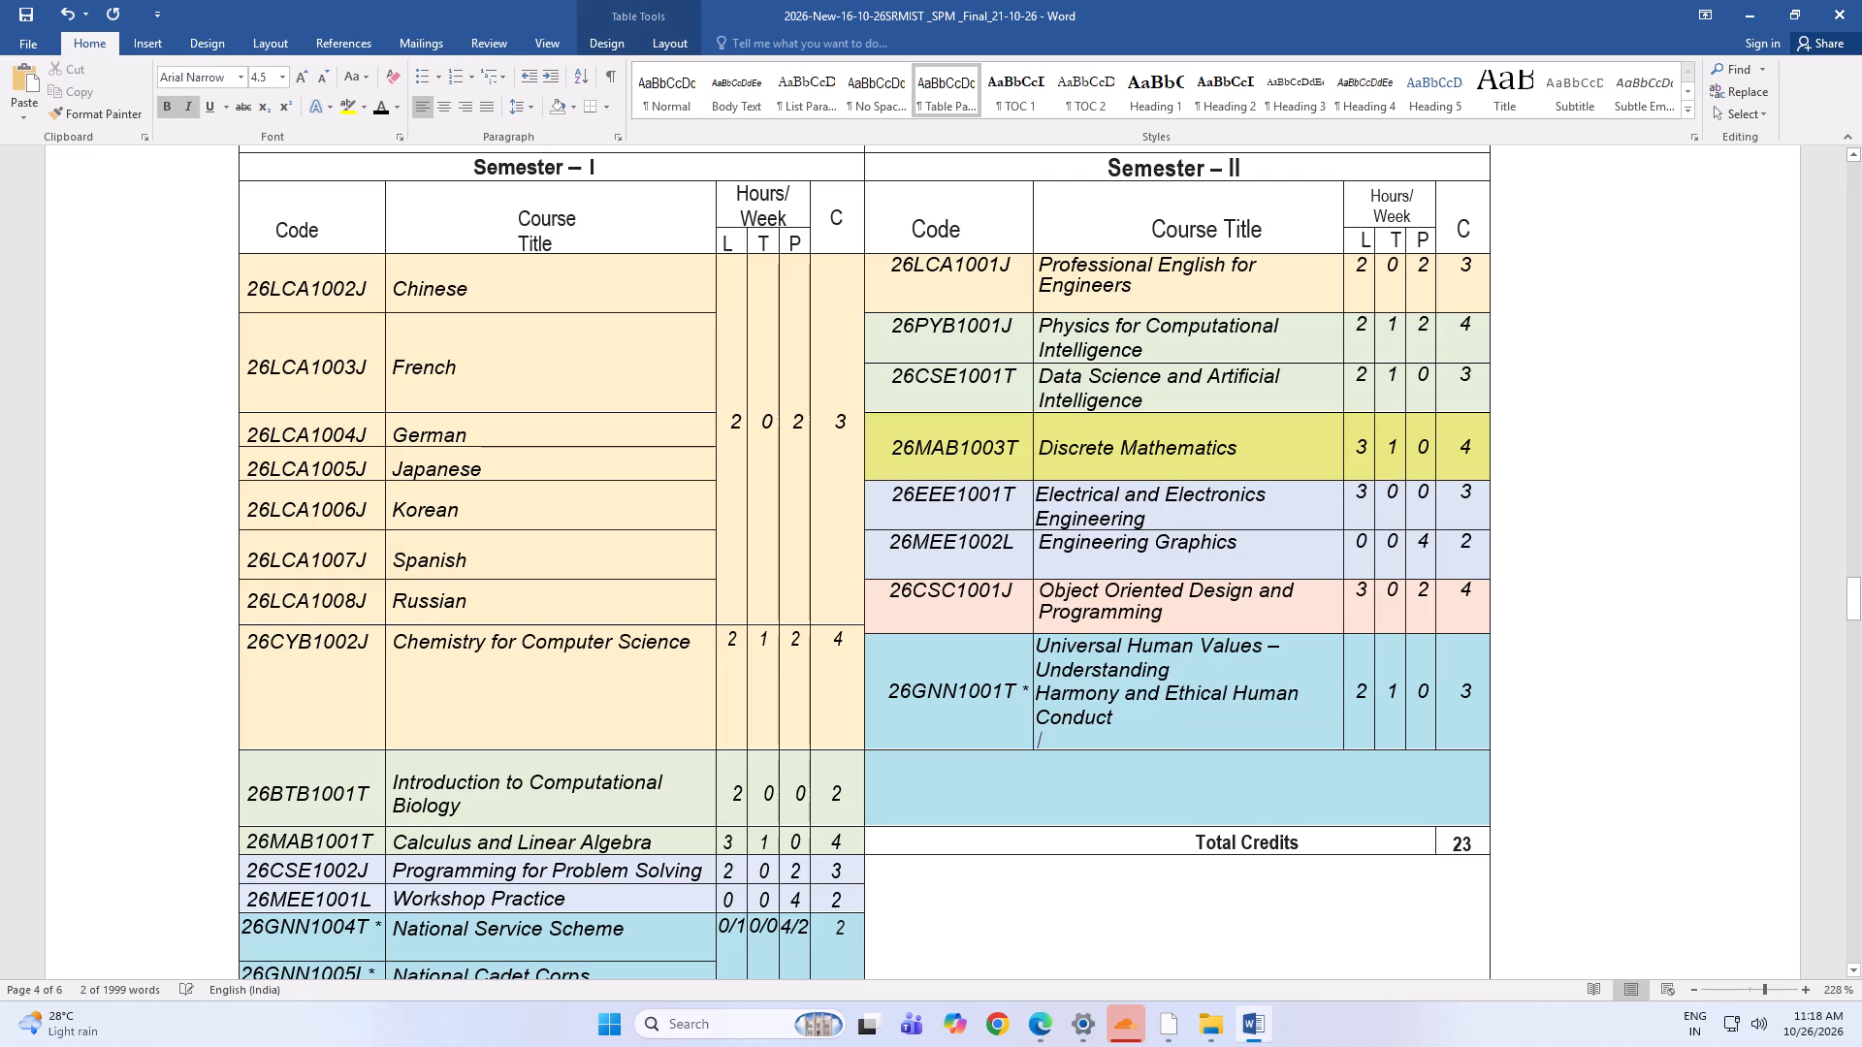
{"action": "left_click", "coordinate": [1127, 712]}
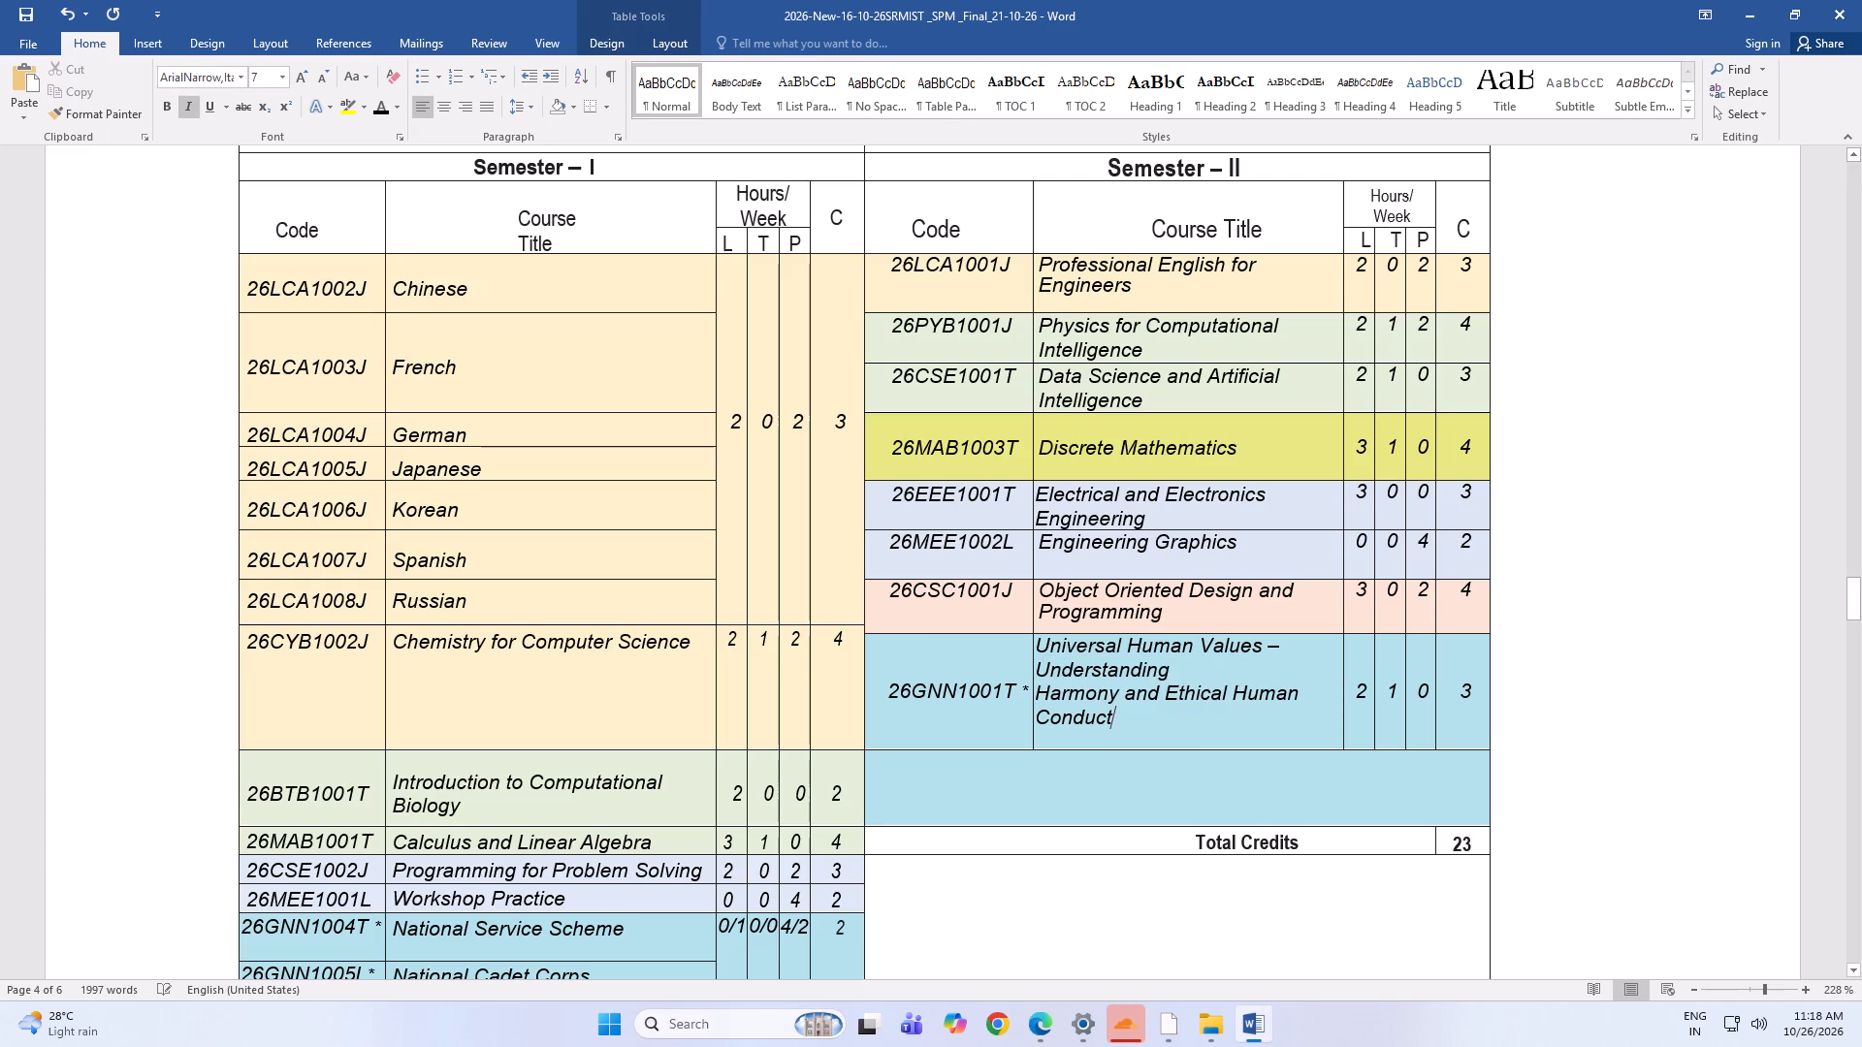
{"action": "left_click", "coordinate": [1127, 714]}
{"action": "scroll", "coordinate": [435, 757], "scroll_direction": "down", "scroll_amount": 1}
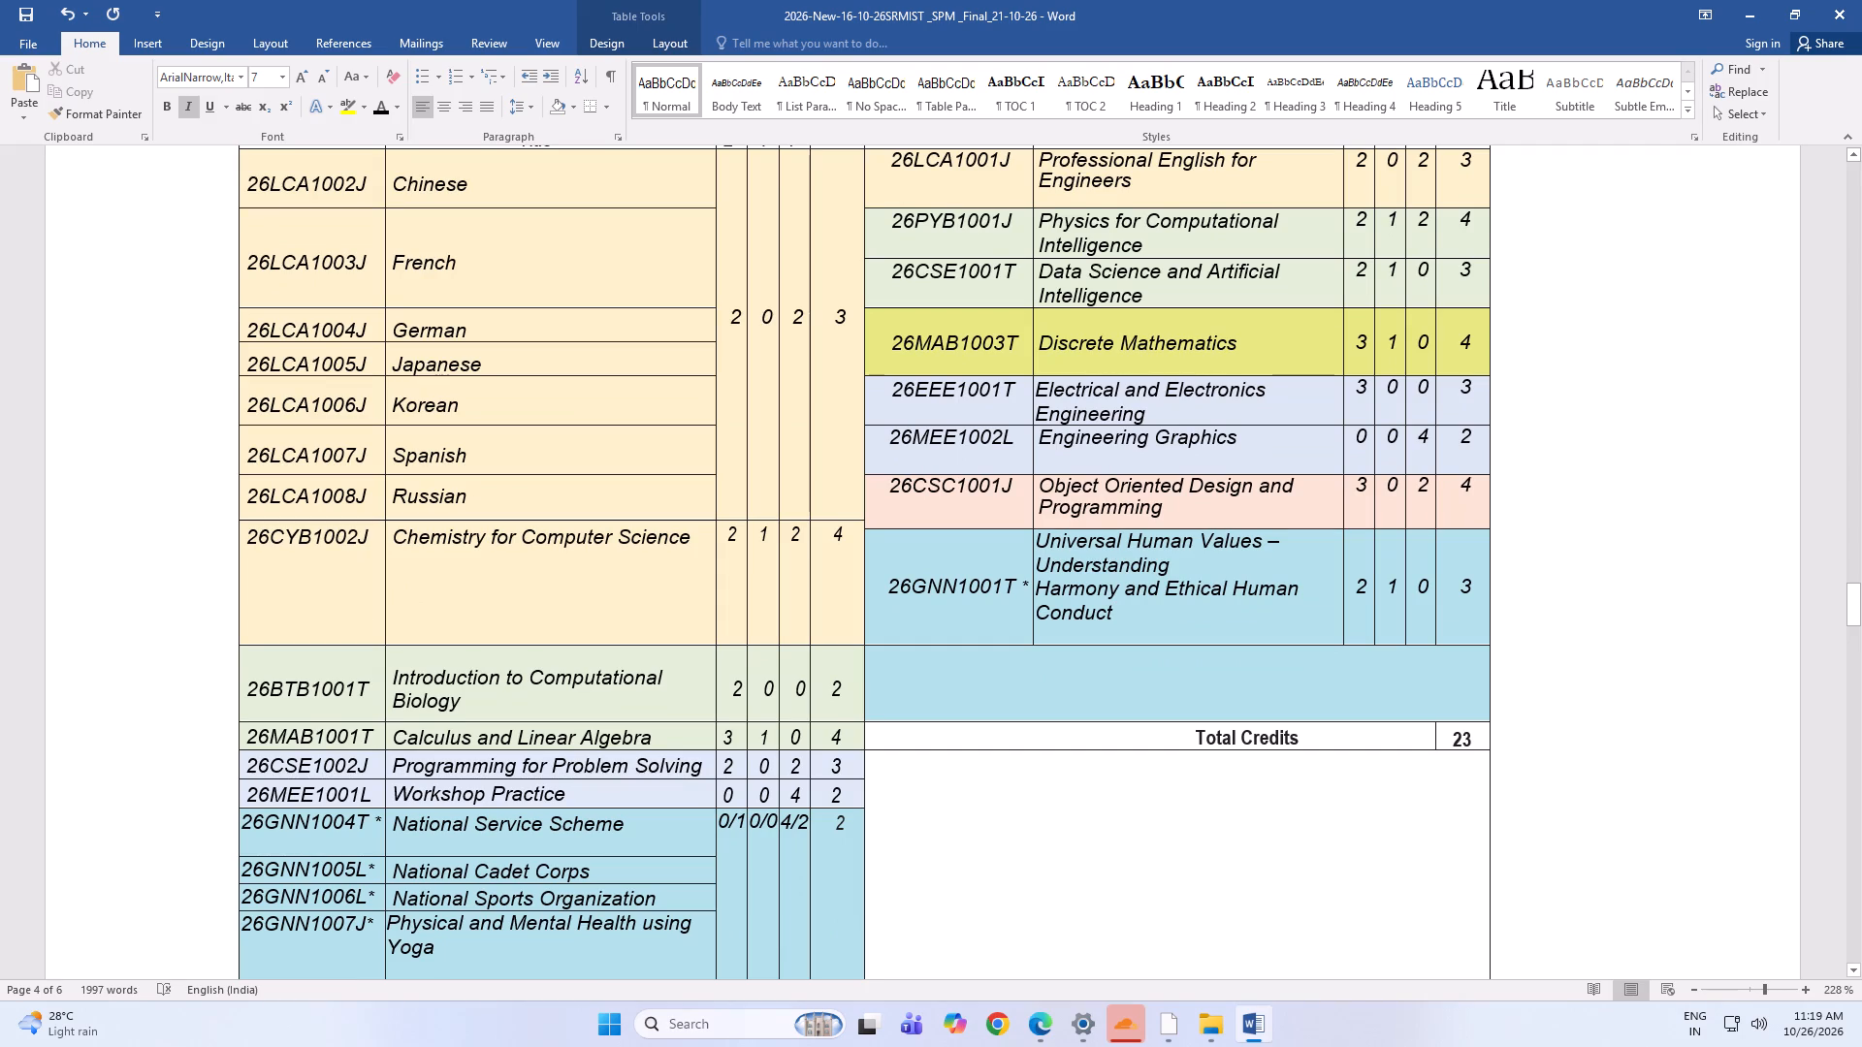
{"action": "key", "text": "space"}
{"action": "key", "text": "Delete"}
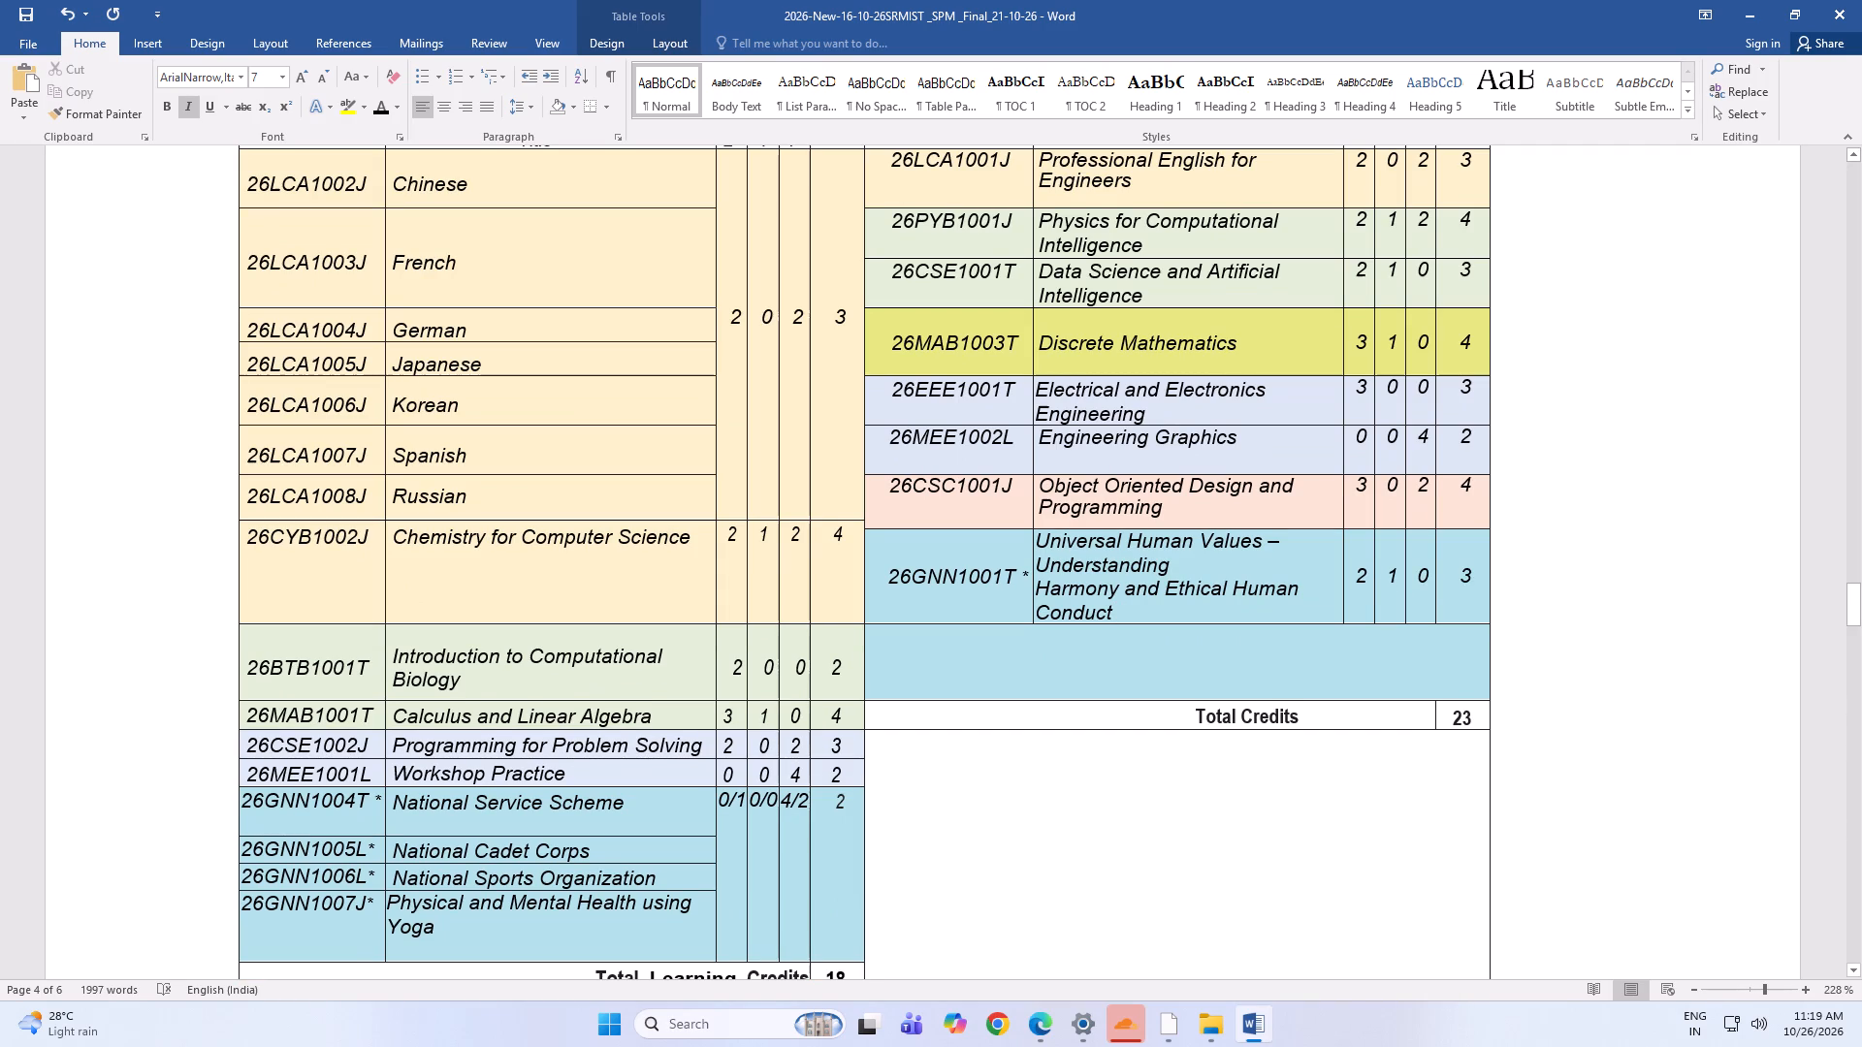
Insert "Learning" into the Semester II total label so it reads "Total Learning Credits".
{"action": "left_click", "coordinate": [1318, 717]}
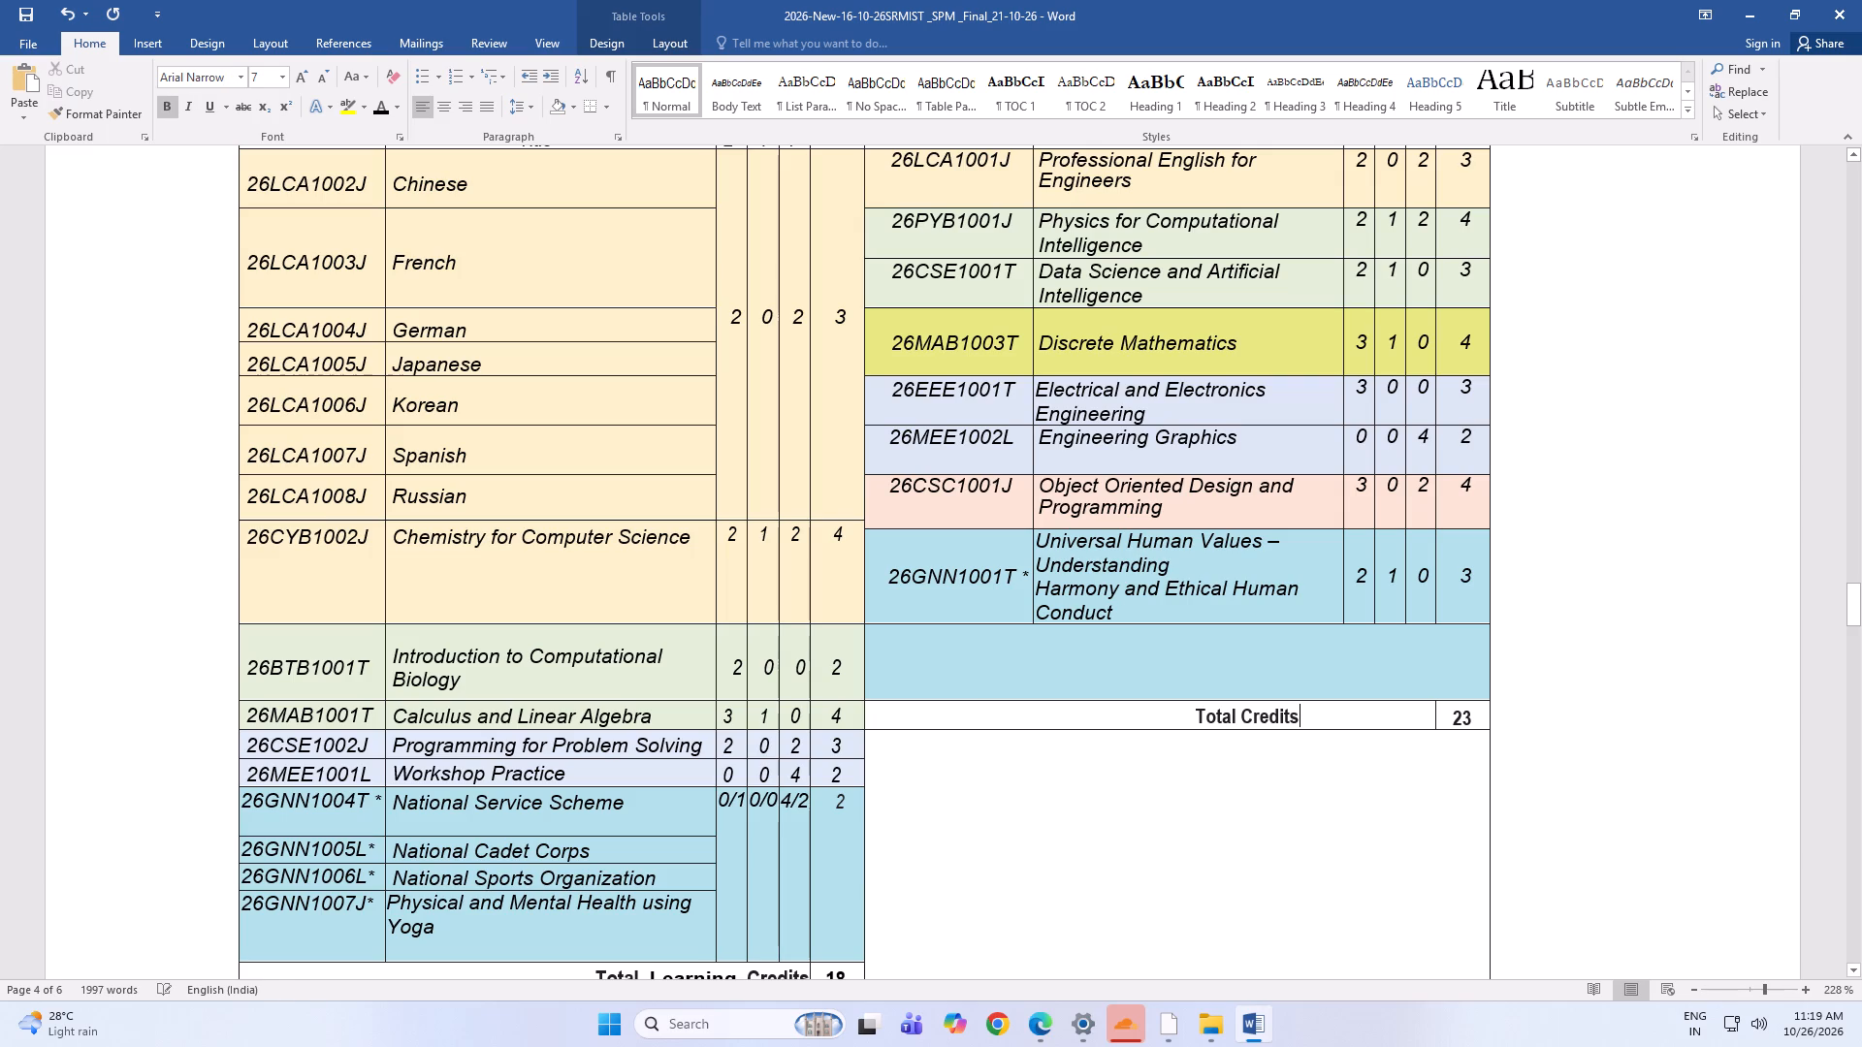
{"action": "left_click", "coordinate": [1239, 708]}
{"action": "scroll", "coordinate": [1239, 708], "scroll_direction": "down", "scroll_amount": 2}
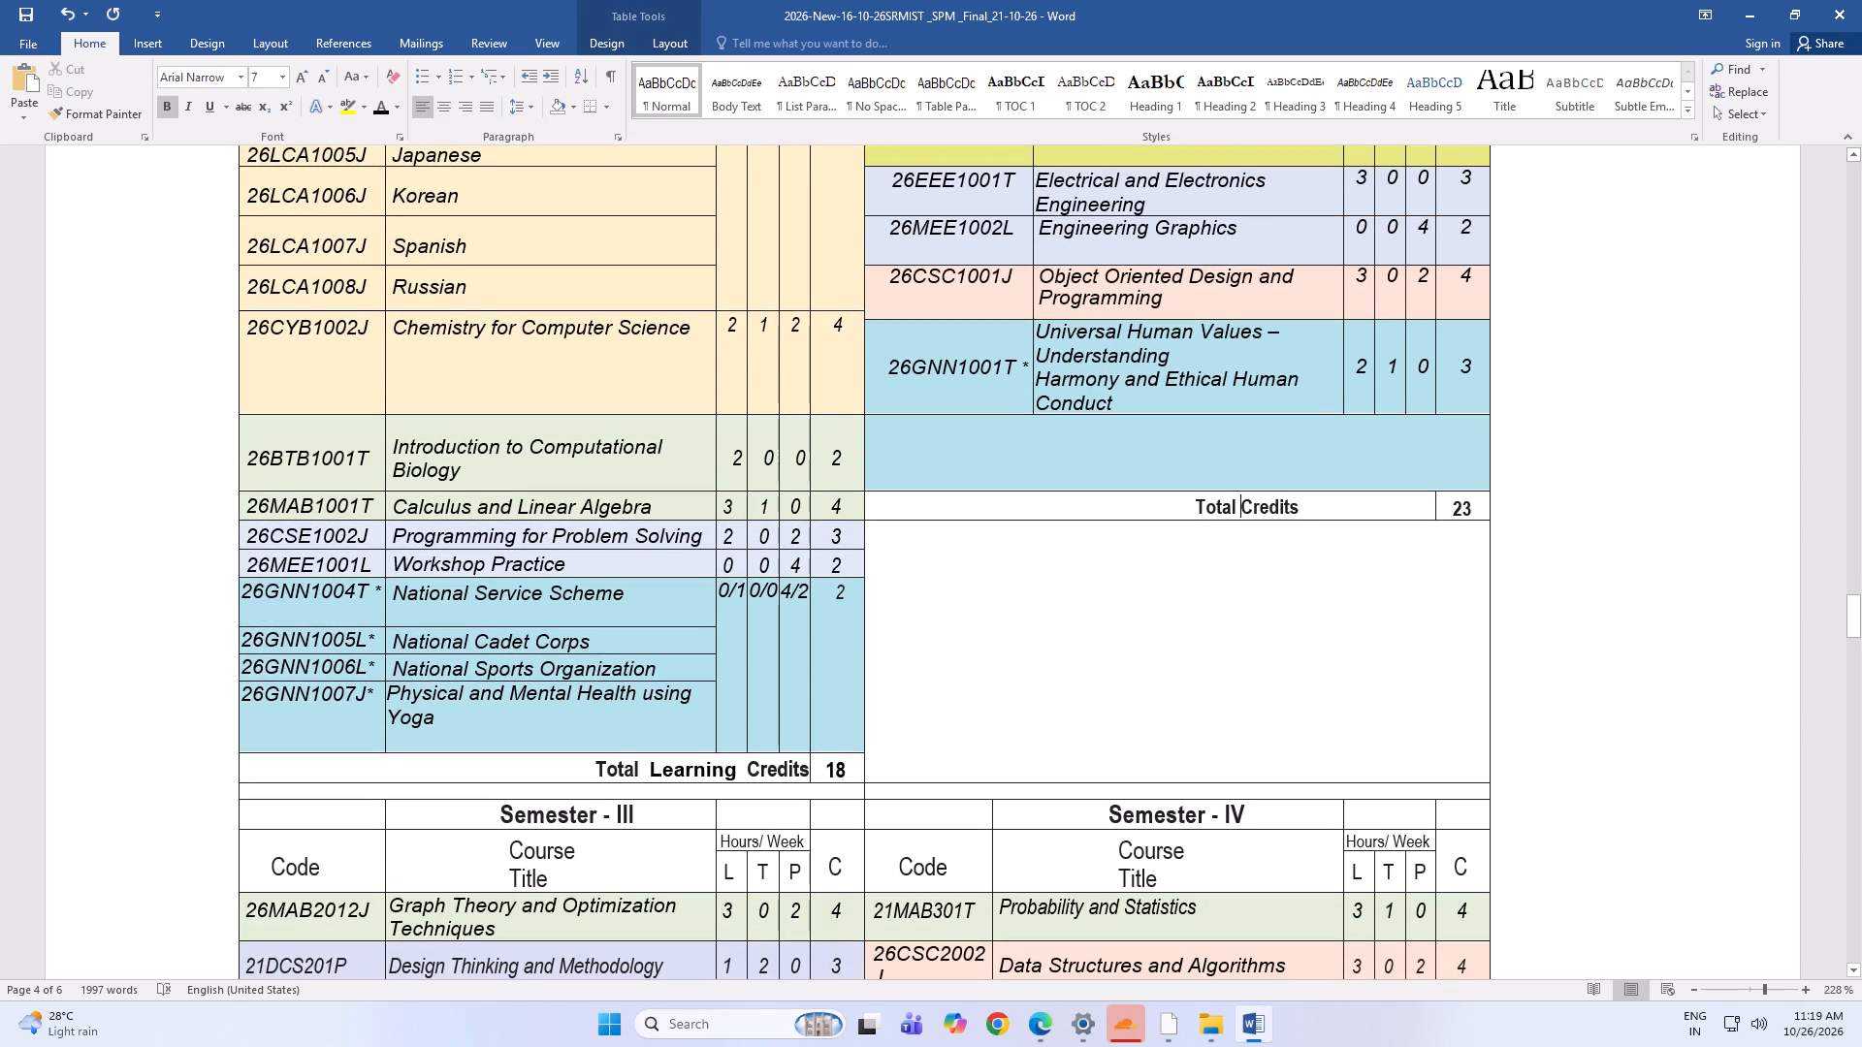
{"action": "key", "text": "space"}
{"action": "type", "text": "Learning"}
{"action": "key", "text": "space"}
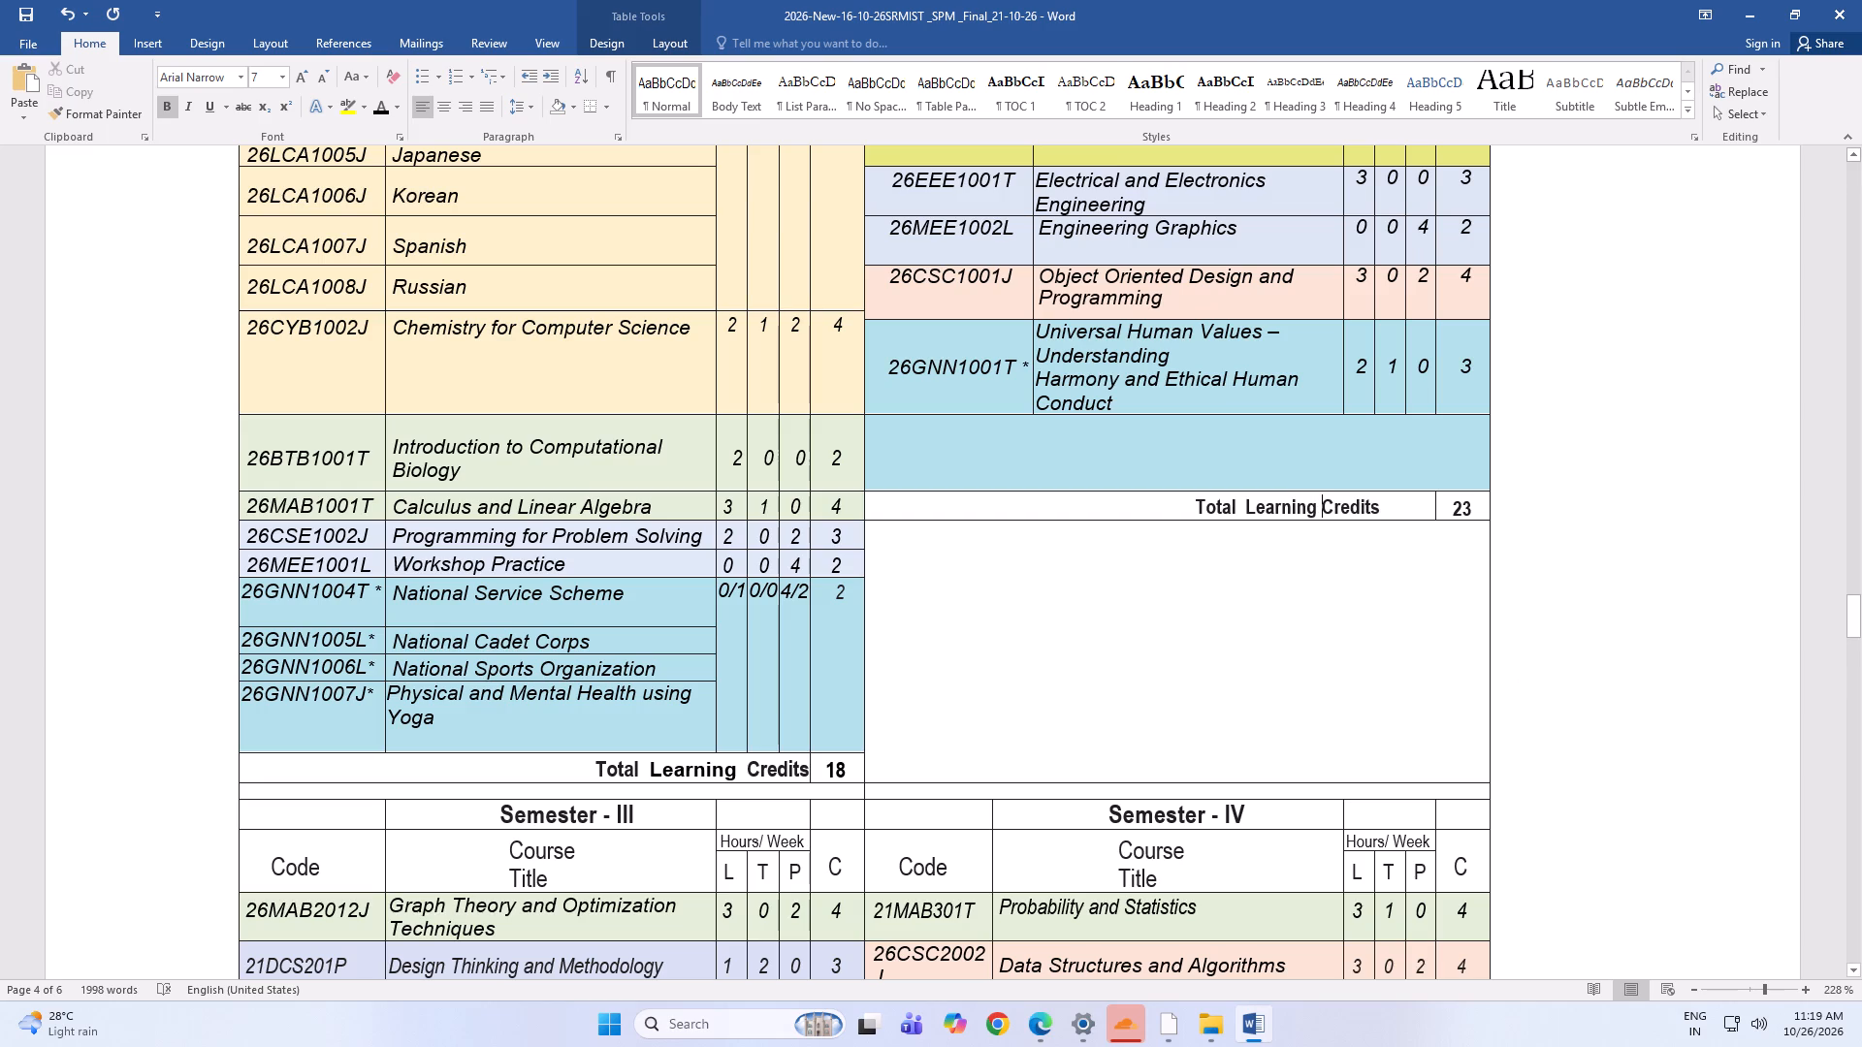
Examine the semester tables from Semester I onward, including the Probability and Statistics row in Semester IV.
{"action": "scroll", "coordinate": [1254, 664], "scroll_direction": "up", "scroll_amount": 4}
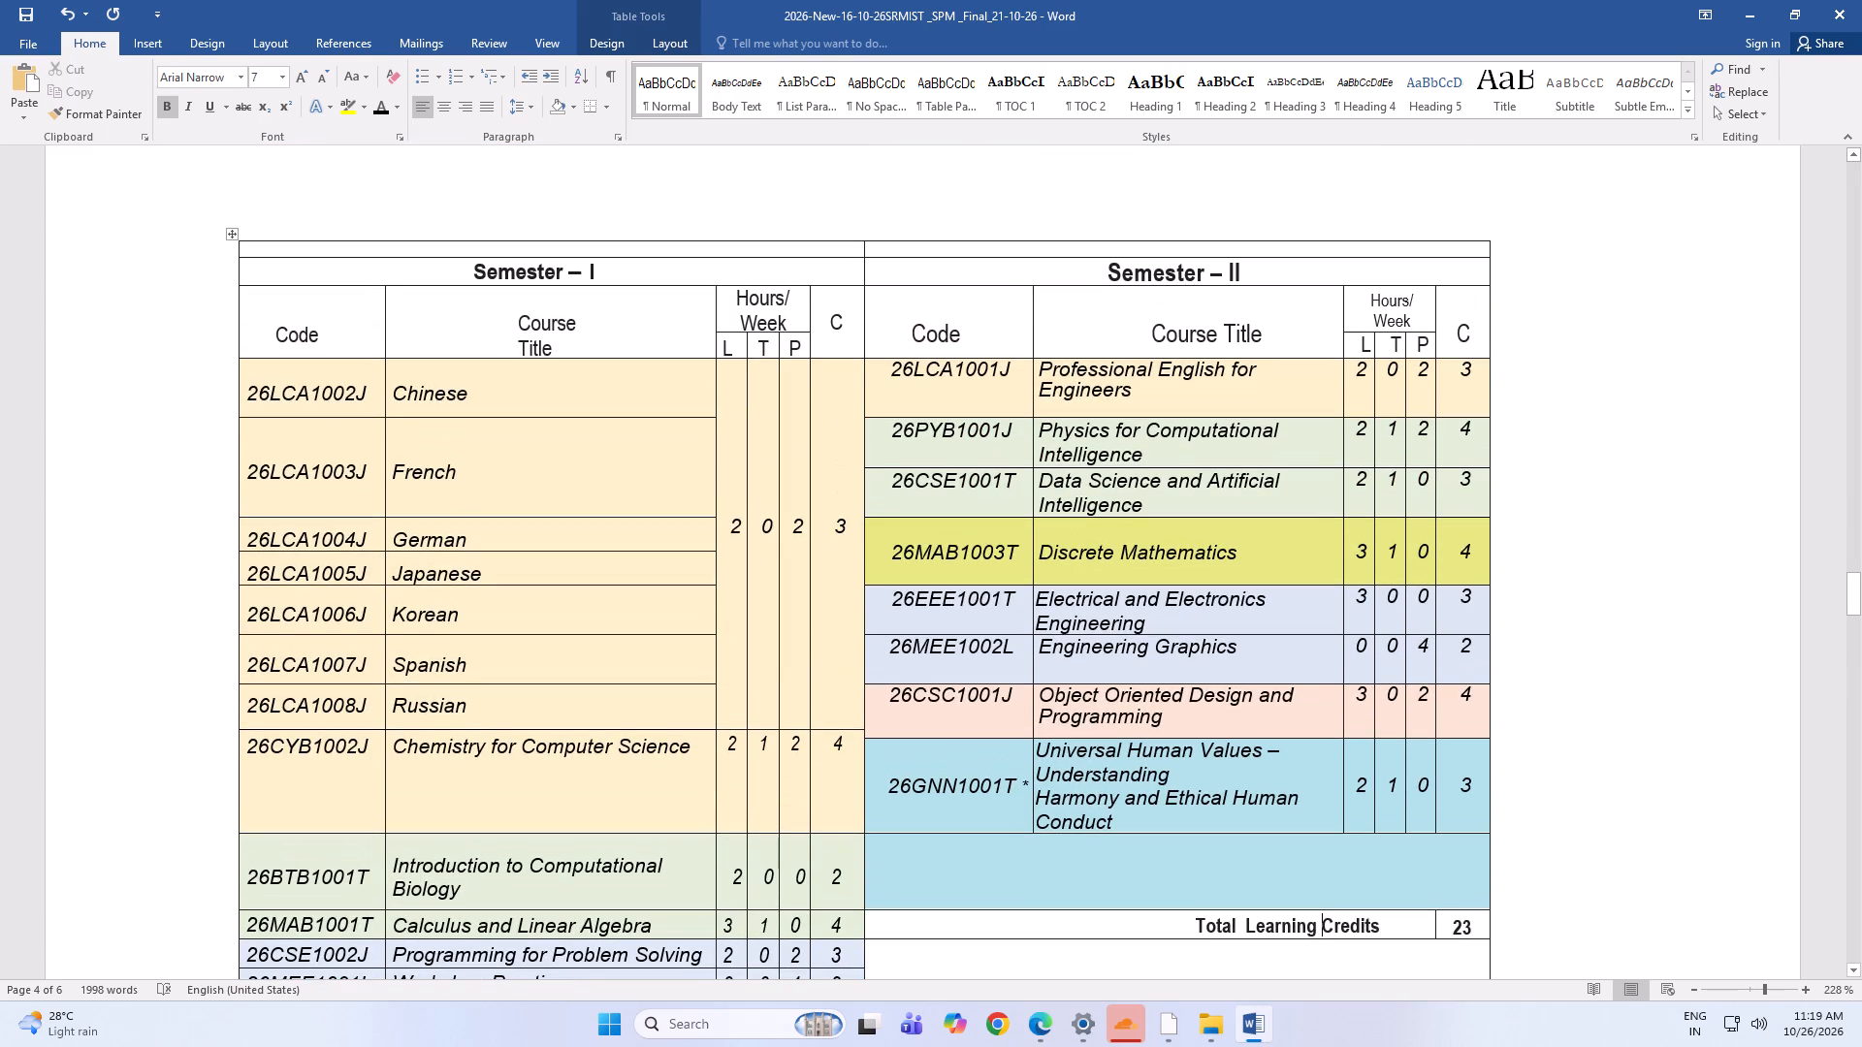
{"action": "scroll", "coordinate": [1254, 664], "scroll_direction": "up", "scroll_amount": 5}
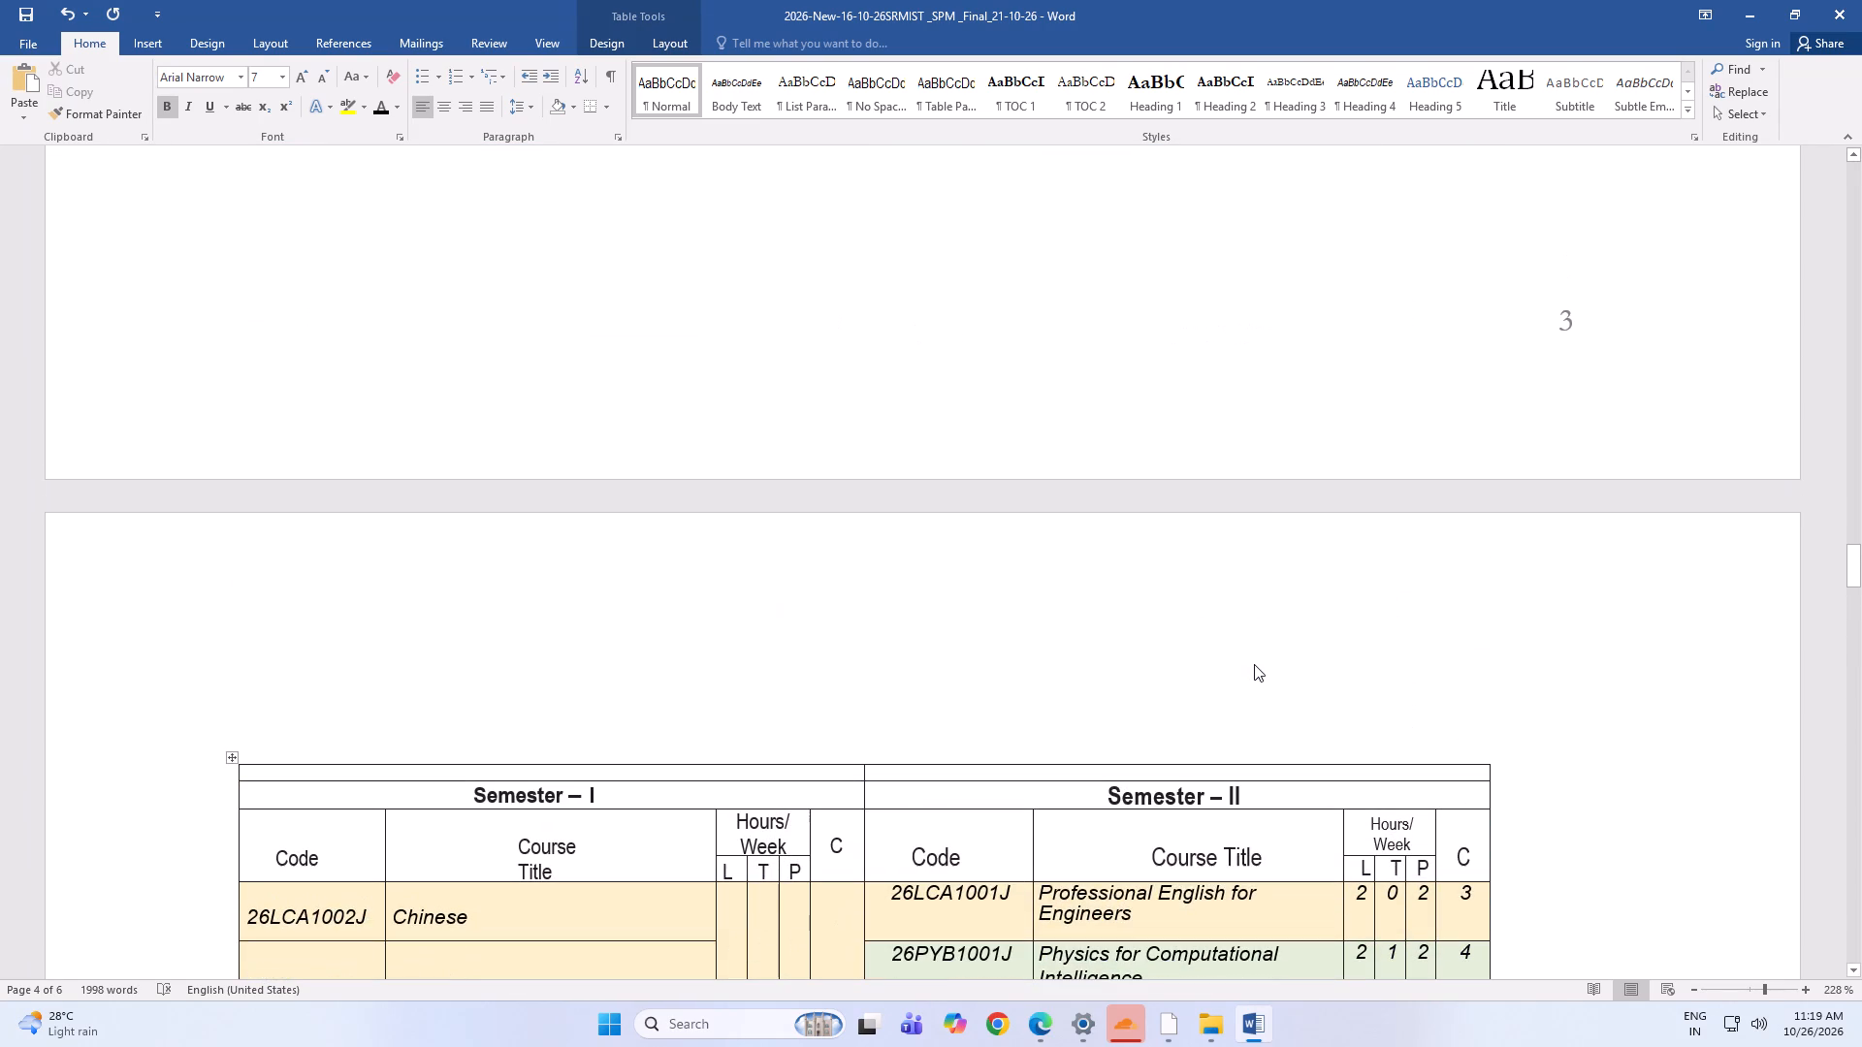
{"action": "scroll", "coordinate": [1254, 664], "scroll_direction": "down", "scroll_amount": 8}
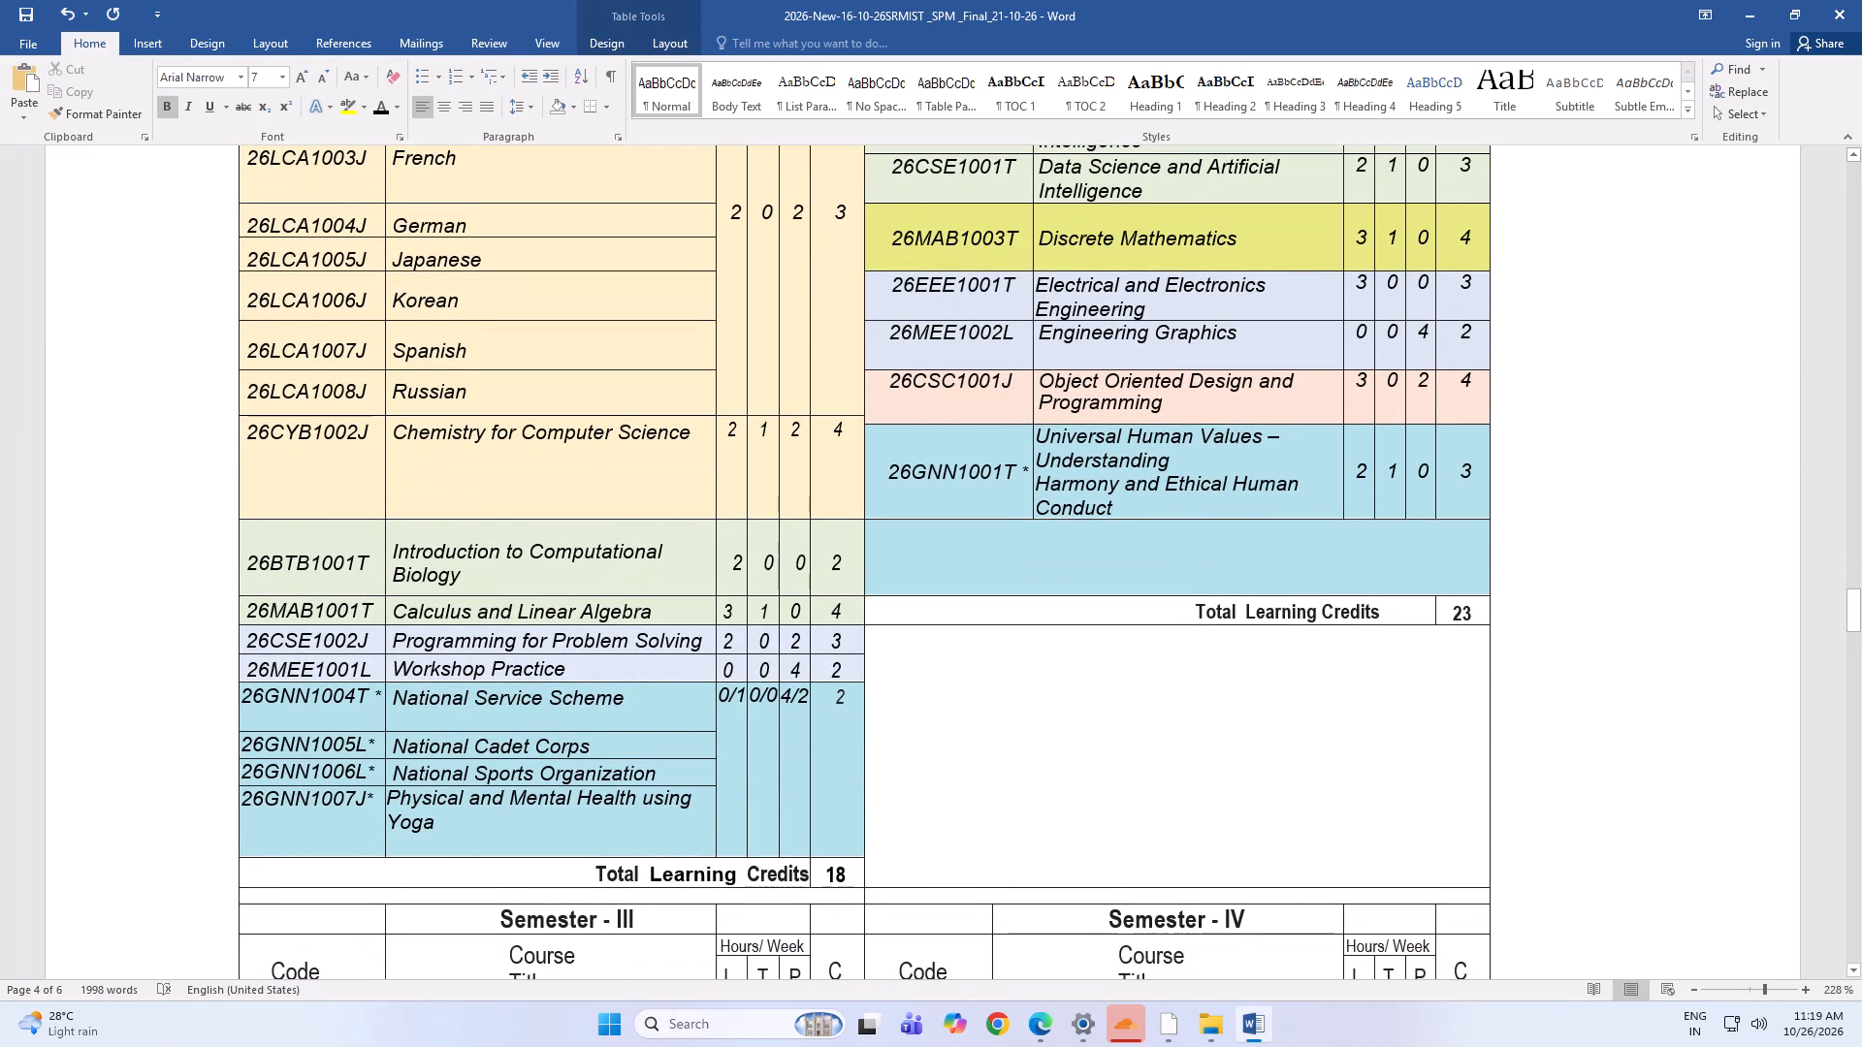
{"action": "scroll", "coordinate": [1253, 666], "scroll_direction": "up", "scroll_amount": 6}
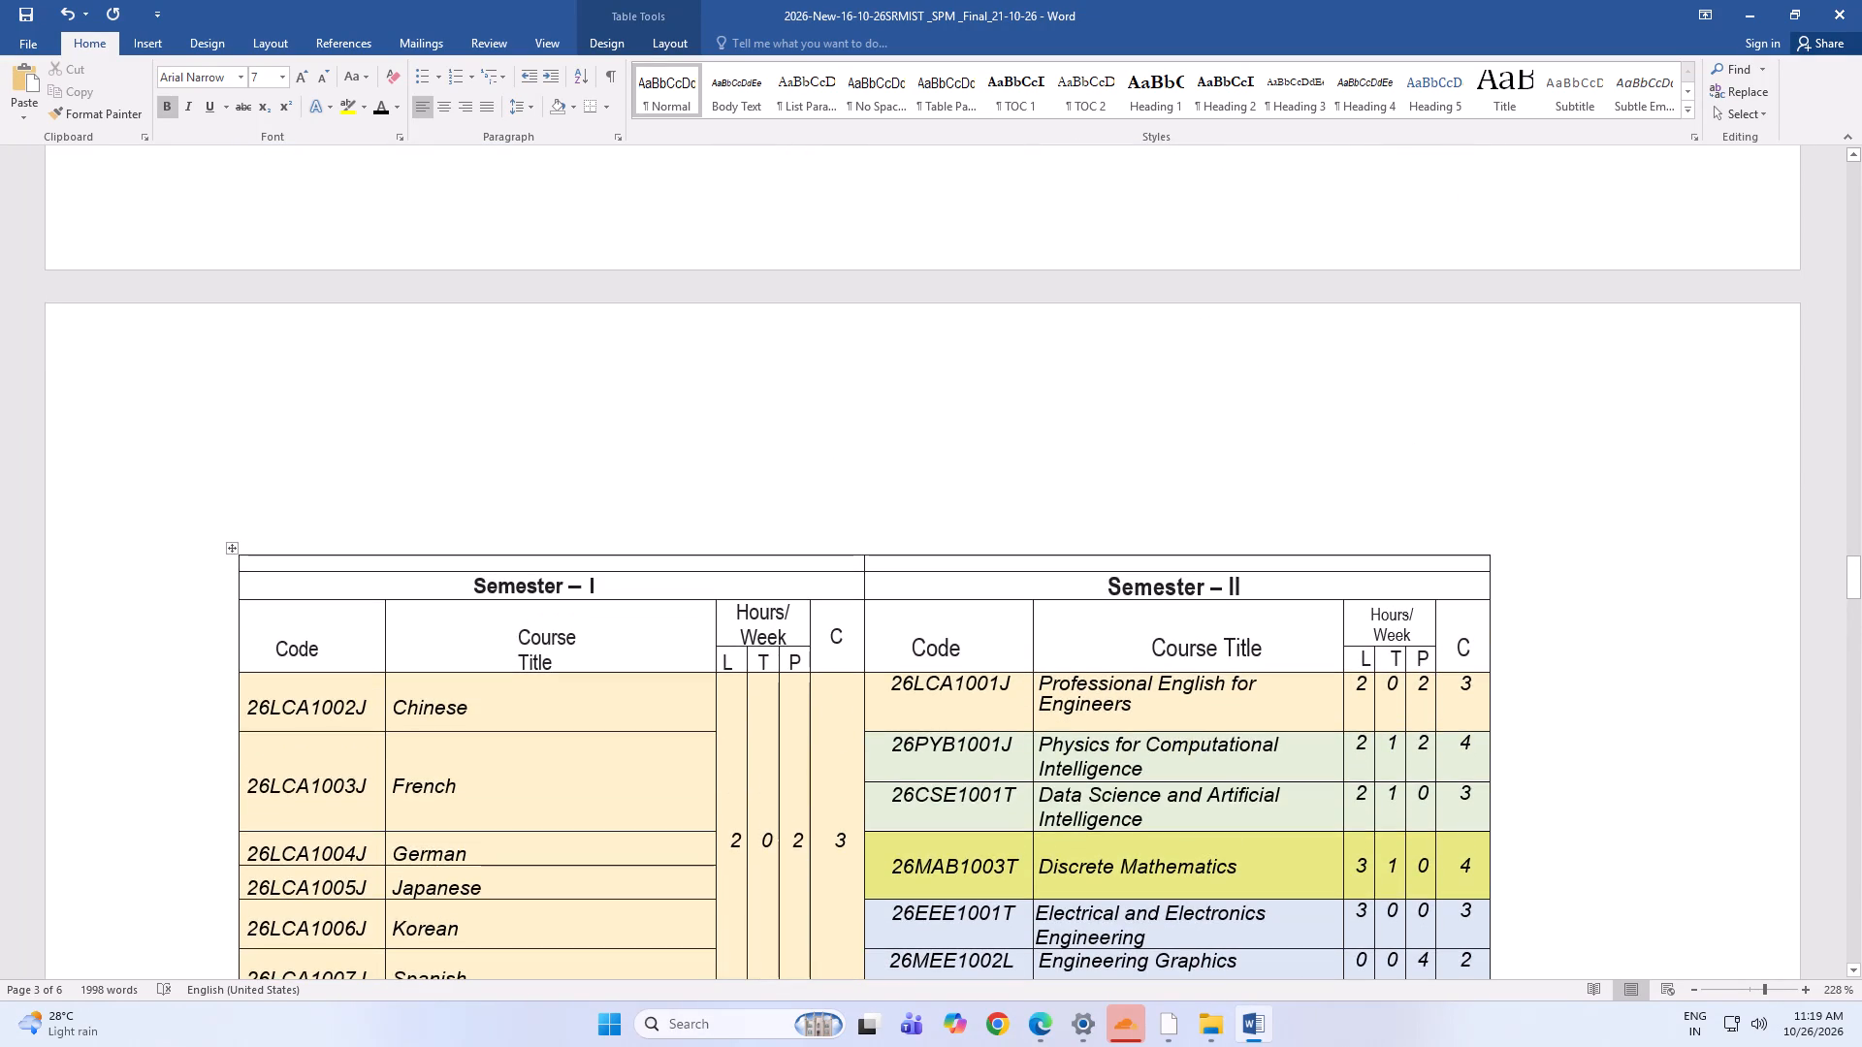
{"action": "scroll", "coordinate": [1078, 768], "scroll_direction": "down", "scroll_amount": 8}
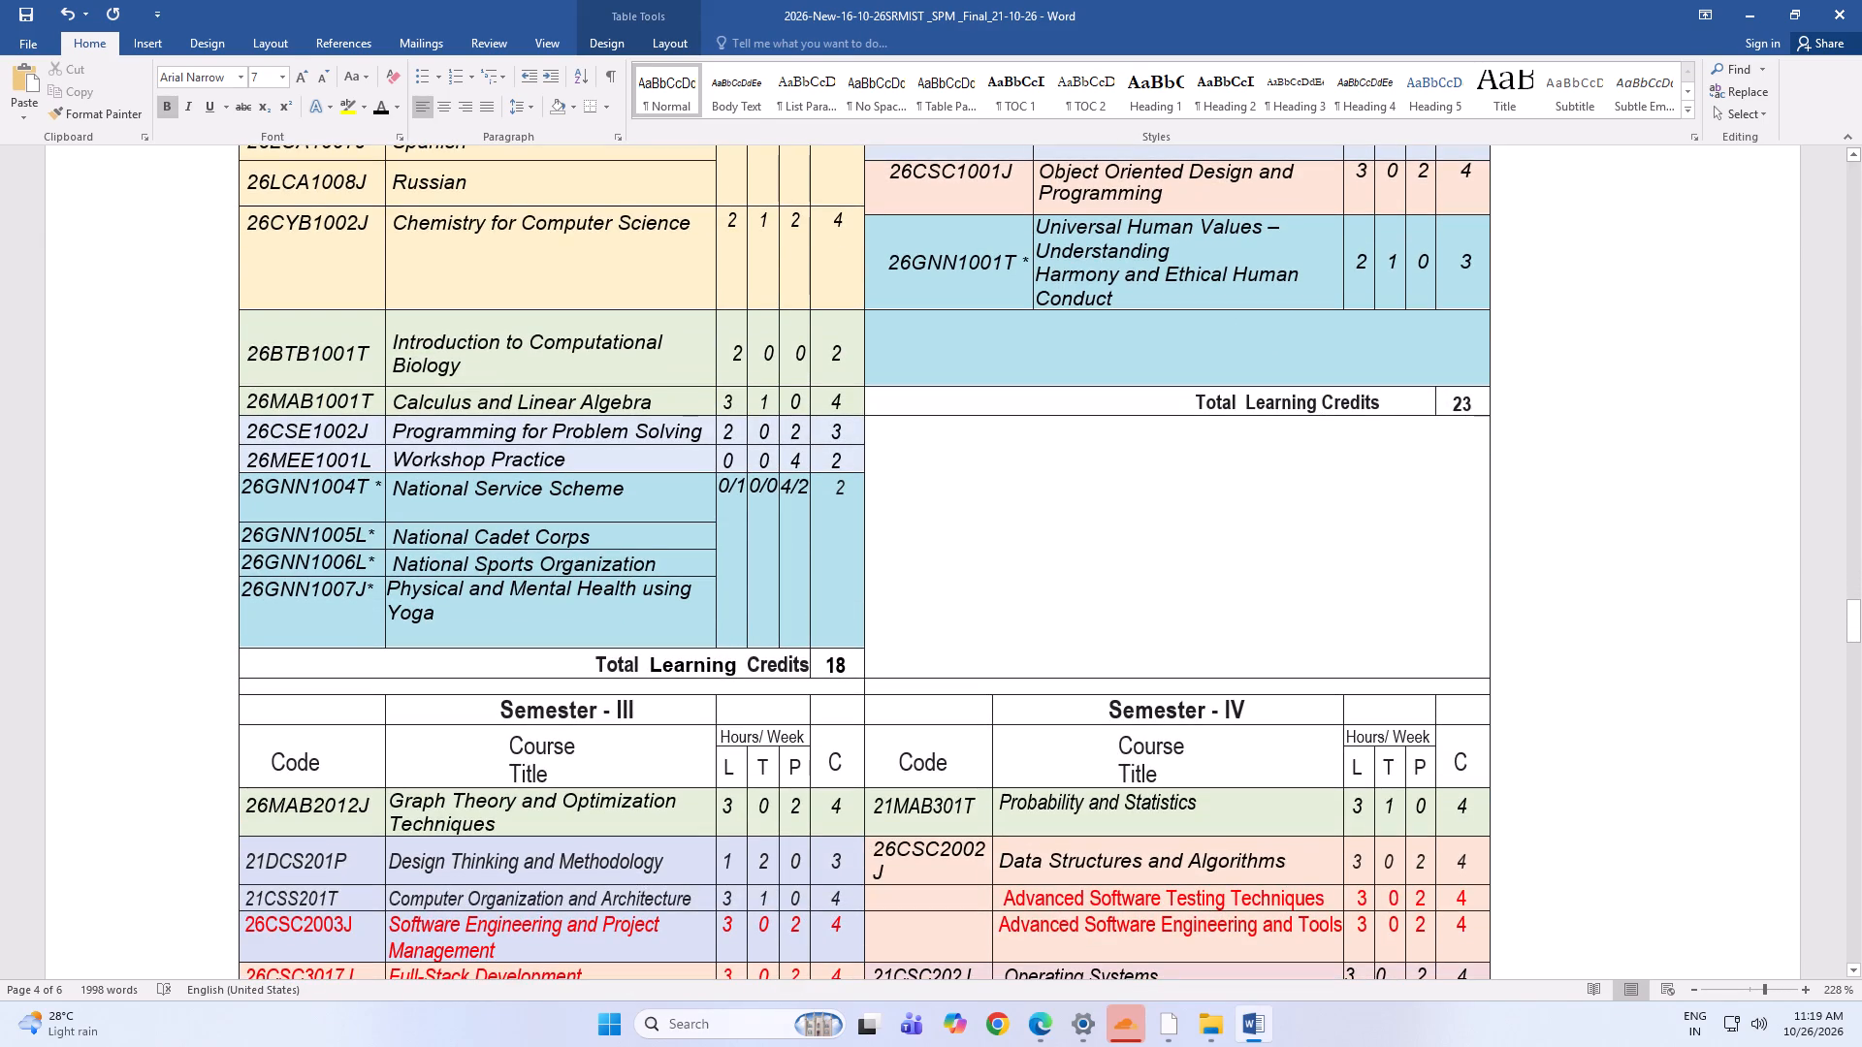
{"action": "scroll", "coordinate": [1076, 770], "scroll_direction": "down", "scroll_amount": 3}
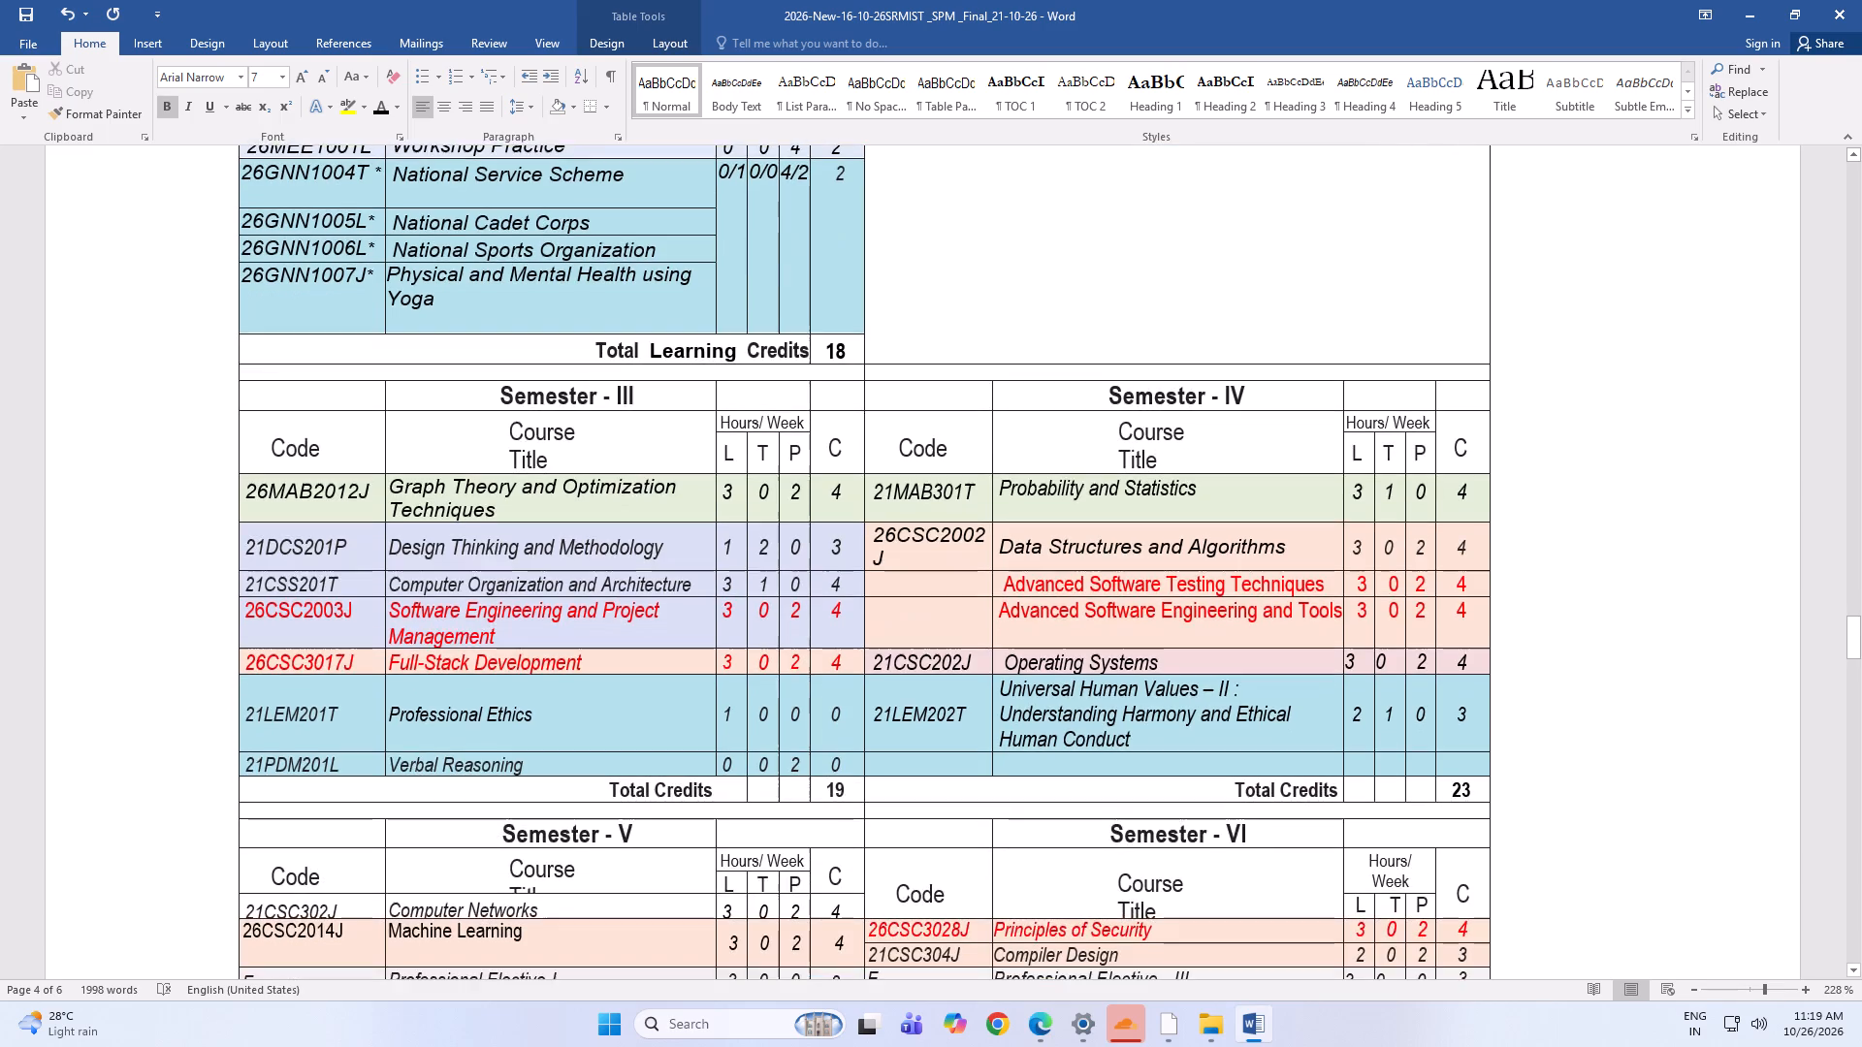
{"action": "scroll", "coordinate": [1076, 770], "scroll_direction": "down", "scroll_amount": 4}
{"action": "scroll", "coordinate": [1076, 770], "scroll_direction": "up", "scroll_amount": 4}
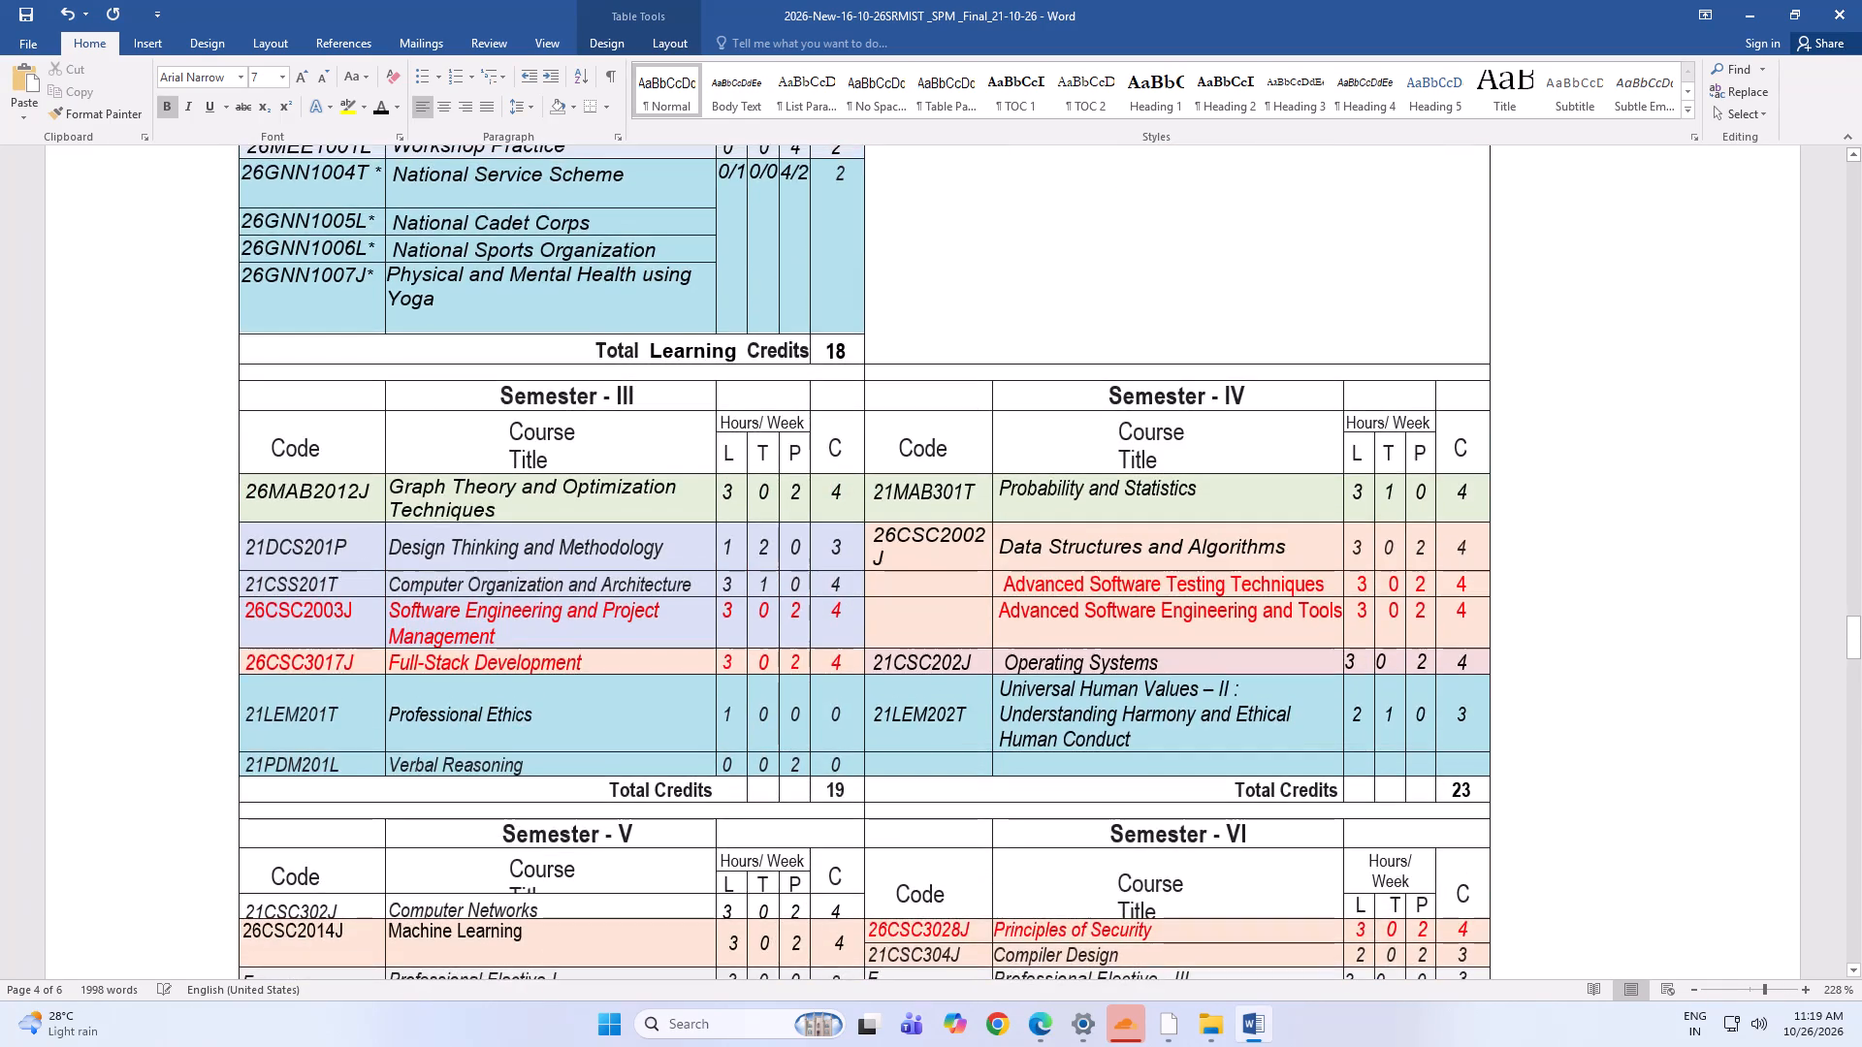
{"action": "scroll", "coordinate": [1076, 770], "scroll_direction": "up", "scroll_amount": 4}
{"action": "scroll", "coordinate": [1076, 770], "scroll_direction": "down", "scroll_amount": 4}
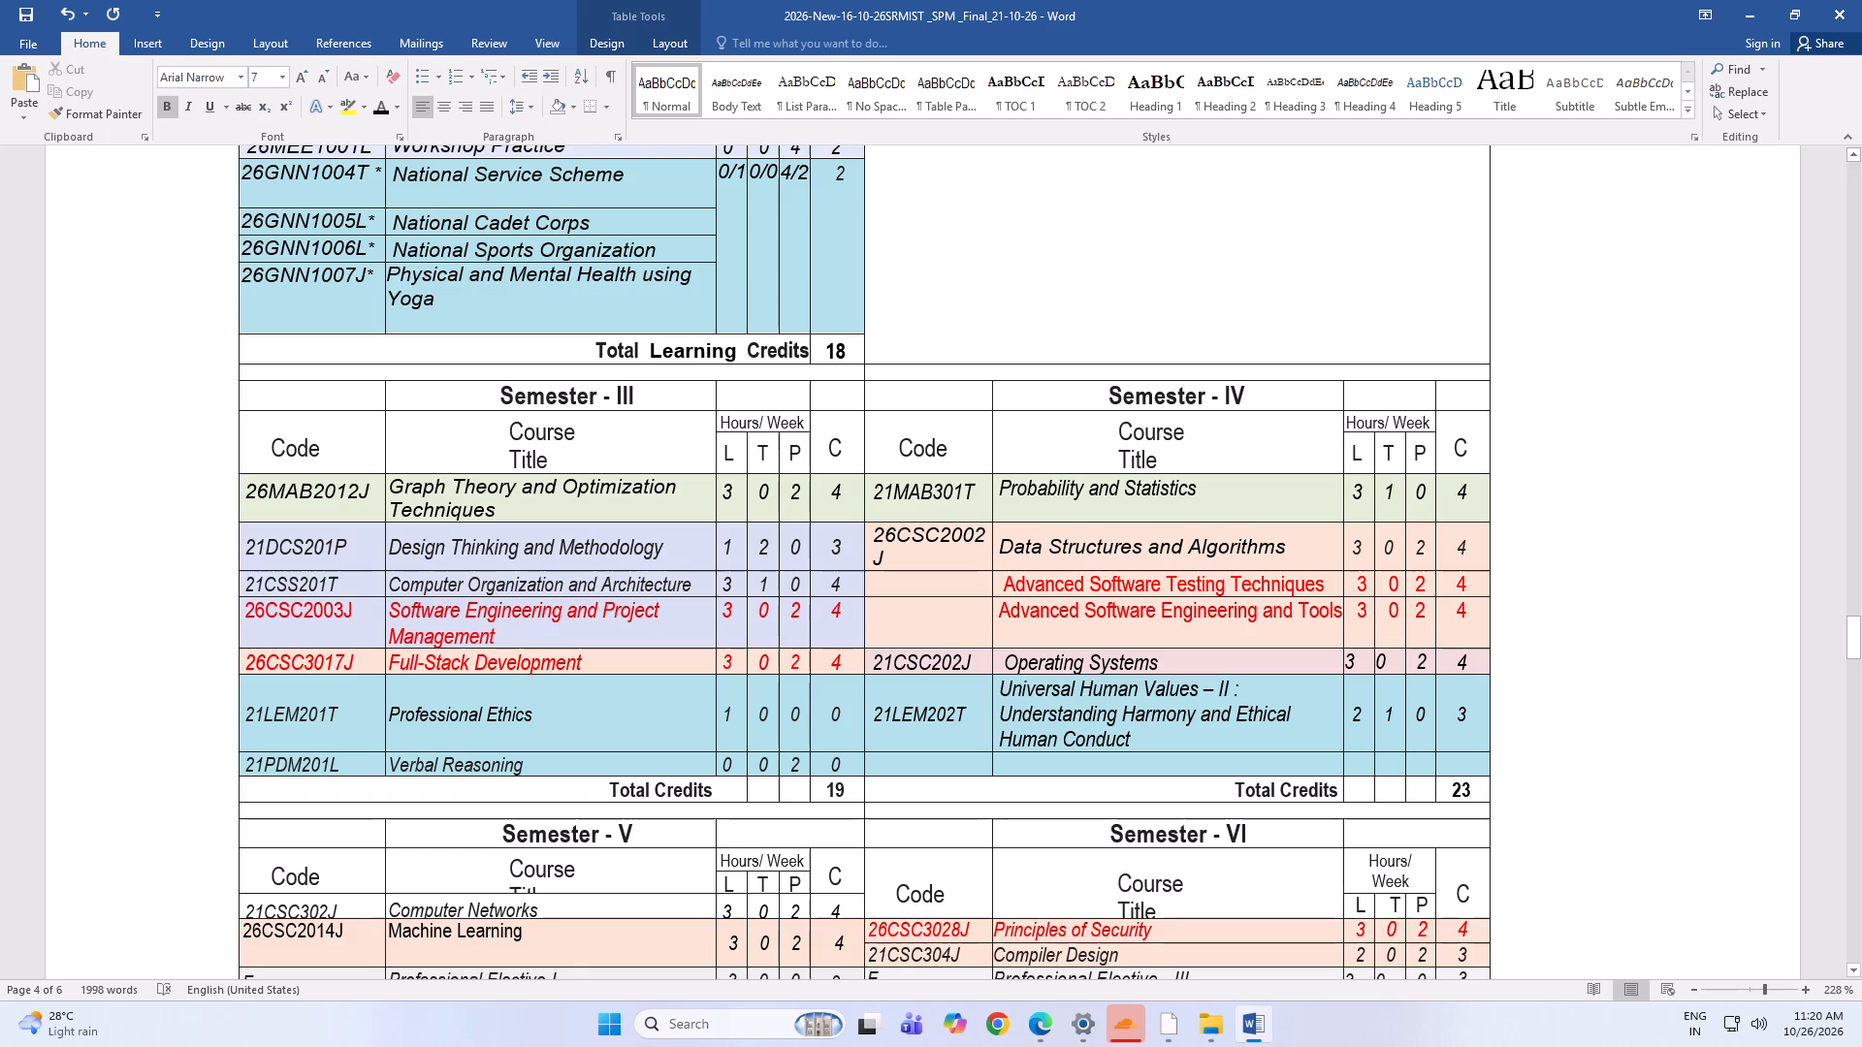
{"action": "left_click_drag", "start_coordinate": [714, 497], "coordinate": [731, 498]}
{"action": "left_click", "coordinate": [1207, 555]}
{"action": "left_click", "coordinate": [1155, 512]}
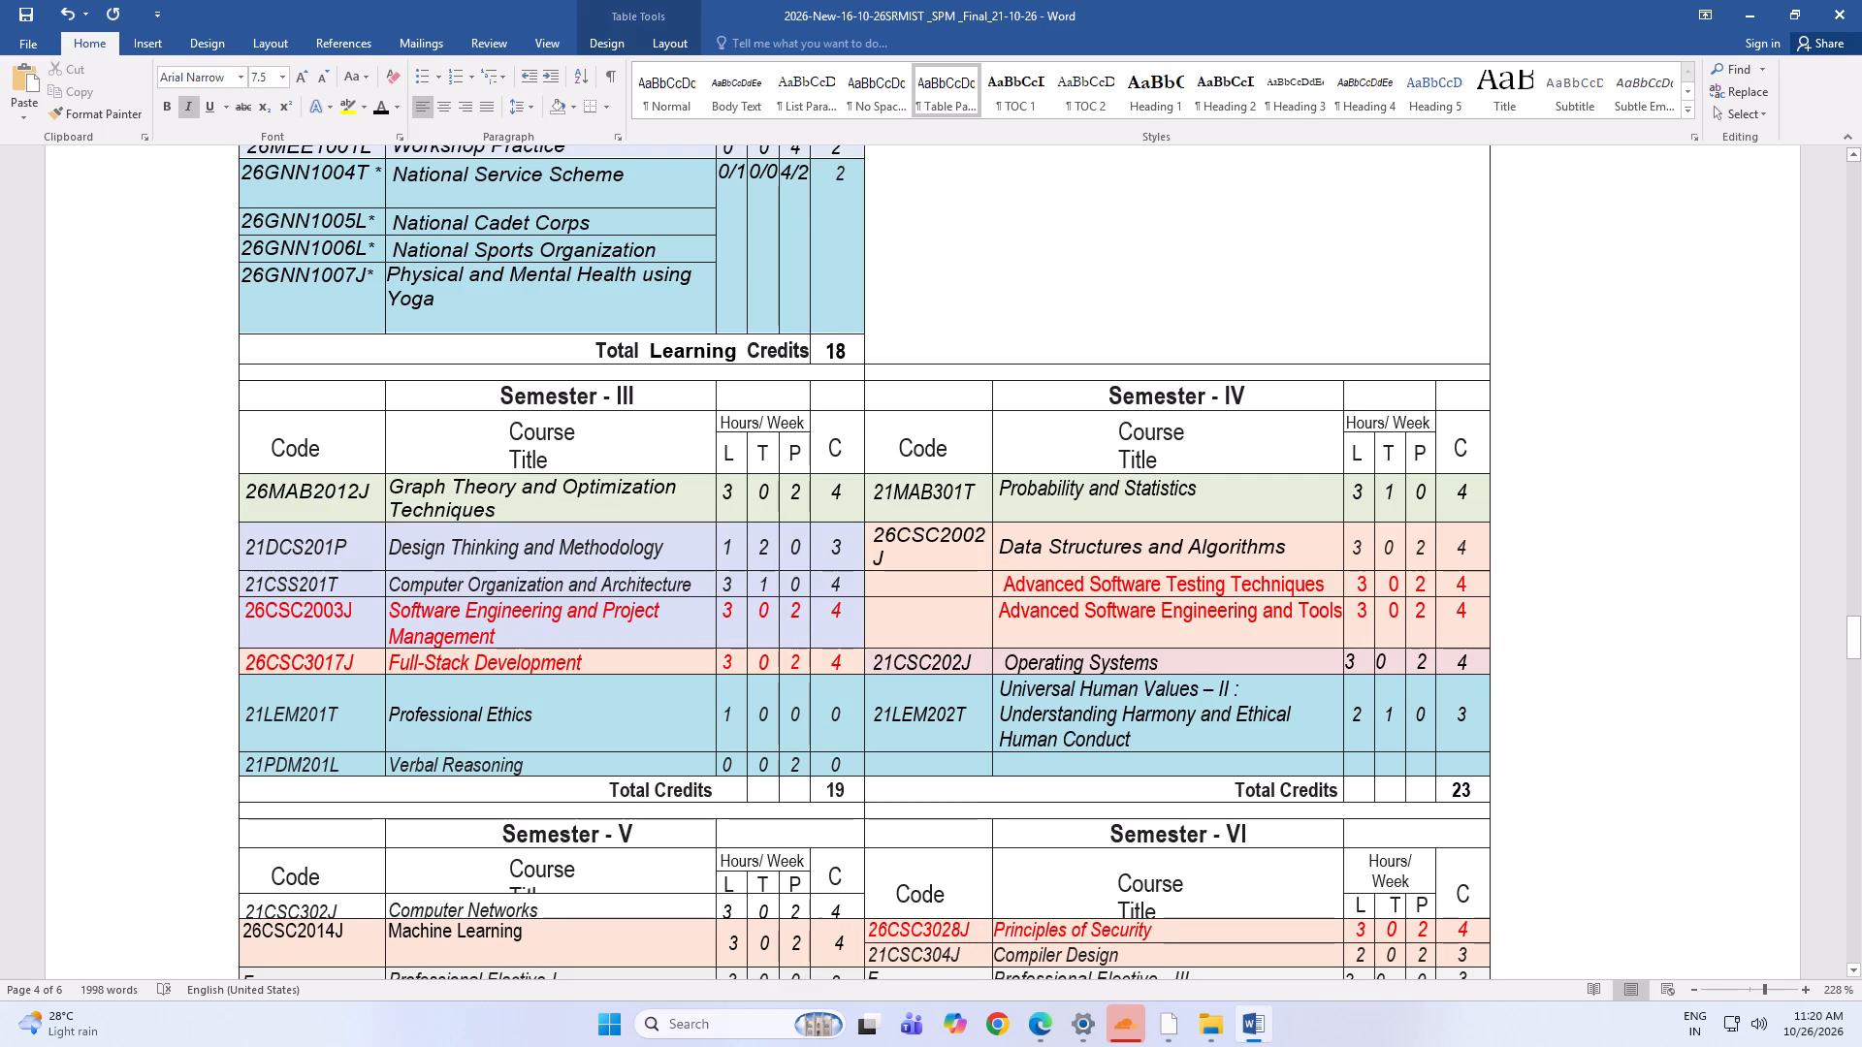
{"action": "left_click", "coordinate": [1429, 494]}
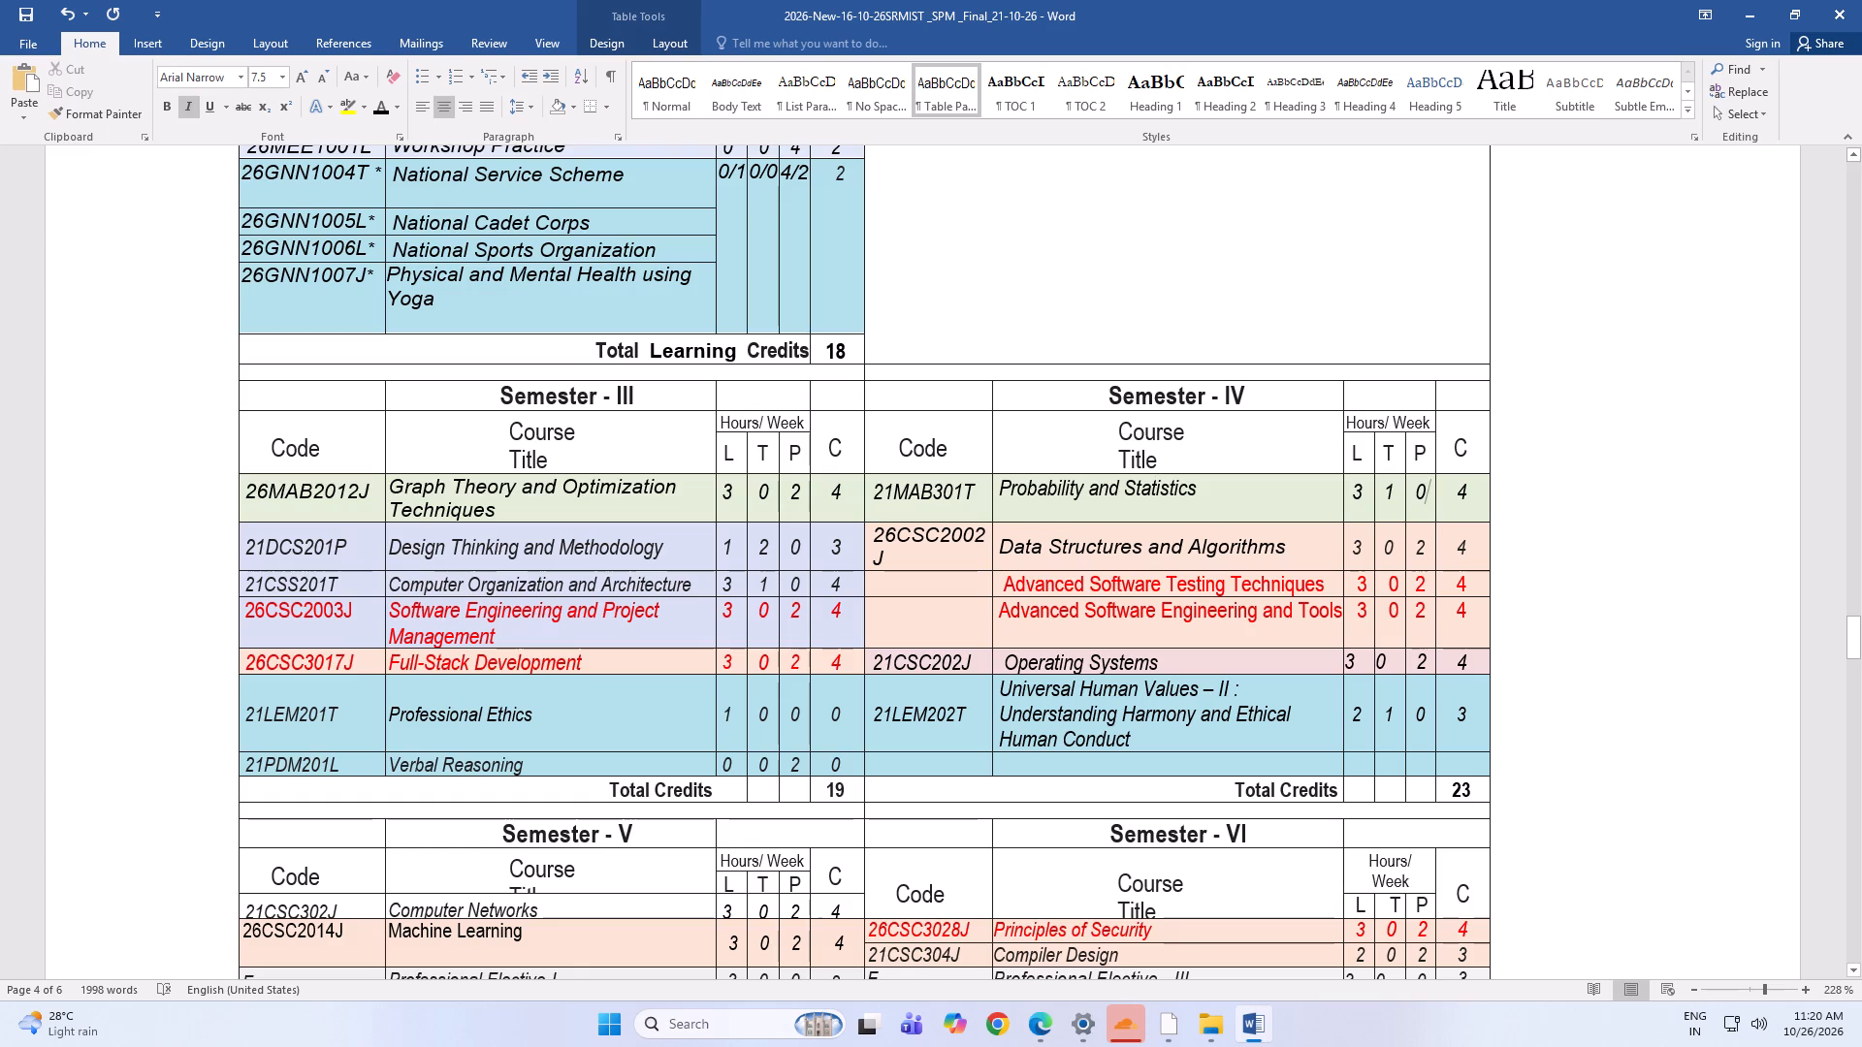
Change the course code of Probability and Statistics in Semester IV to 26MAB2006J.
{"action": "left_click", "coordinate": [928, 496]}
{"action": "left_click", "coordinate": [891, 497]}
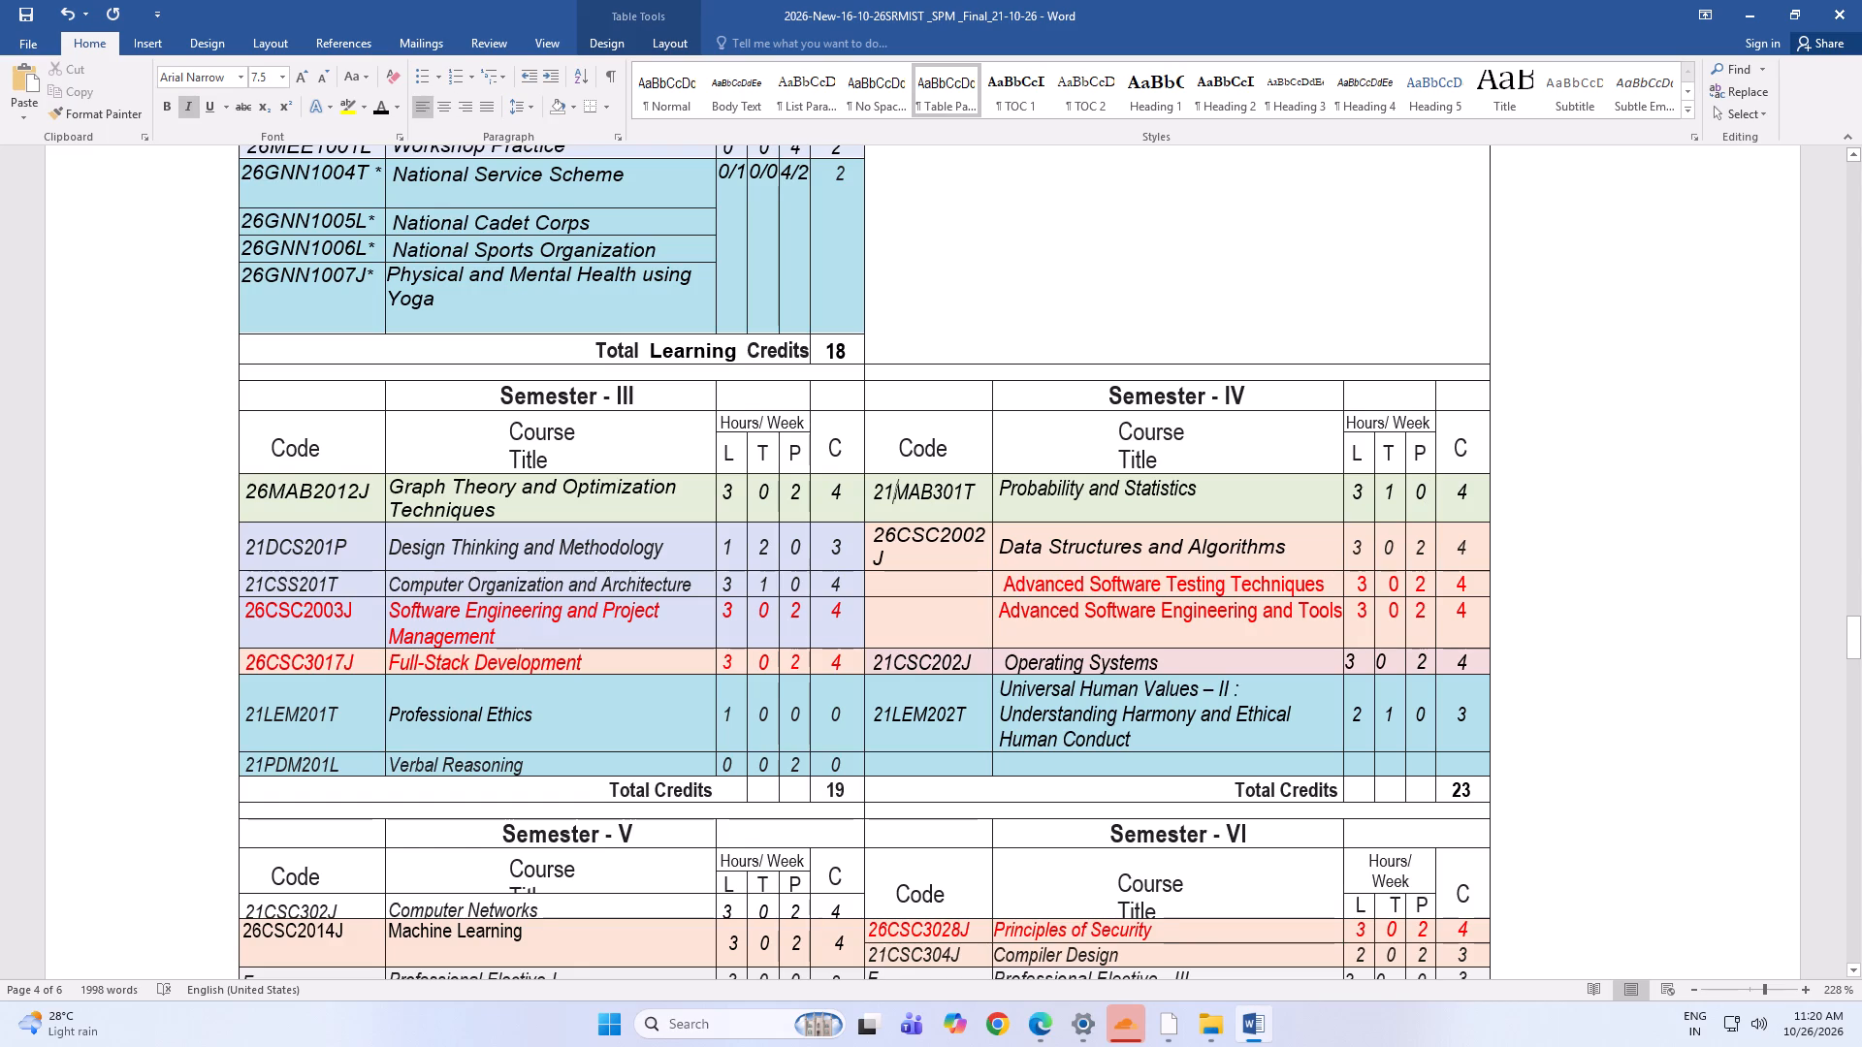
{"action": "key", "text": "BackSpace"}
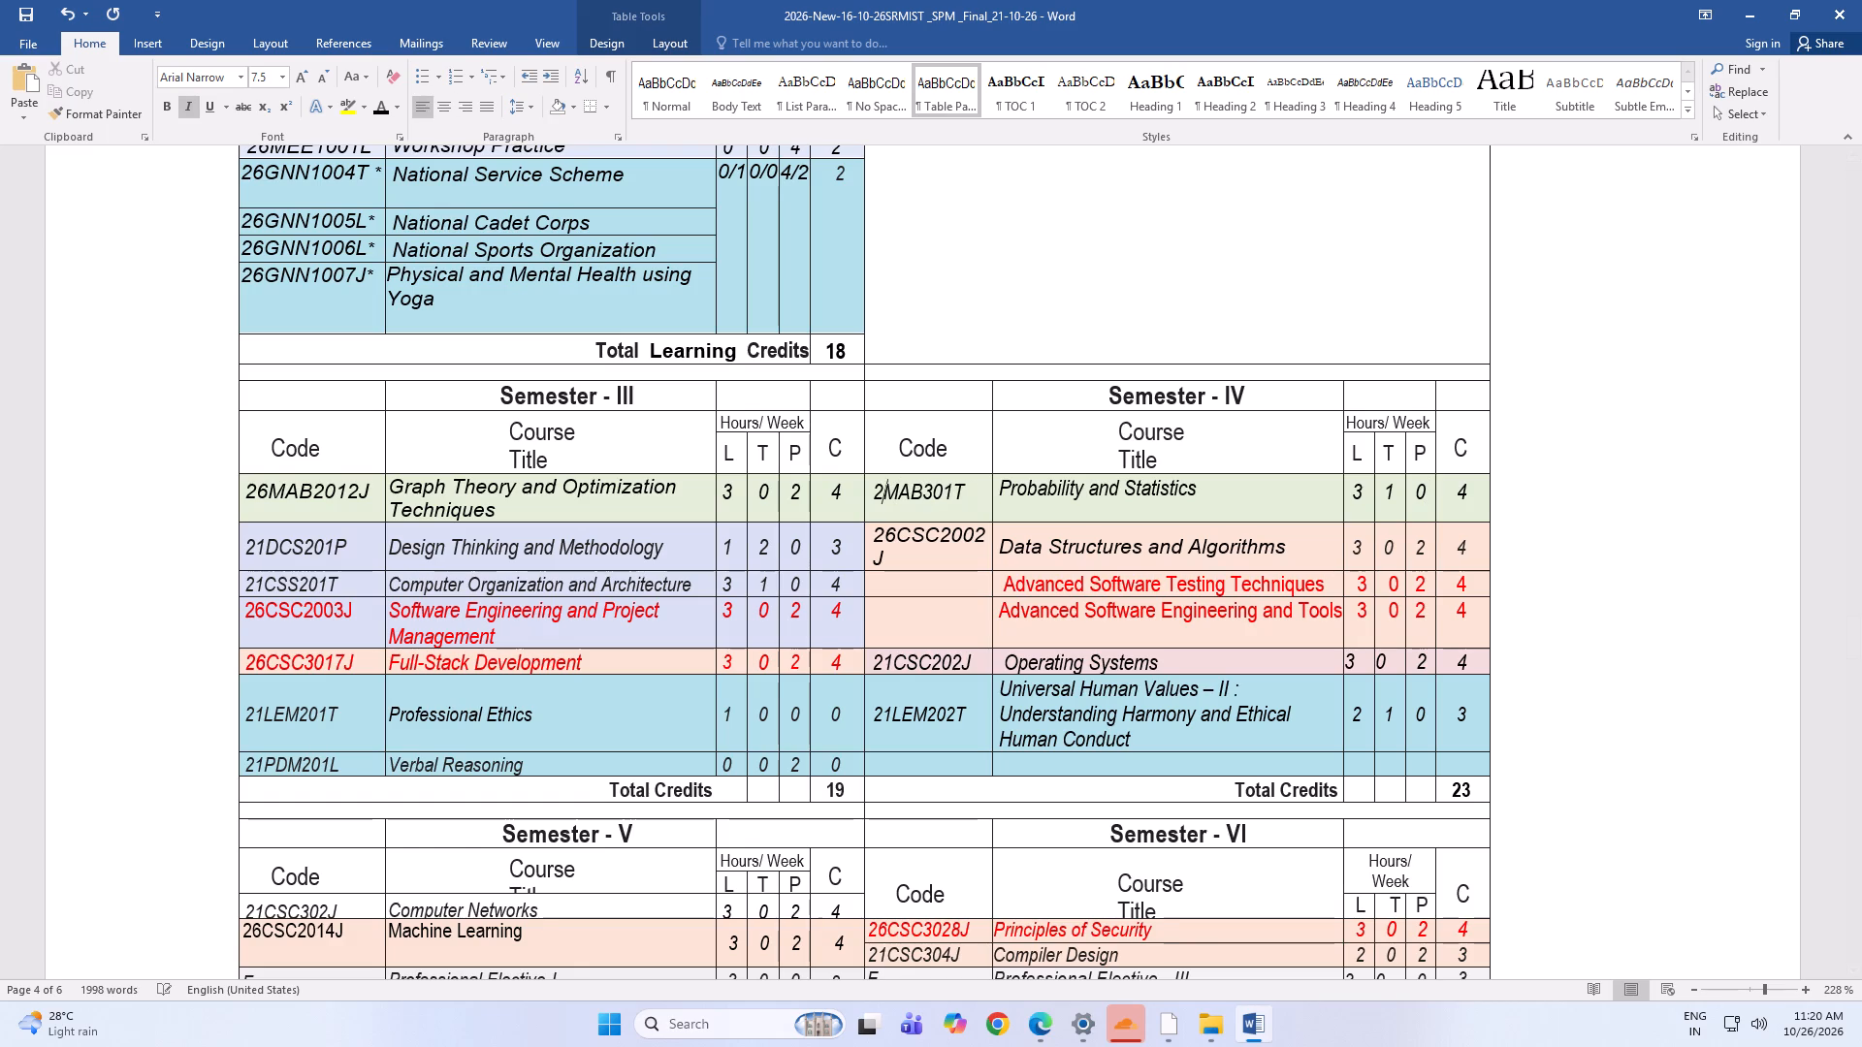
{"action": "key", "text": "6"}
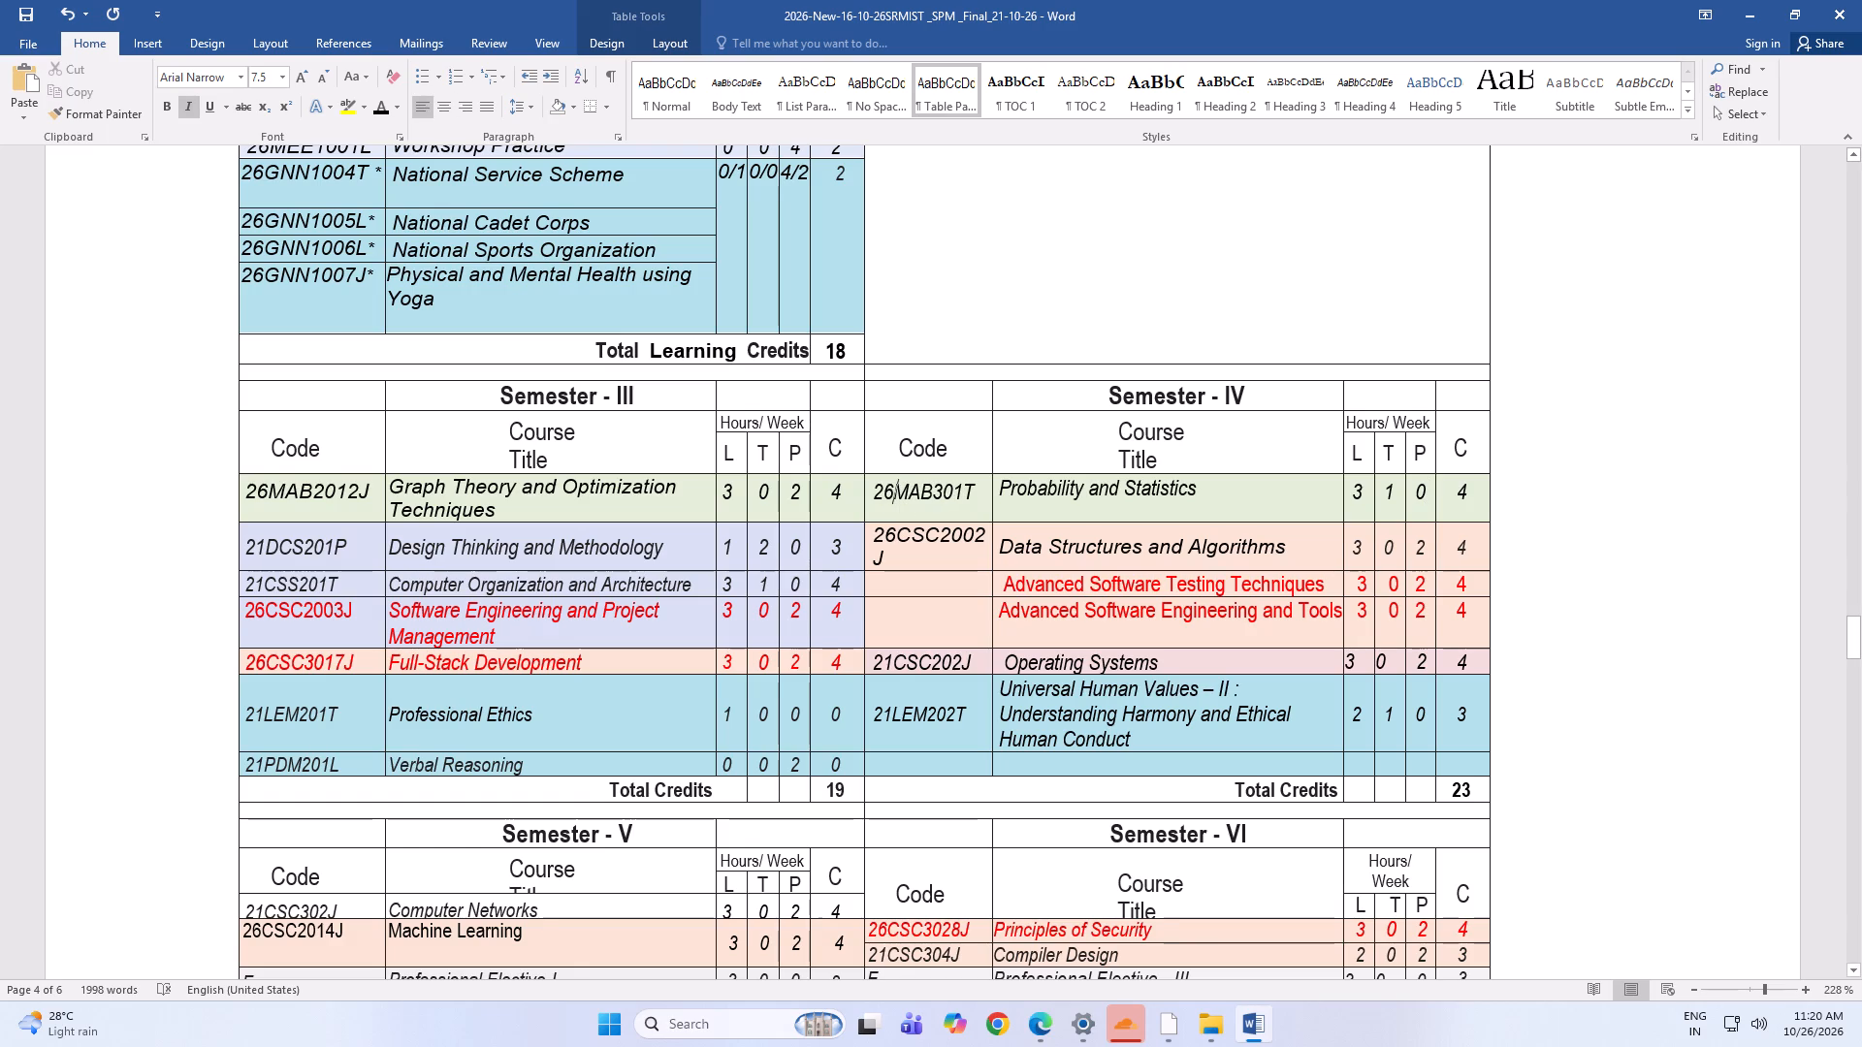
{"action": "left_click_drag", "start_coordinate": [935, 497], "coordinate": [952, 496]}
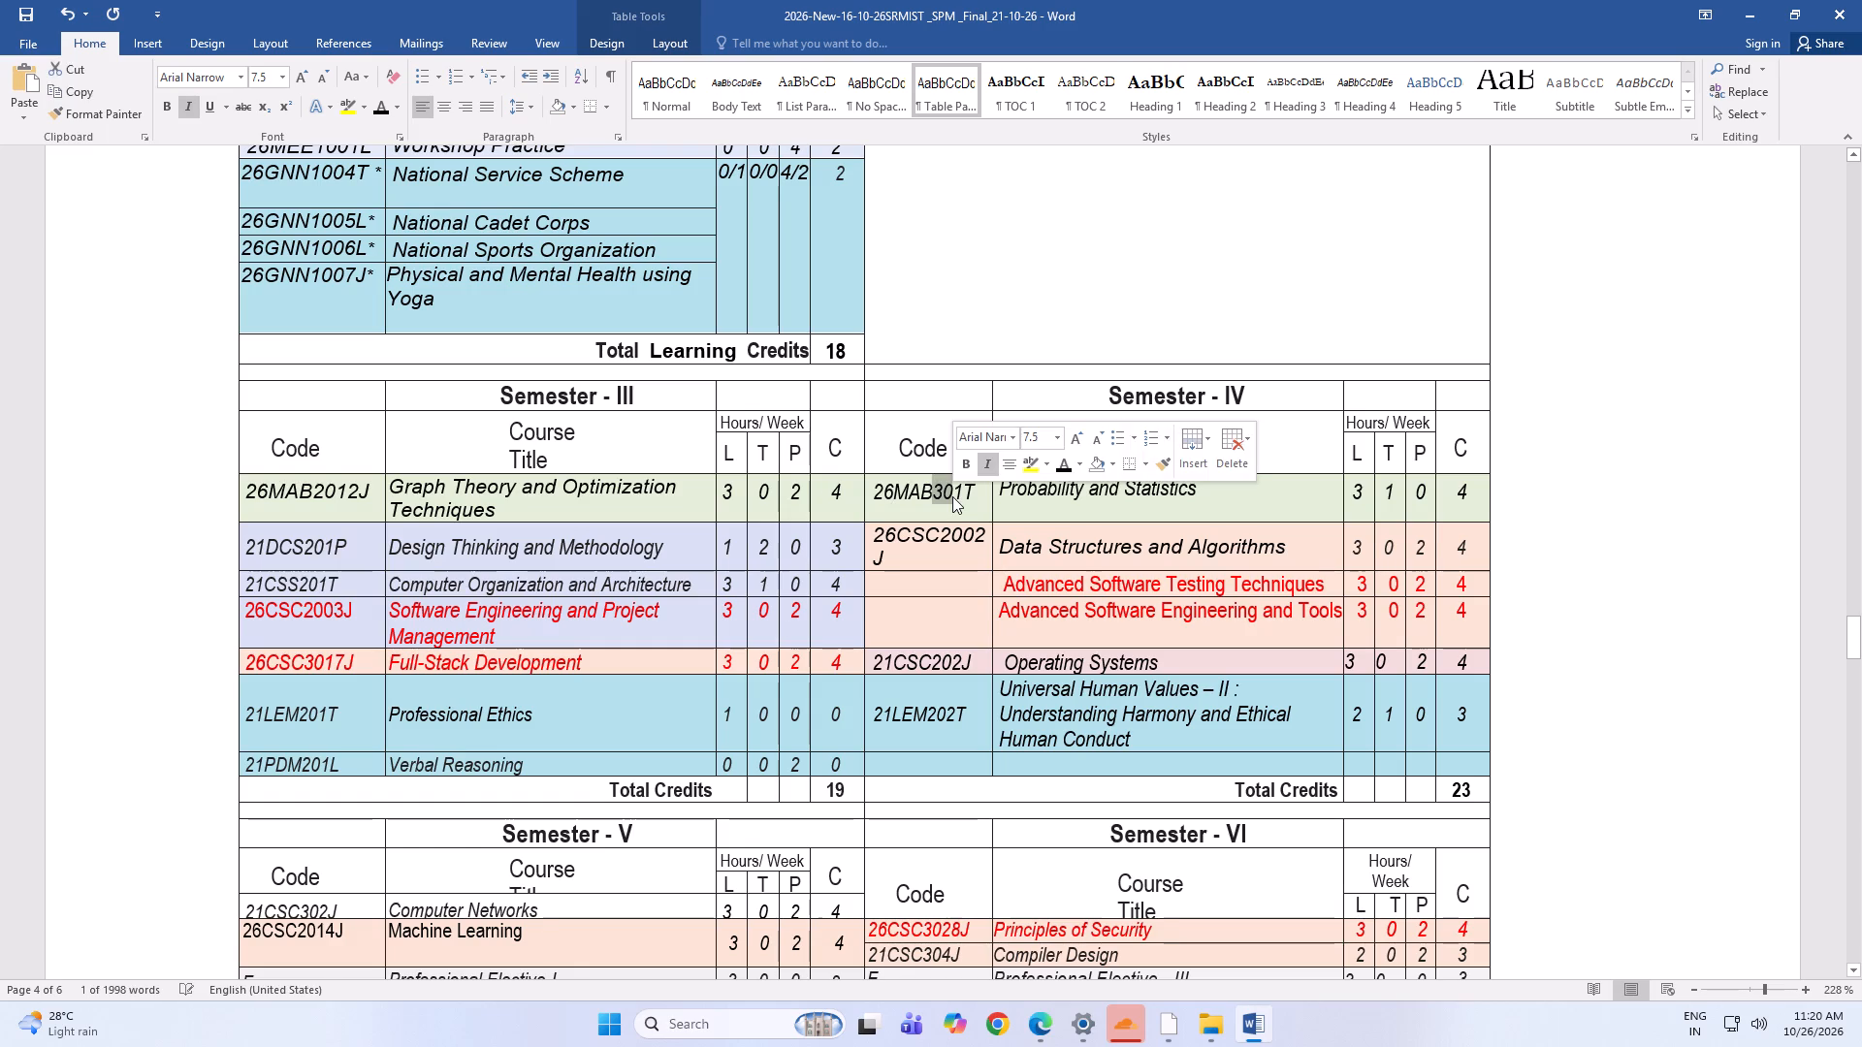
{"action": "key", "text": "BackSpace"}
{"action": "type", "text": "2006"}
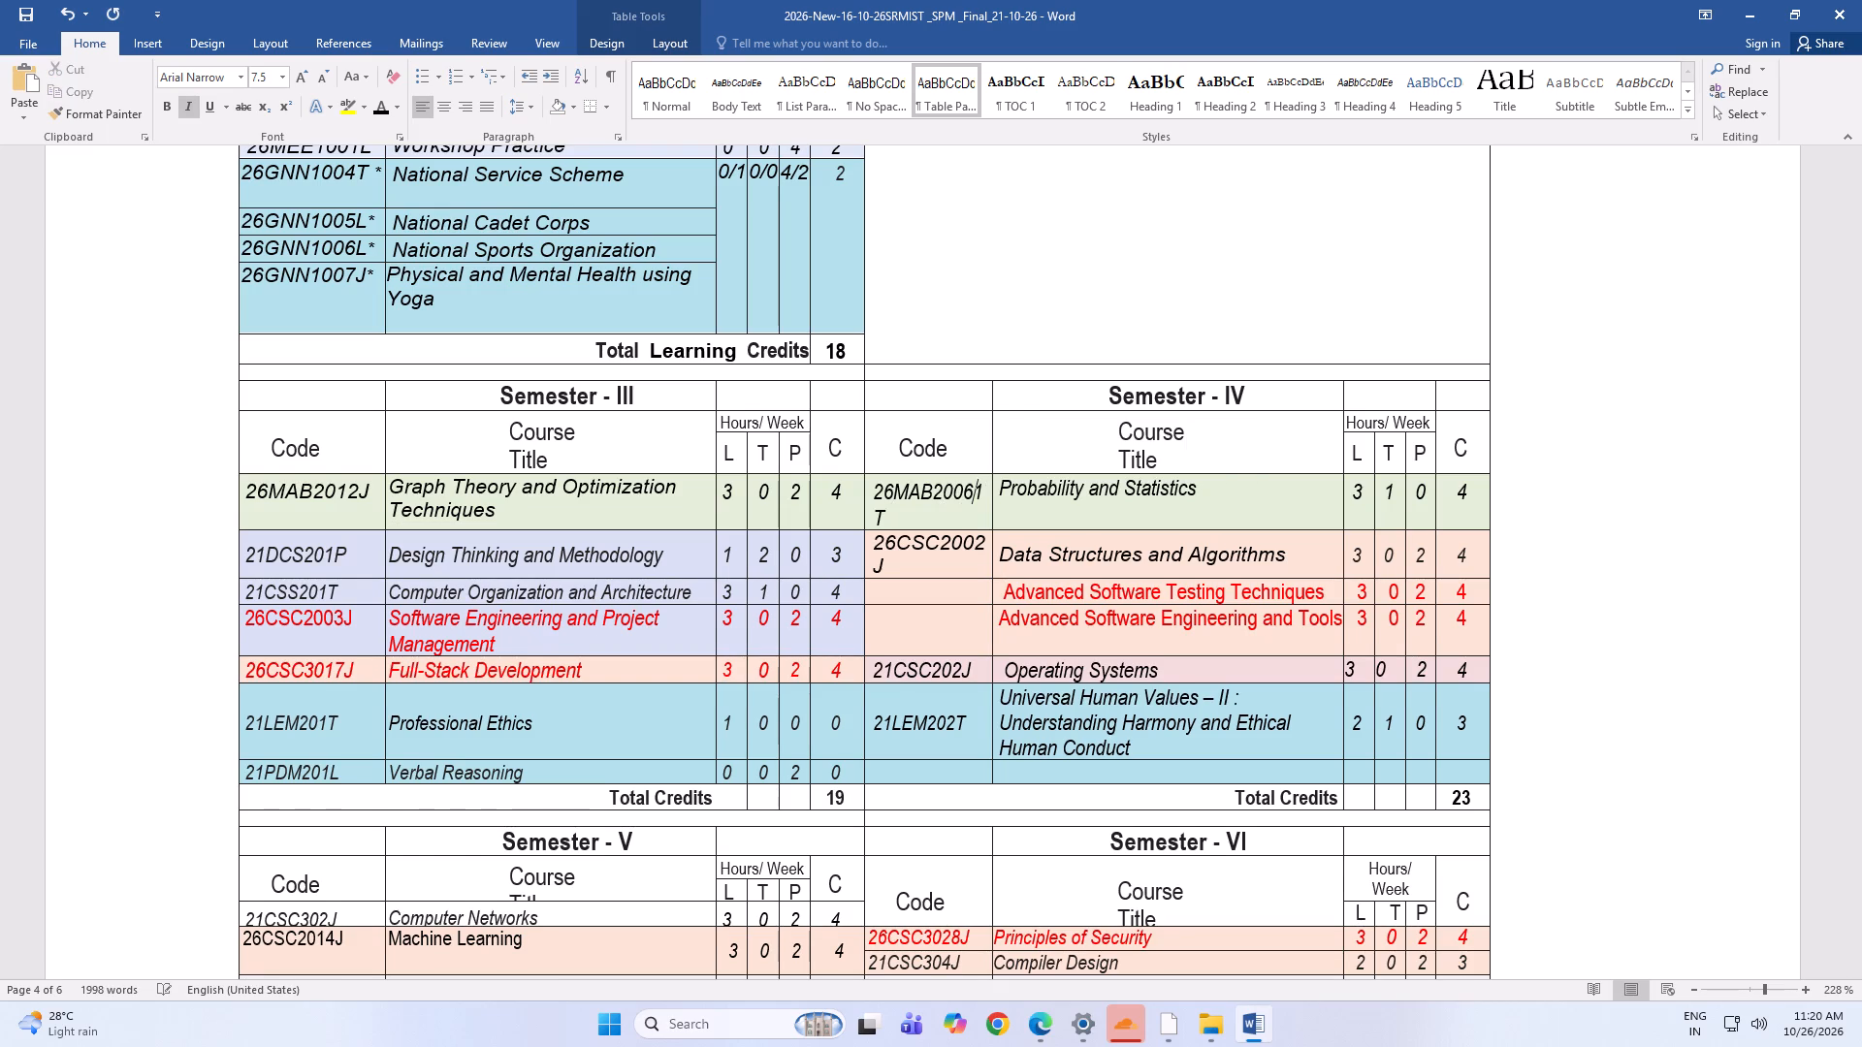
{"action": "key", "text": "Right"}
{"action": "double_click", "coordinate": [987, 484]}
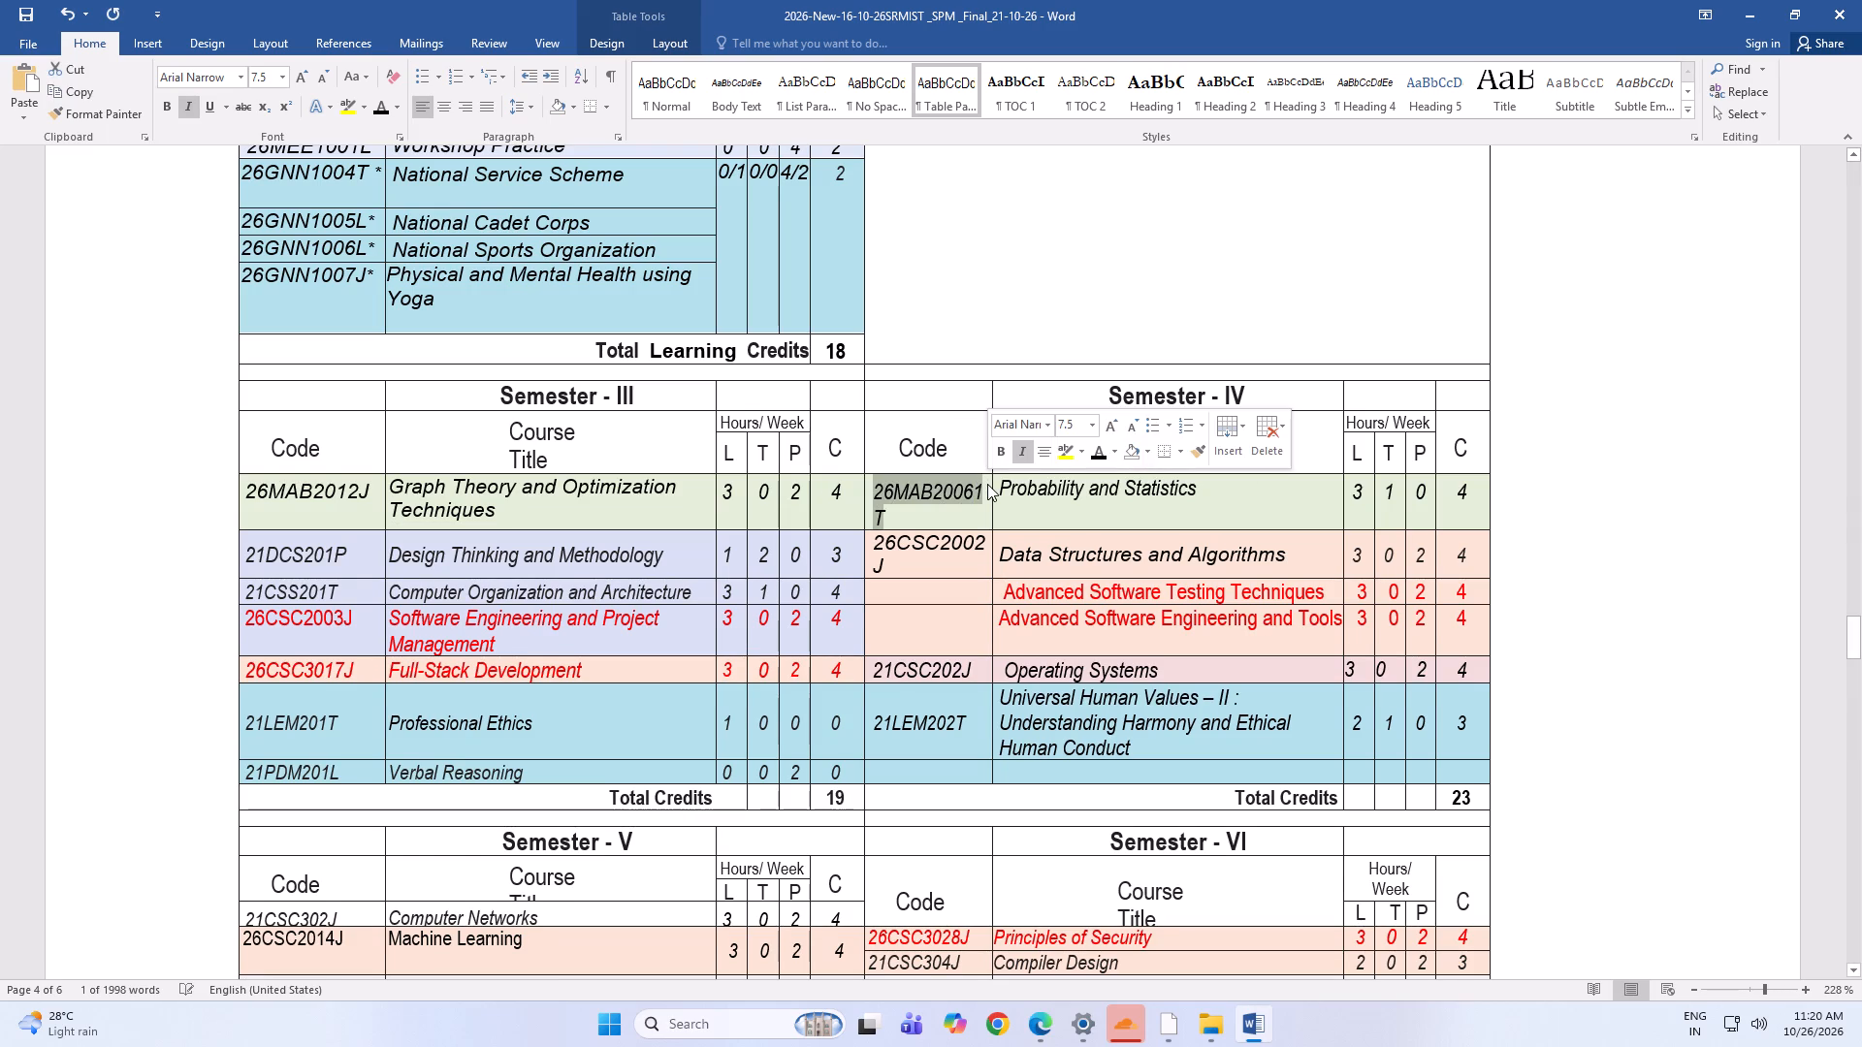
{"action": "left_click", "coordinate": [987, 484]}
{"action": "key", "text": "BackSpace"}
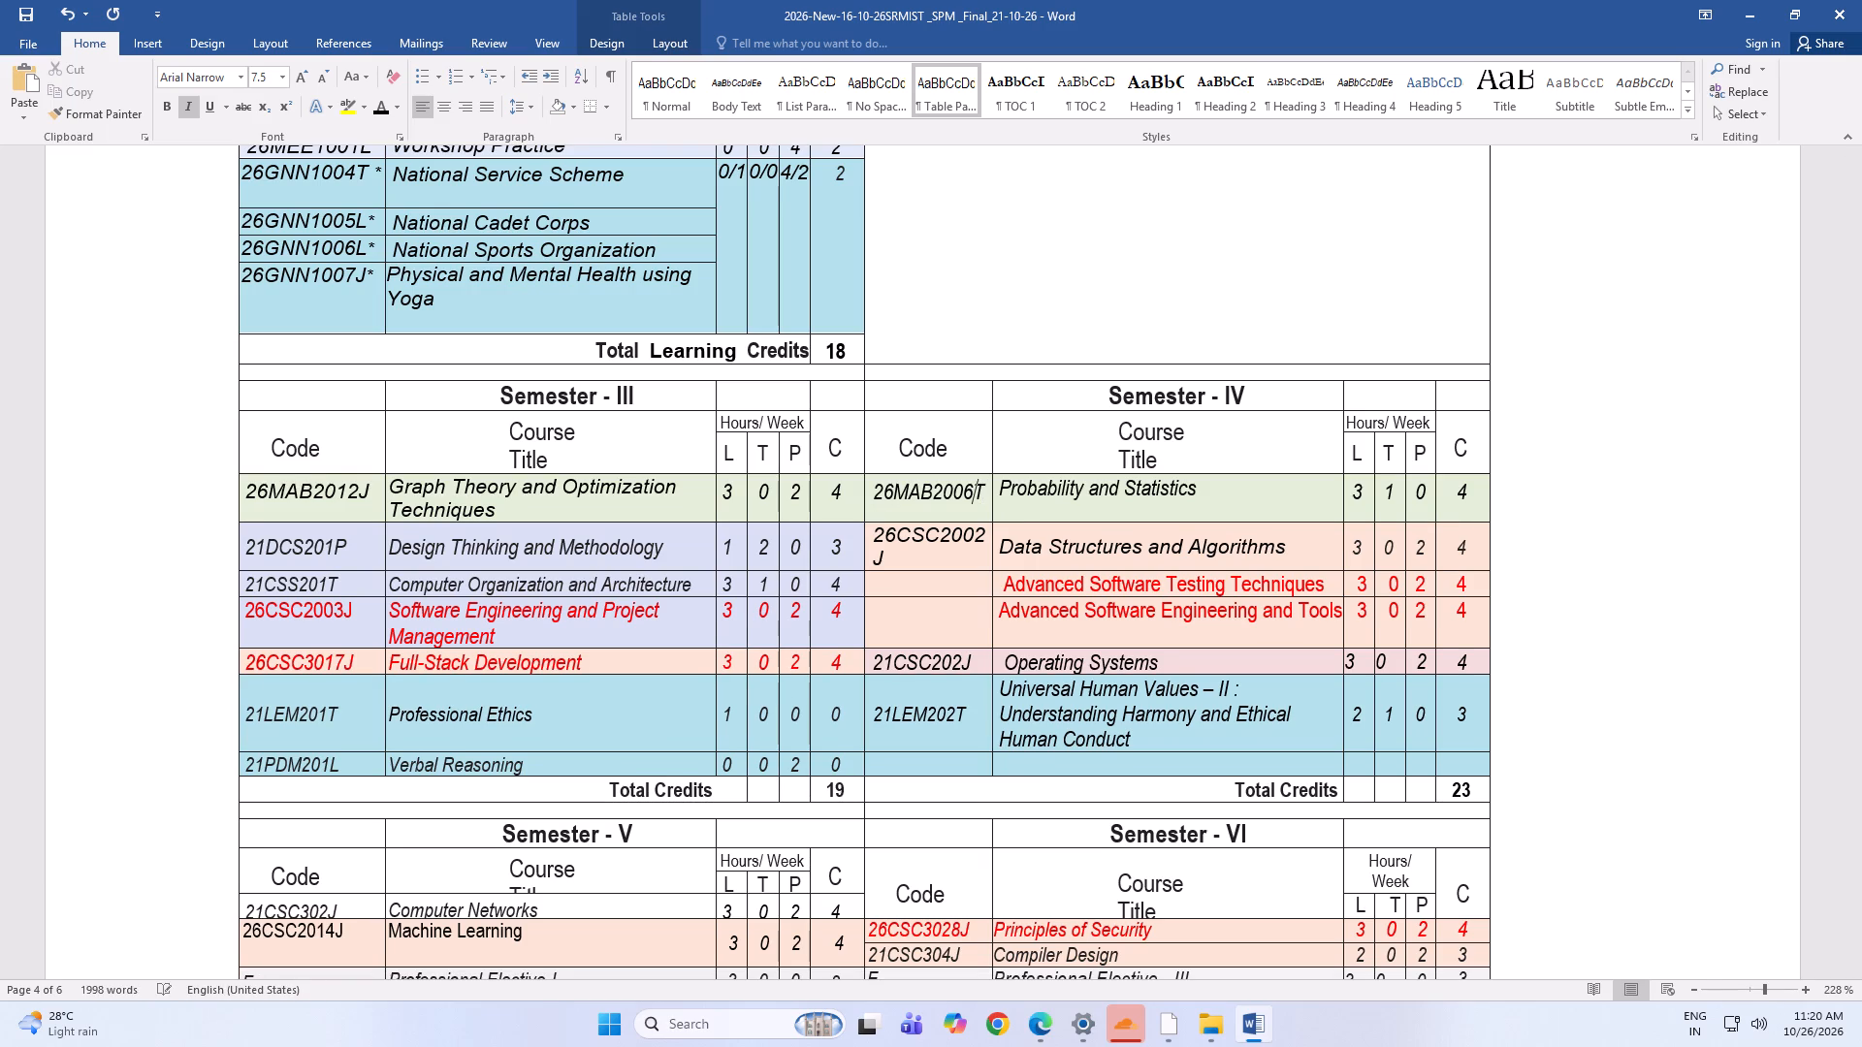
{"action": "left_click", "coordinate": [985, 500]}
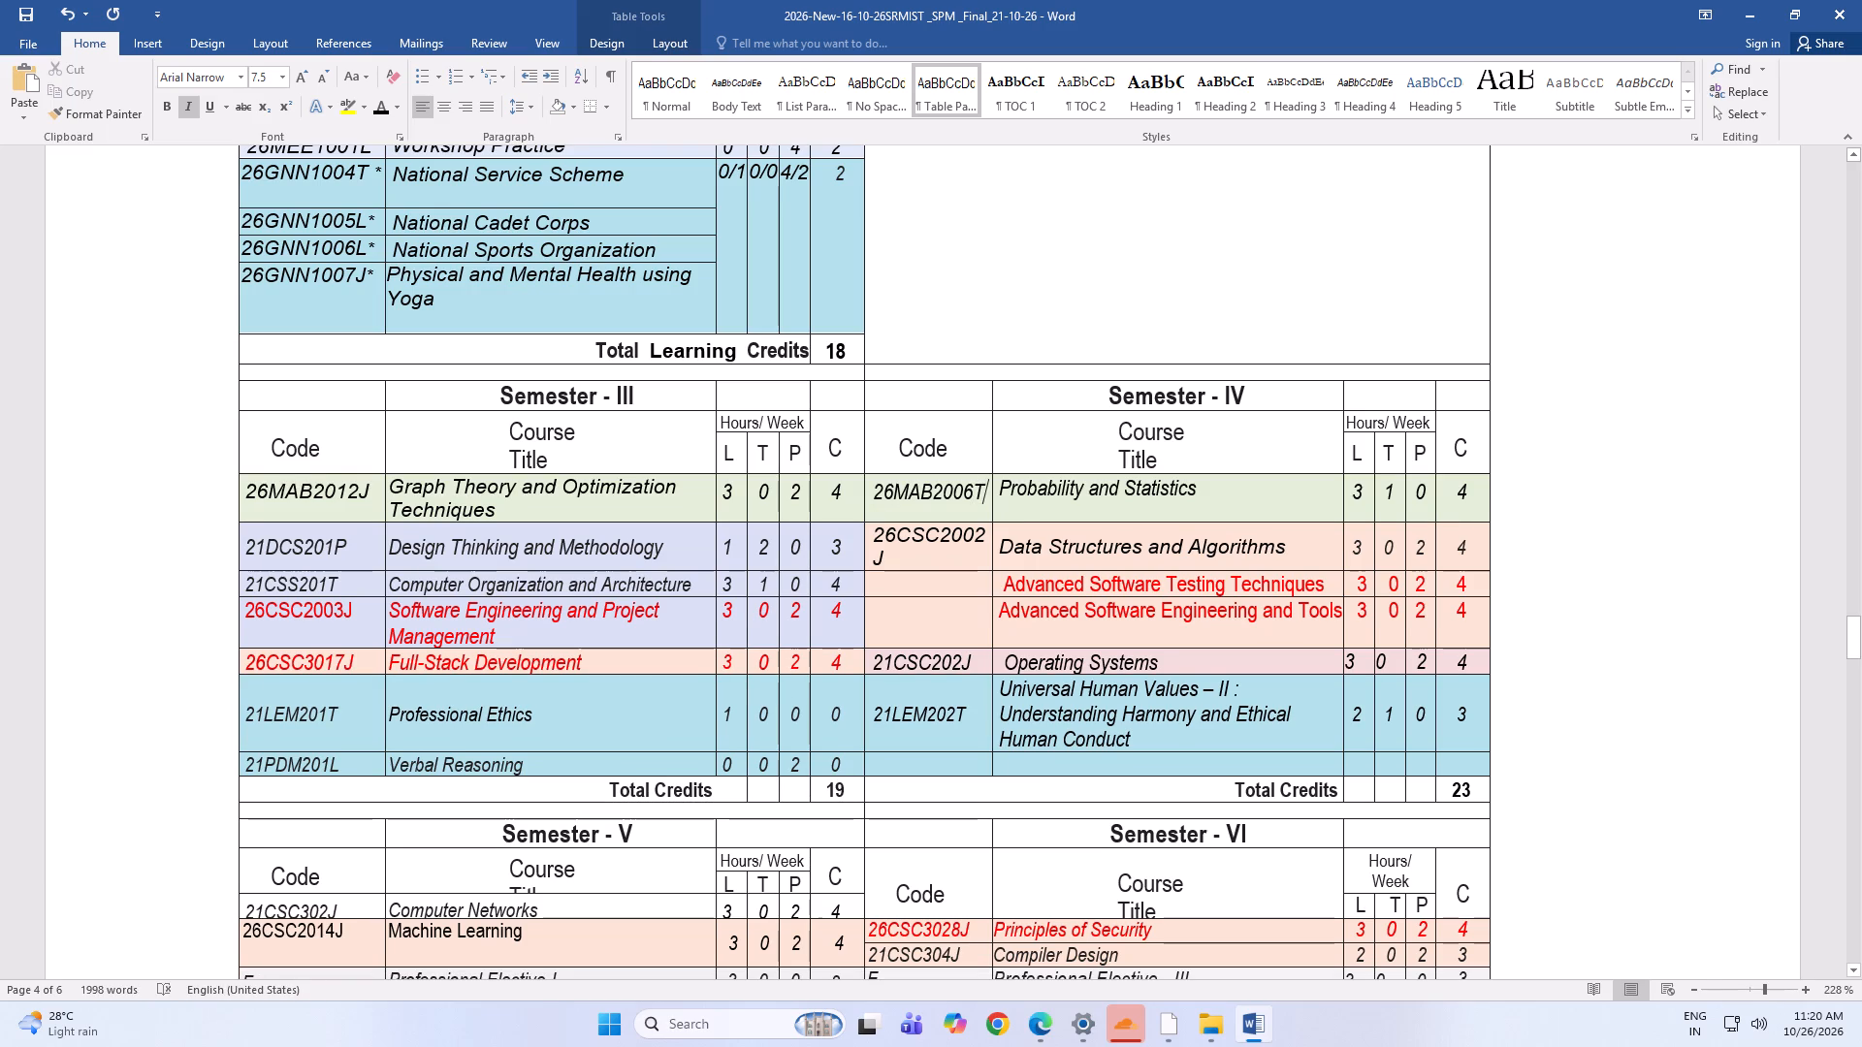
{"action": "key", "text": "BackSpace"}
{"action": "key", "text": "shift+j"}
Widen the code column of the Semester IV and VI tables so that 26CSC2002J fits on one line.
{"action": "left_click_drag", "start_coordinate": [989, 441], "coordinate": [1004, 441]}
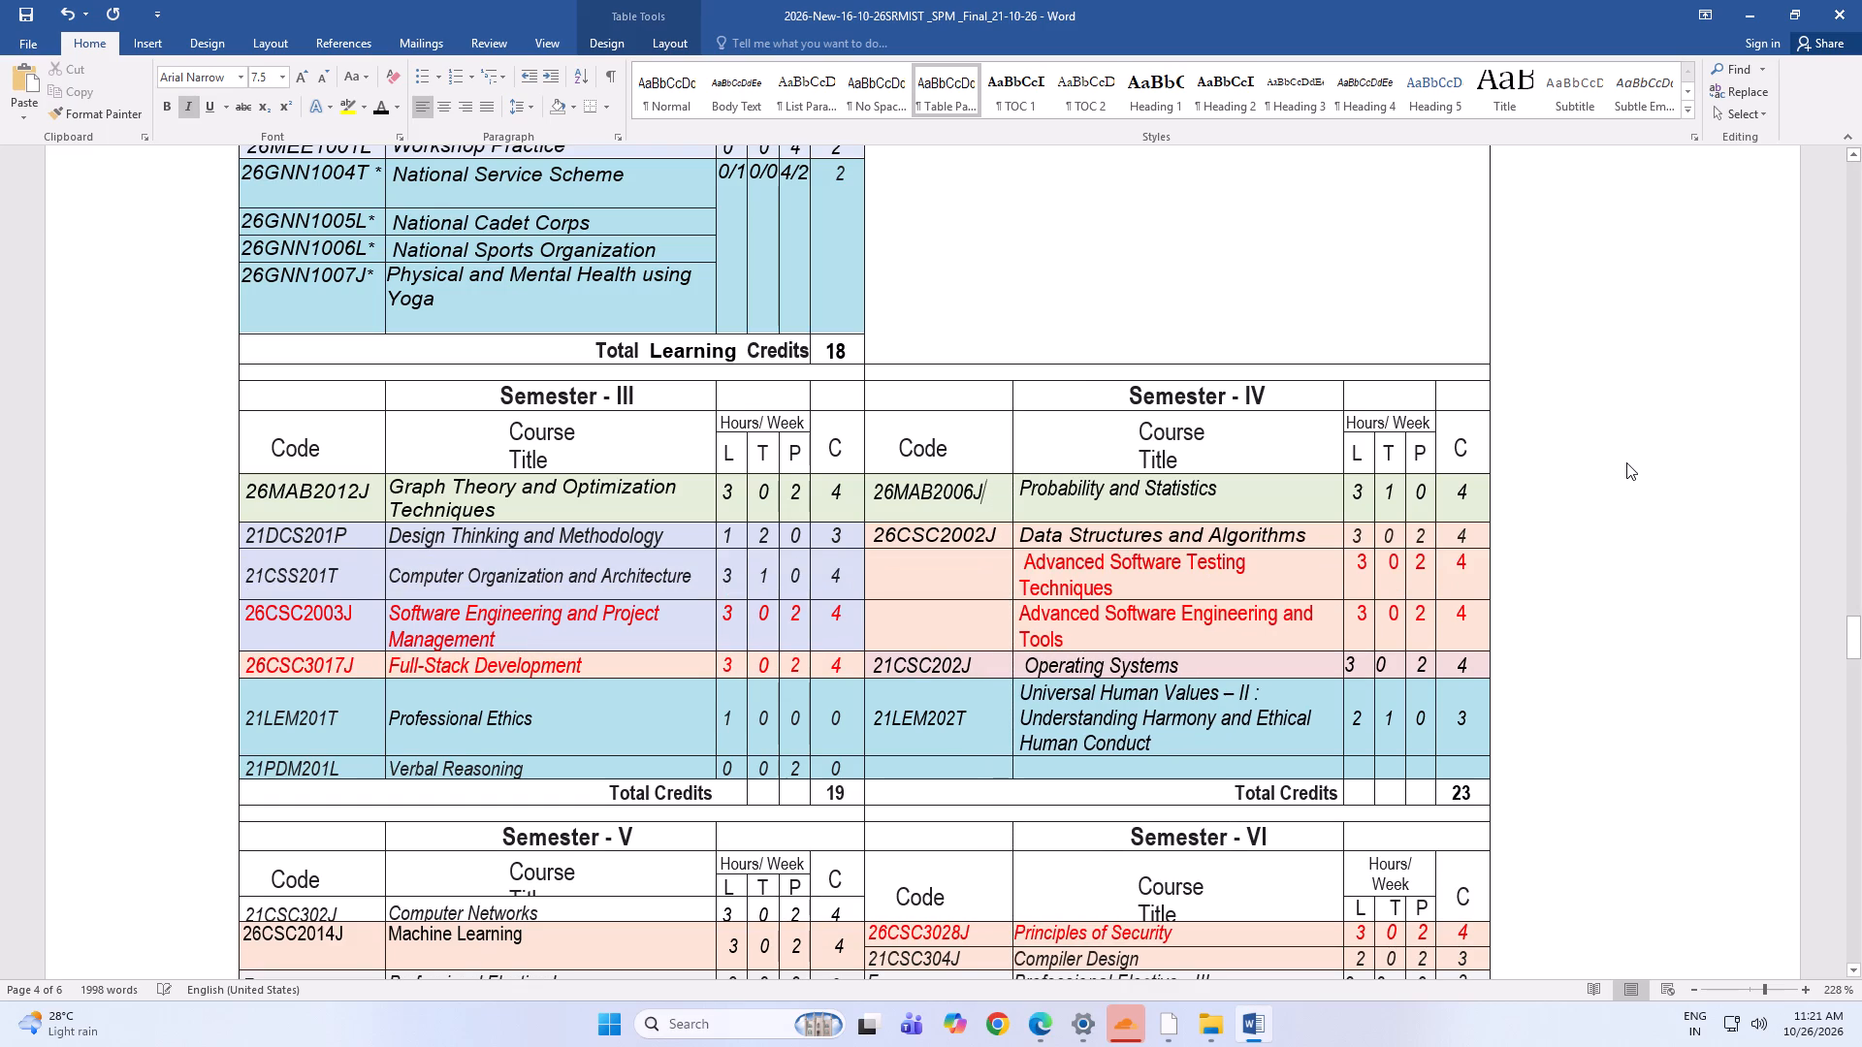
{"action": "left_click", "coordinate": [1629, 466]}
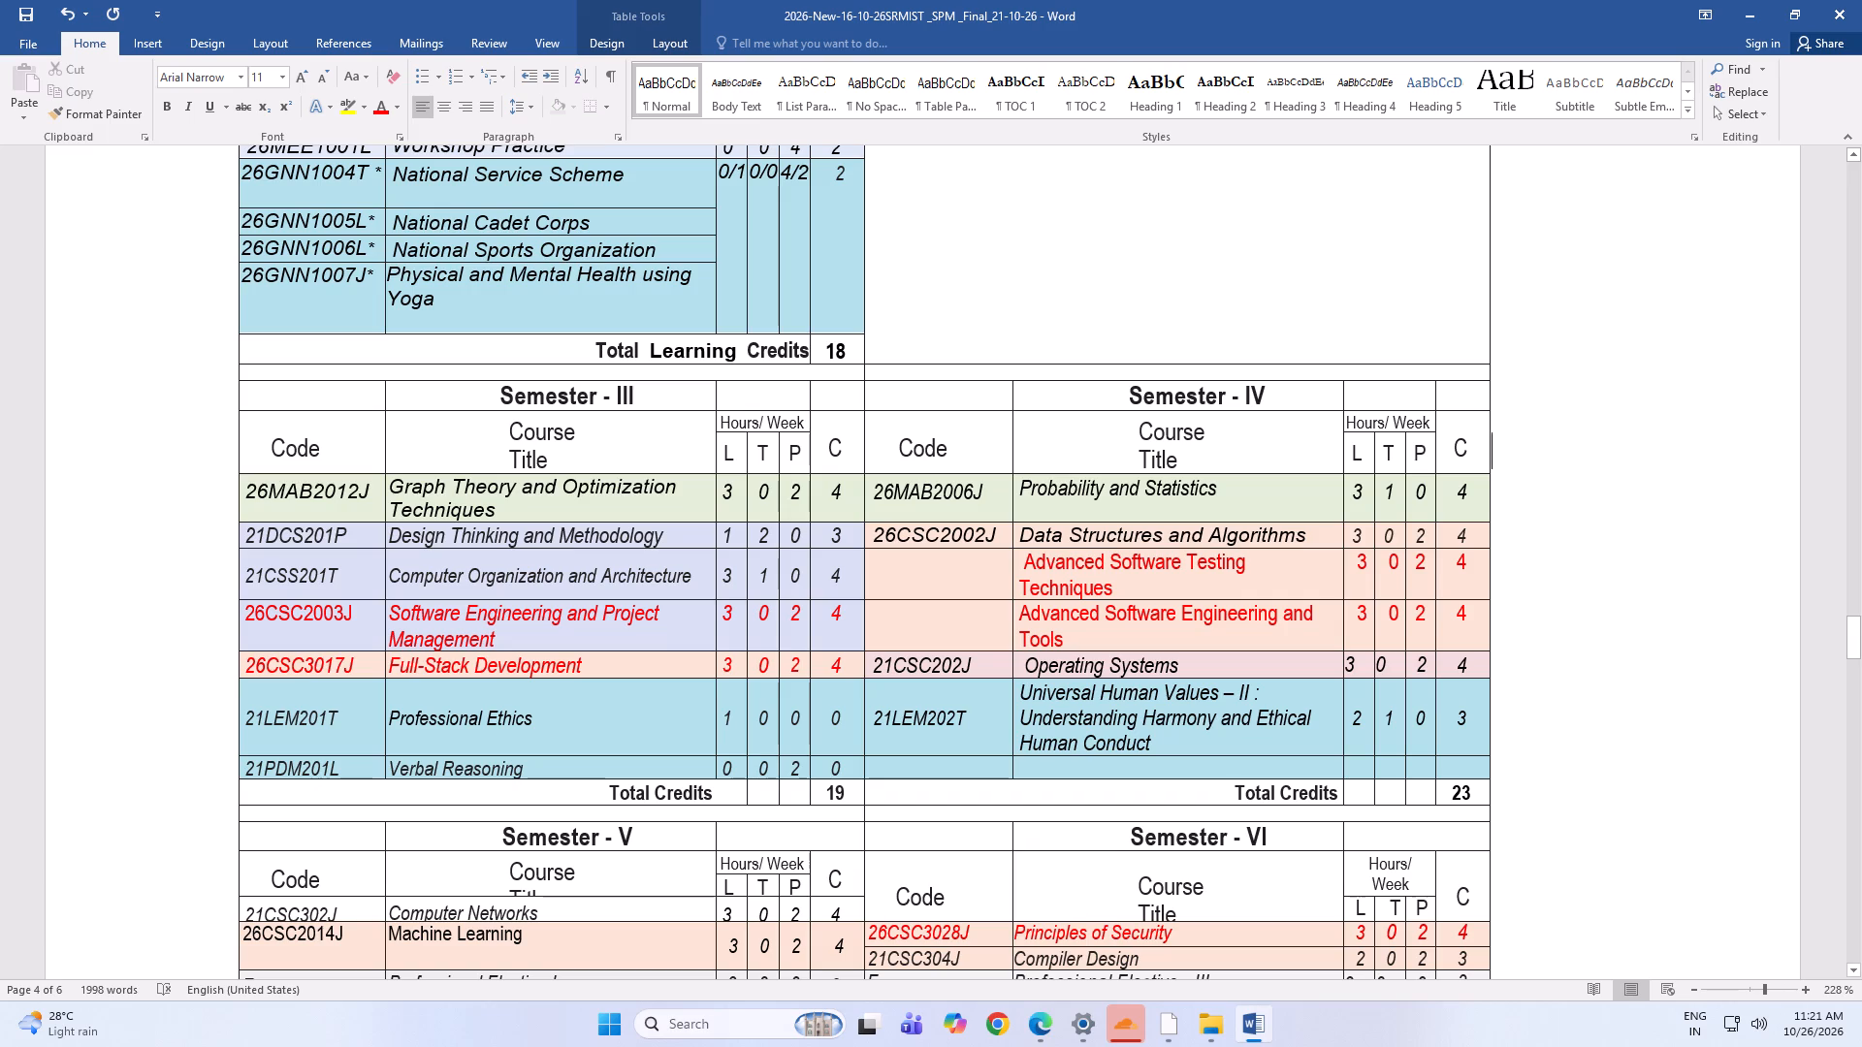
Set the Probability and Statistics hours in Semester IV to T 0 and P 2.
{"action": "left_click", "coordinate": [1399, 499]}
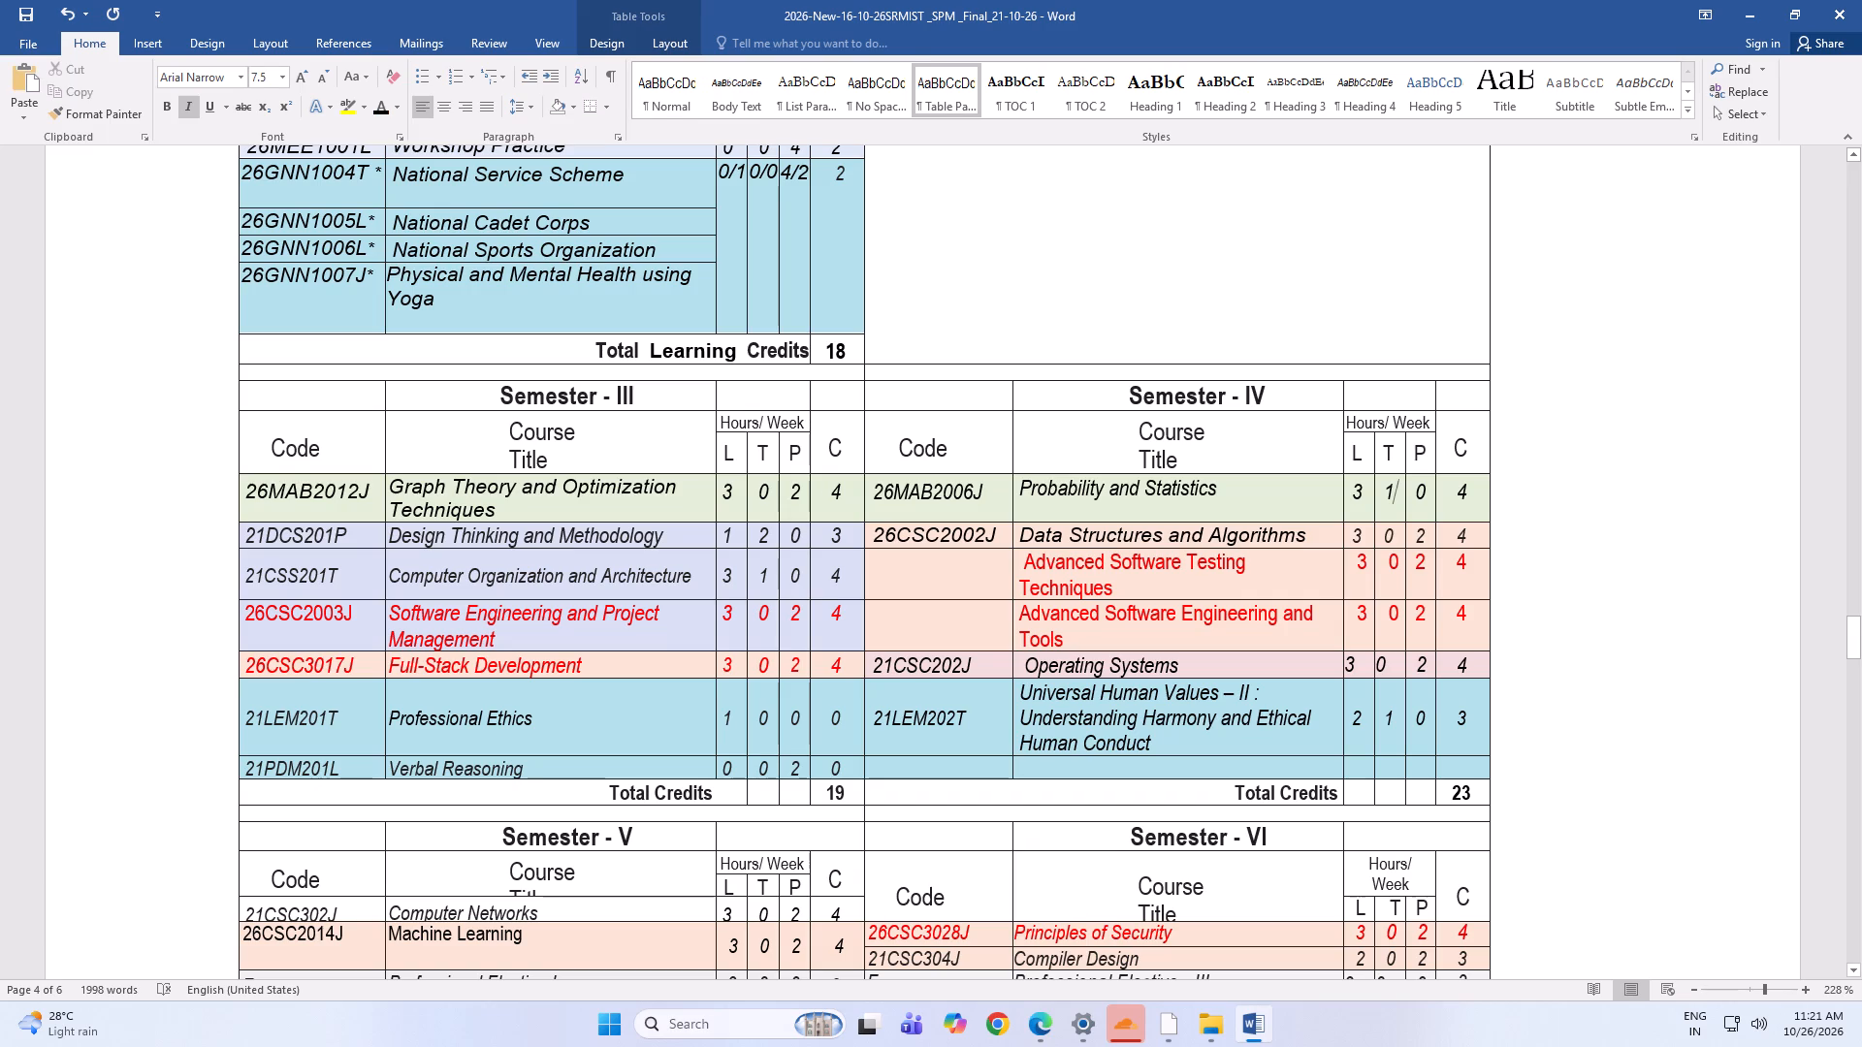
{"action": "key", "text": "BackSpace"}
{"action": "key", "text": "0"}
{"action": "key", "text": "Right"}
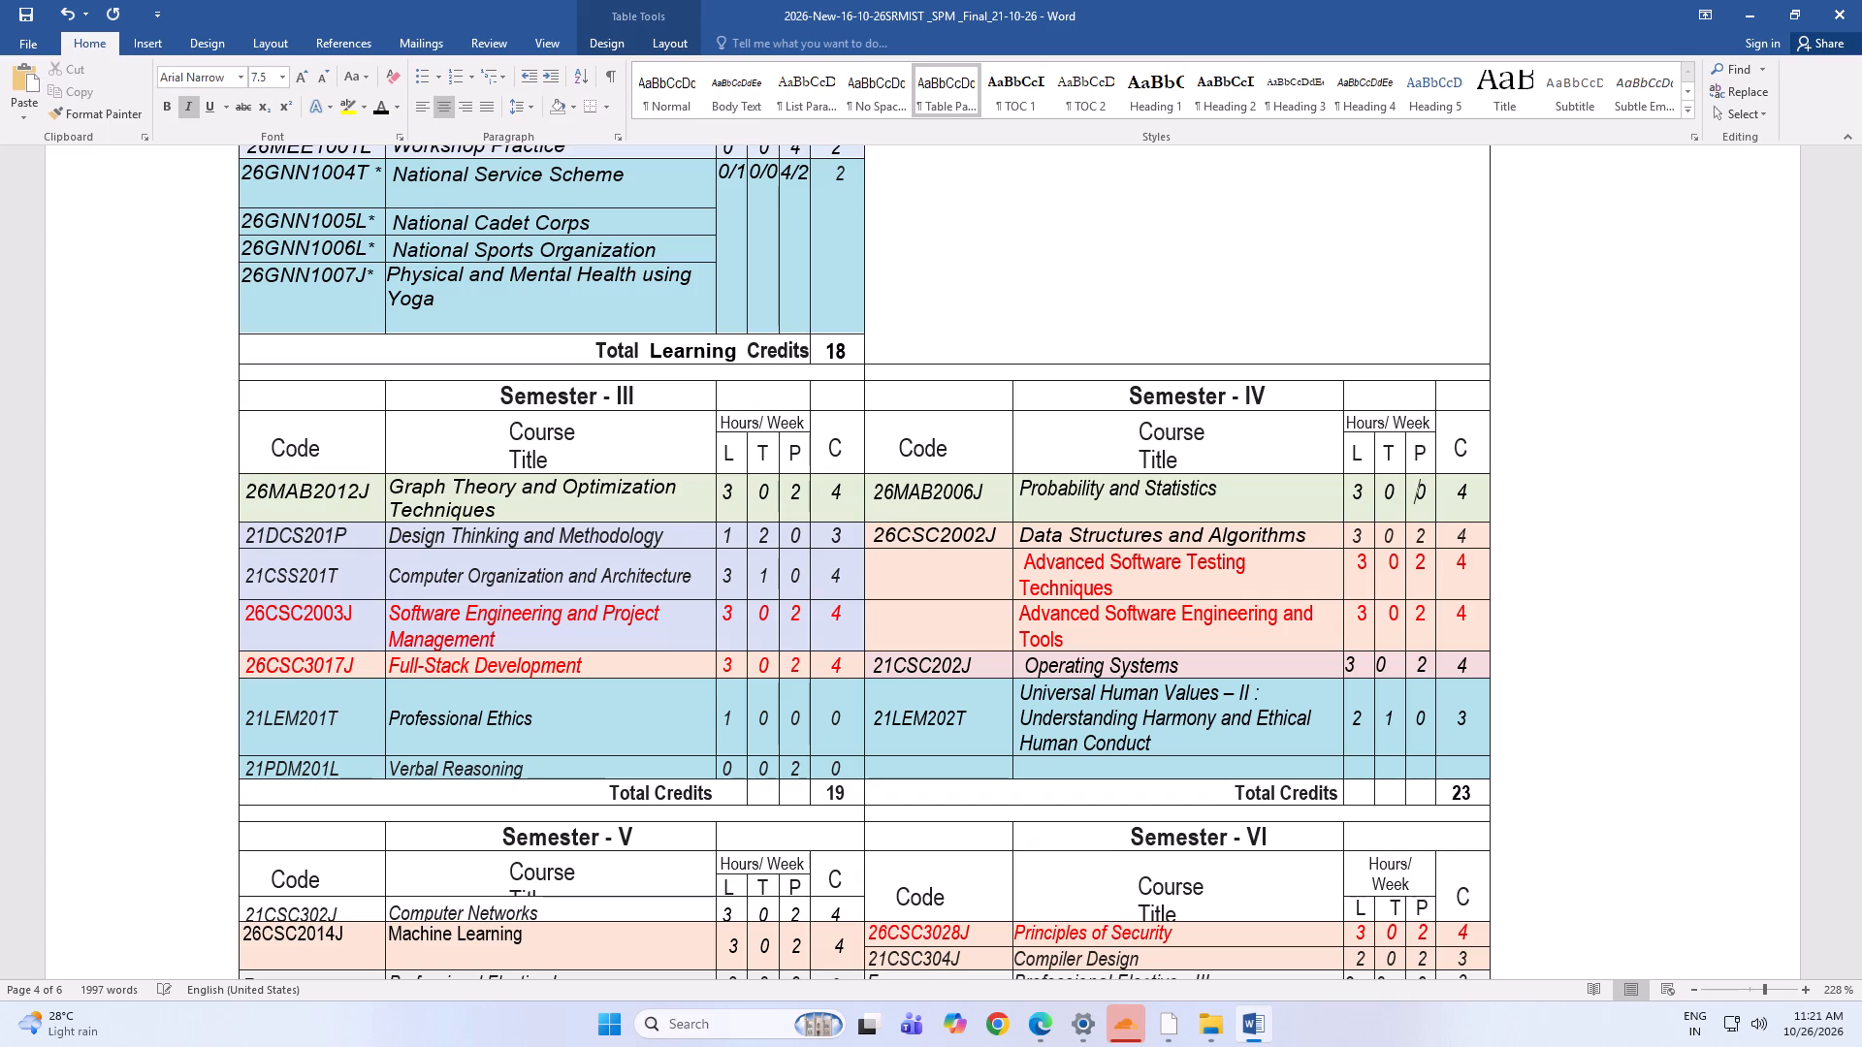
{"action": "key", "text": "Right"}
{"action": "key", "text": "BackSpace"}
{"action": "key", "text": "2"}
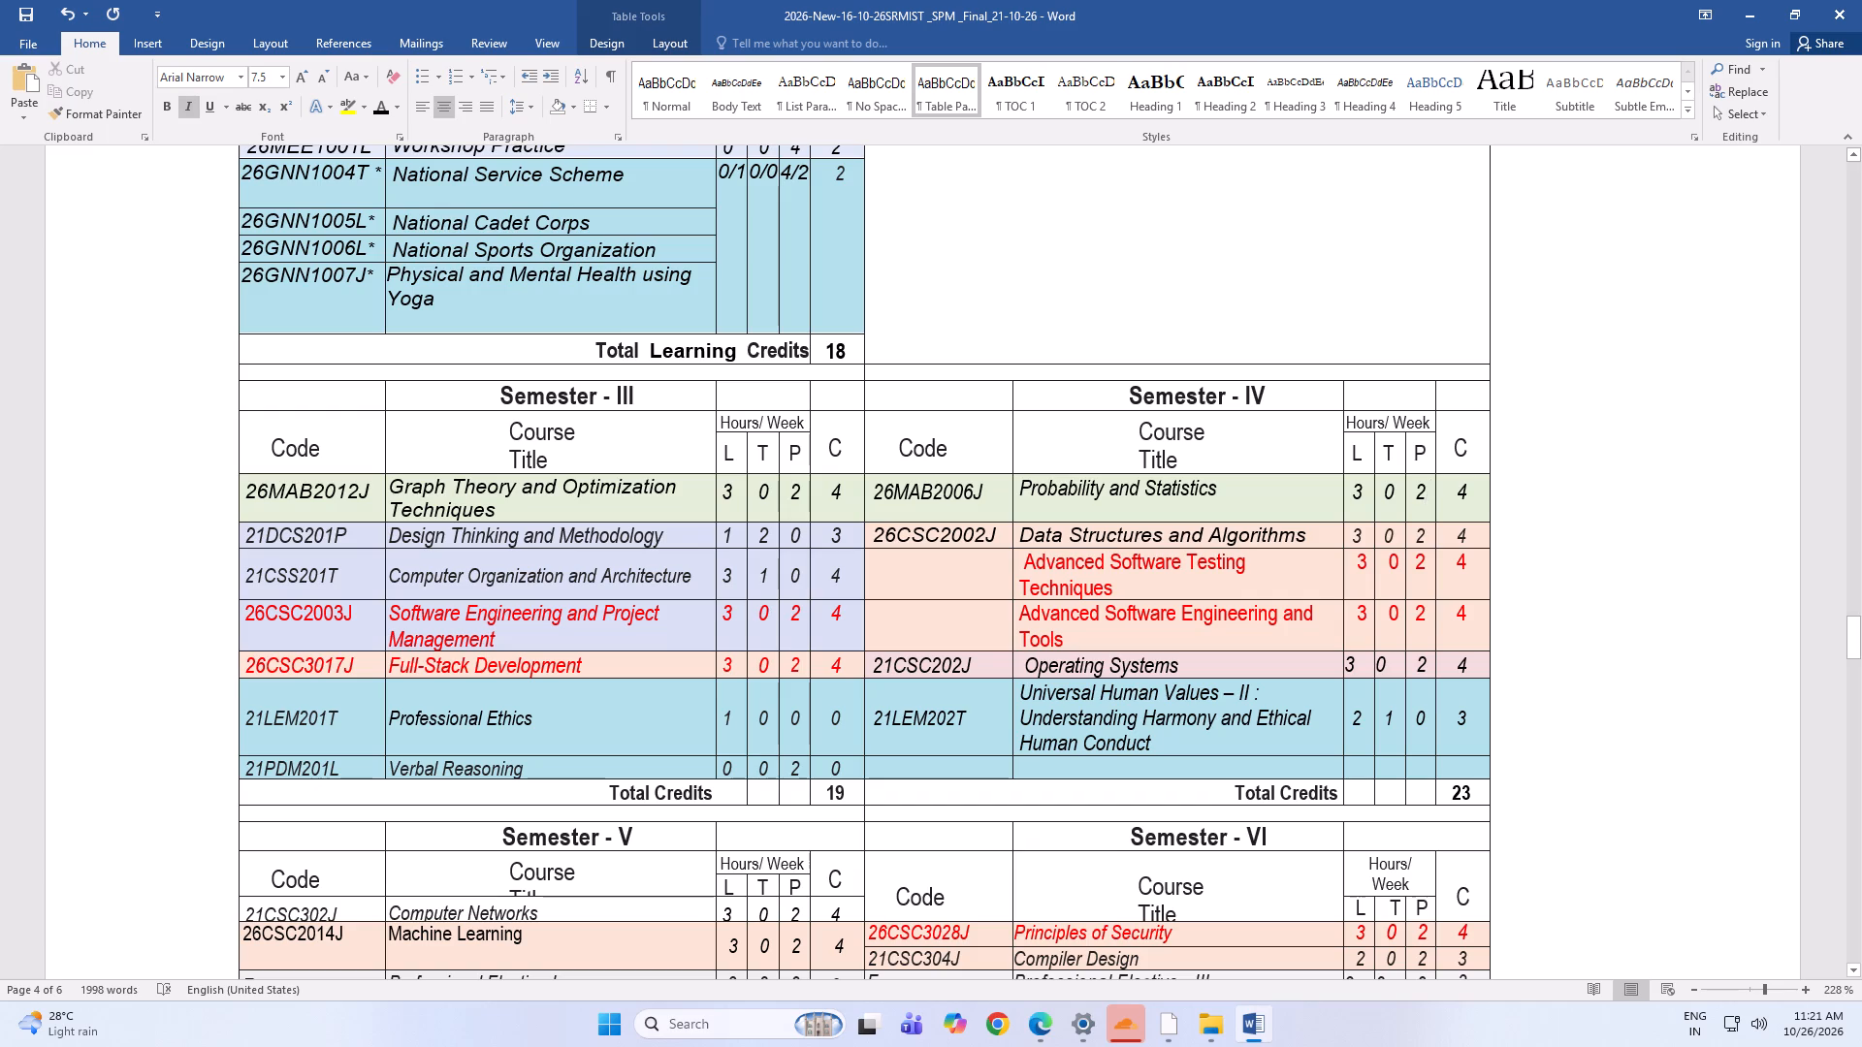
Move the title "Graph Theory and Optimization Techniques" from Semester III to after "Probability and Statistics" in the Semester IV title cell.
{"action": "left_click_drag", "start_coordinate": [500, 515], "coordinate": [476, 502]}
{"action": "left_click_drag", "start_coordinate": [476, 502], "coordinate": [425, 493]}
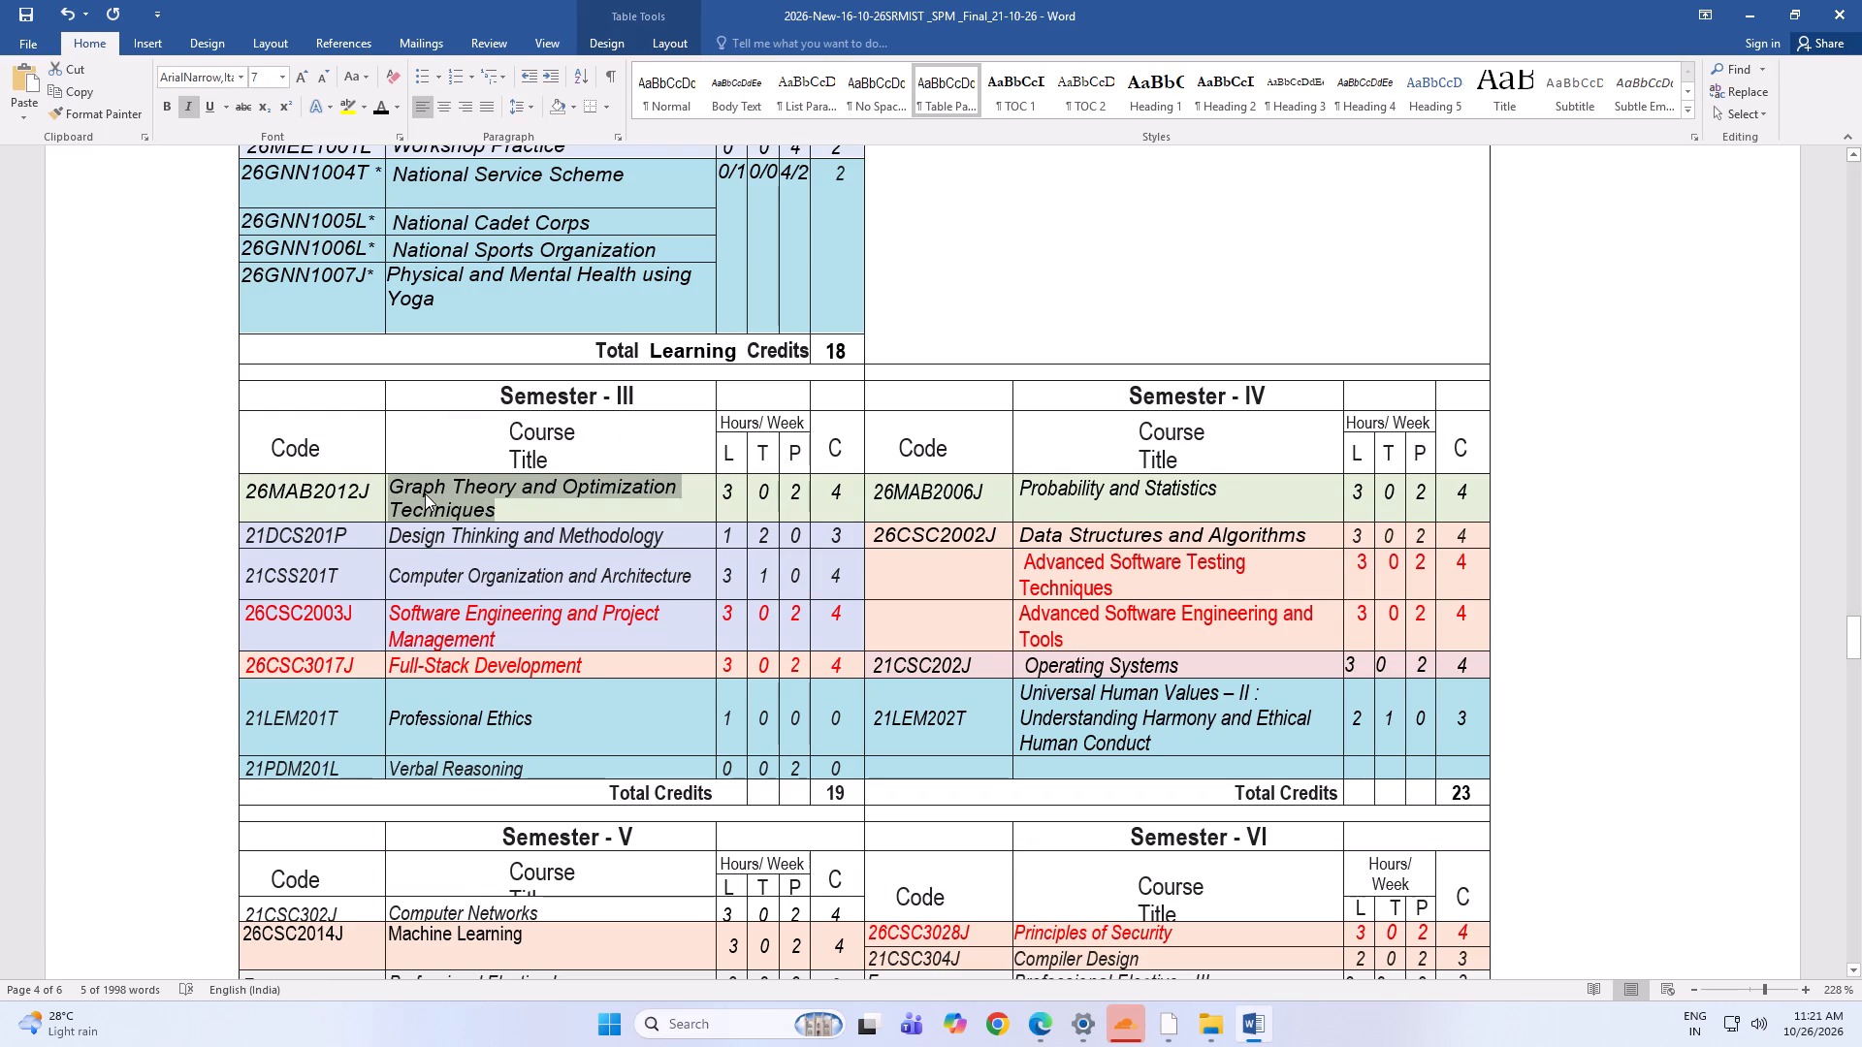
{"action": "key", "text": "ctrl+x"}
{"action": "left_click", "coordinate": [1234, 493]}
{"action": "key", "text": "space"}
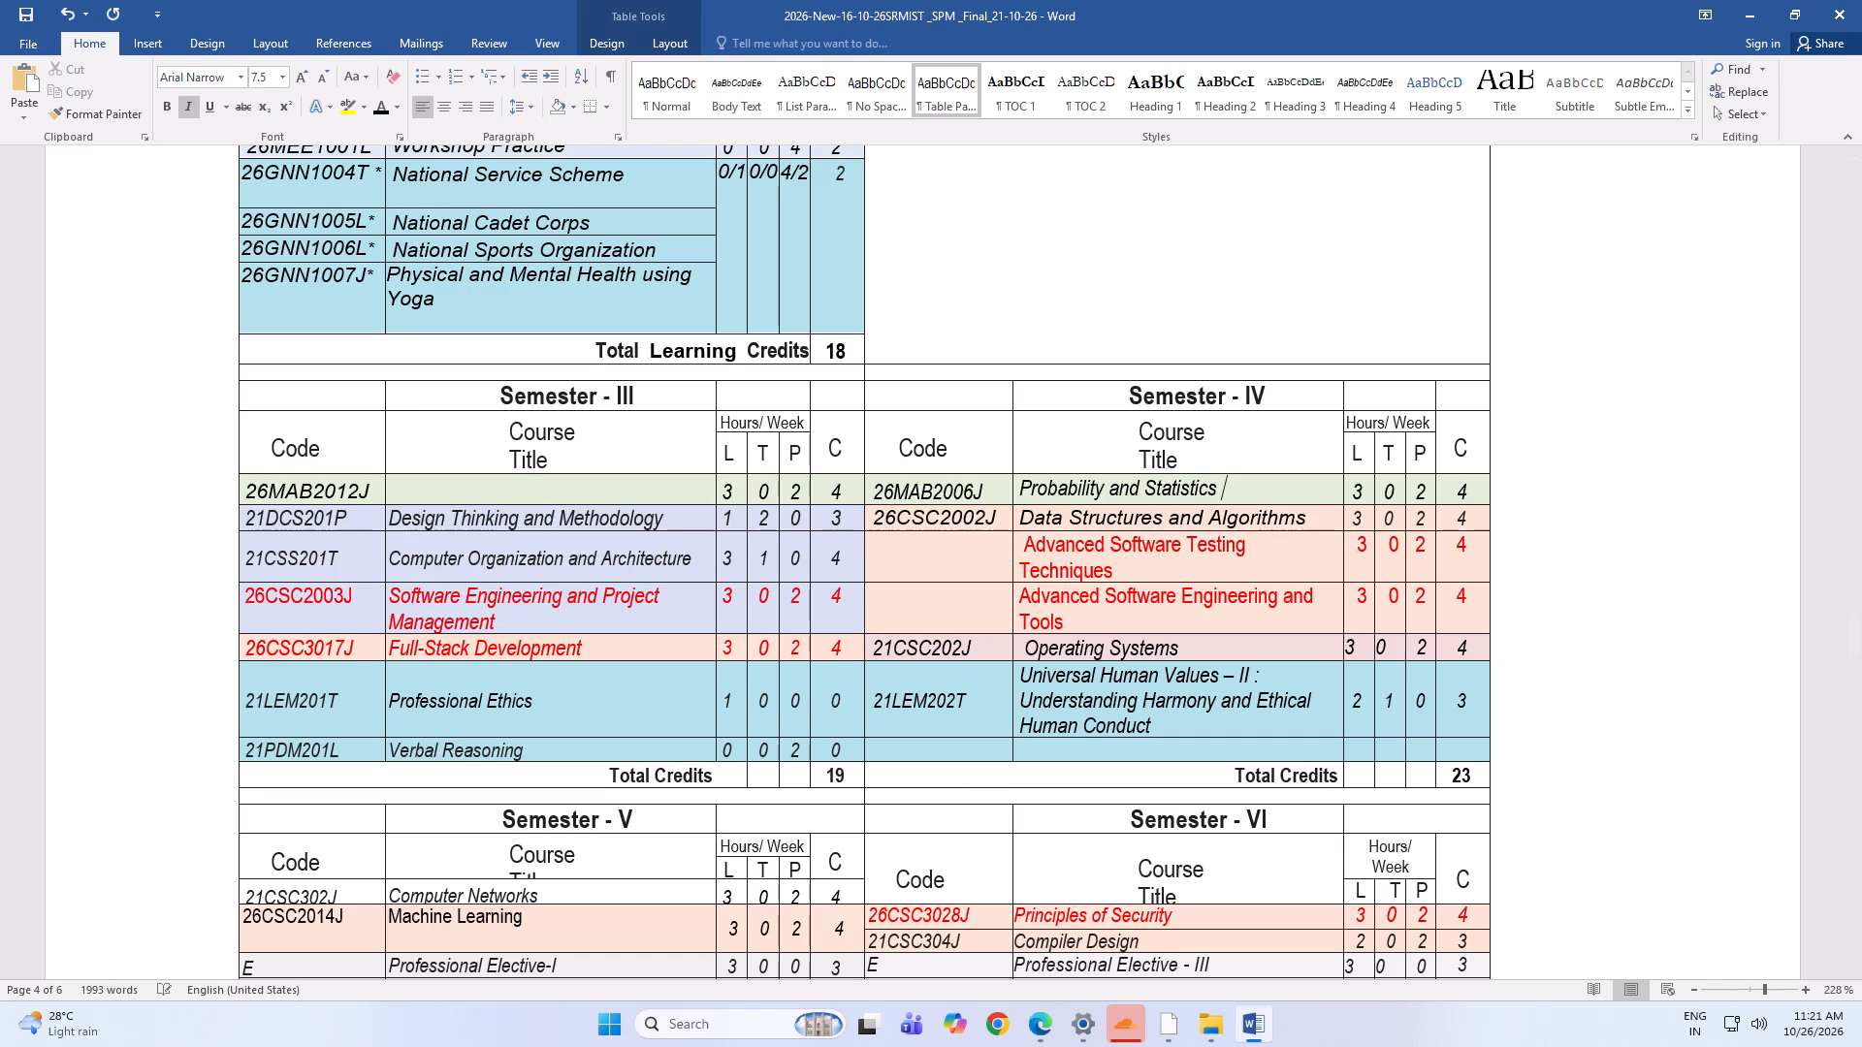
{"action": "key", "text": "ctrl+v"}
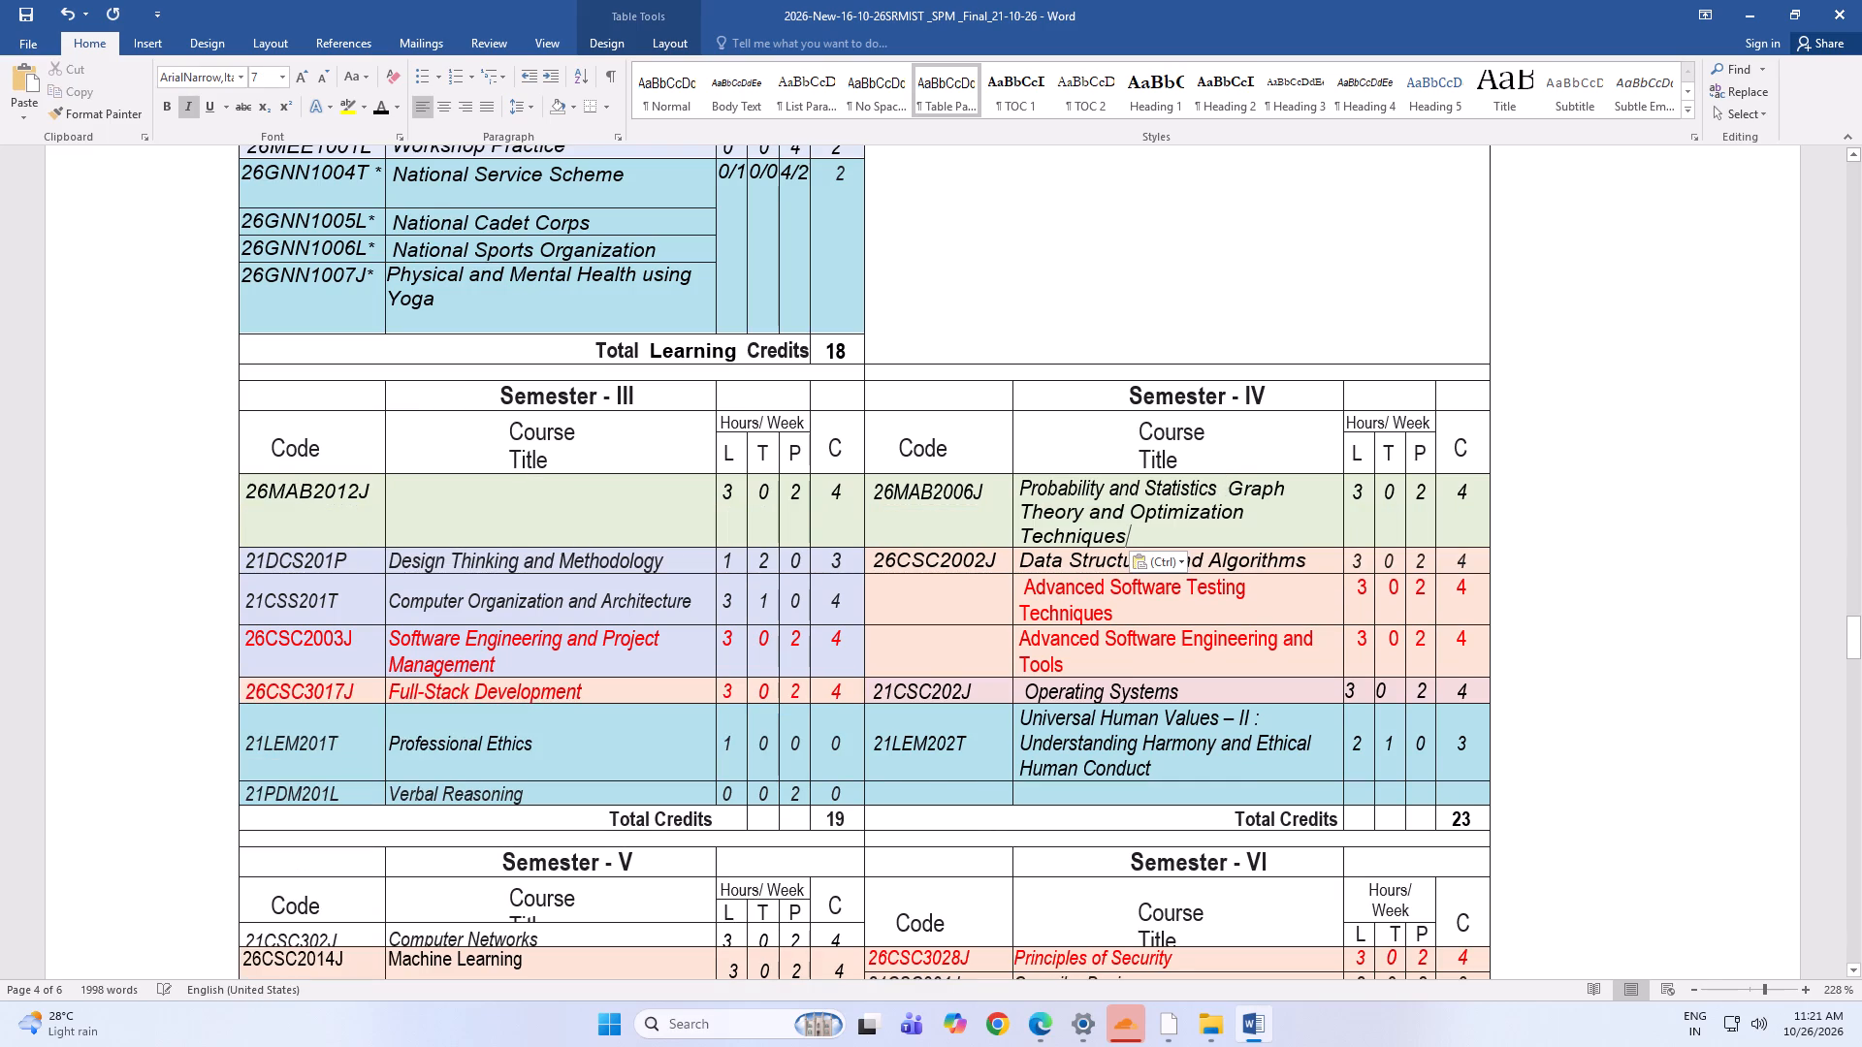
Move the course code 26MAB2012J from Semester III onto a new line below 26MAB2006J in Semester IV.
{"action": "left_click_drag", "start_coordinate": [375, 491], "coordinate": [263, 501]}
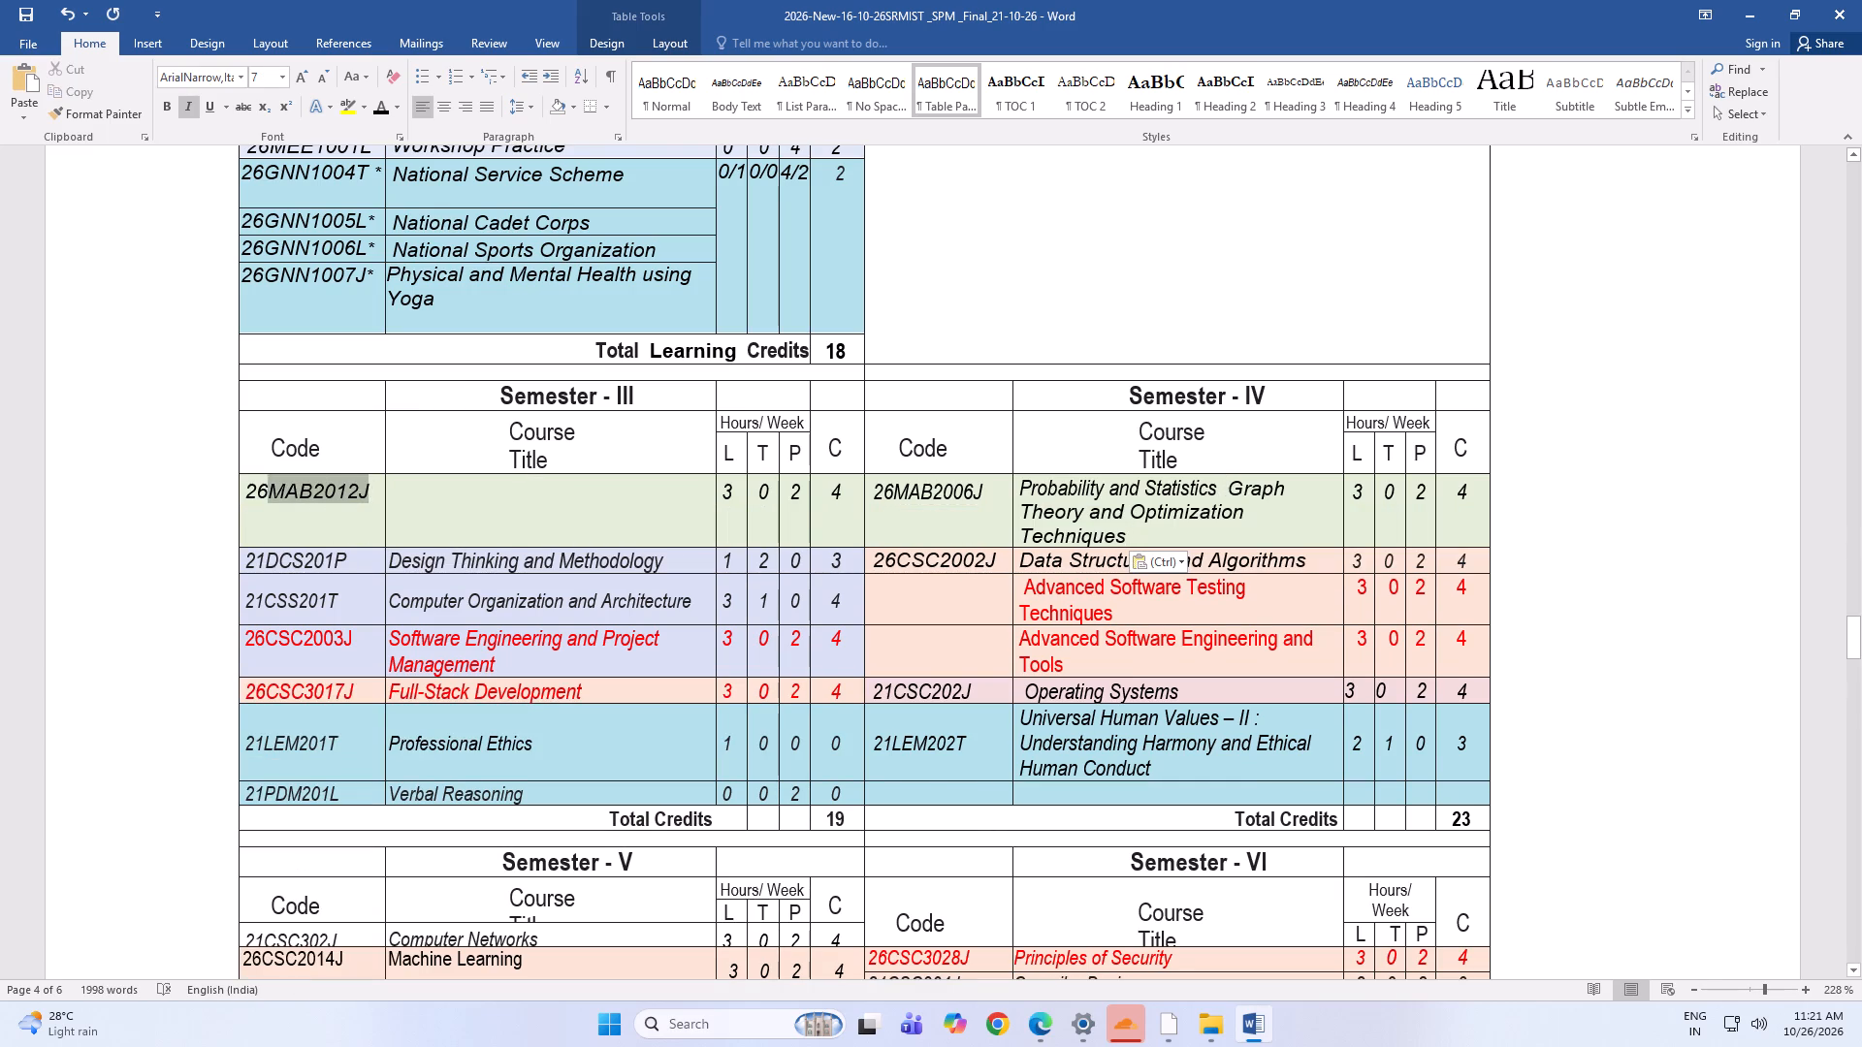
{"action": "left_click_drag", "start_coordinate": [263, 501], "coordinate": [238, 502]}
{"action": "key", "text": "ctrl+x"}
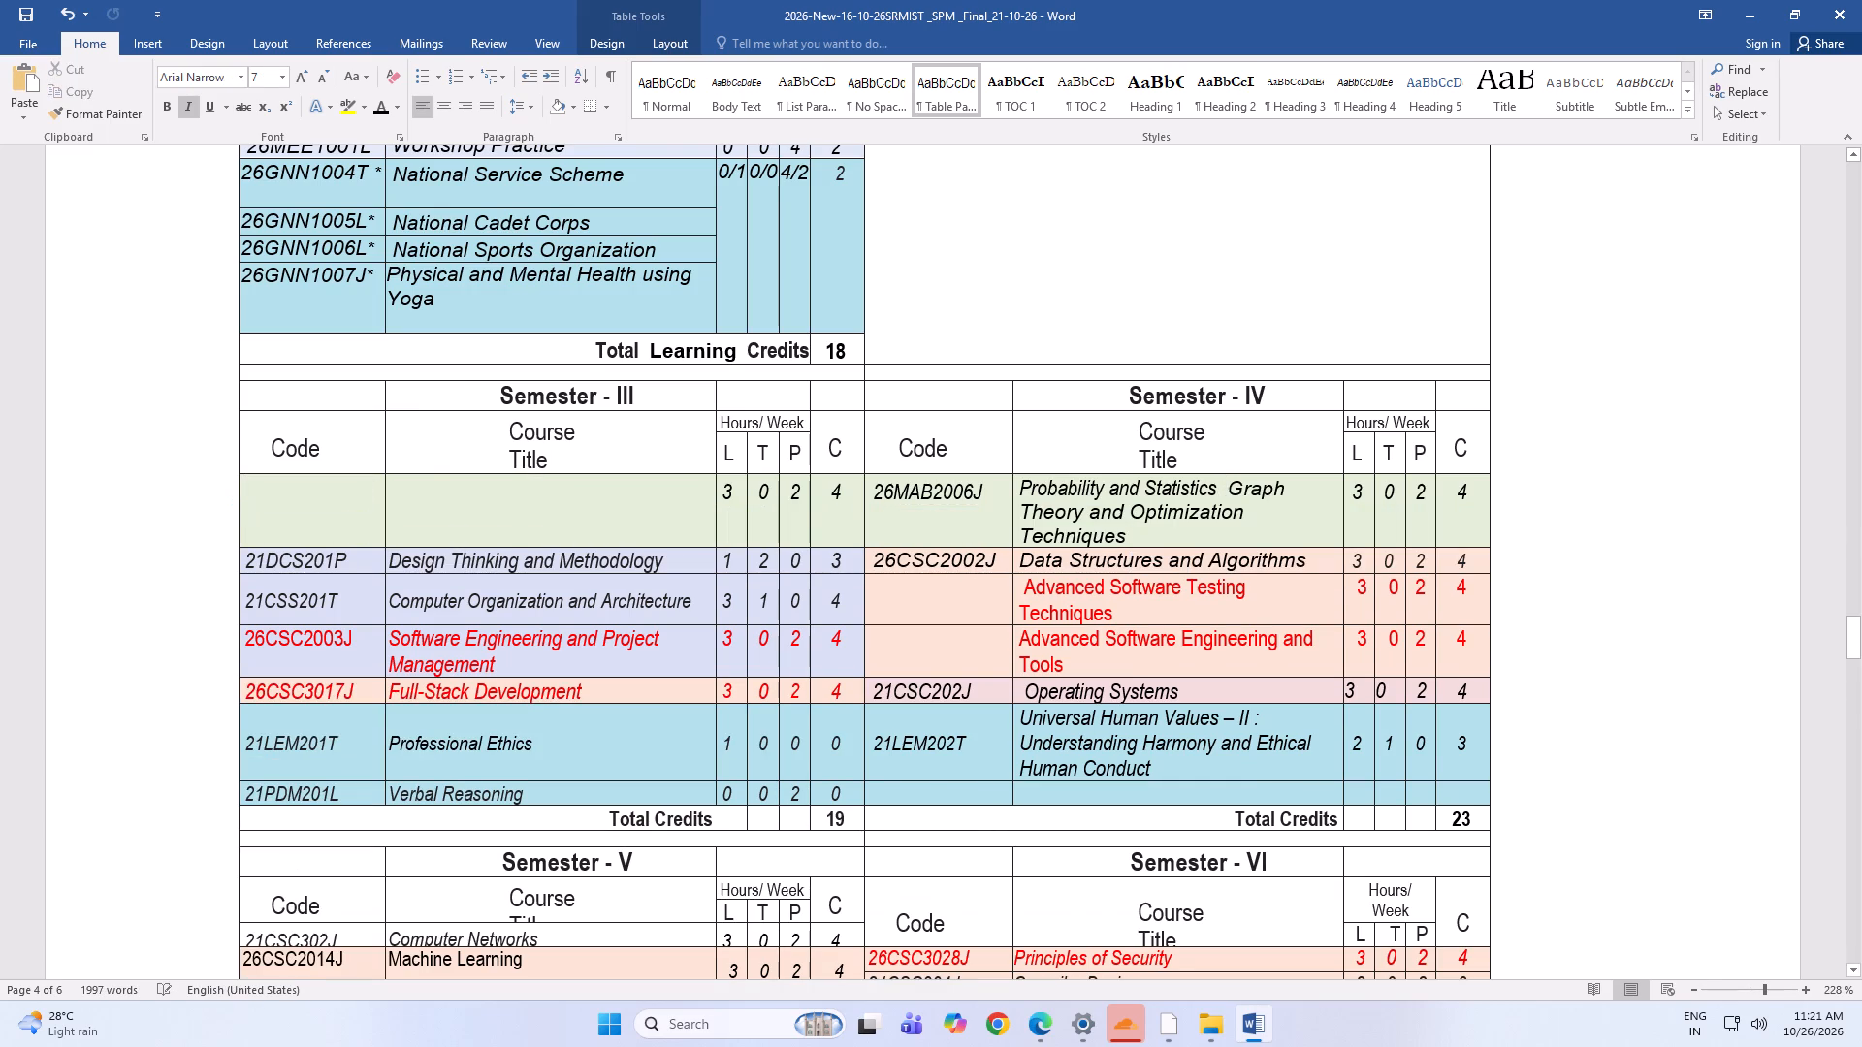
{"action": "left_click", "coordinate": [1000, 496]}
{"action": "key", "text": "Return"}
{"action": "key", "text": "ctrl+v"}
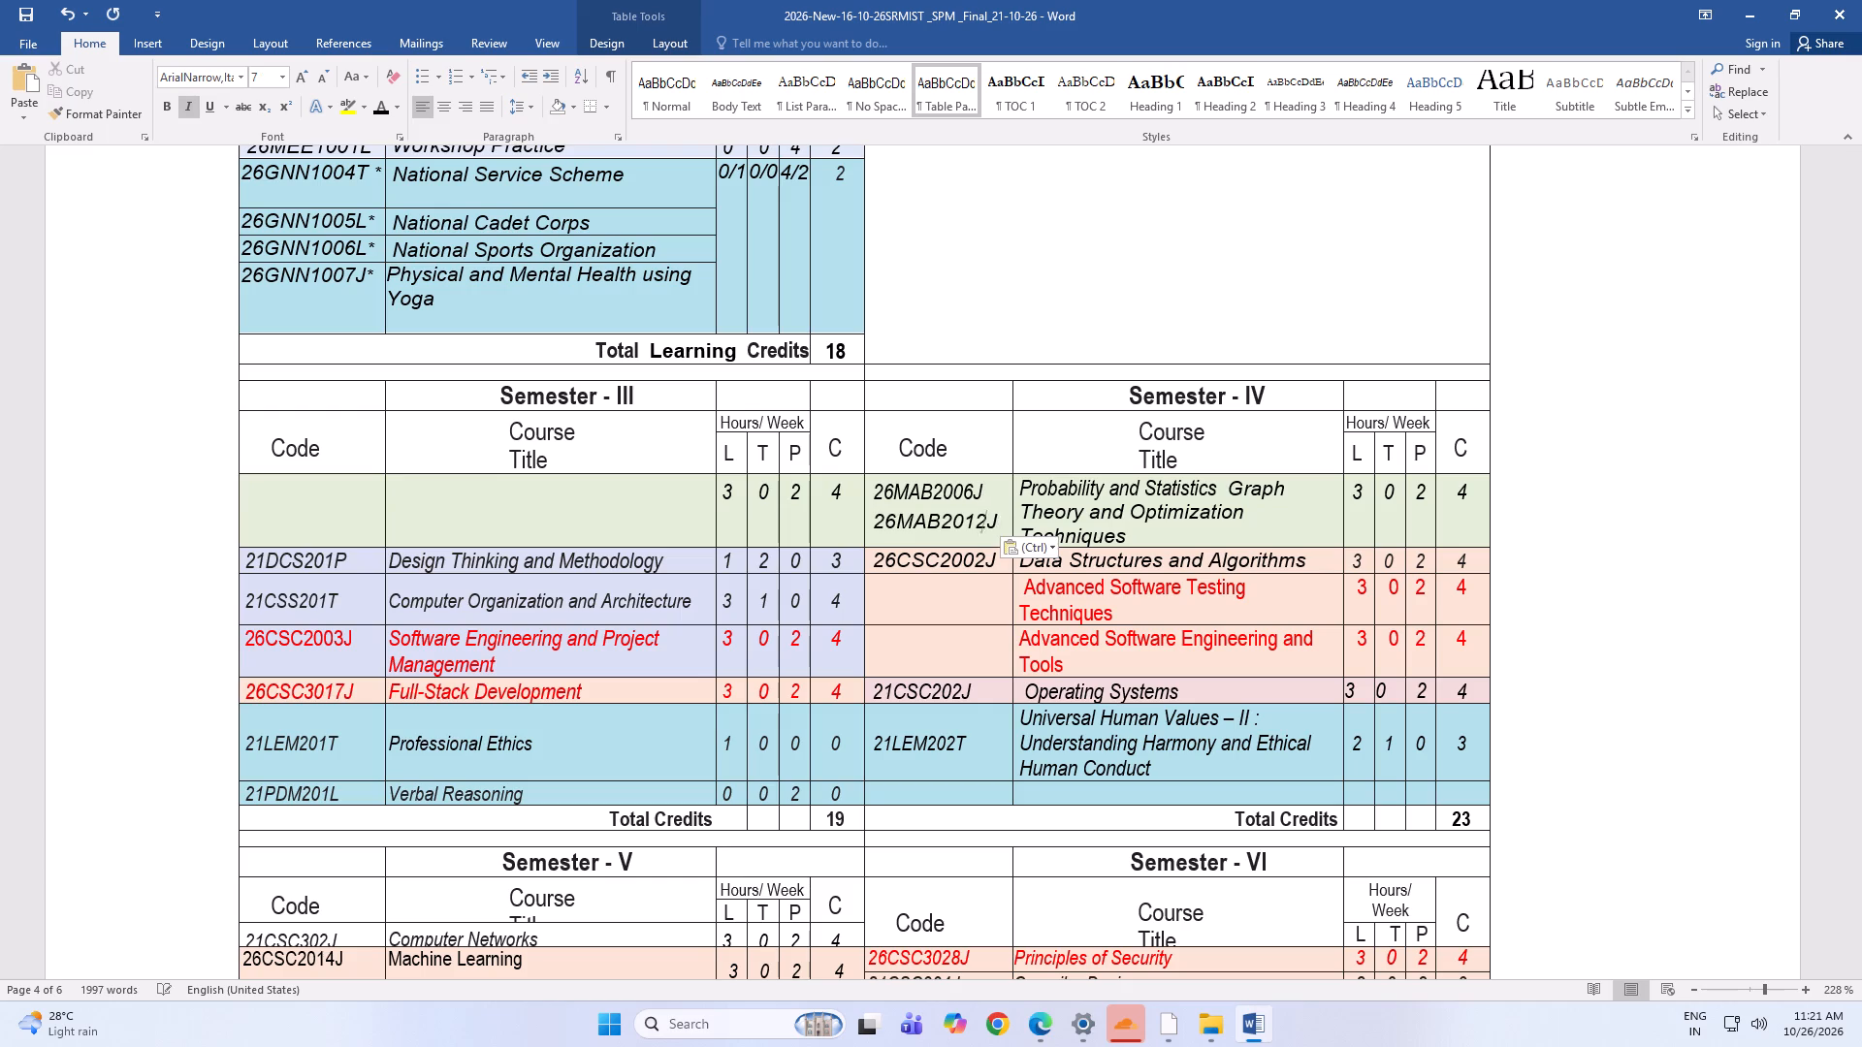
Move the course code 26MAB2006J from Semester IV into the emptied first code cell of Semester III.
{"action": "left_click_drag", "start_coordinate": [987, 486], "coordinate": [869, 493]}
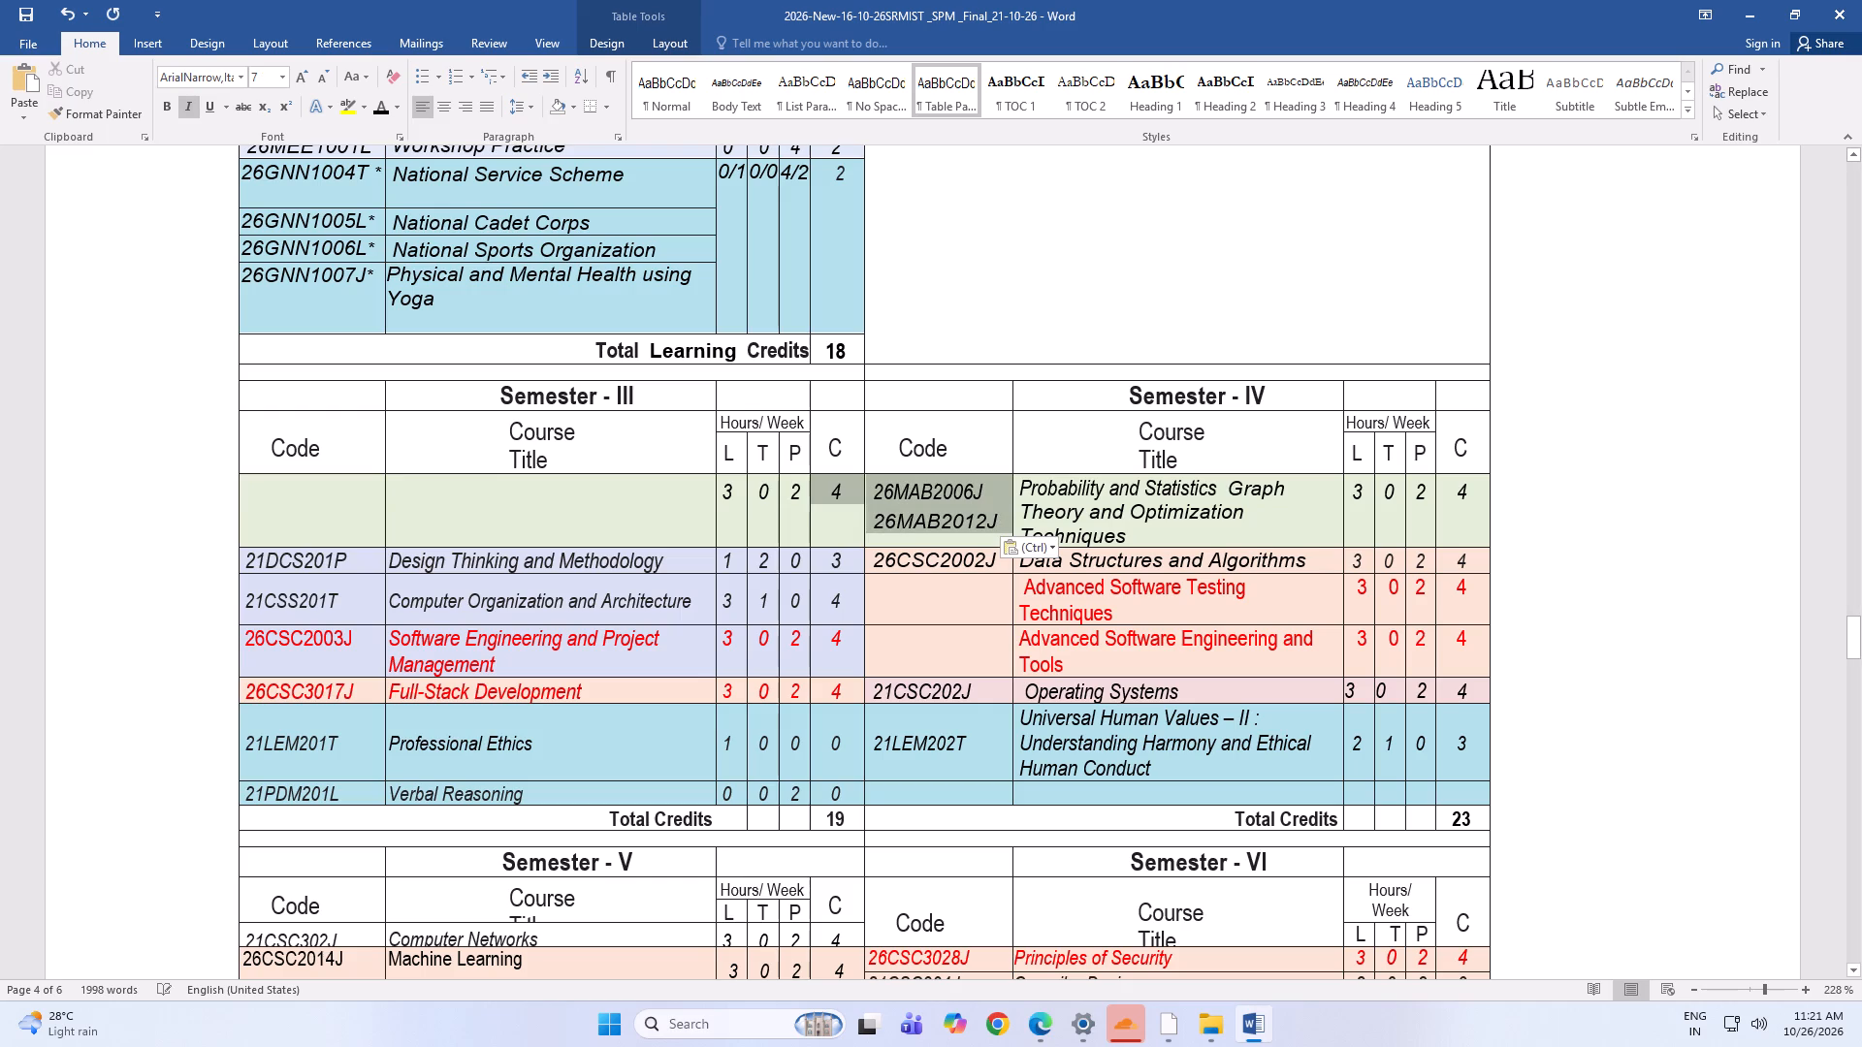
{"action": "left_click_drag", "start_coordinate": [869, 493], "coordinate": [870, 492]}
{"action": "left_click", "coordinate": [870, 492]}
{"action": "left_click_drag", "start_coordinate": [987, 485], "coordinate": [871, 492]}
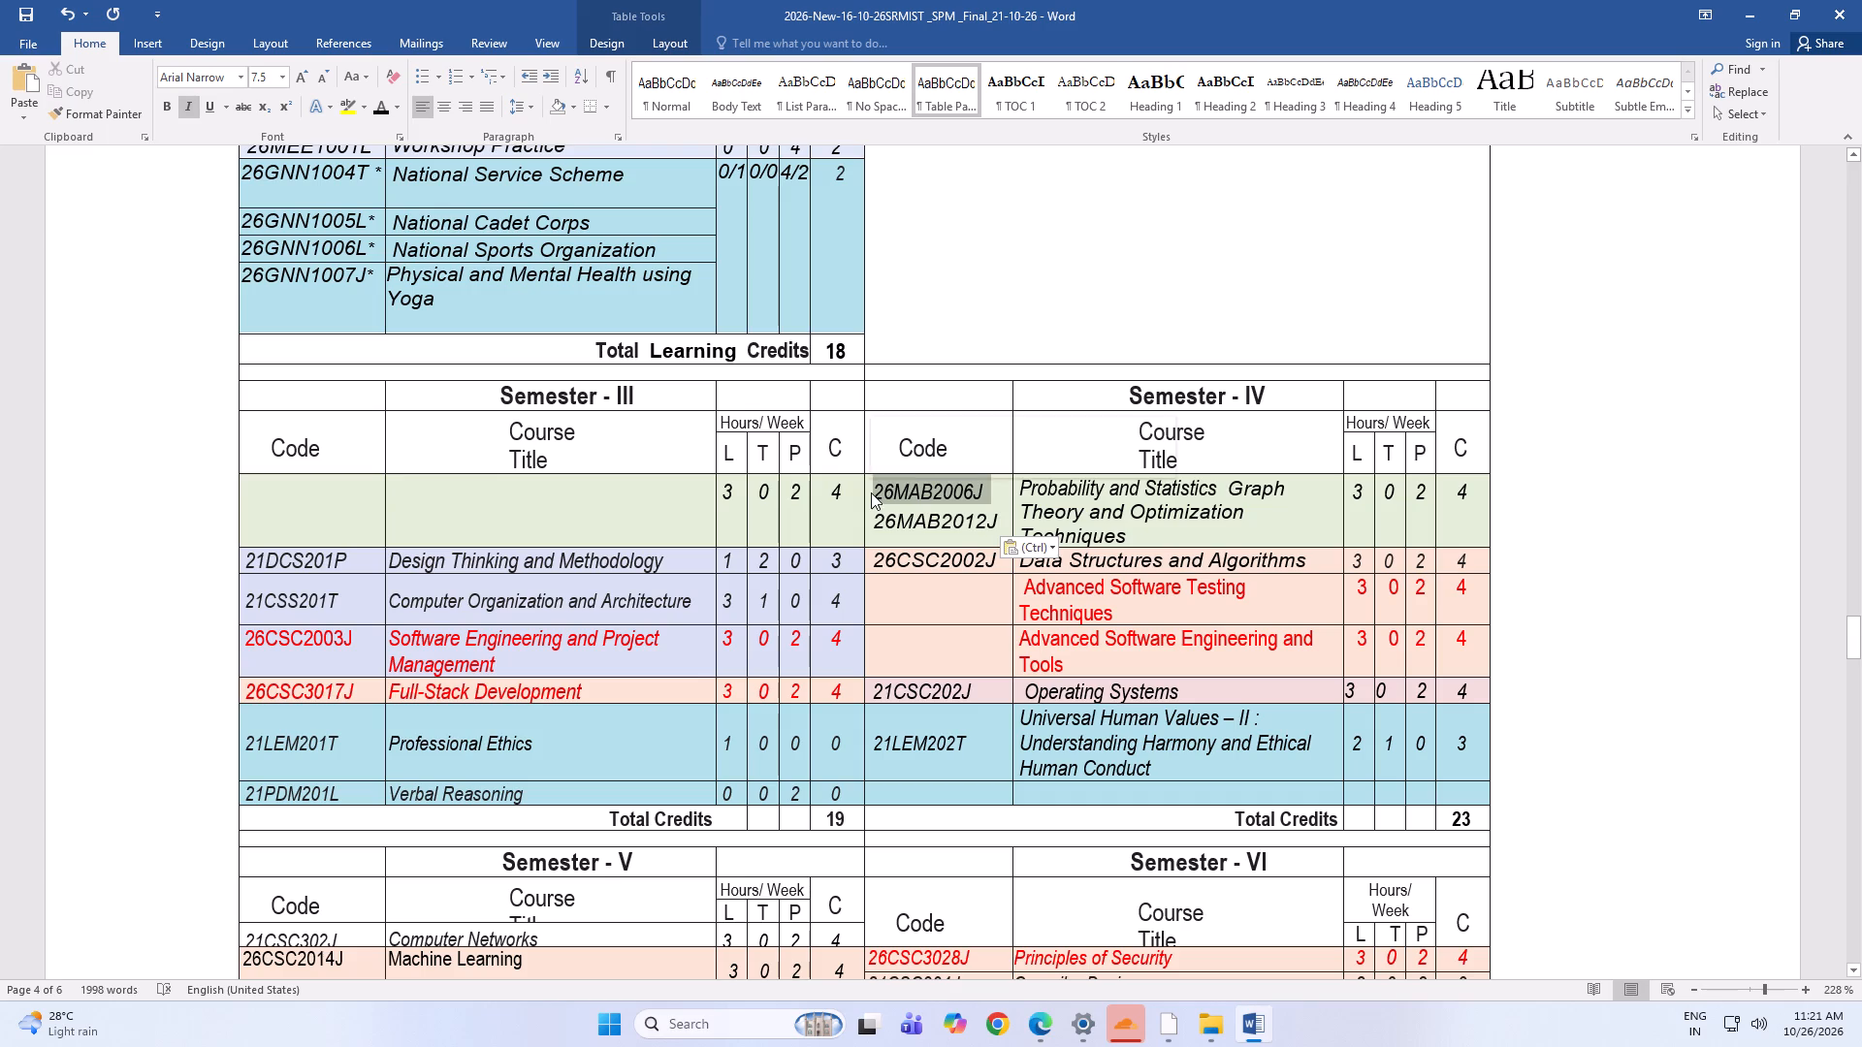
{"action": "key", "text": "ctrl+x"}
{"action": "left_click", "coordinate": [274, 505]}
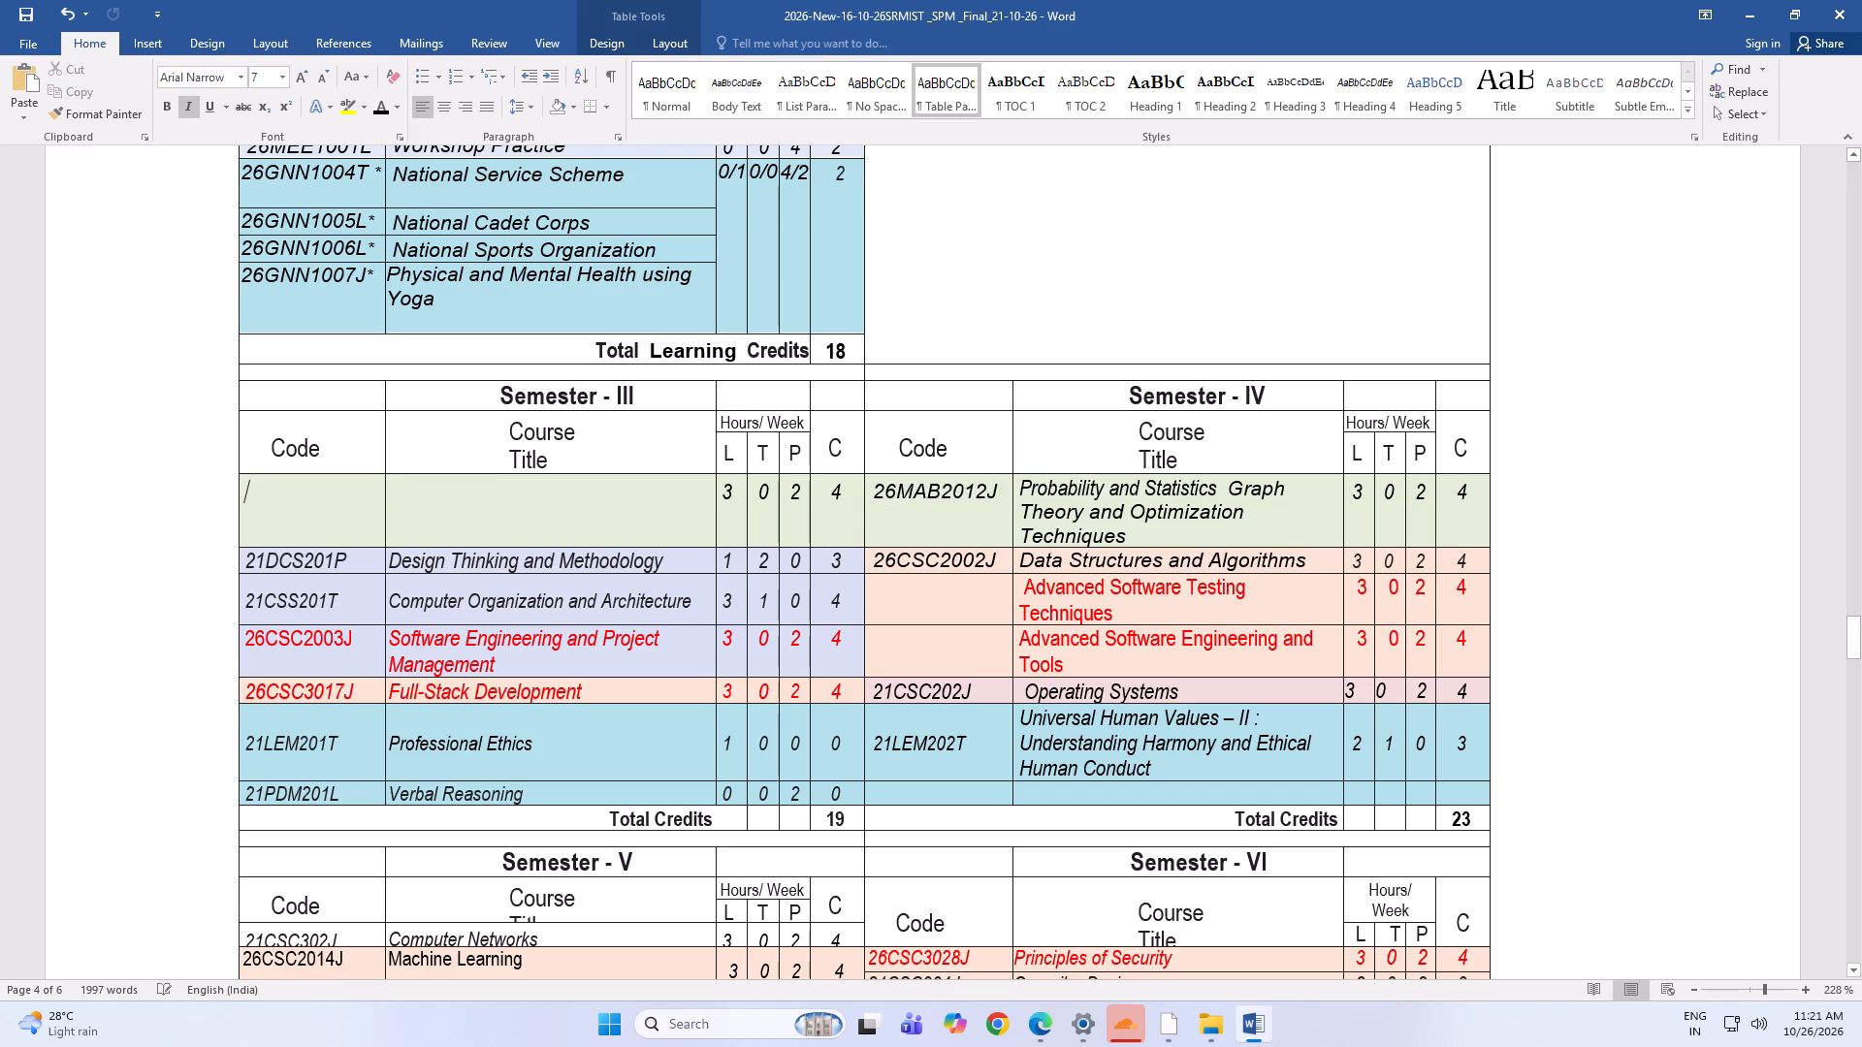
{"action": "key", "text": "ctrl+v"}
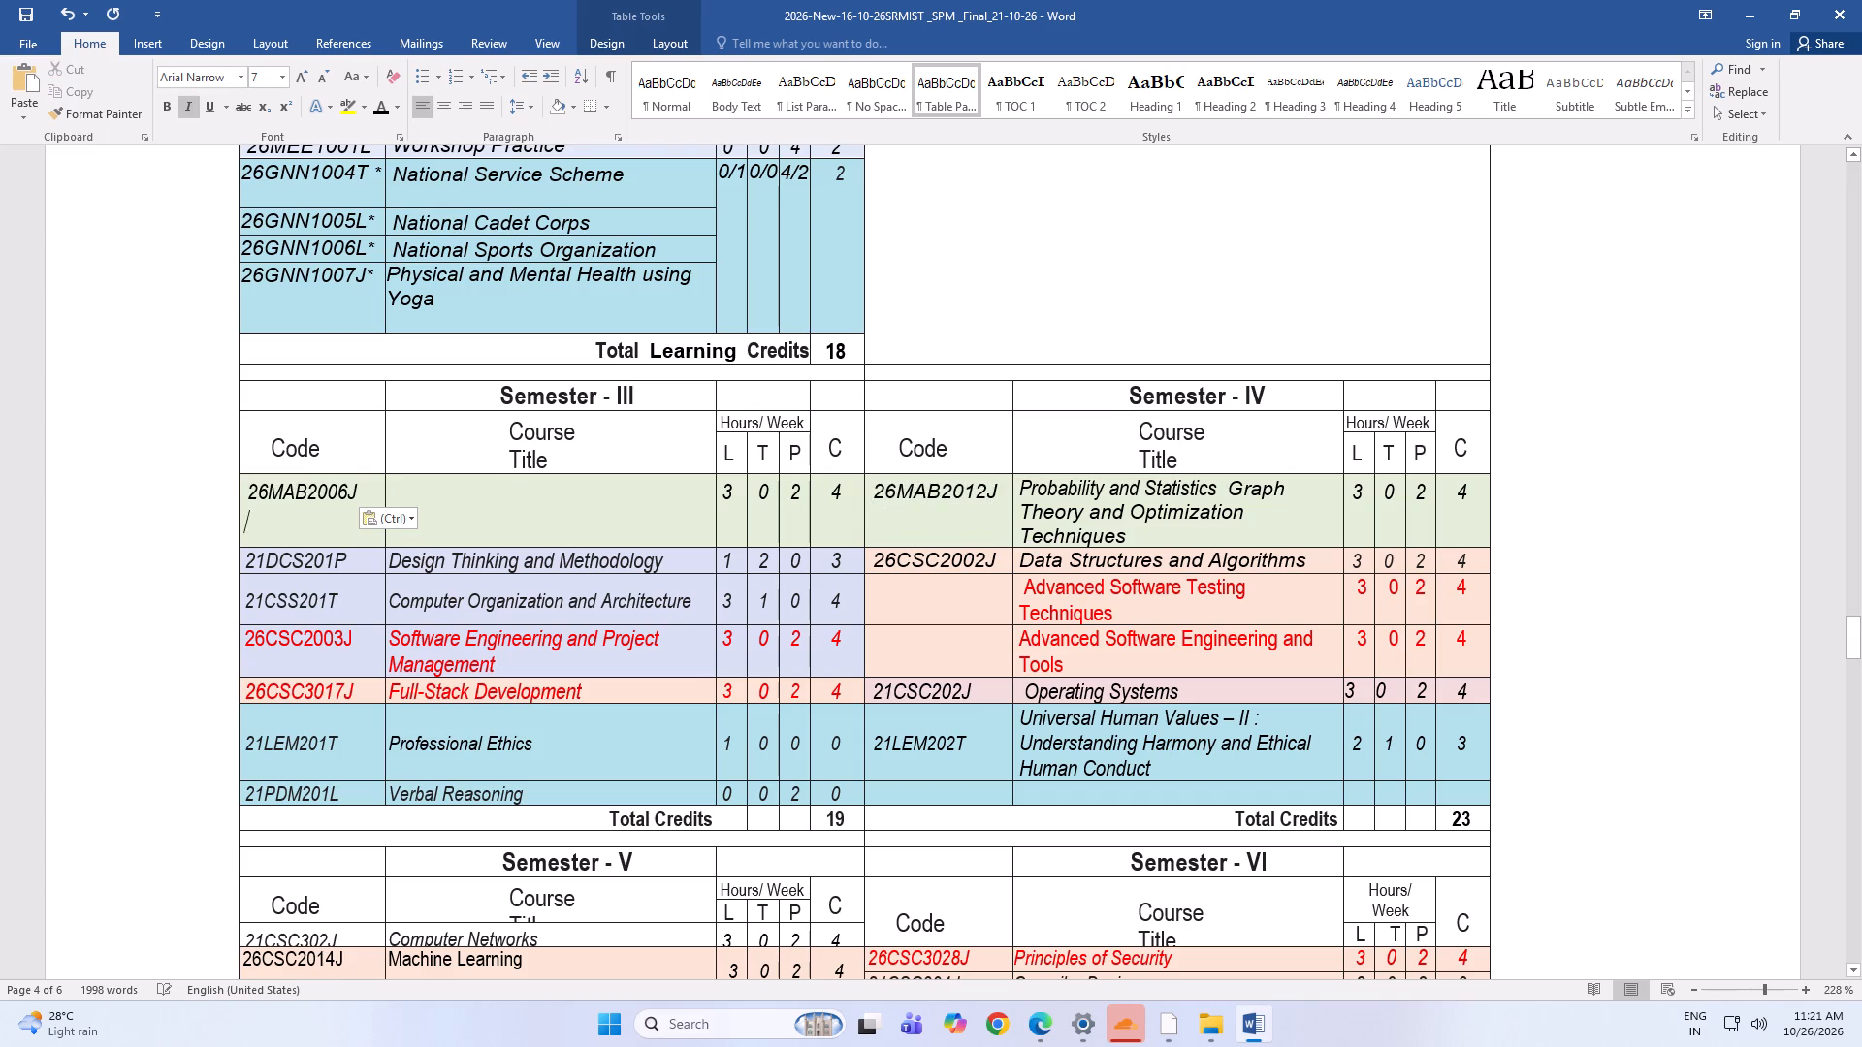
Move the title "Probability and Statistics" to the first Semester III course row, keeping "Graph" at the start of the Semester IV title.
{"action": "left_click_drag", "start_coordinate": [1285, 492], "coordinate": [1018, 485]}
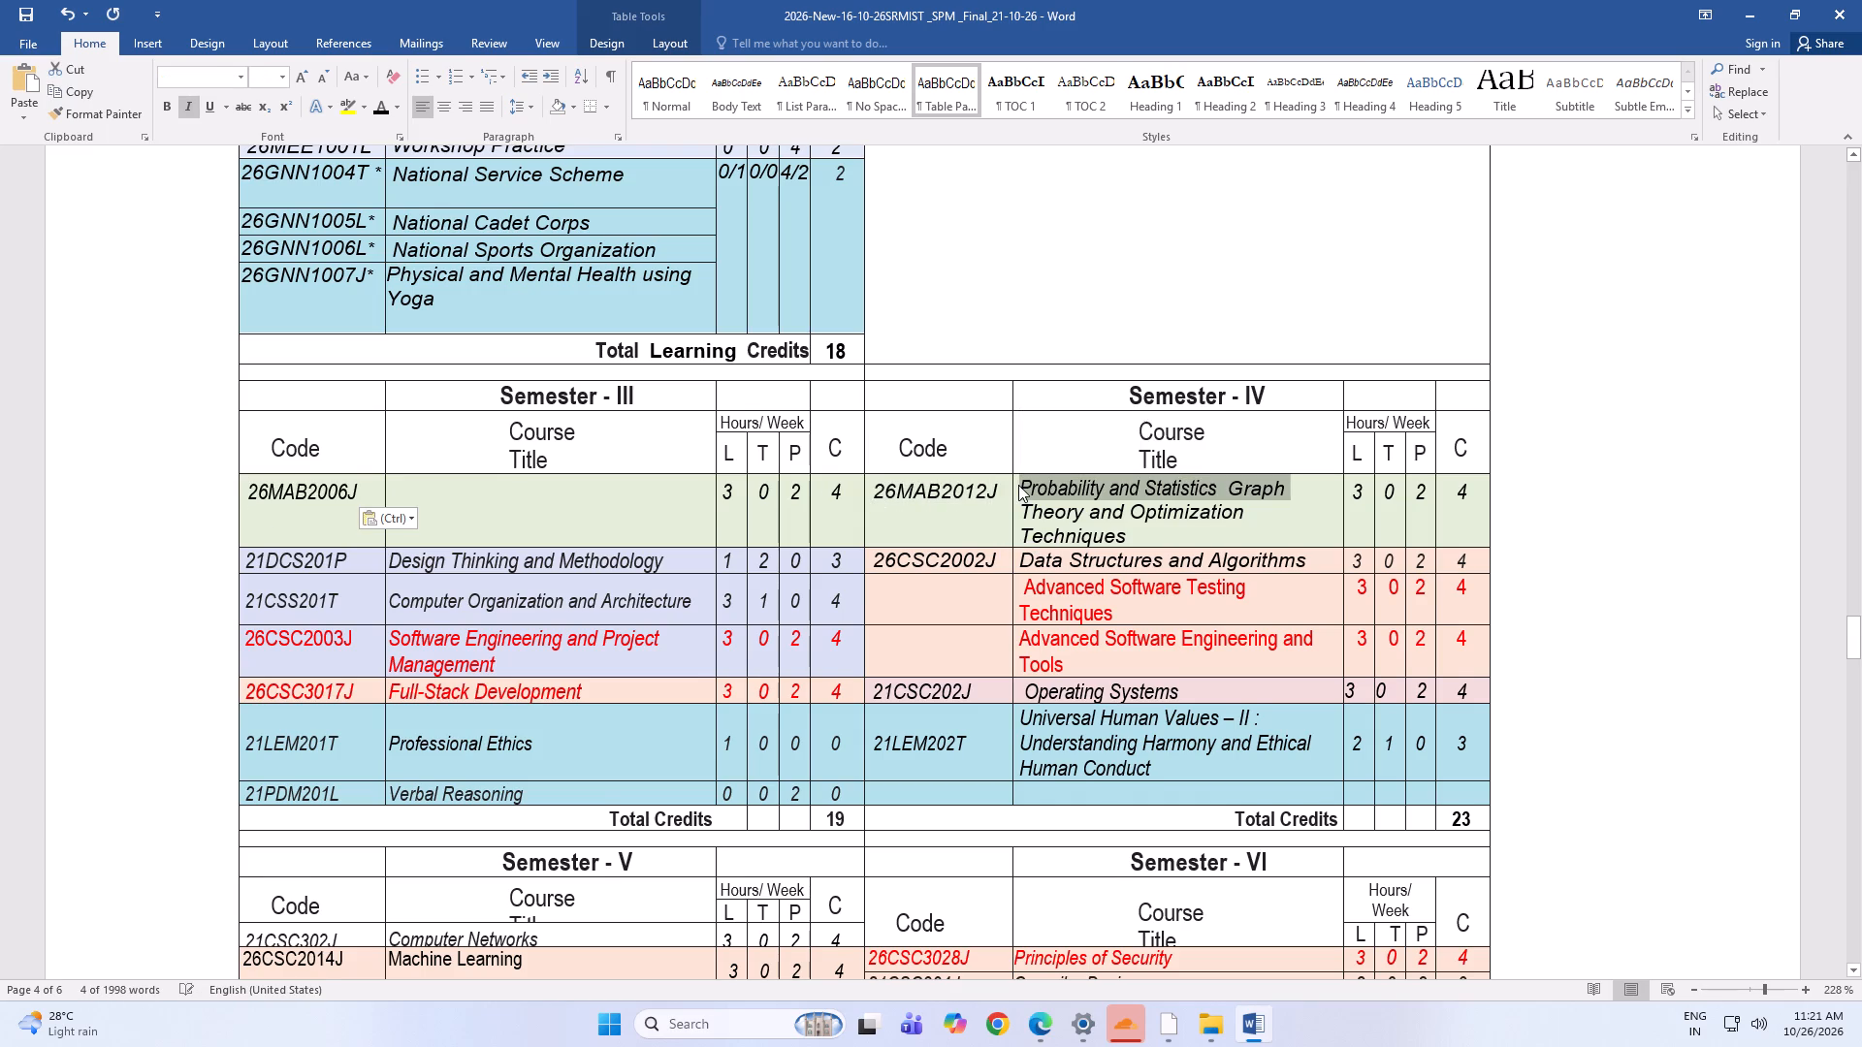
{"action": "key", "text": "ctrl+x"}
{"action": "left_click", "coordinate": [584, 509]}
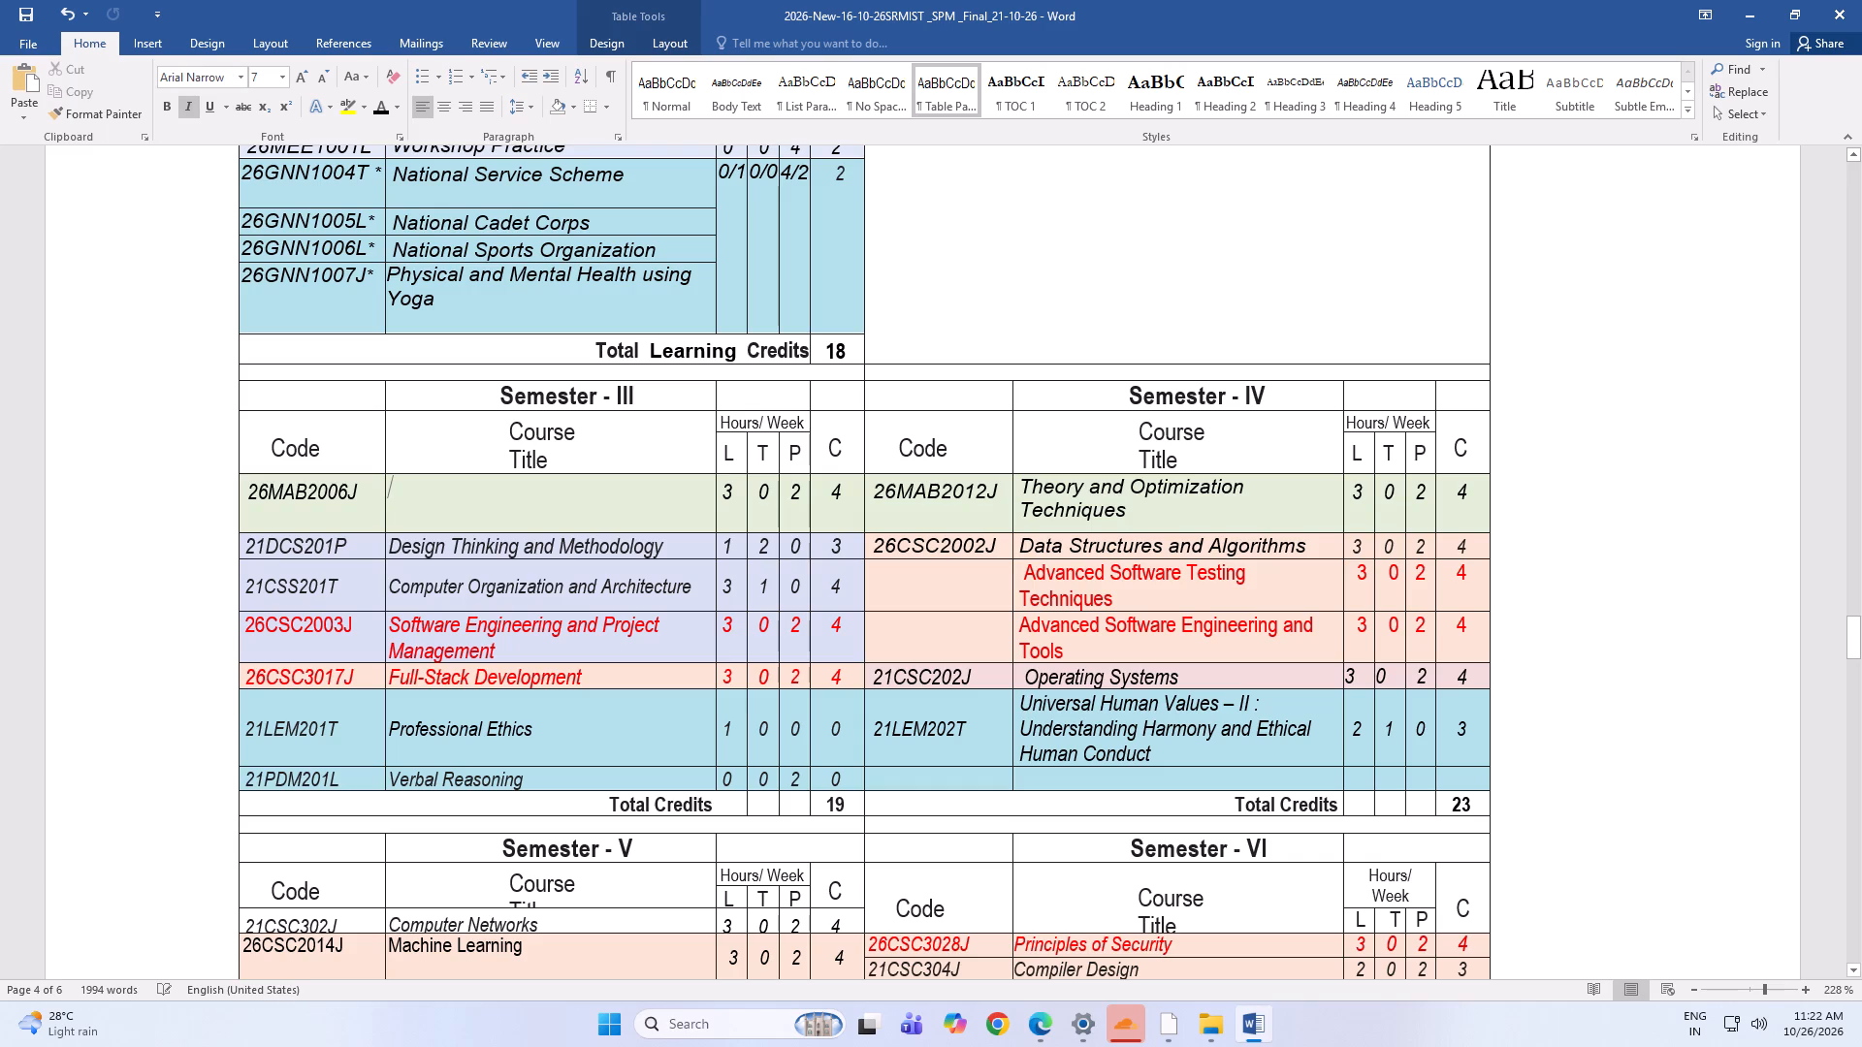
{"action": "key", "text": "ctrl+v"}
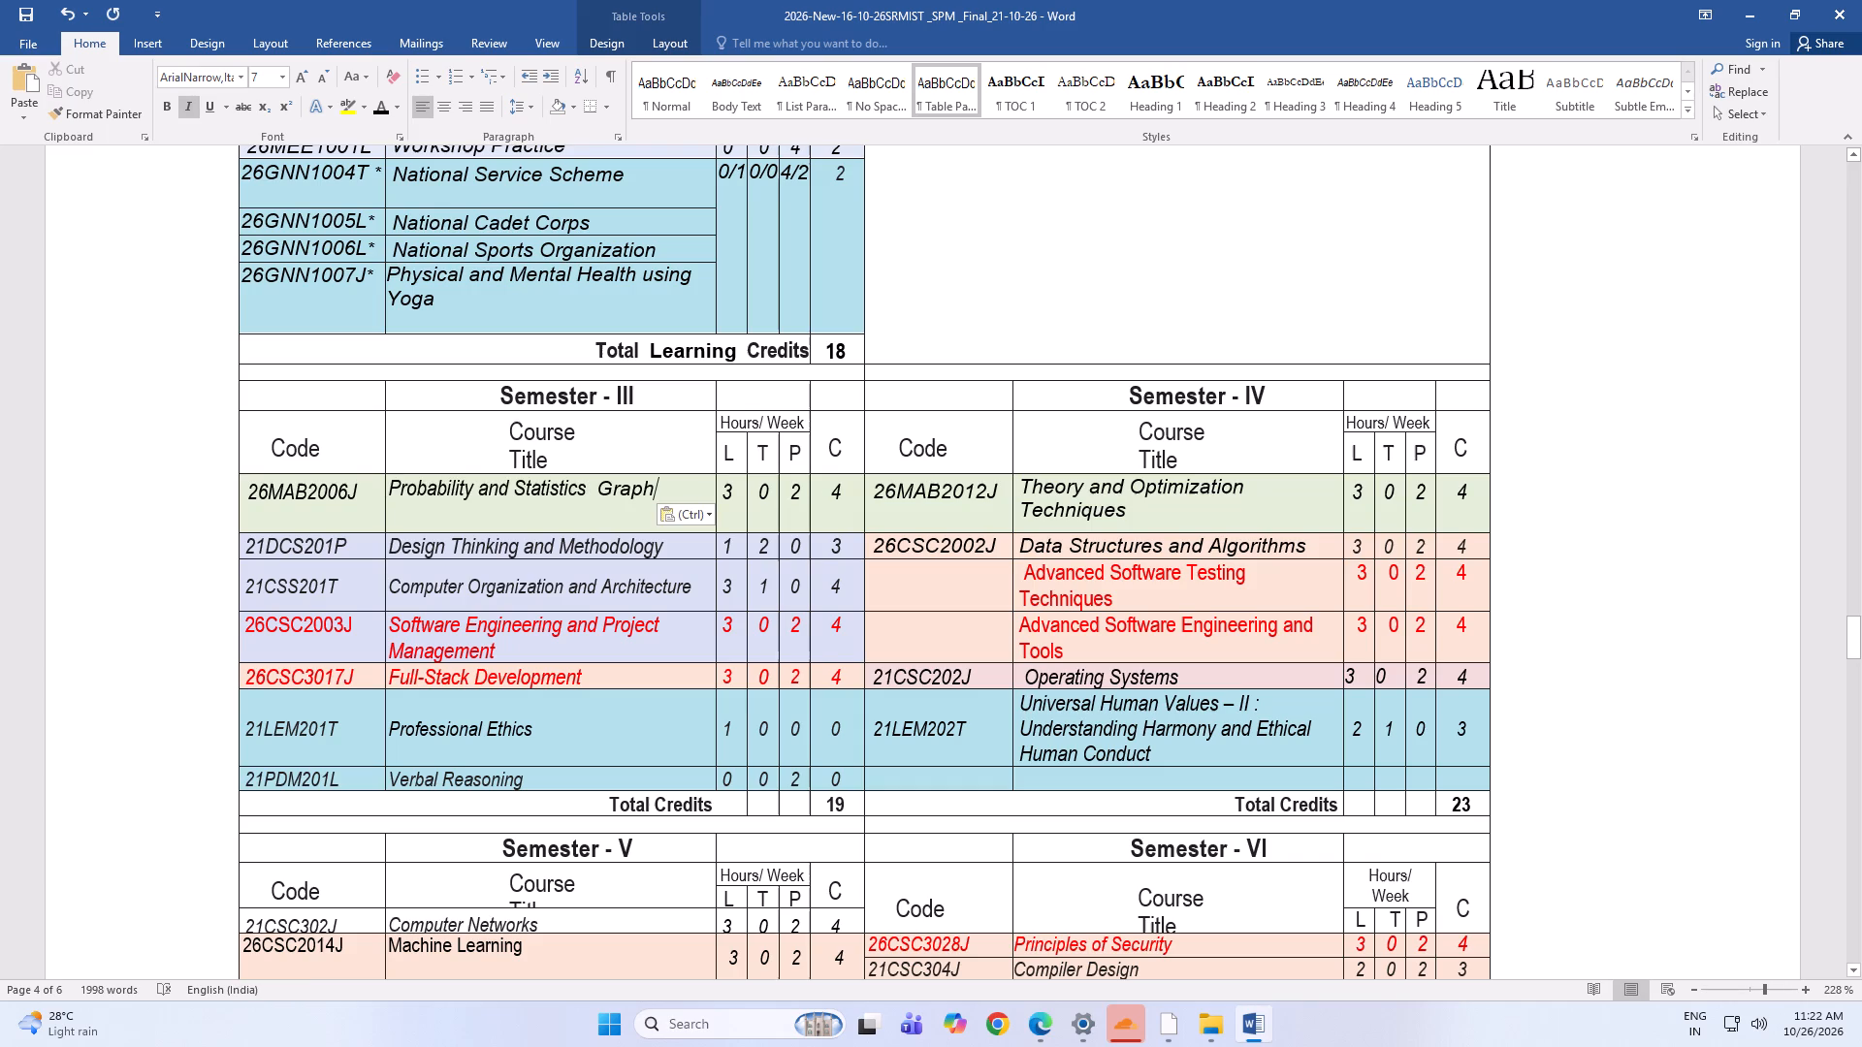
{"action": "left_click_drag", "start_coordinate": [600, 493], "coordinate": [656, 497]}
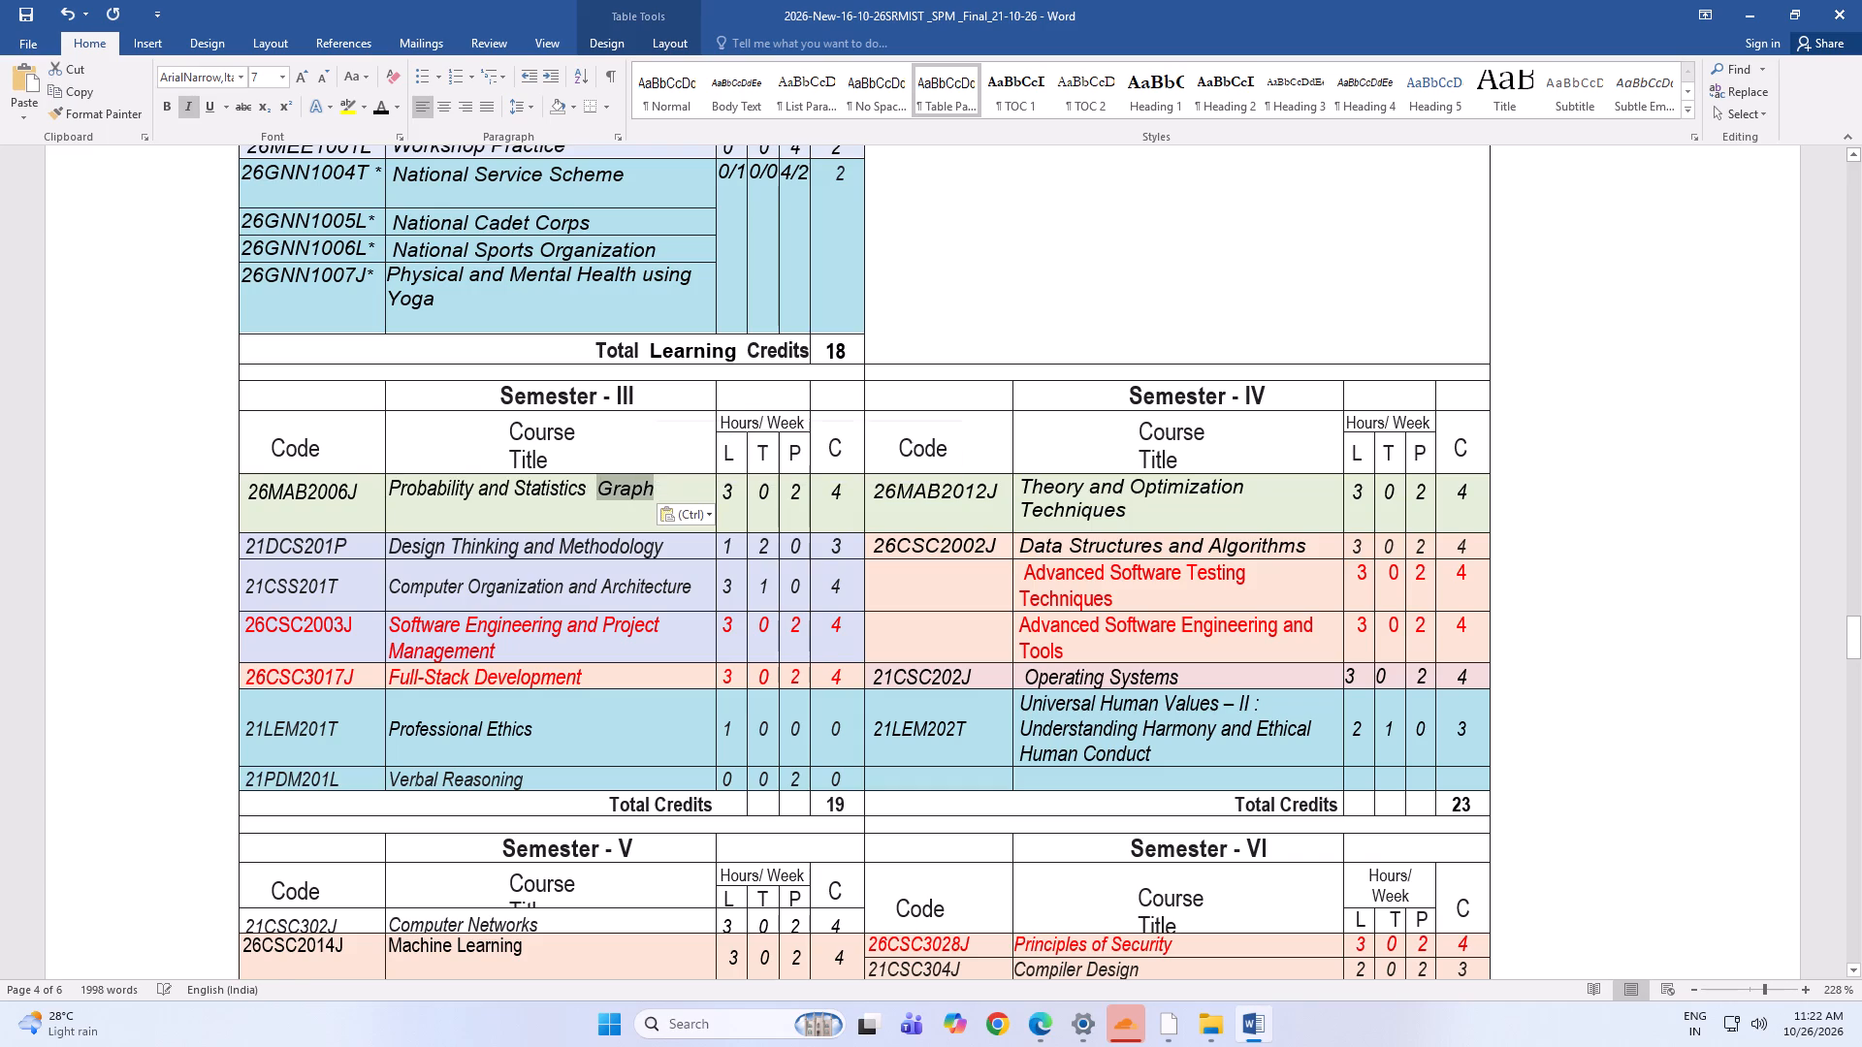
{"action": "key", "text": "ctrl+x"}
{"action": "left_click", "coordinate": [1018, 487]}
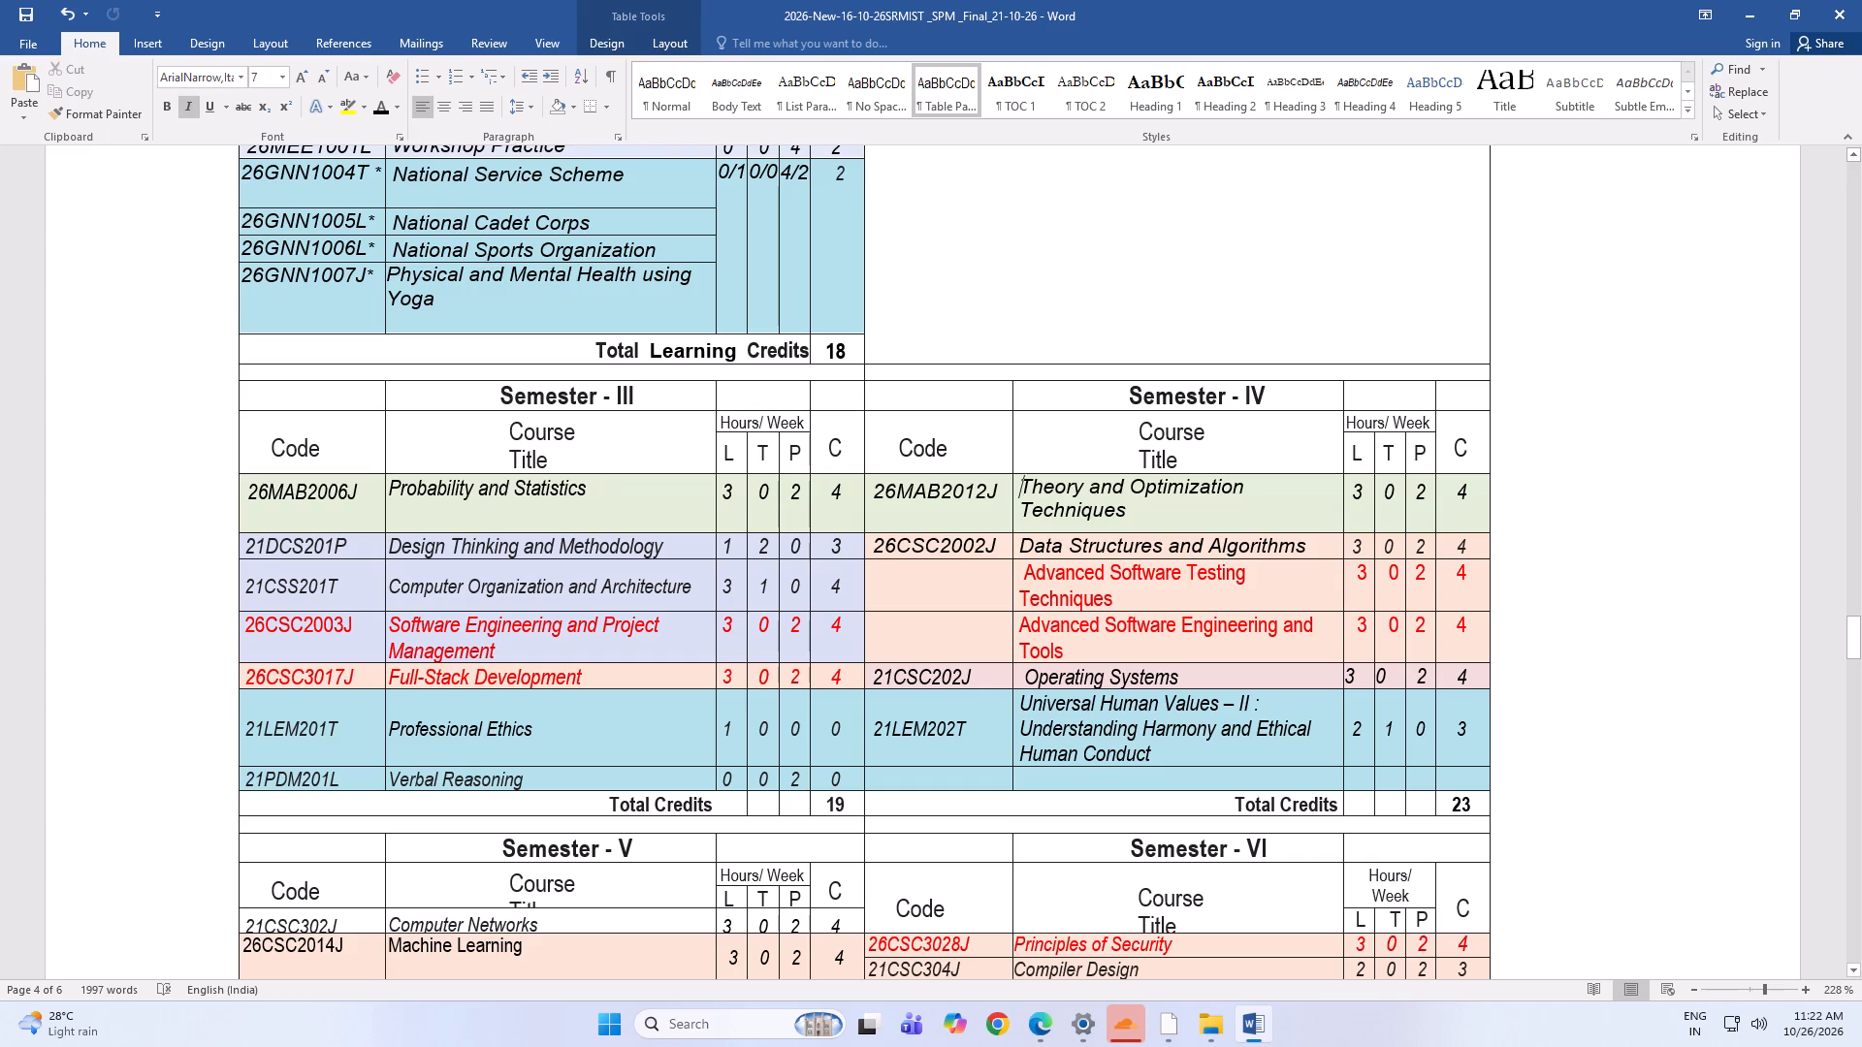
{"action": "key", "text": "ctrl+v"}
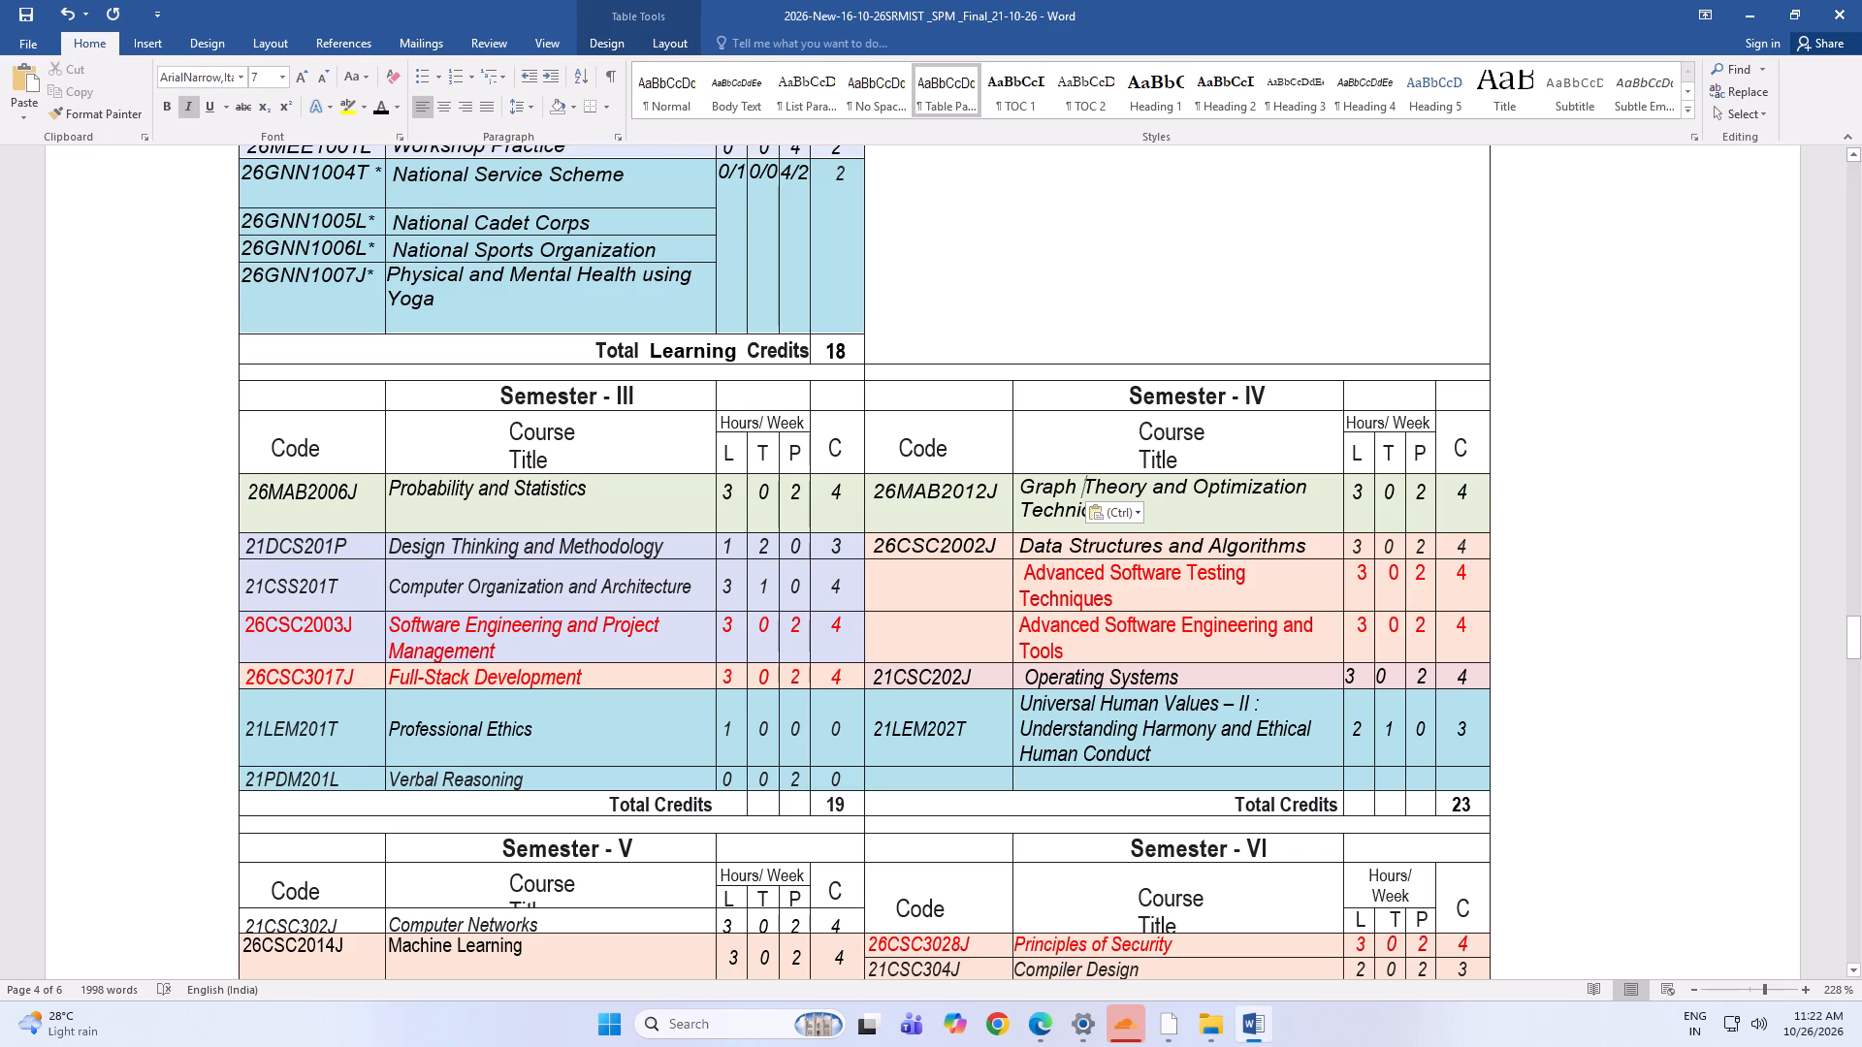
Set the L hours of Software Engineering and Project Management in Semester III to 1.
{"action": "left_click", "coordinate": [651, 494]}
{"action": "left_click", "coordinate": [349, 546]}
{"action": "scroll", "coordinate": [367, 647], "scroll_direction": "down", "scroll_amount": 4}
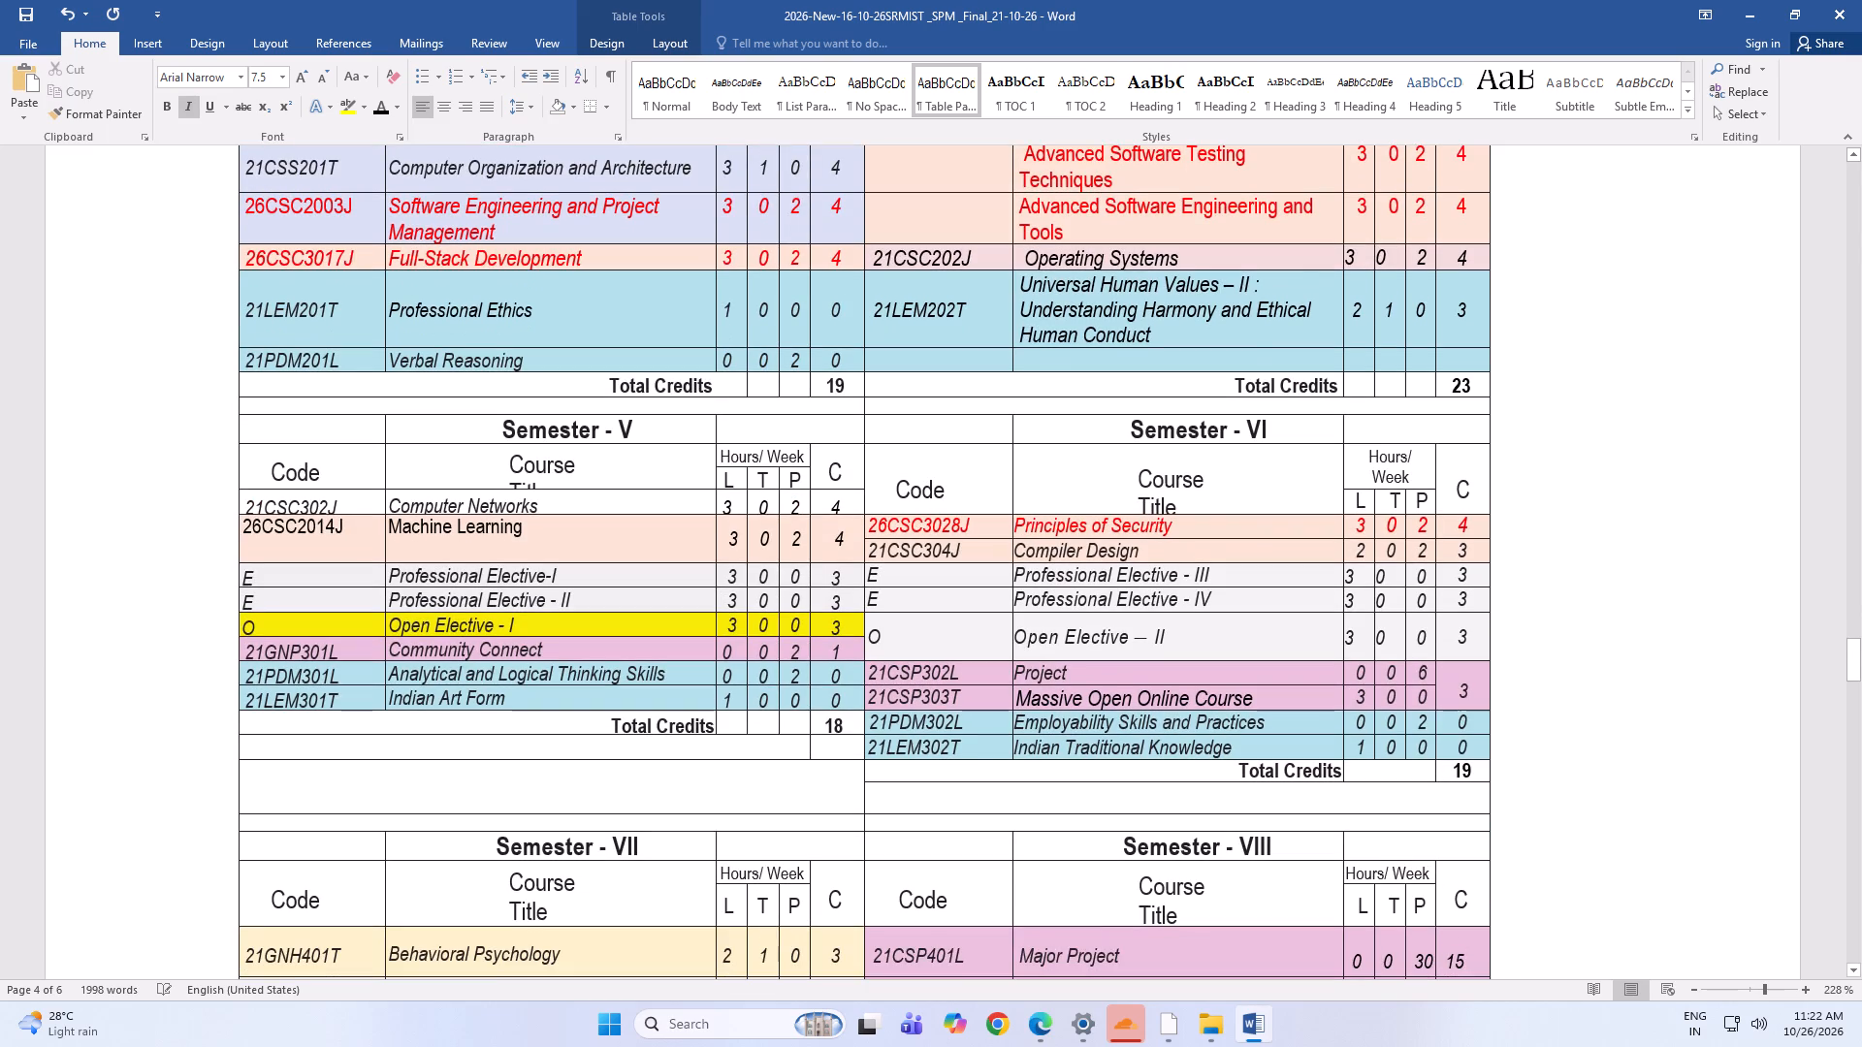
{"action": "scroll", "coordinate": [367, 648], "scroll_direction": "up", "scroll_amount": 4}
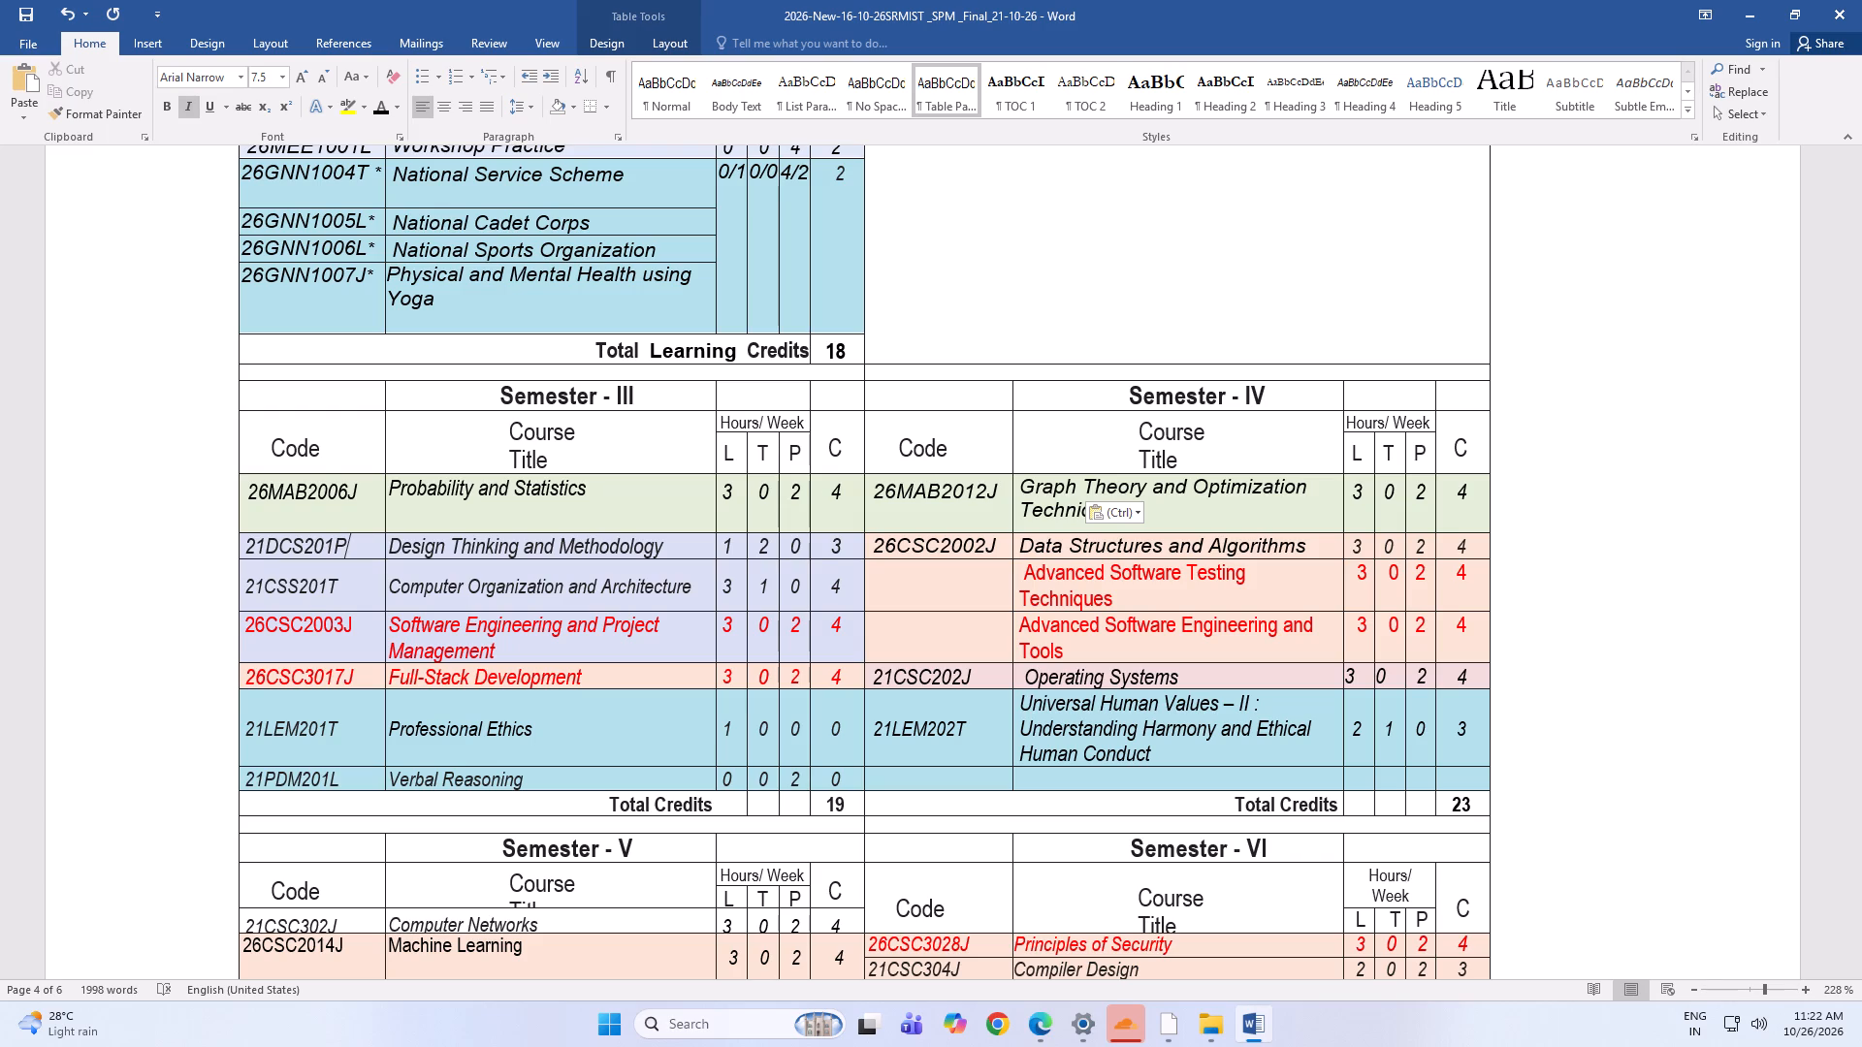
{"action": "left_click", "coordinate": [733, 633]}
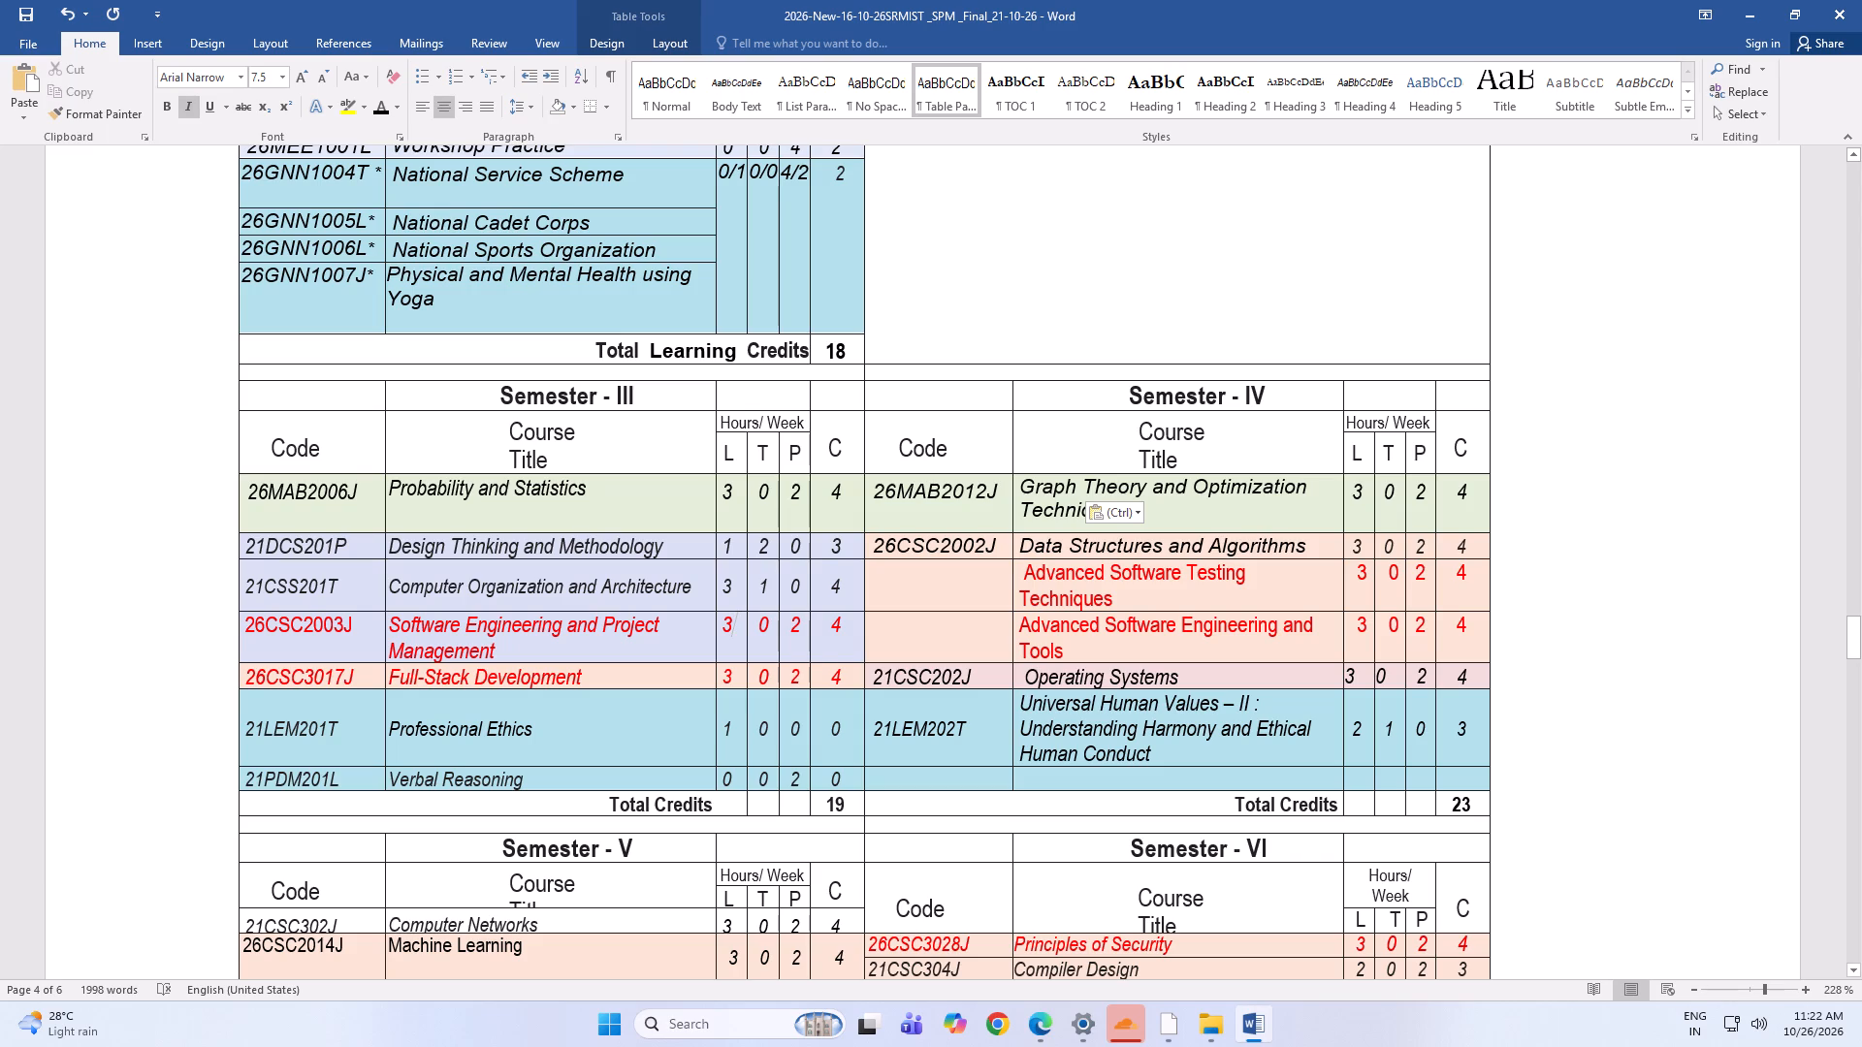
{"action": "key", "text": "BackSpace"}
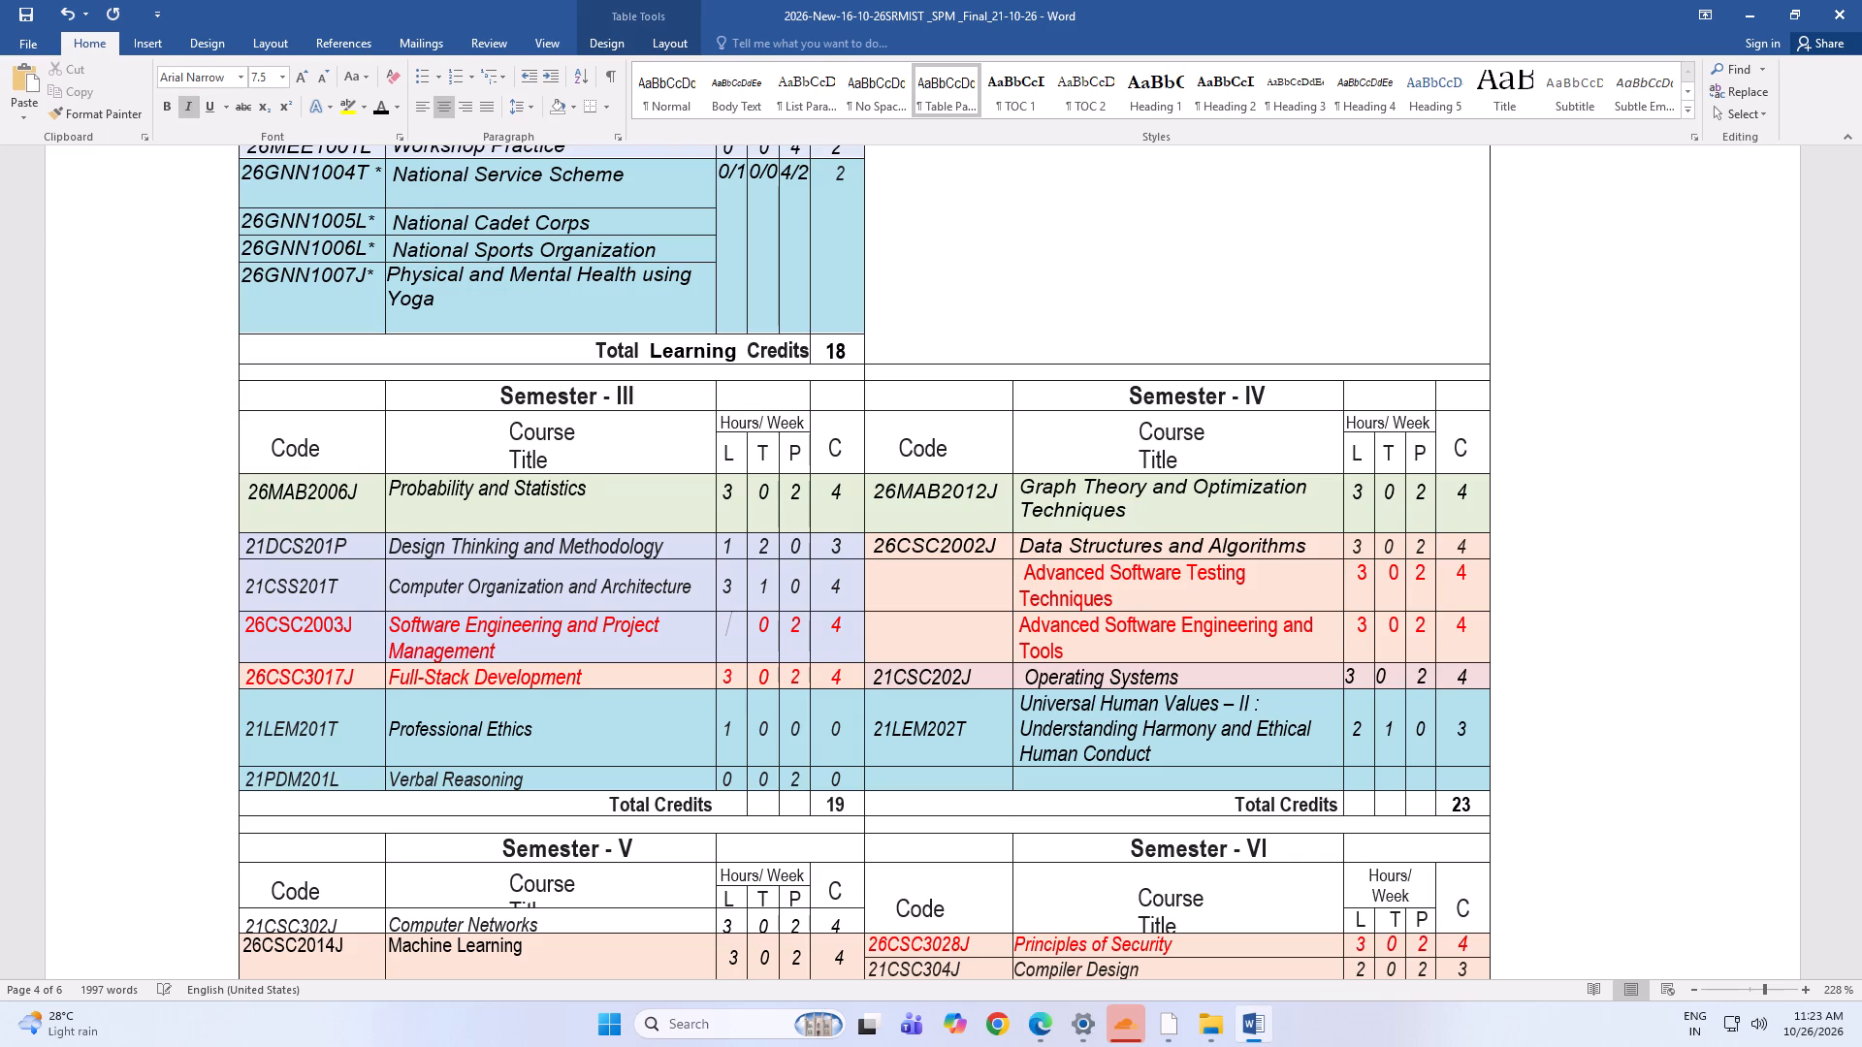
{"action": "key", "text": "1"}
{"action": "key", "text": "Right"}
{"action": "key", "text": "Right"}
{"action": "key", "text": "Right"}
{"action": "key", "text": "Right"}
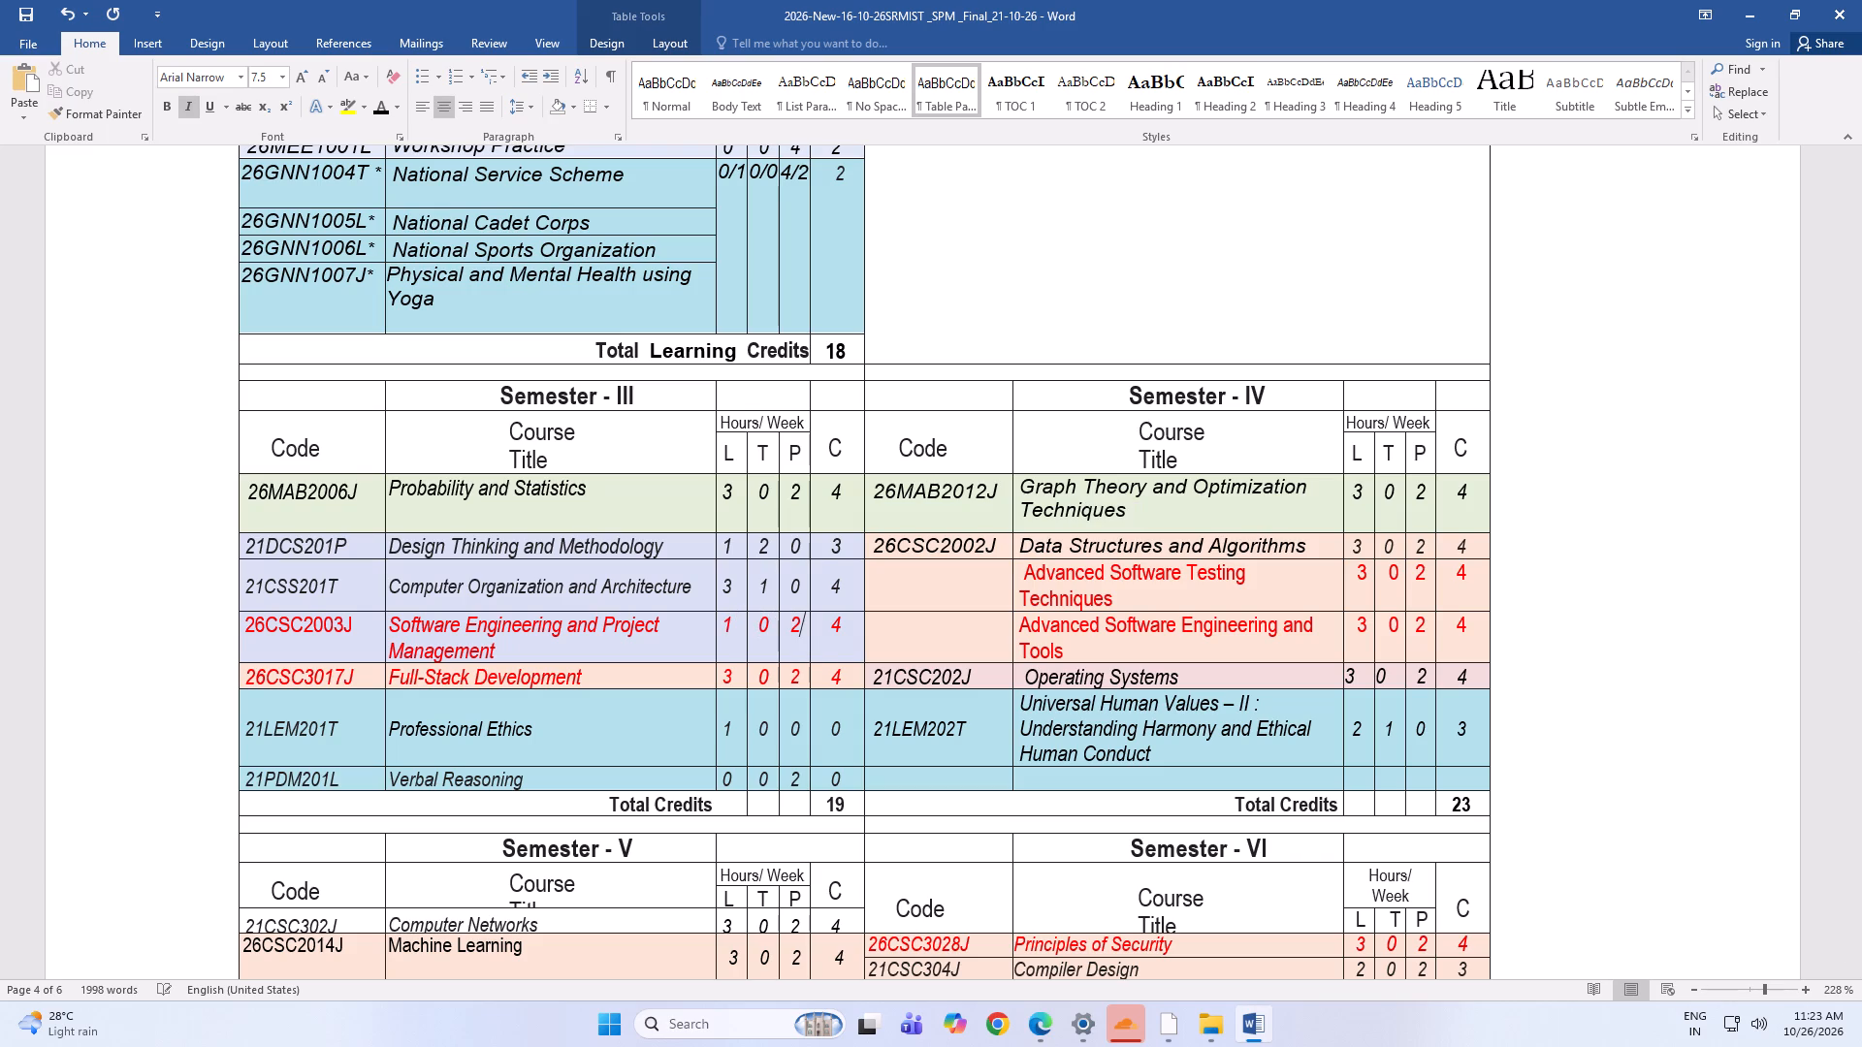
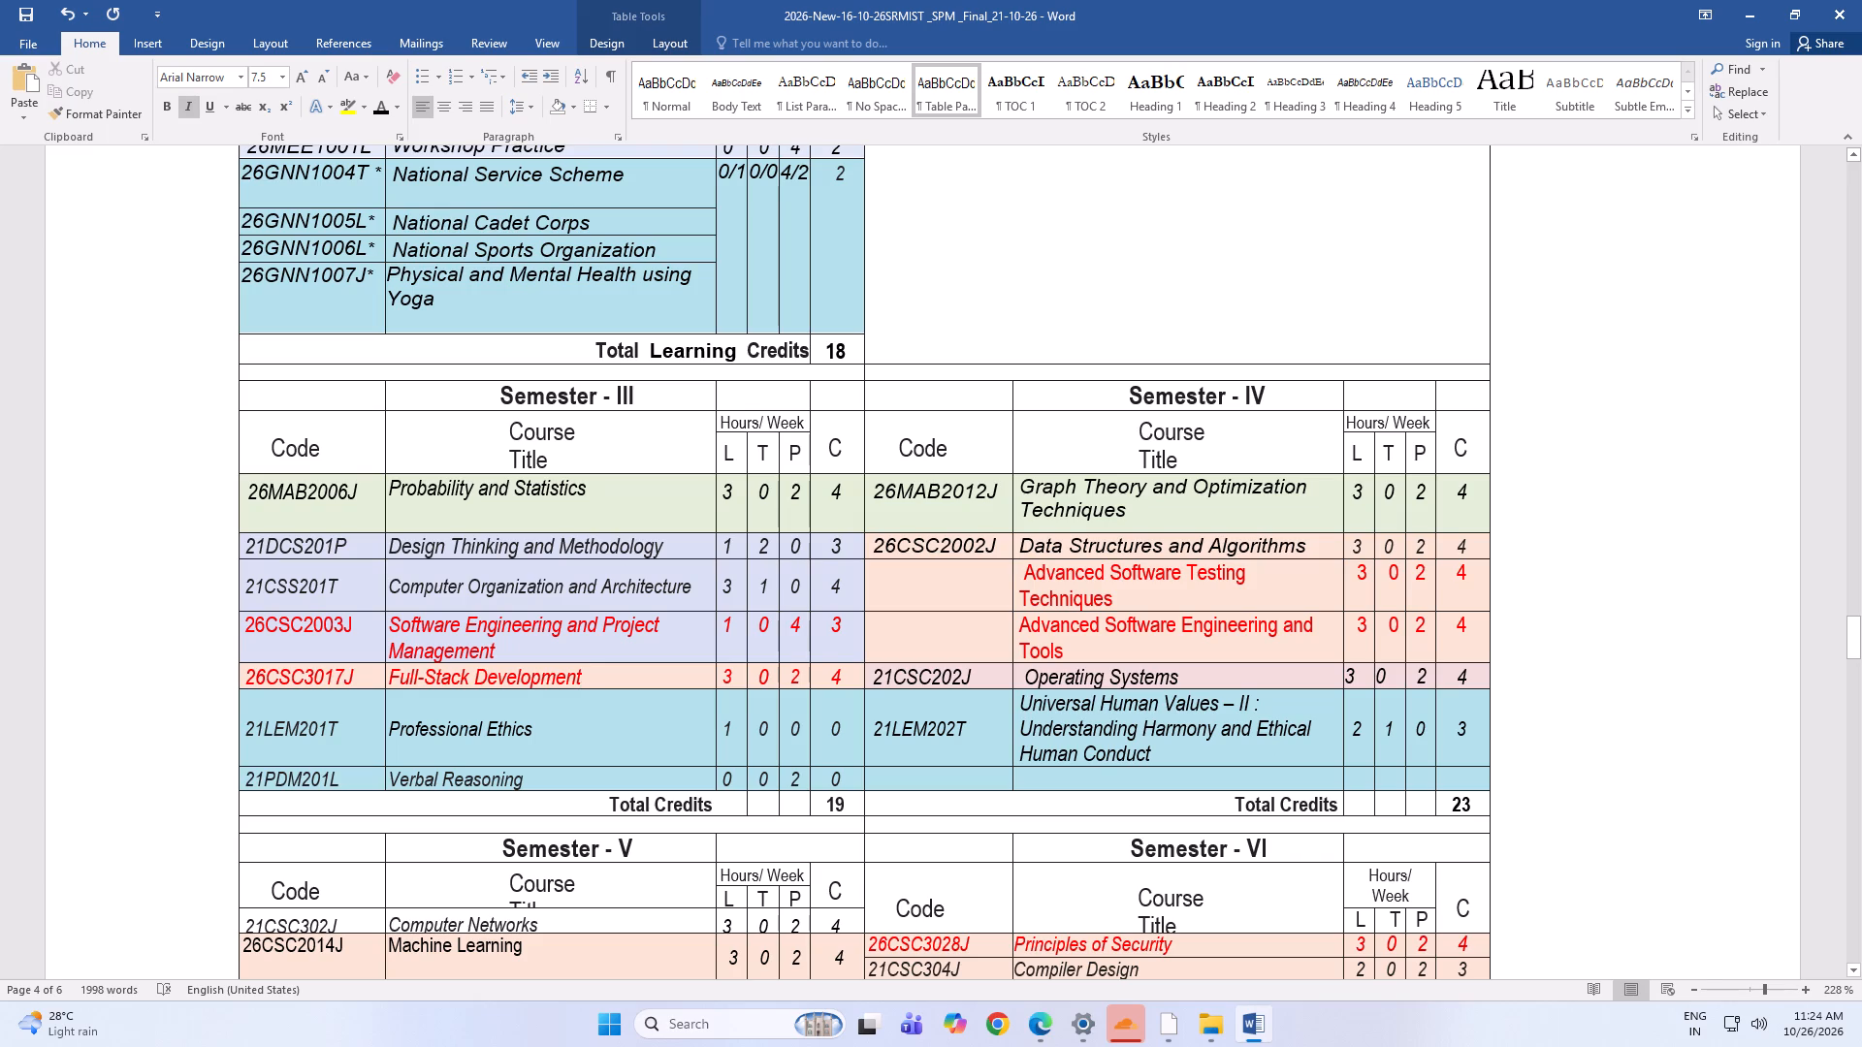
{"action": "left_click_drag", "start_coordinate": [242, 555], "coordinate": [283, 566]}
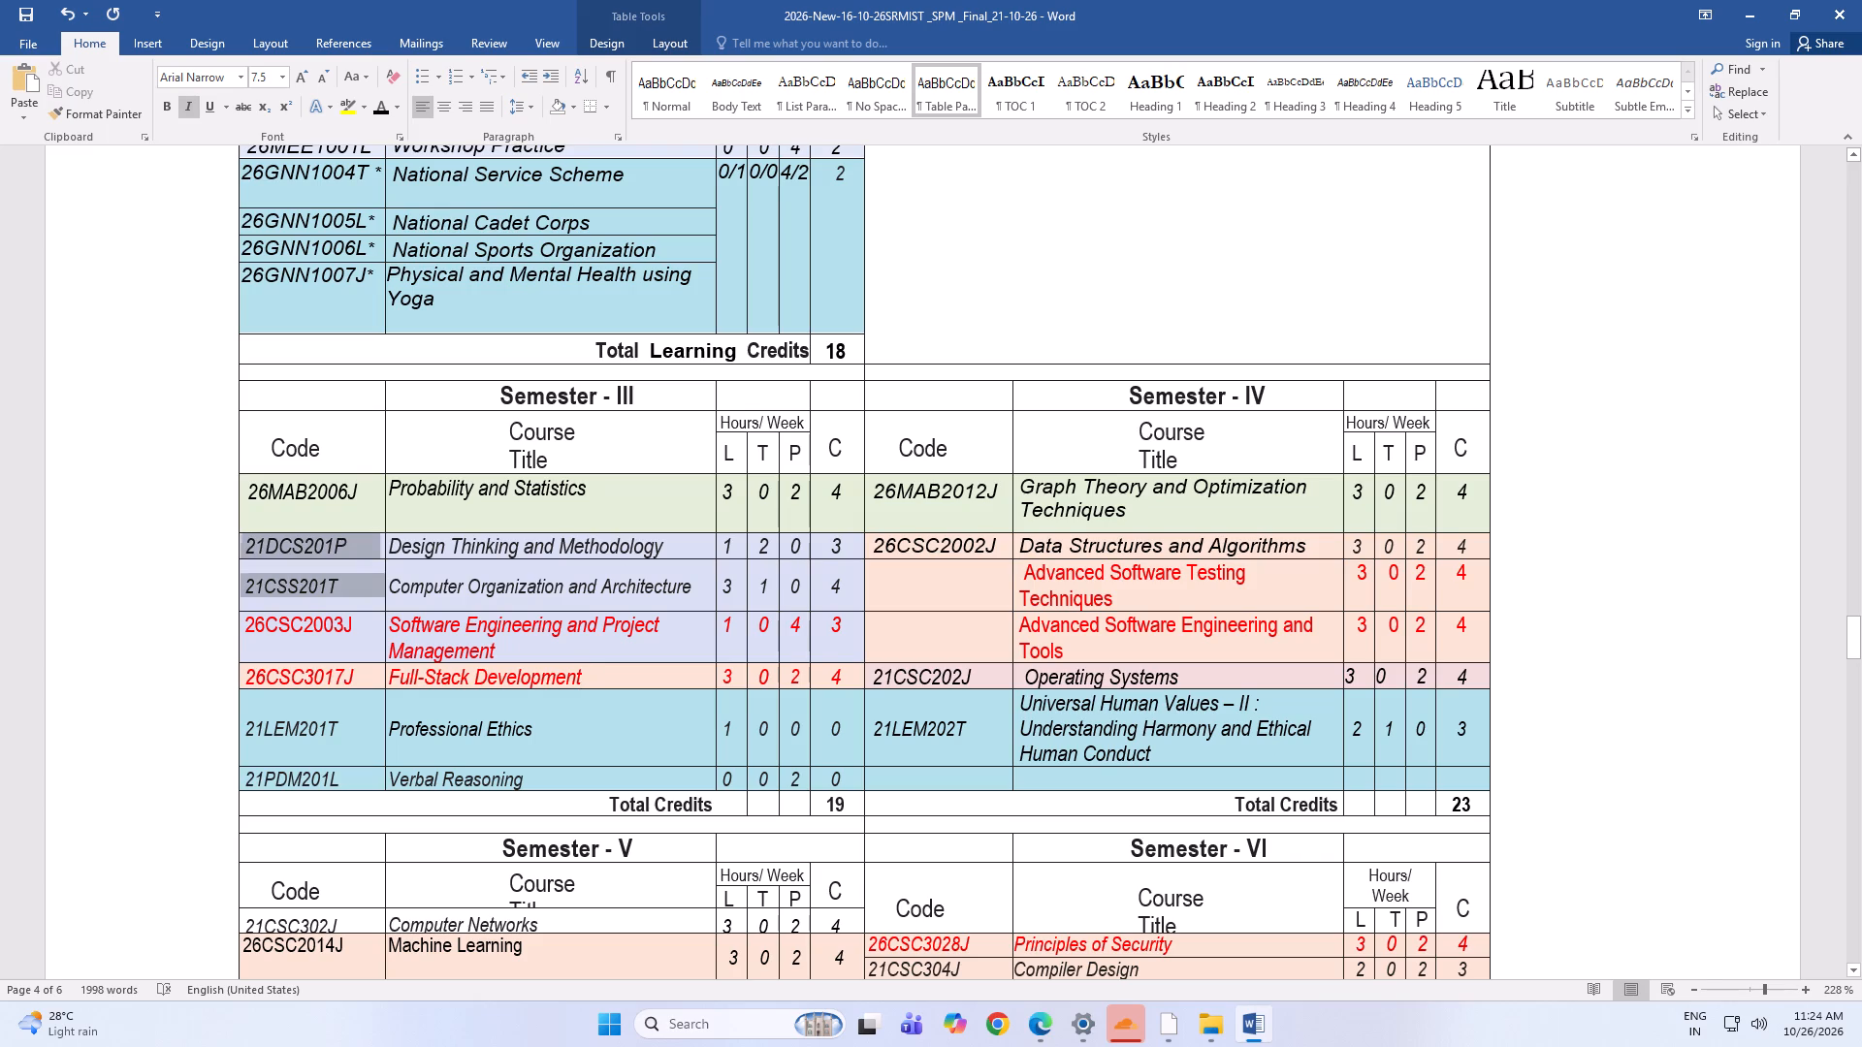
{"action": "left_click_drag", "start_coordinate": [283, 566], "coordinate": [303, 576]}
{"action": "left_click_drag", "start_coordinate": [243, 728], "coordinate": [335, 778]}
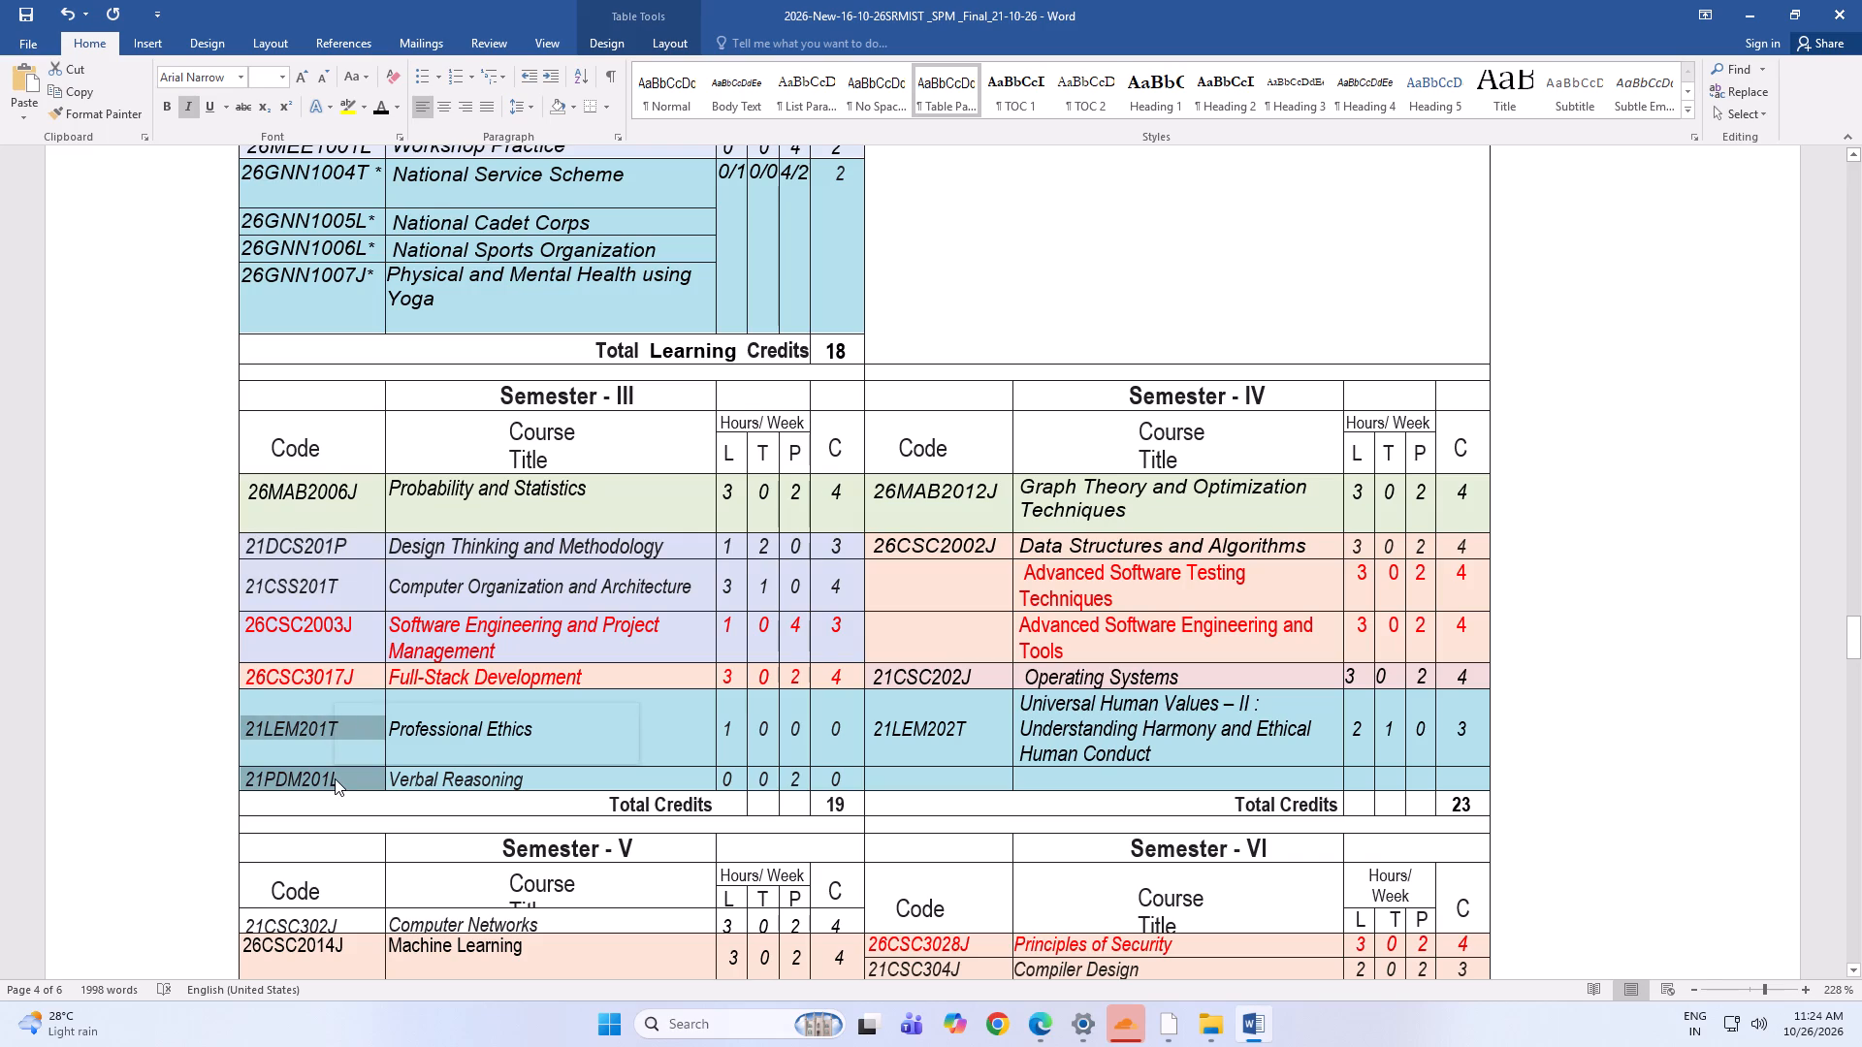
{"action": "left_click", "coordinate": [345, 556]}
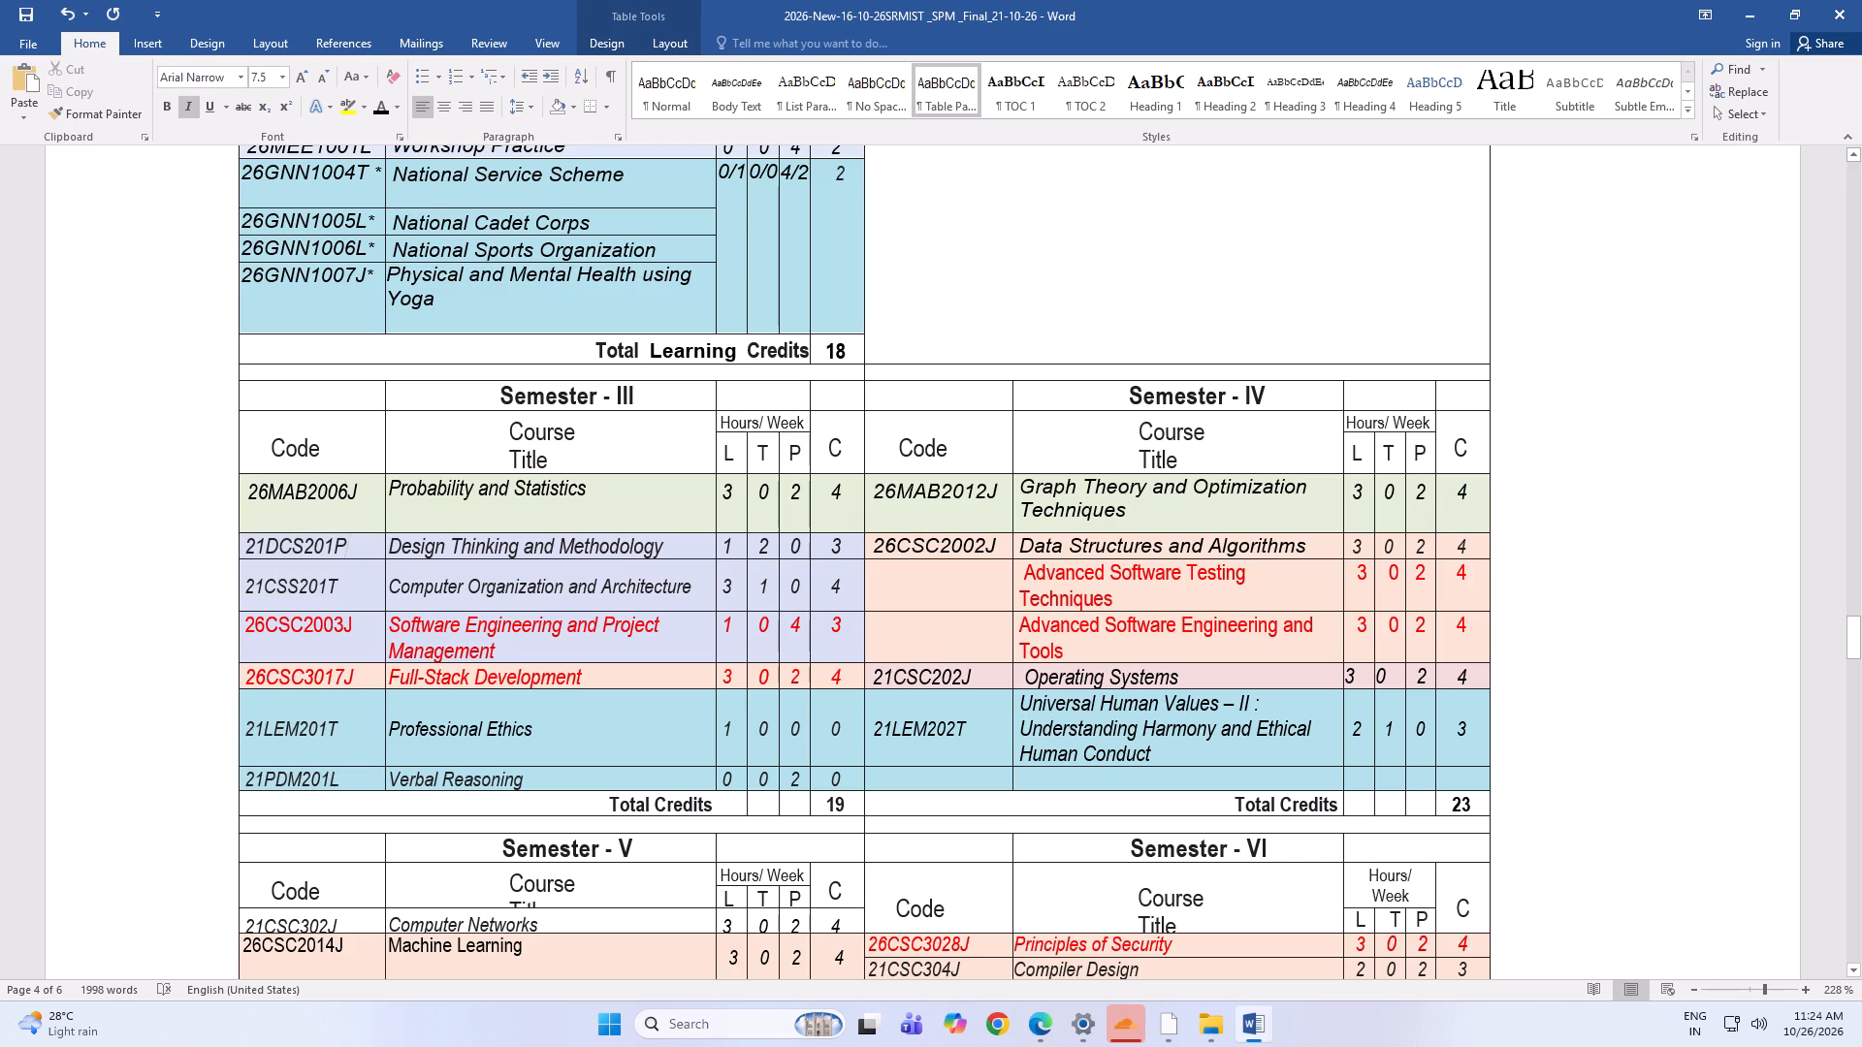
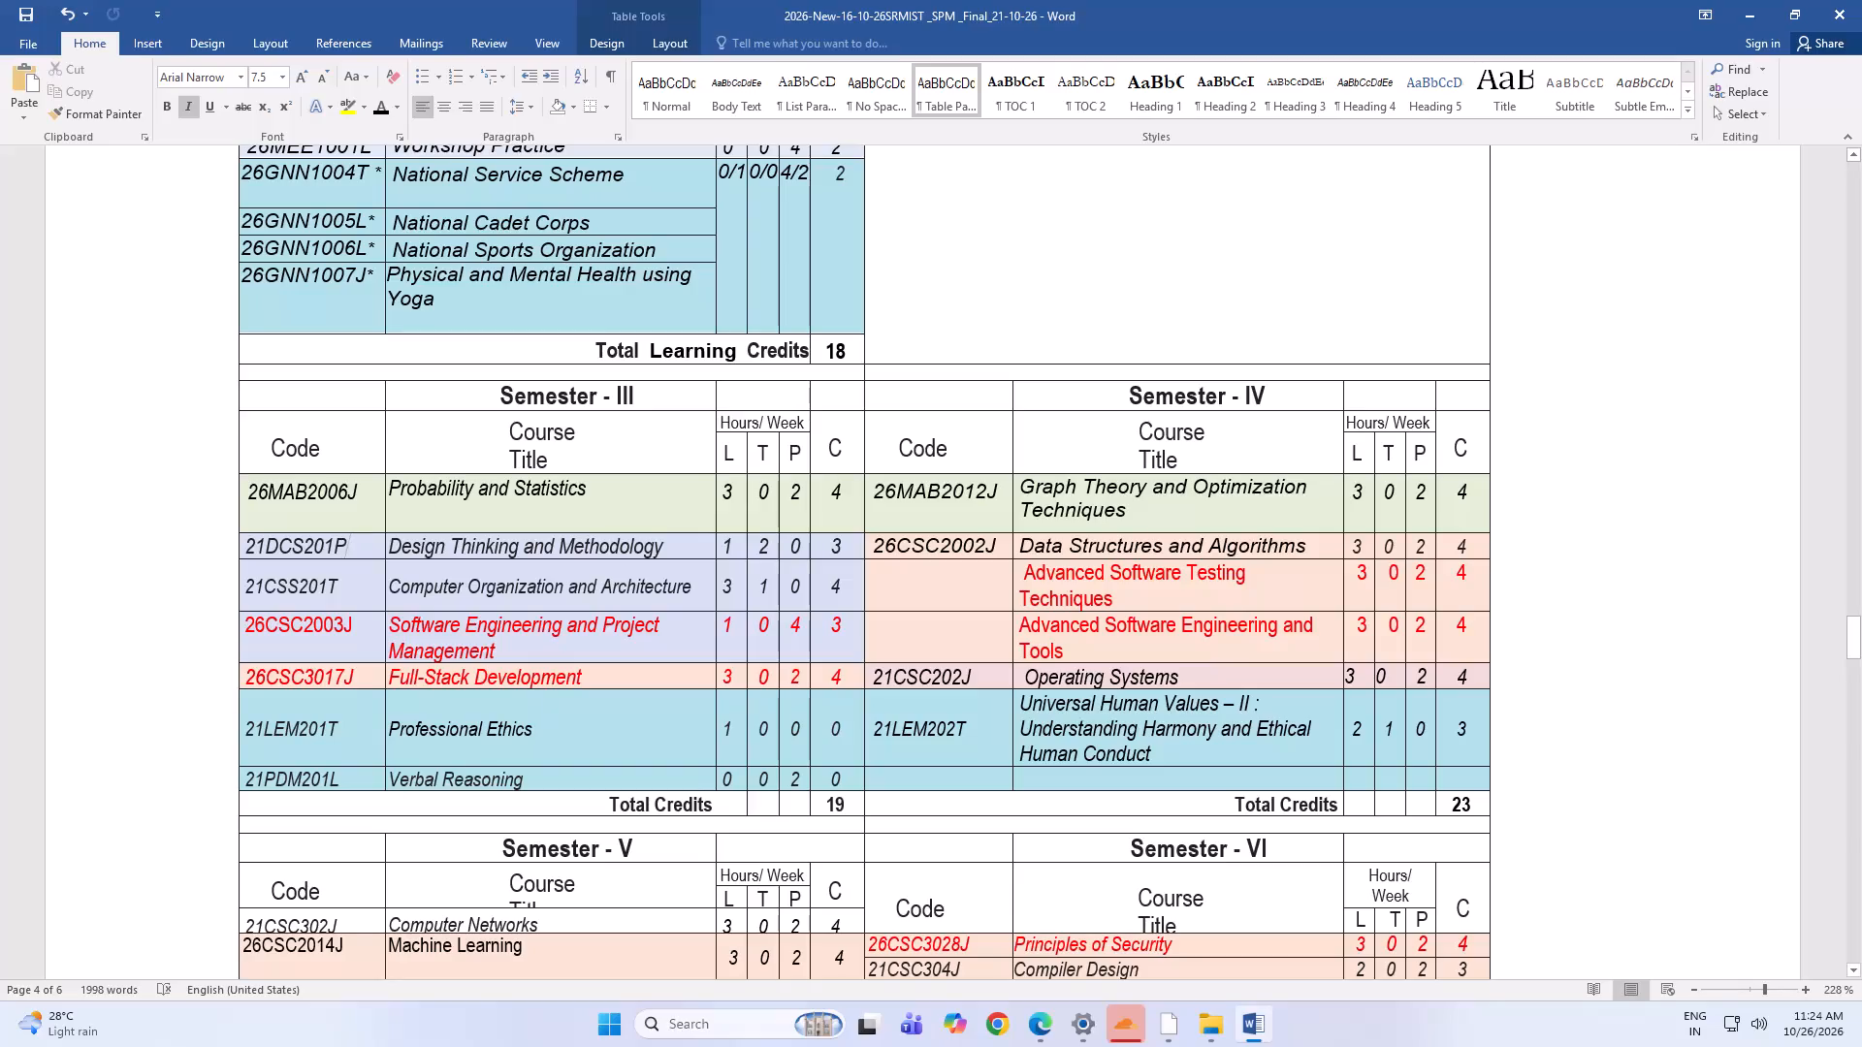
Replace the Semester III course code of Design Thinking and Methodology with 26DCE1001T.
{"action": "left_click_drag", "start_coordinate": [361, 549], "coordinate": [243, 553]}
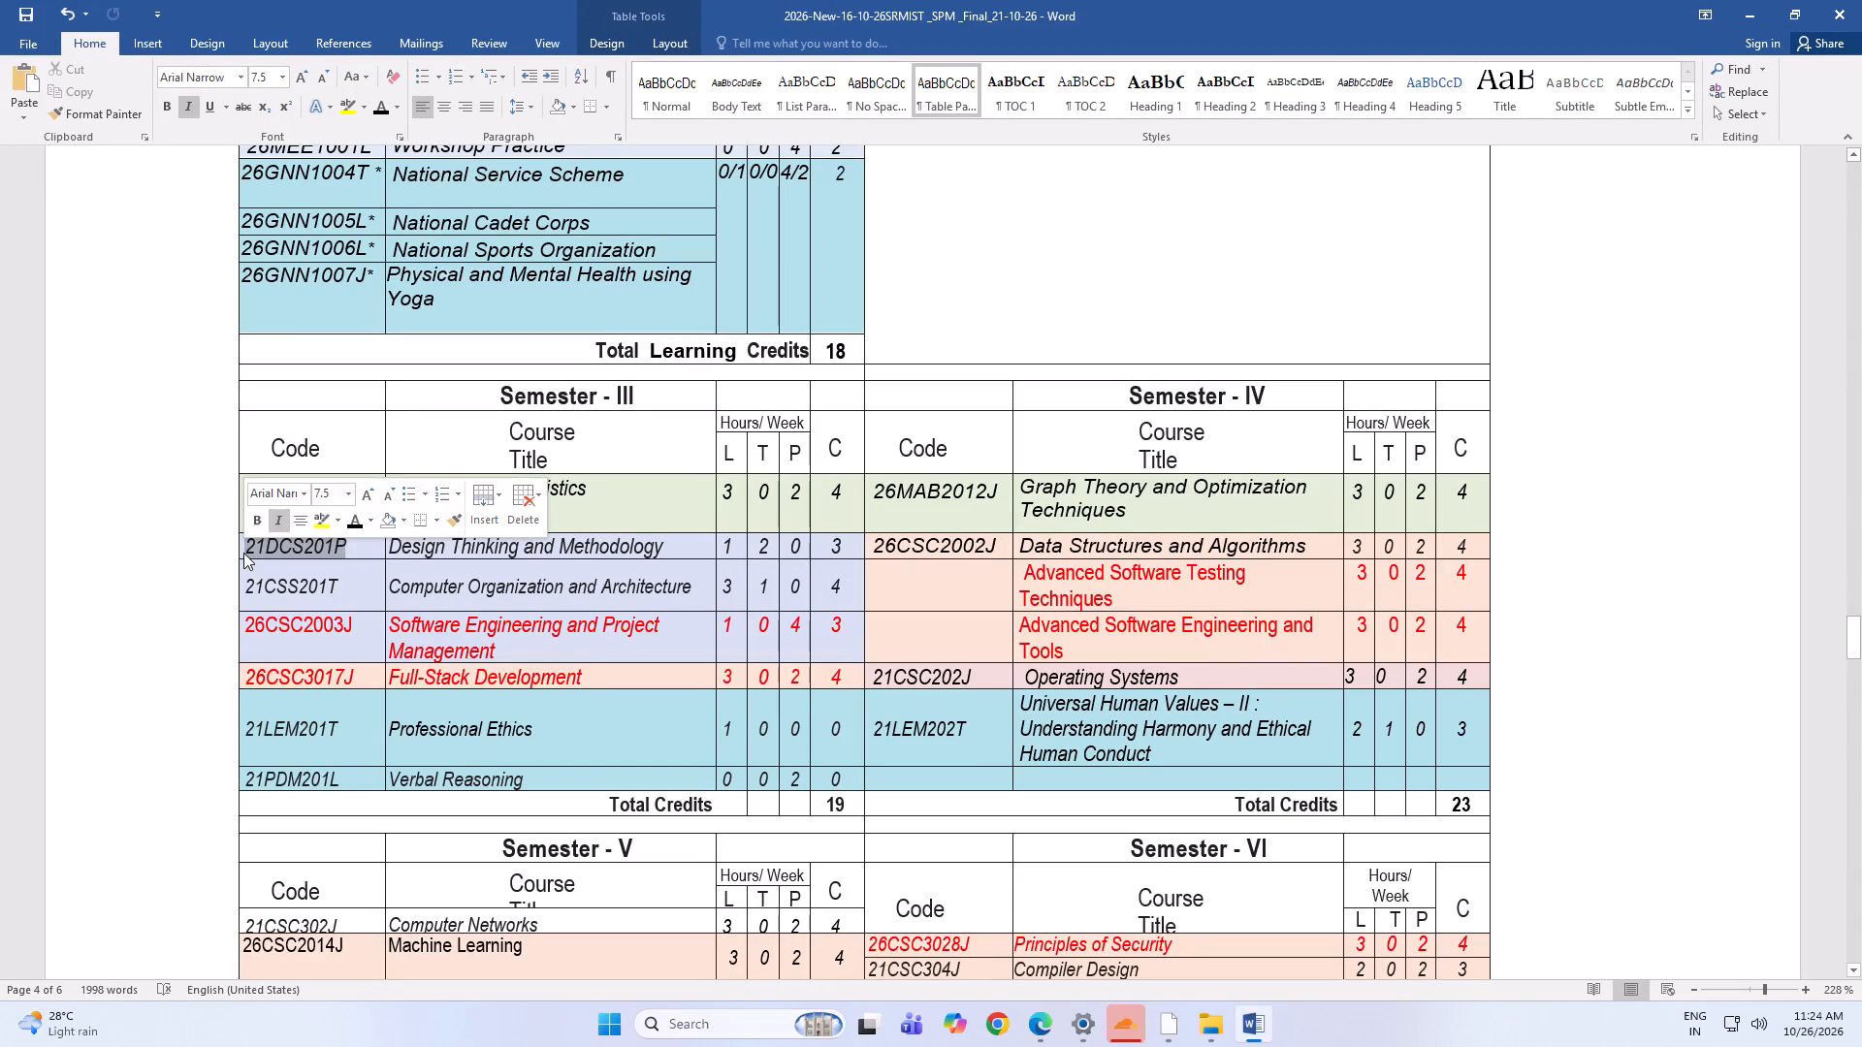
{"action": "key", "text": "BackSpace"}
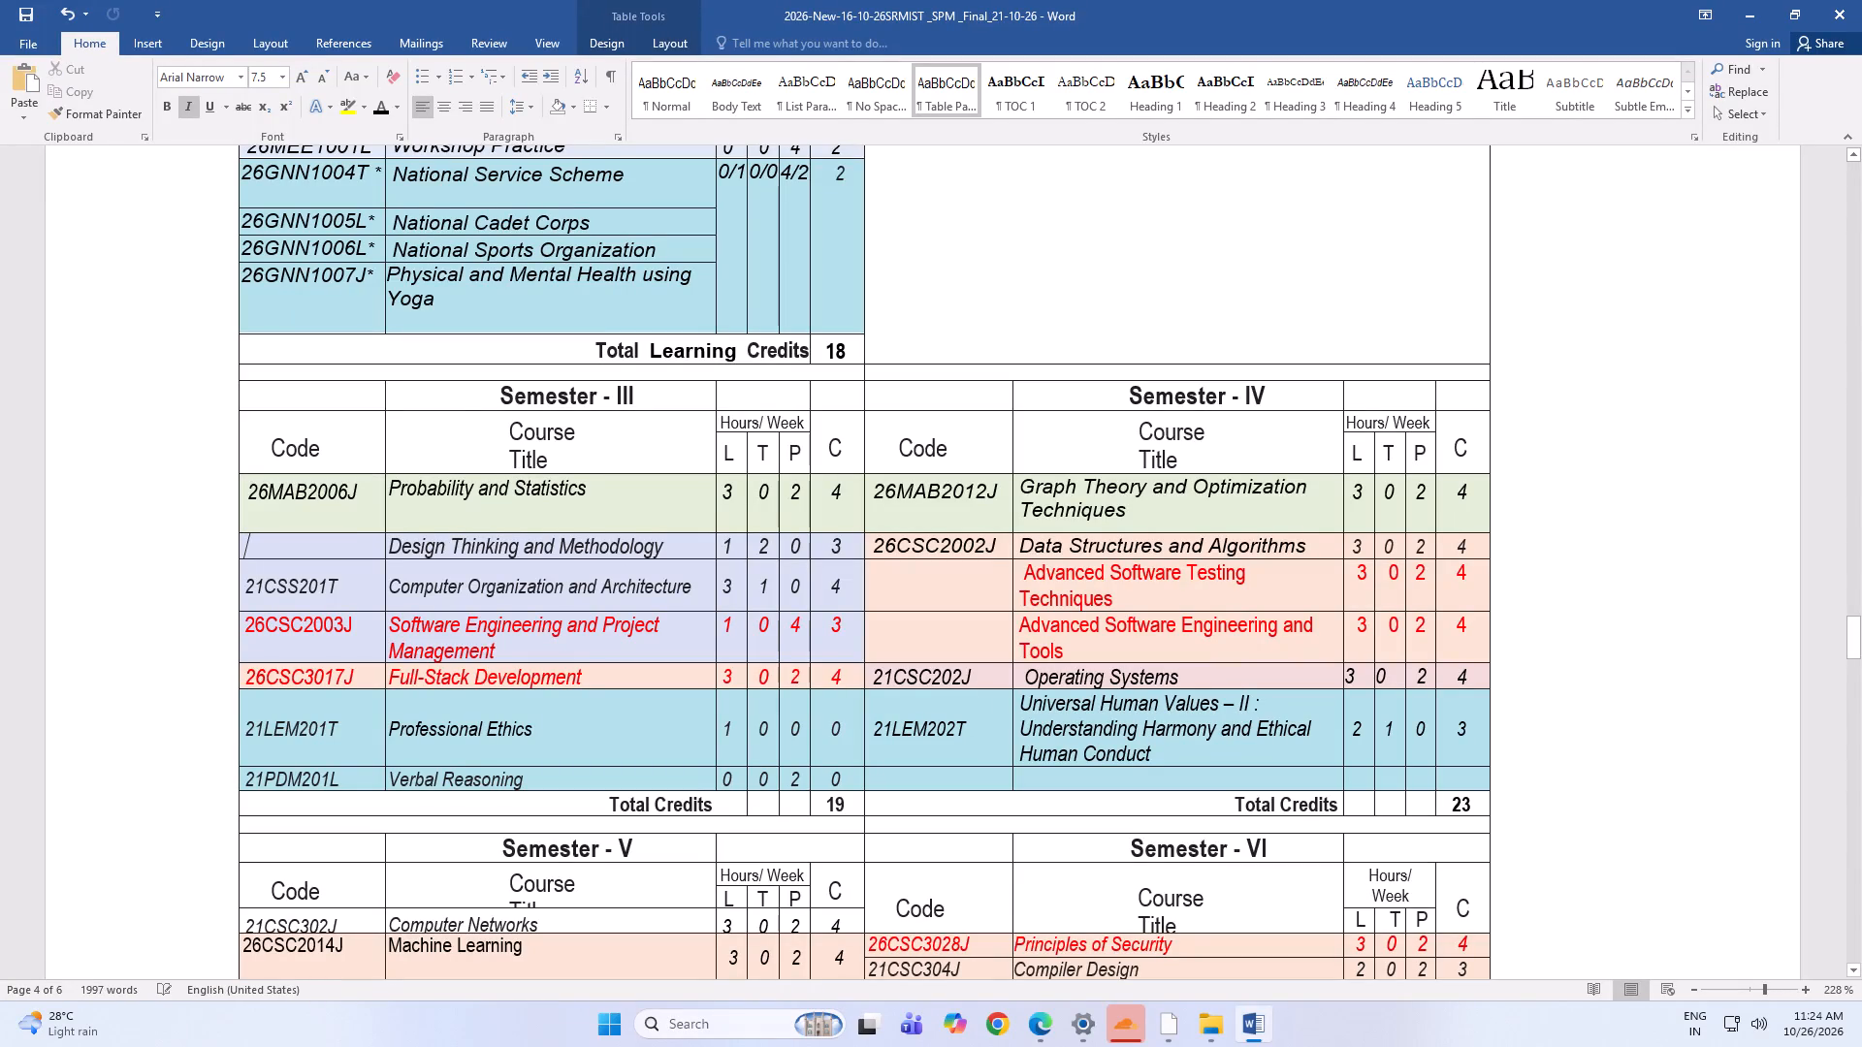
{"action": "type", "text": "26"}
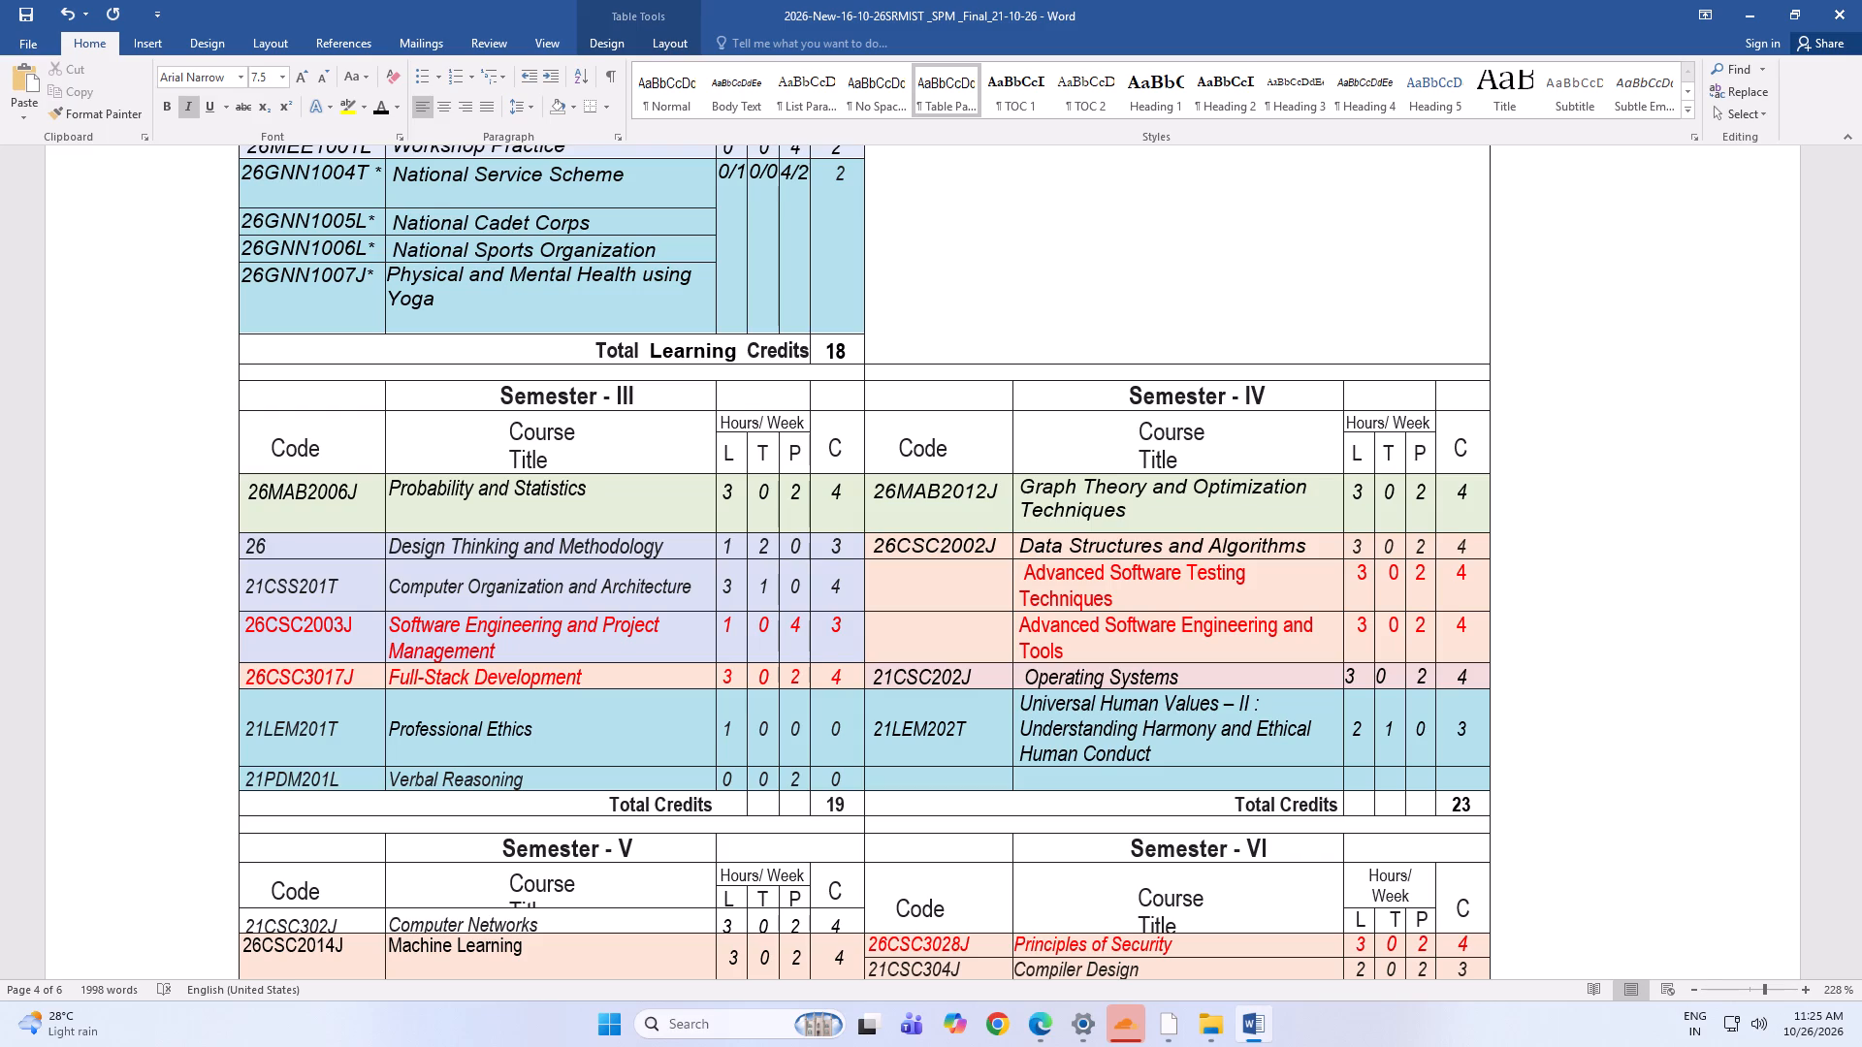
{"action": "type", "text": "DCE"}
{"action": "type", "text": "100"}
{"action": "key", "text": "1"}
{"action": "key", "text": "shift+t"}
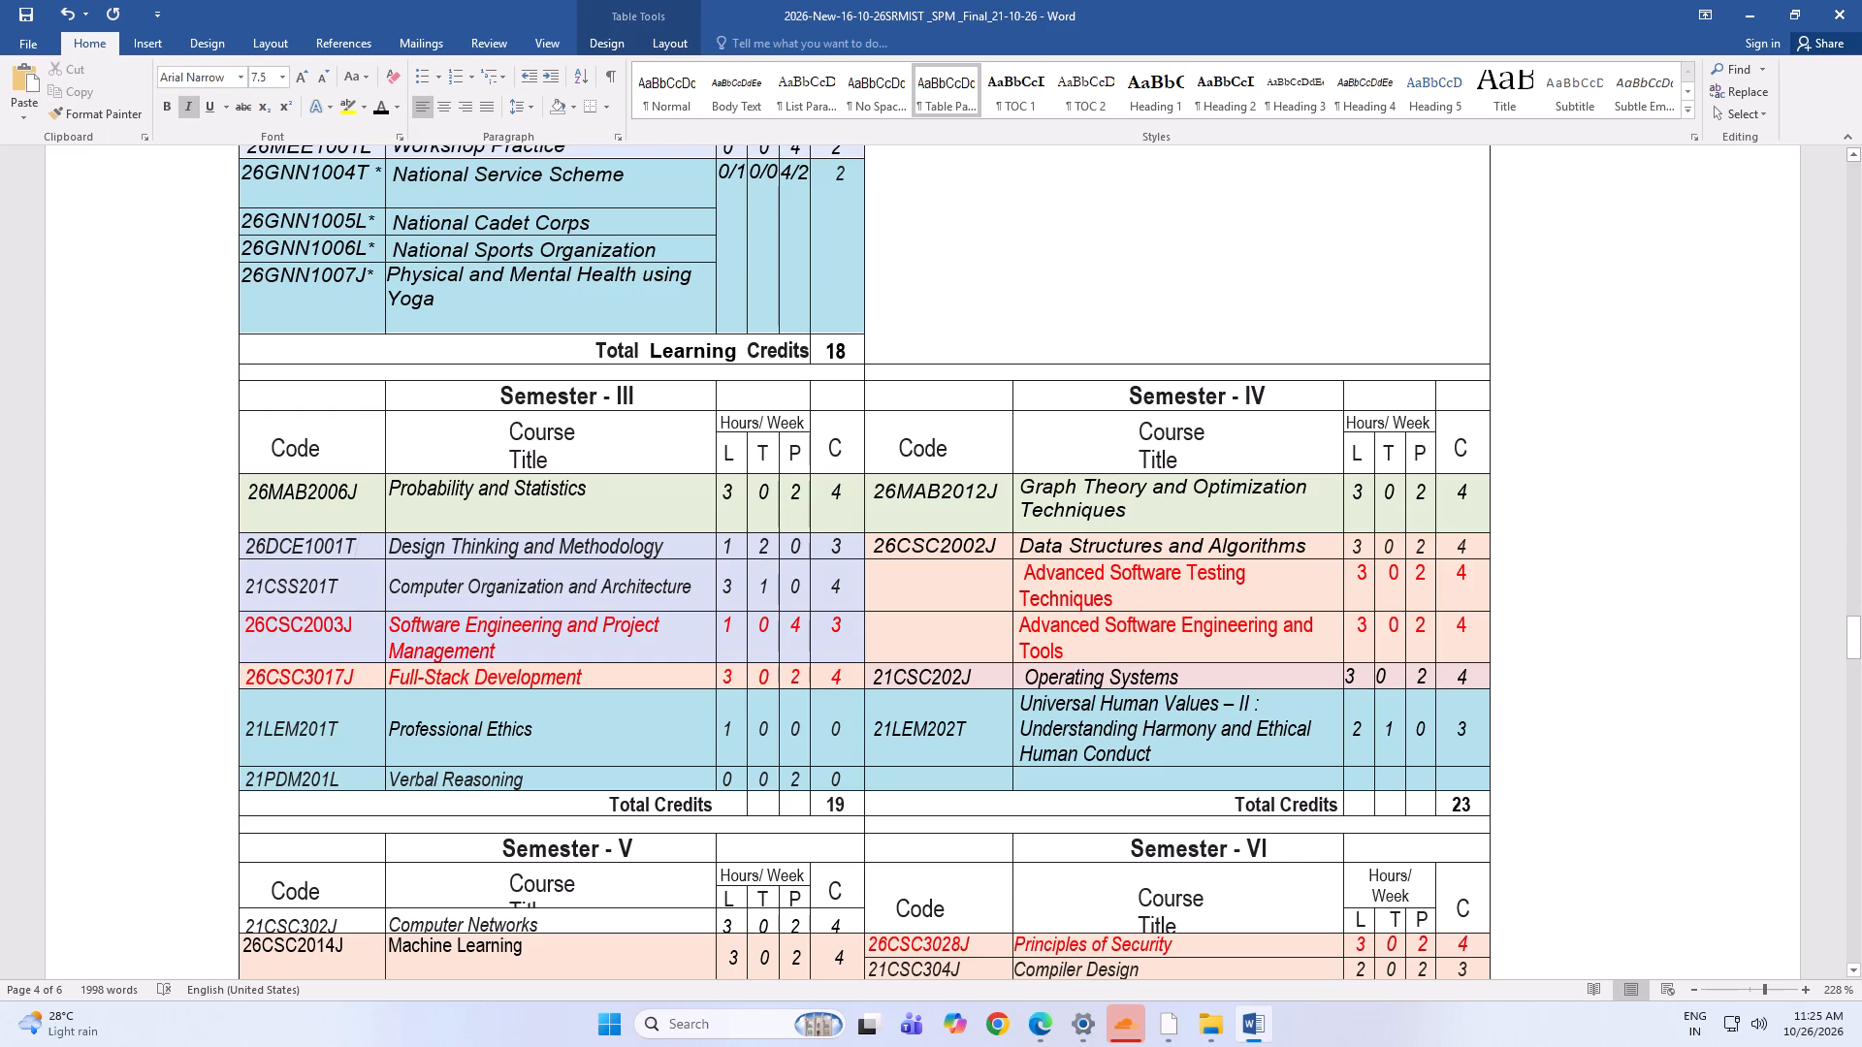
Clear the L, T and P hours of Design Thinking and Methodology and set its credits to 2.
{"action": "left_click_drag", "start_coordinate": [802, 545], "coordinate": [732, 543]}
{"action": "key", "text": "BackSpace"}
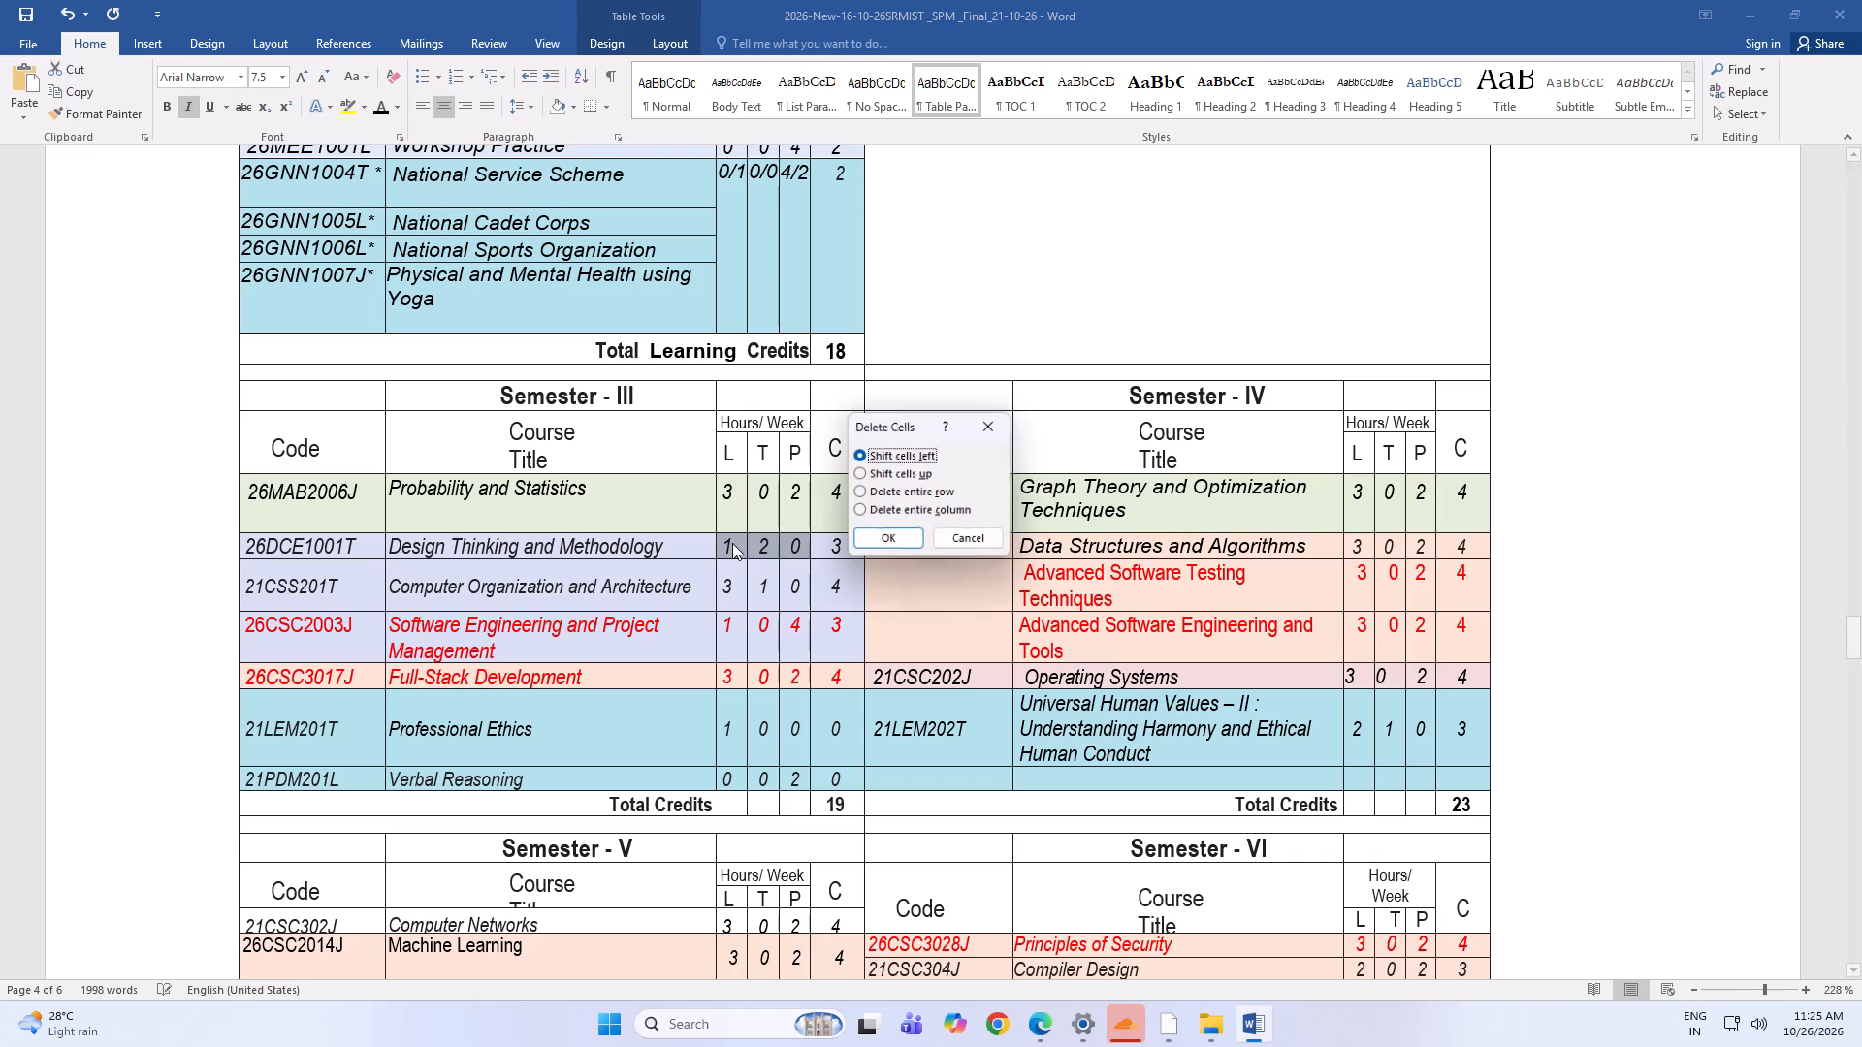
{"action": "left_click", "coordinate": [991, 423]}
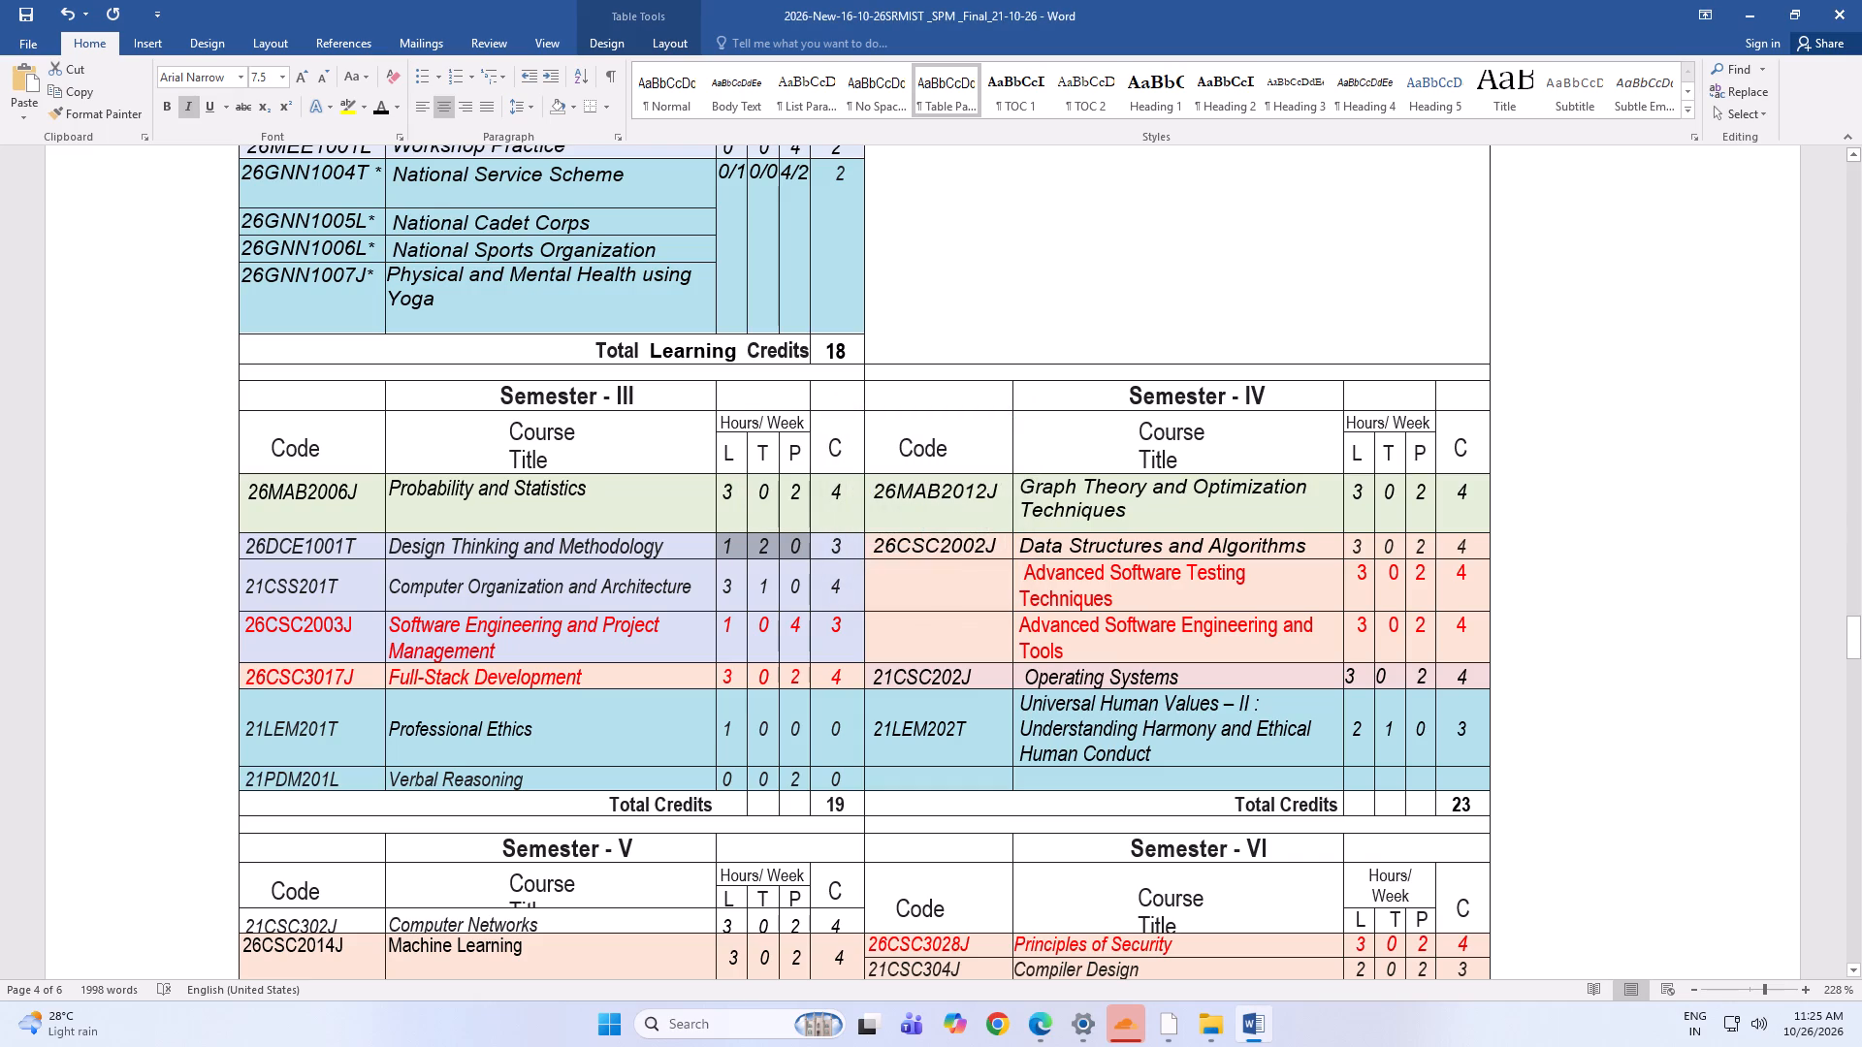
{"action": "left_click", "coordinate": [790, 561]}
{"action": "left_click", "coordinate": [801, 547]}
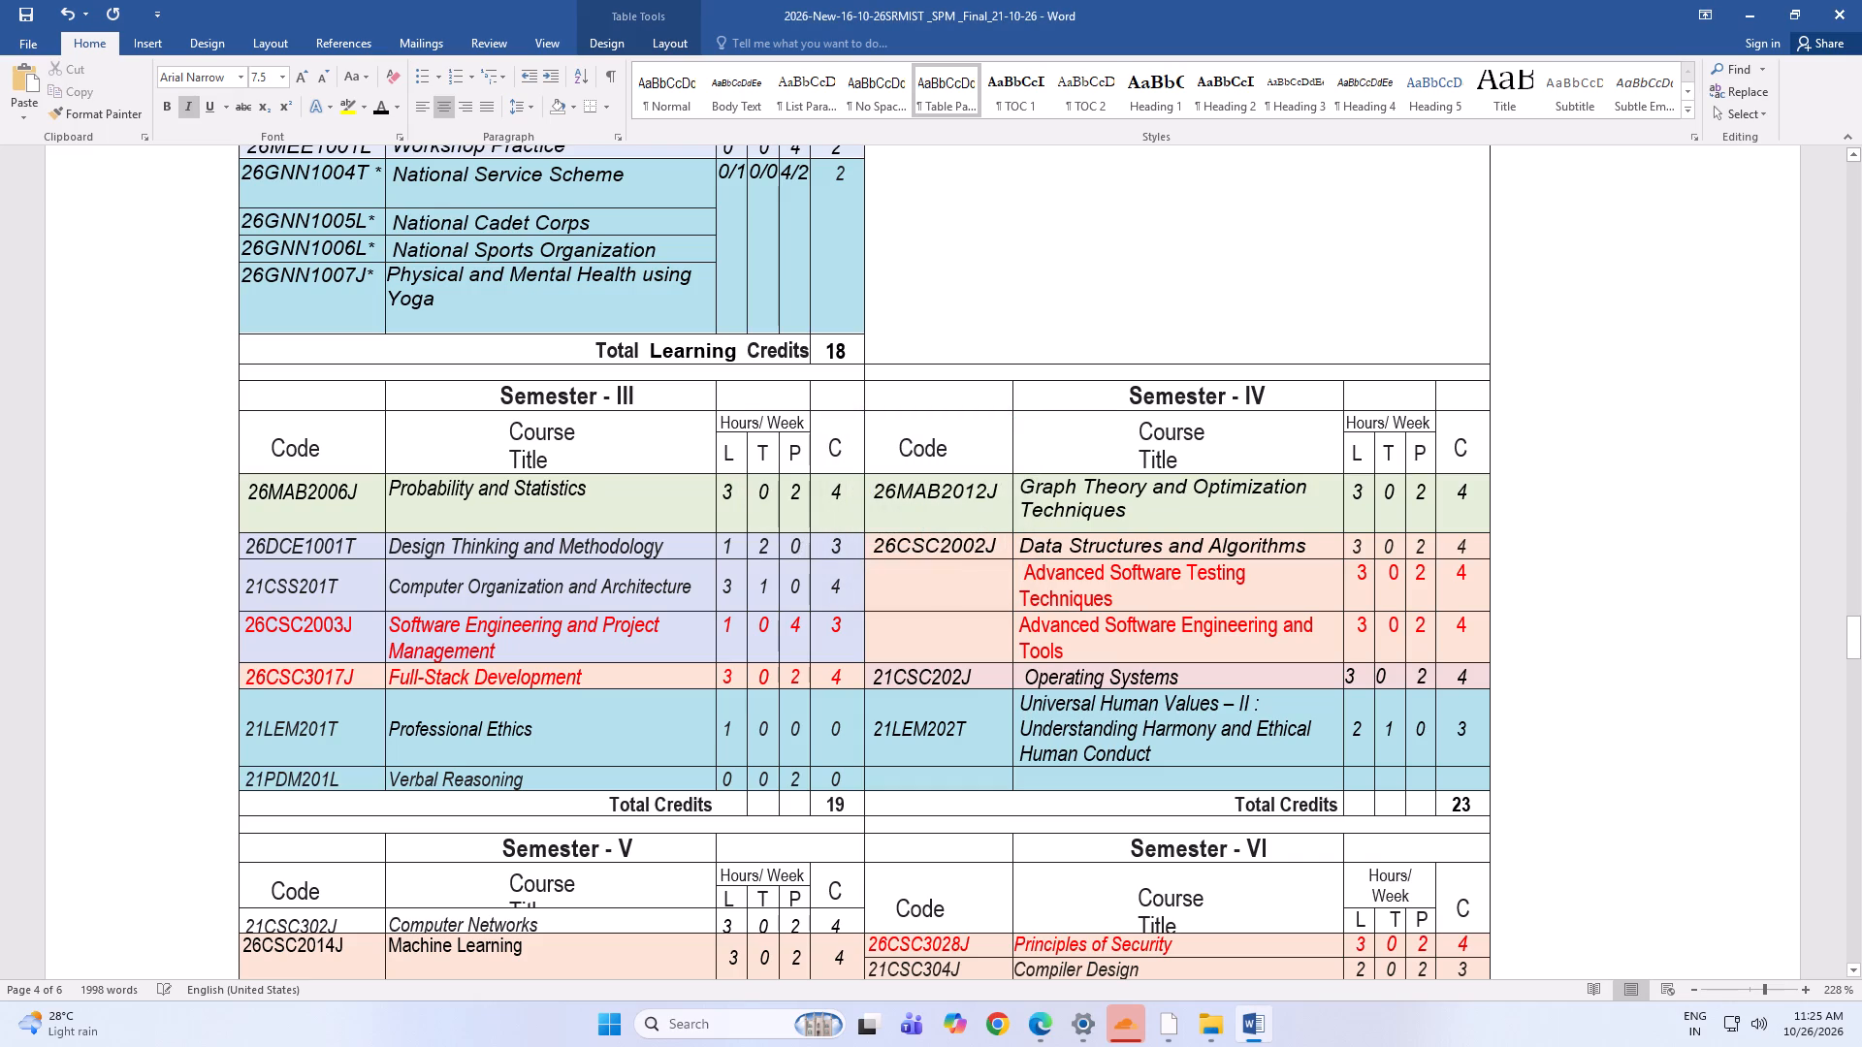
{"action": "key", "text": "BackSpace"}
{"action": "left_click", "coordinate": [767, 546]}
{"action": "key", "text": "BackSpace"}
{"action": "left_click", "coordinate": [737, 549]}
{"action": "key", "text": "BackSpace"}
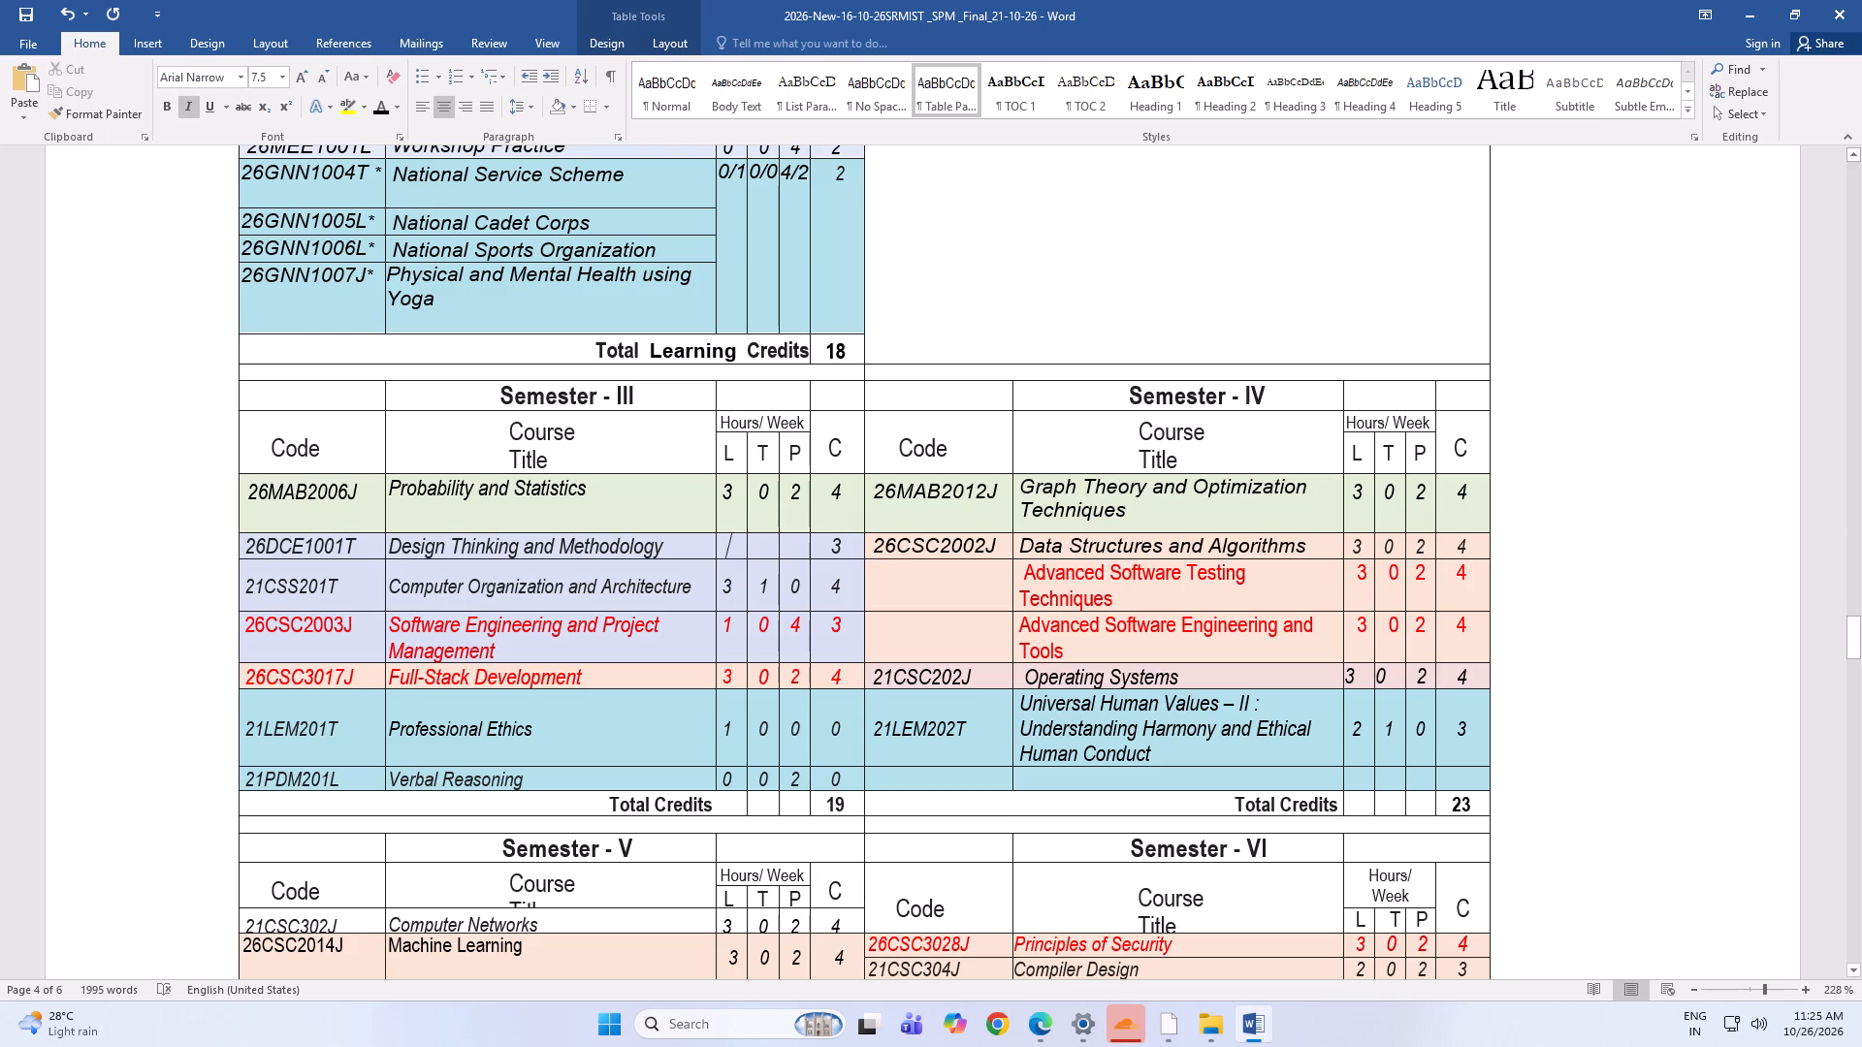
{"action": "left_click", "coordinate": [849, 543]}
{"action": "key", "text": "BackSpace"}
{"action": "key", "text": "2"}
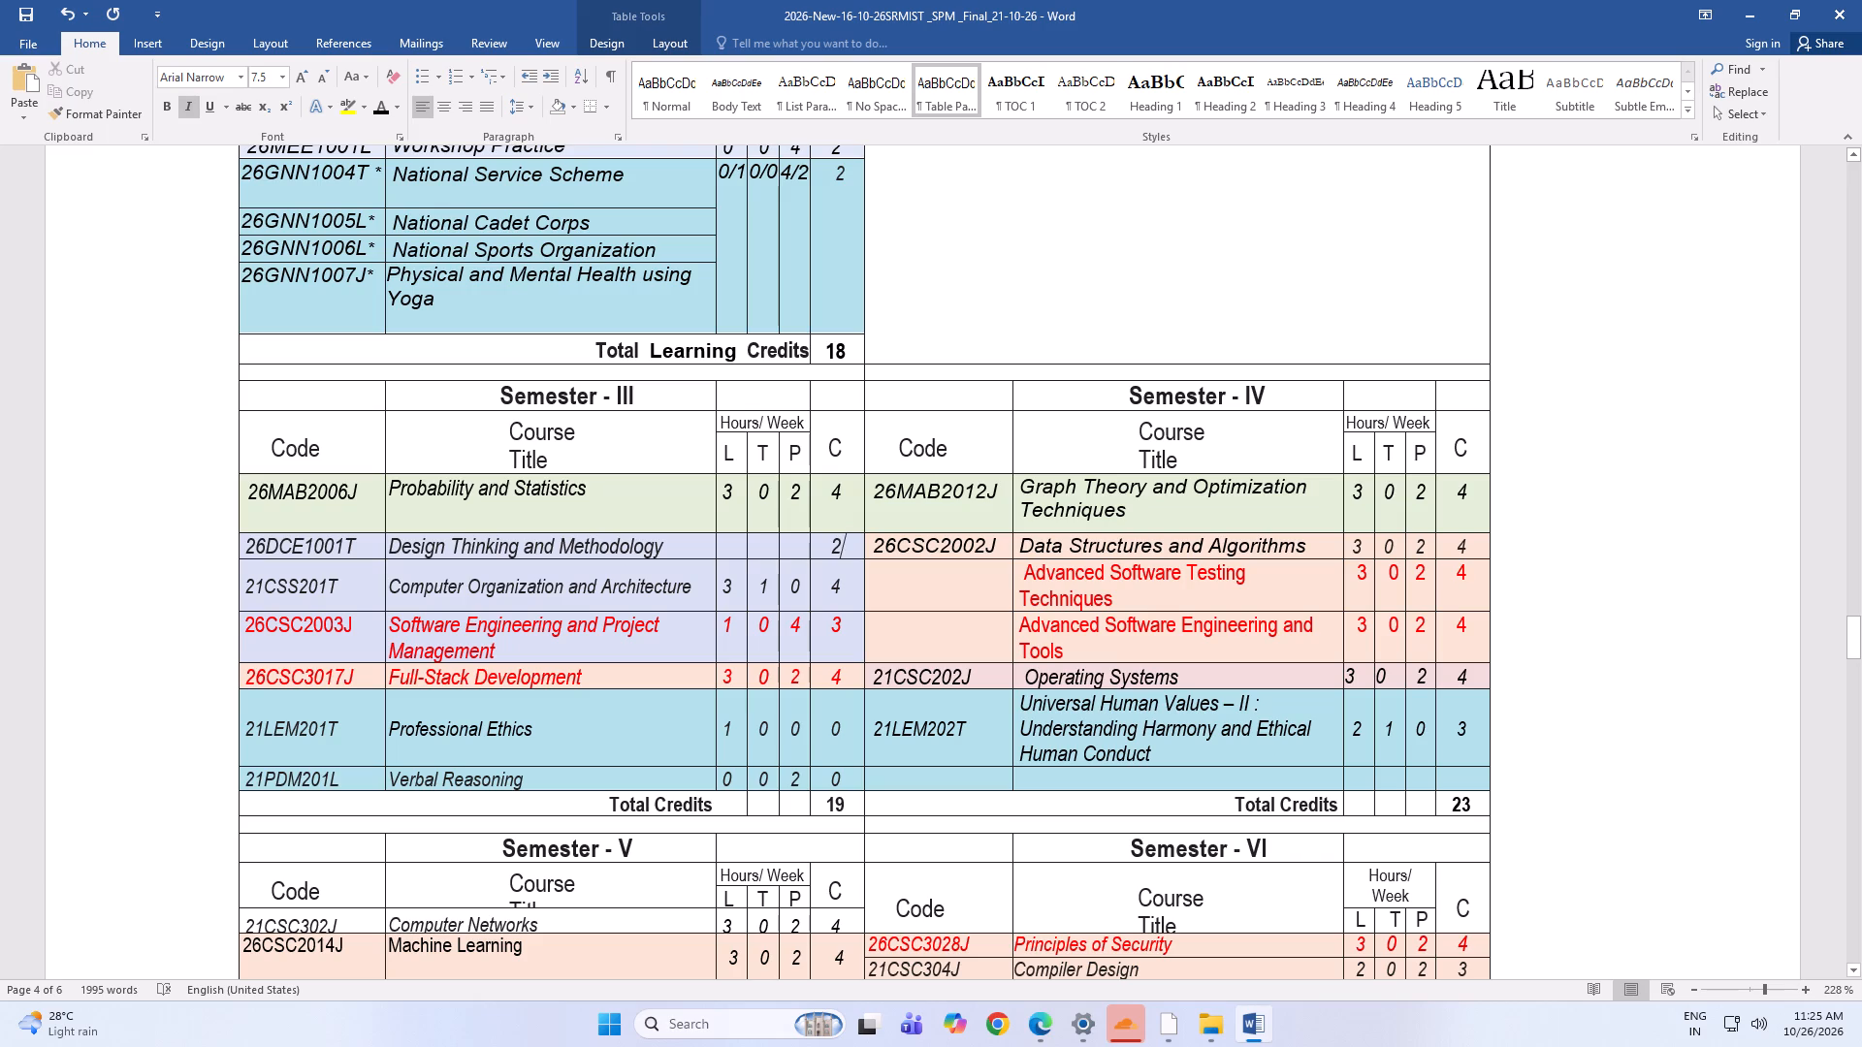
Replace the Semester III course code of Computer Organization and Architecture with 26CSC2008T.
{"action": "left_click", "coordinate": [356, 588]}
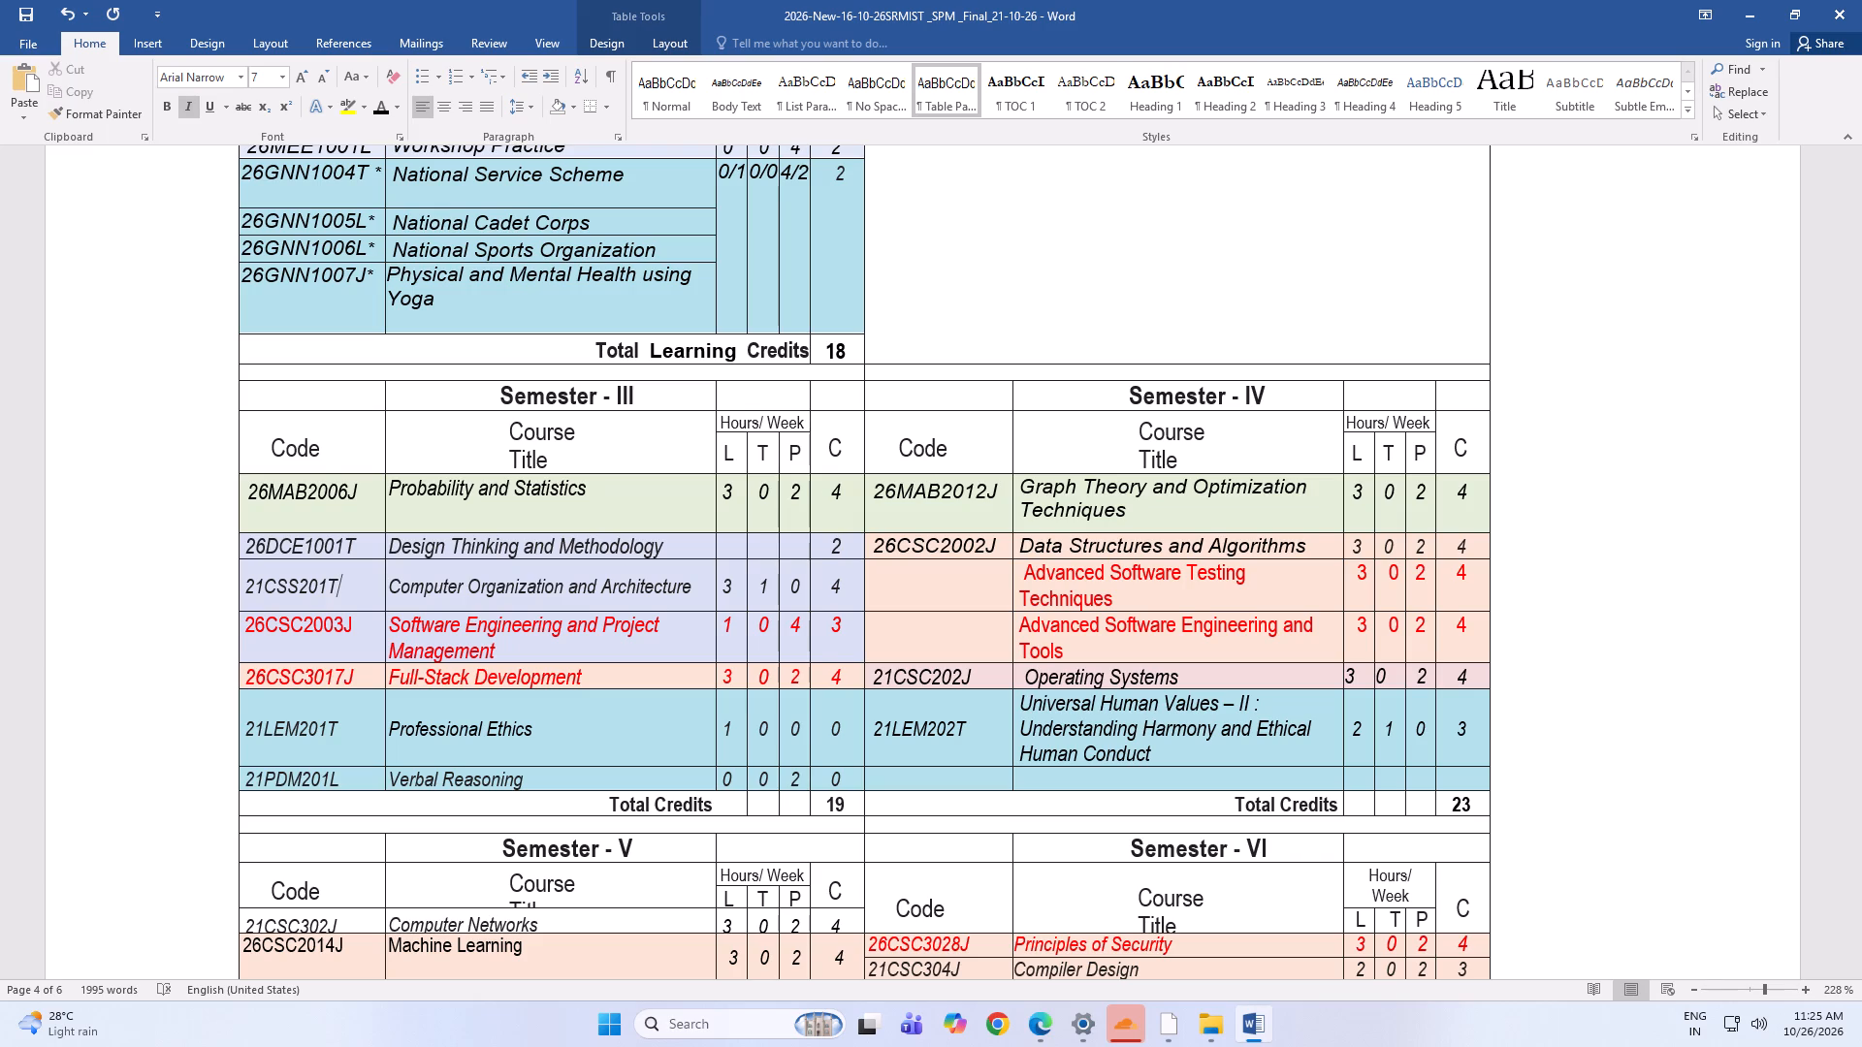
{"action": "left_click", "coordinate": [356, 586]}
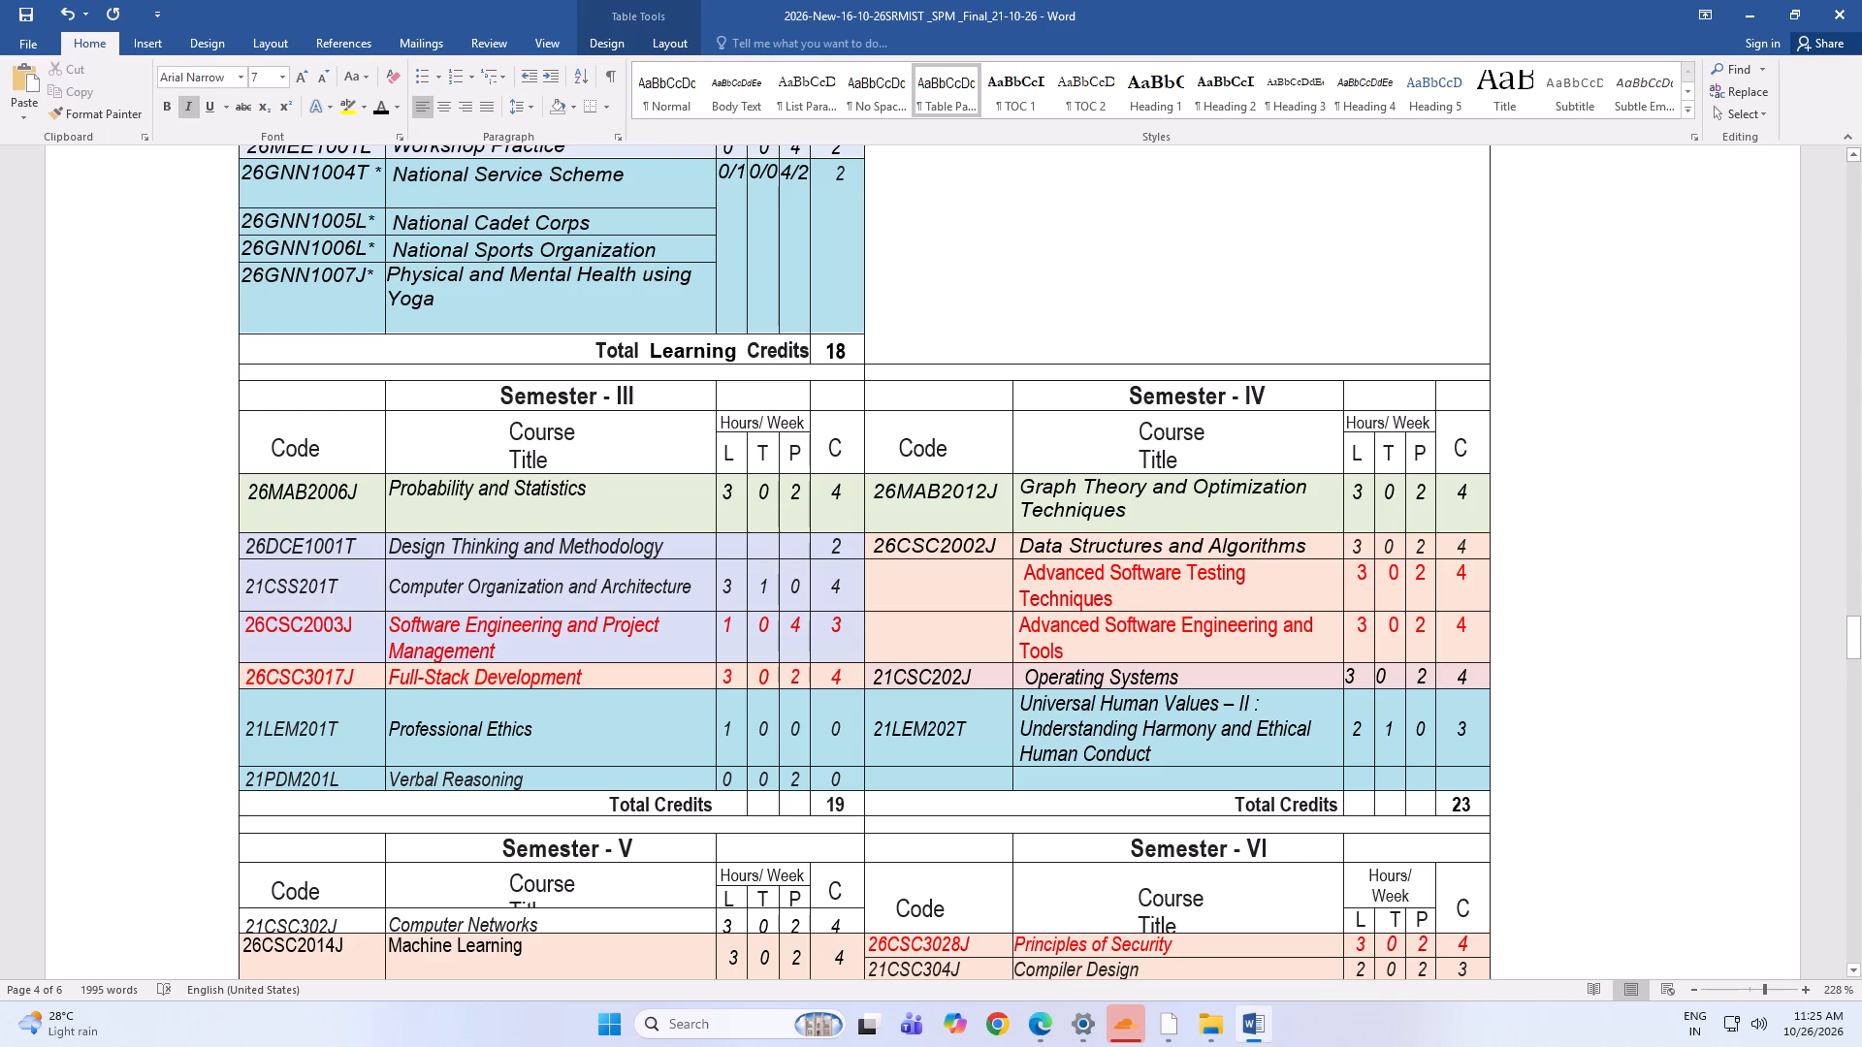
{"action": "key", "text": "BackSpace"}
{"action": "key", "text": "BackSpace"}
{"action": "key", "text": "BackSpace"}
{"action": "key", "text": "BackSpace"}
{"action": "key", "text": "BackSpace"}
{"action": "key", "text": "BackSpace"}
{"action": "key", "text": "BackSpace"}
{"action": "key", "text": "BackSpace"}
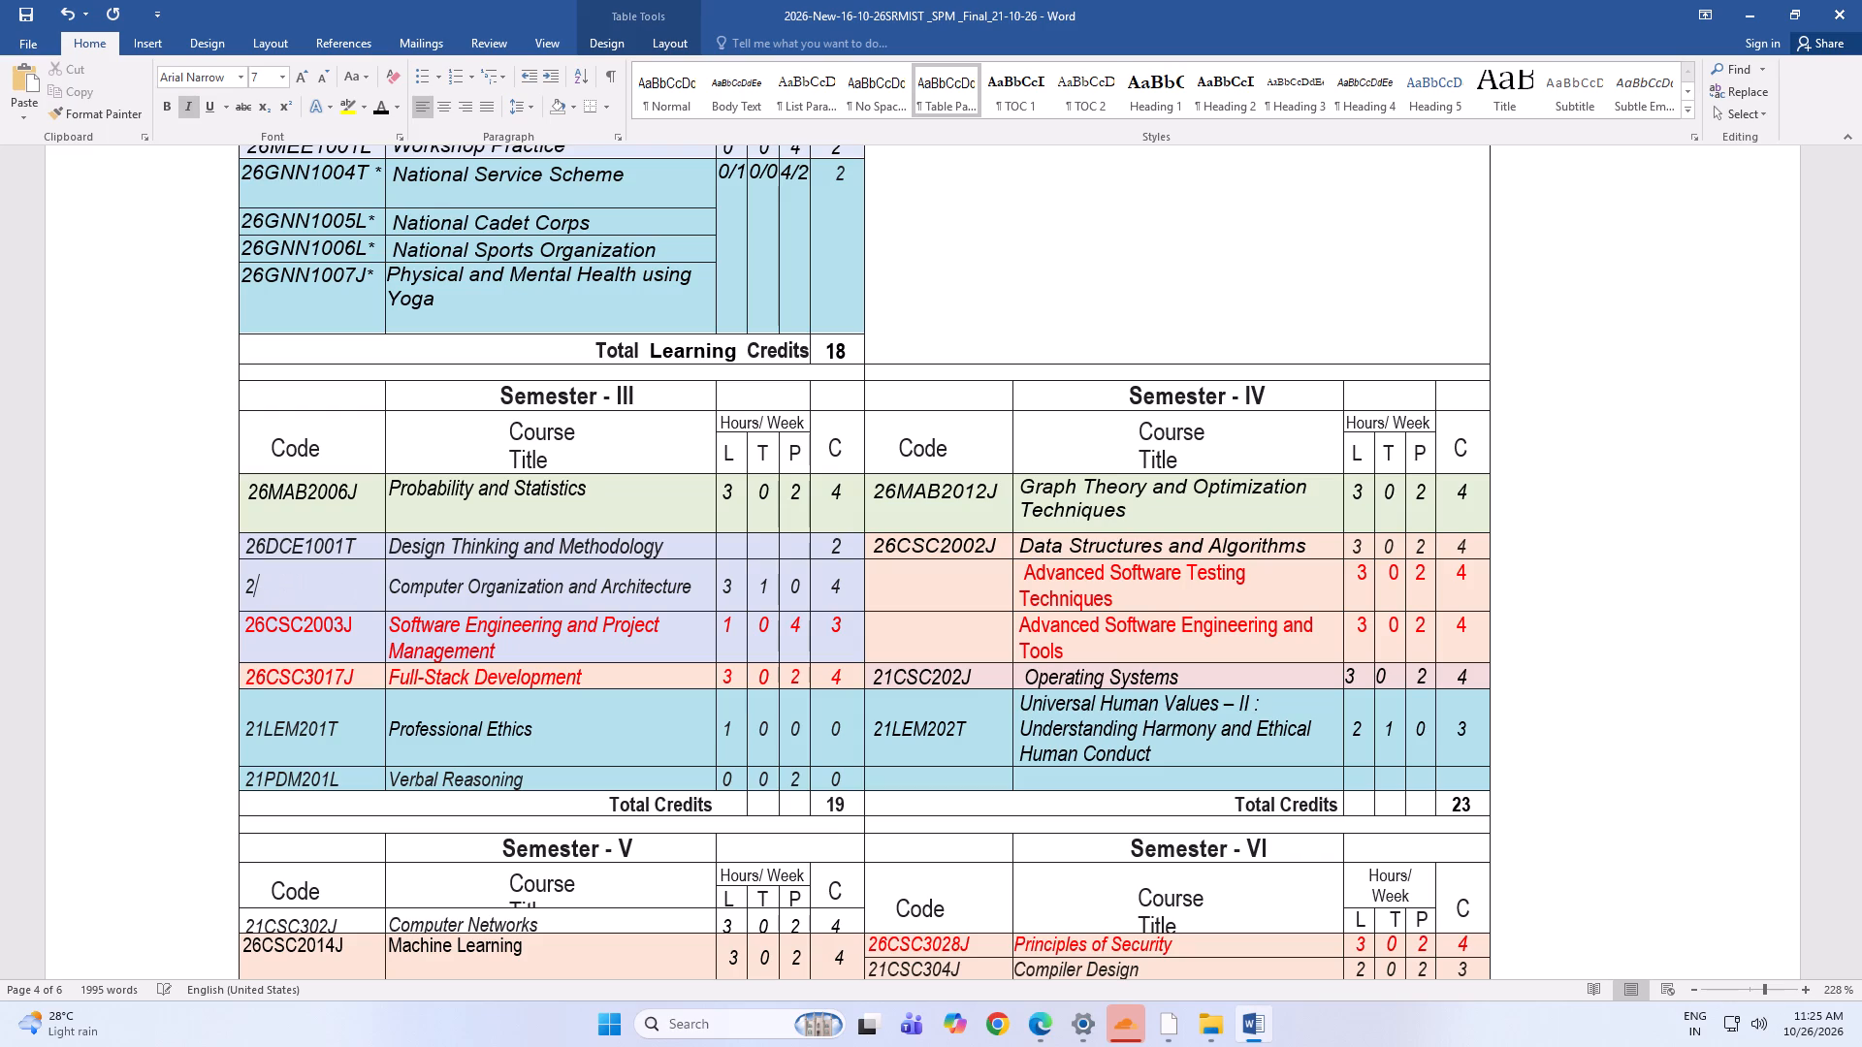
{"action": "type", "text": "6CS"}
{"action": "key", "text": "shift+c"}
{"action": "type", "text": "200"}
{"action": "type", "text": "8T"}
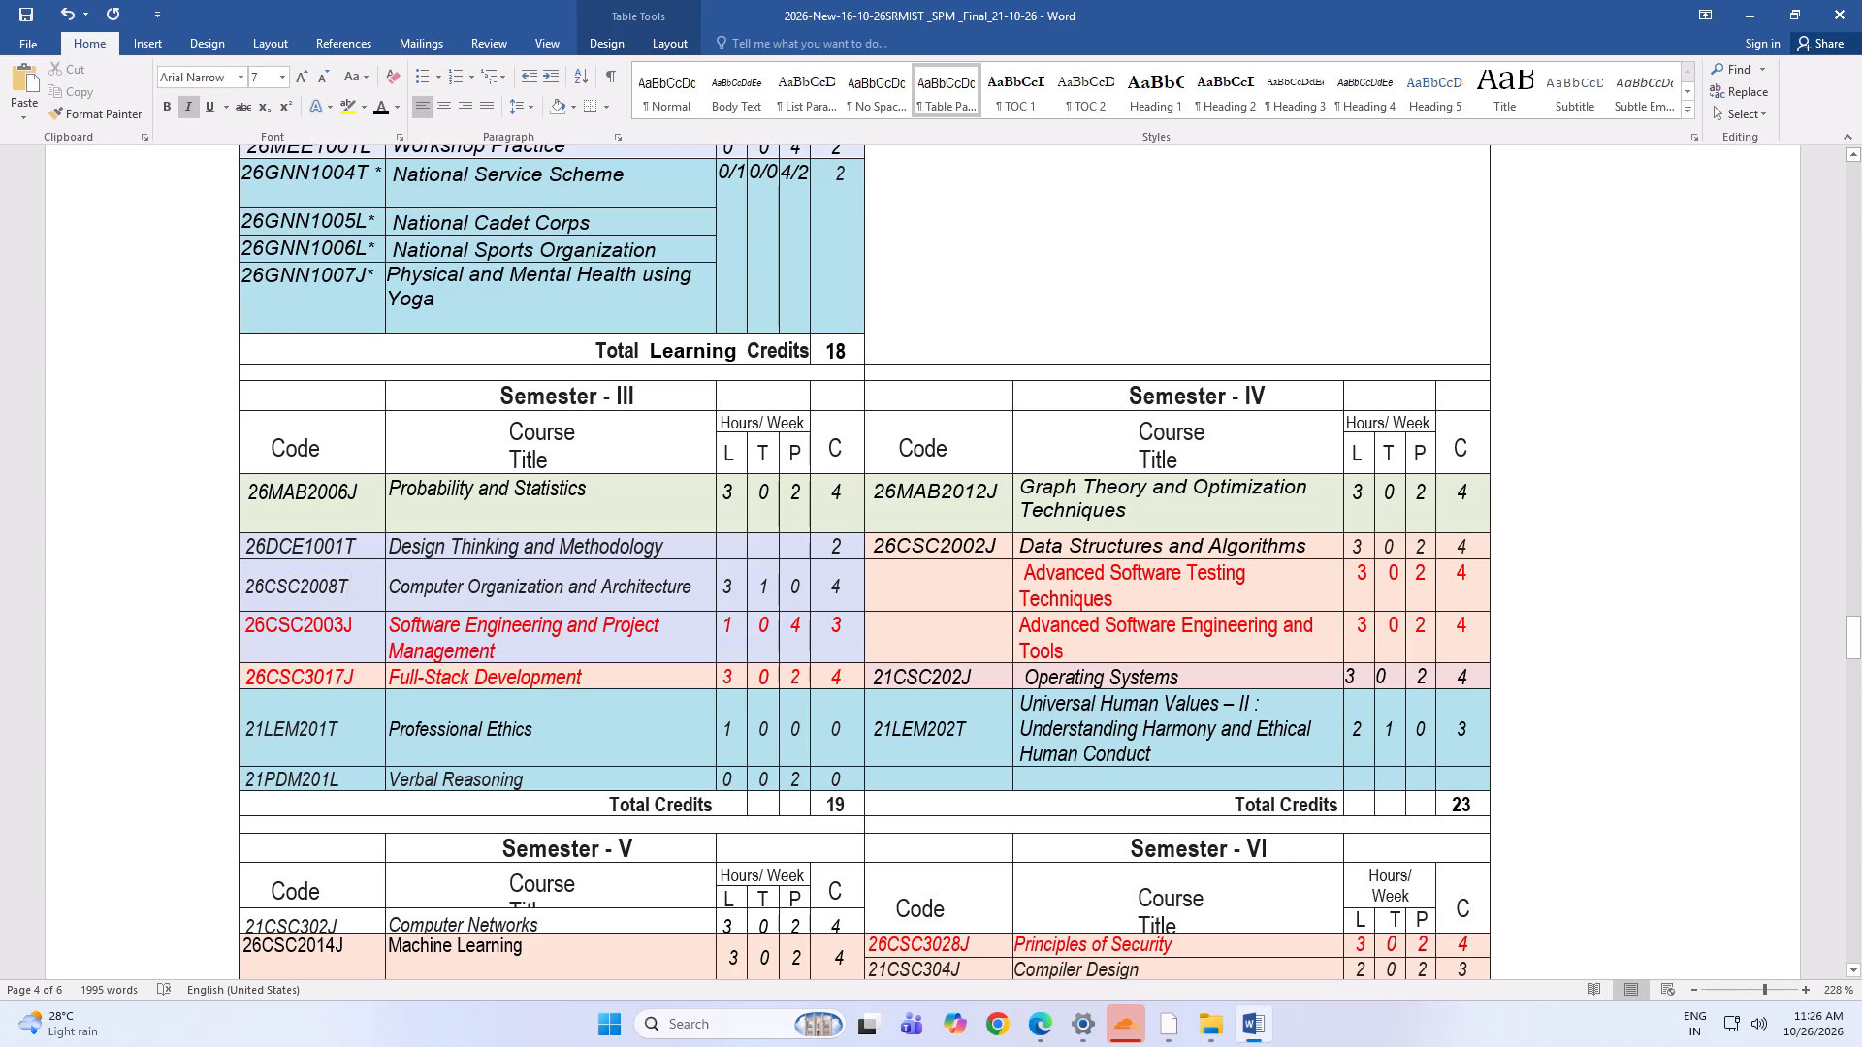
Set the T hours of Computer Organization and Architecture to 0 and its credits to 3.
{"action": "left_click_drag", "start_coordinate": [761, 580], "coordinate": [795, 586]}
{"action": "key", "text": "BackSpace"}
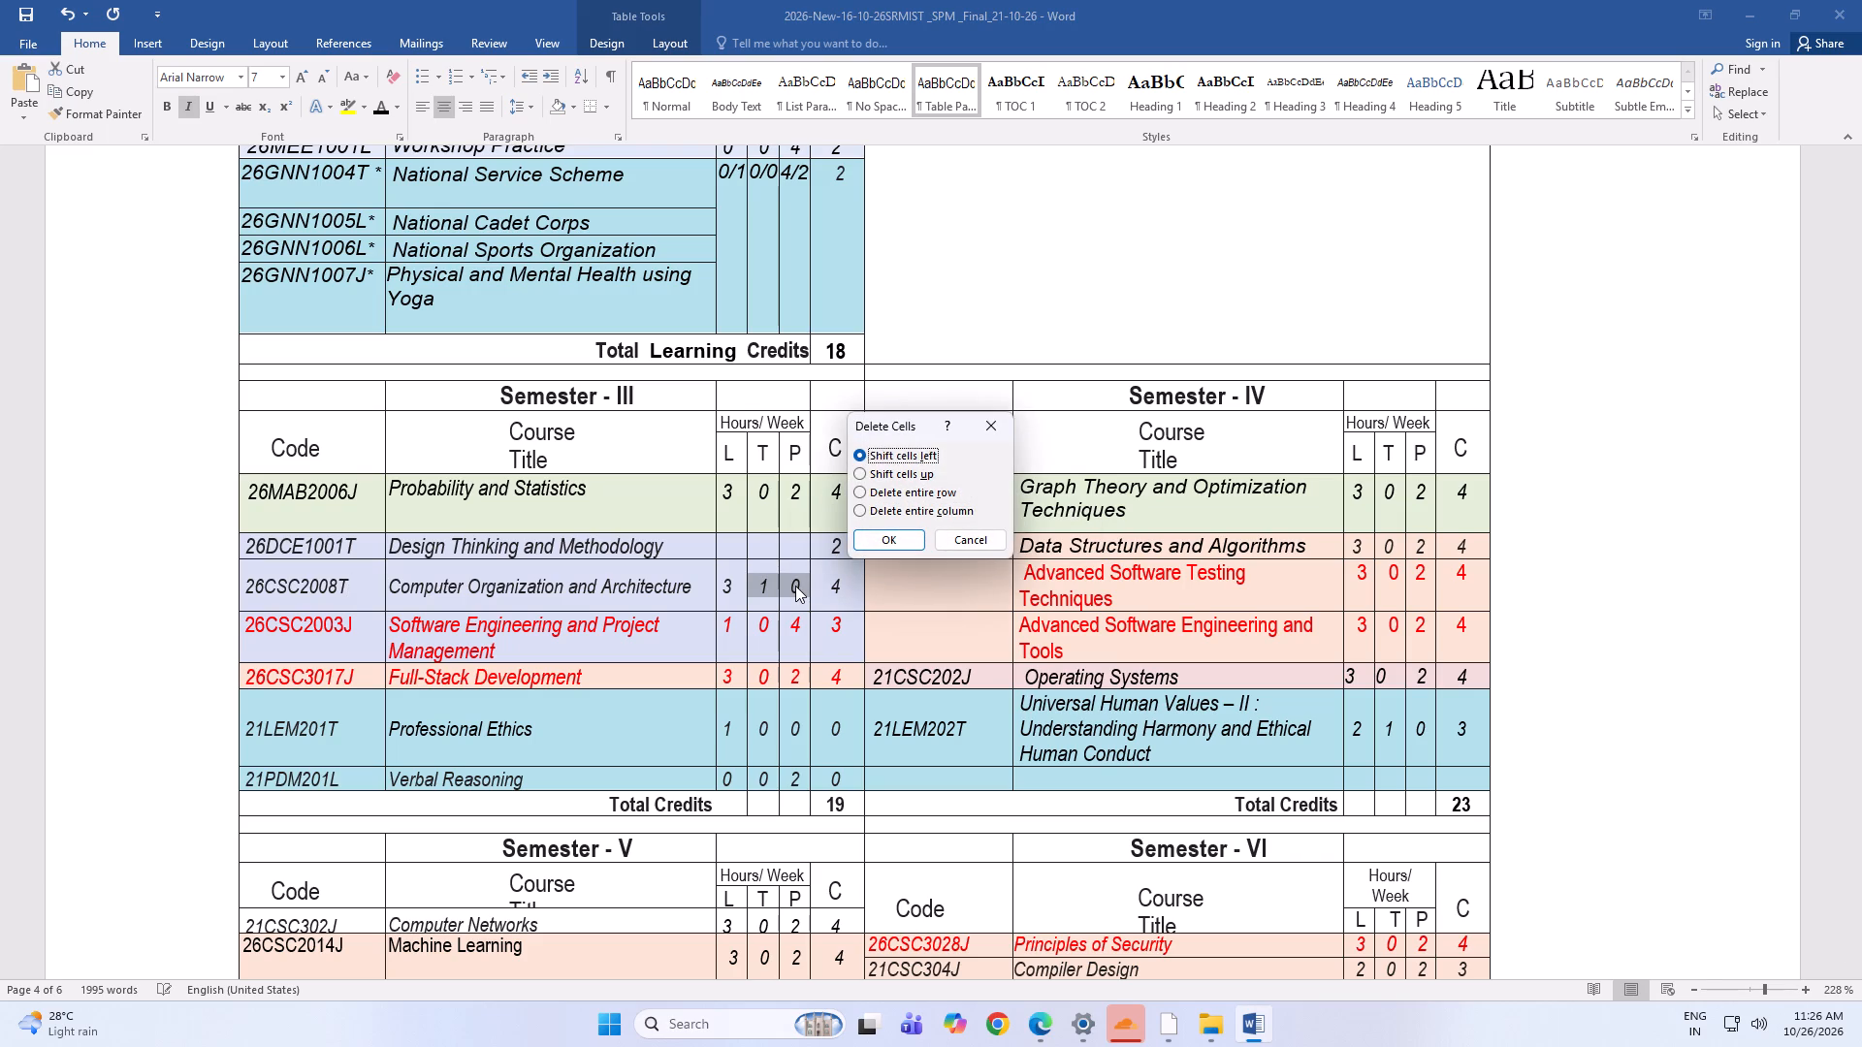
{"action": "key", "text": "0"}
{"action": "left_click", "coordinate": [981, 431]}
{"action": "left_click", "coordinate": [768, 587]}
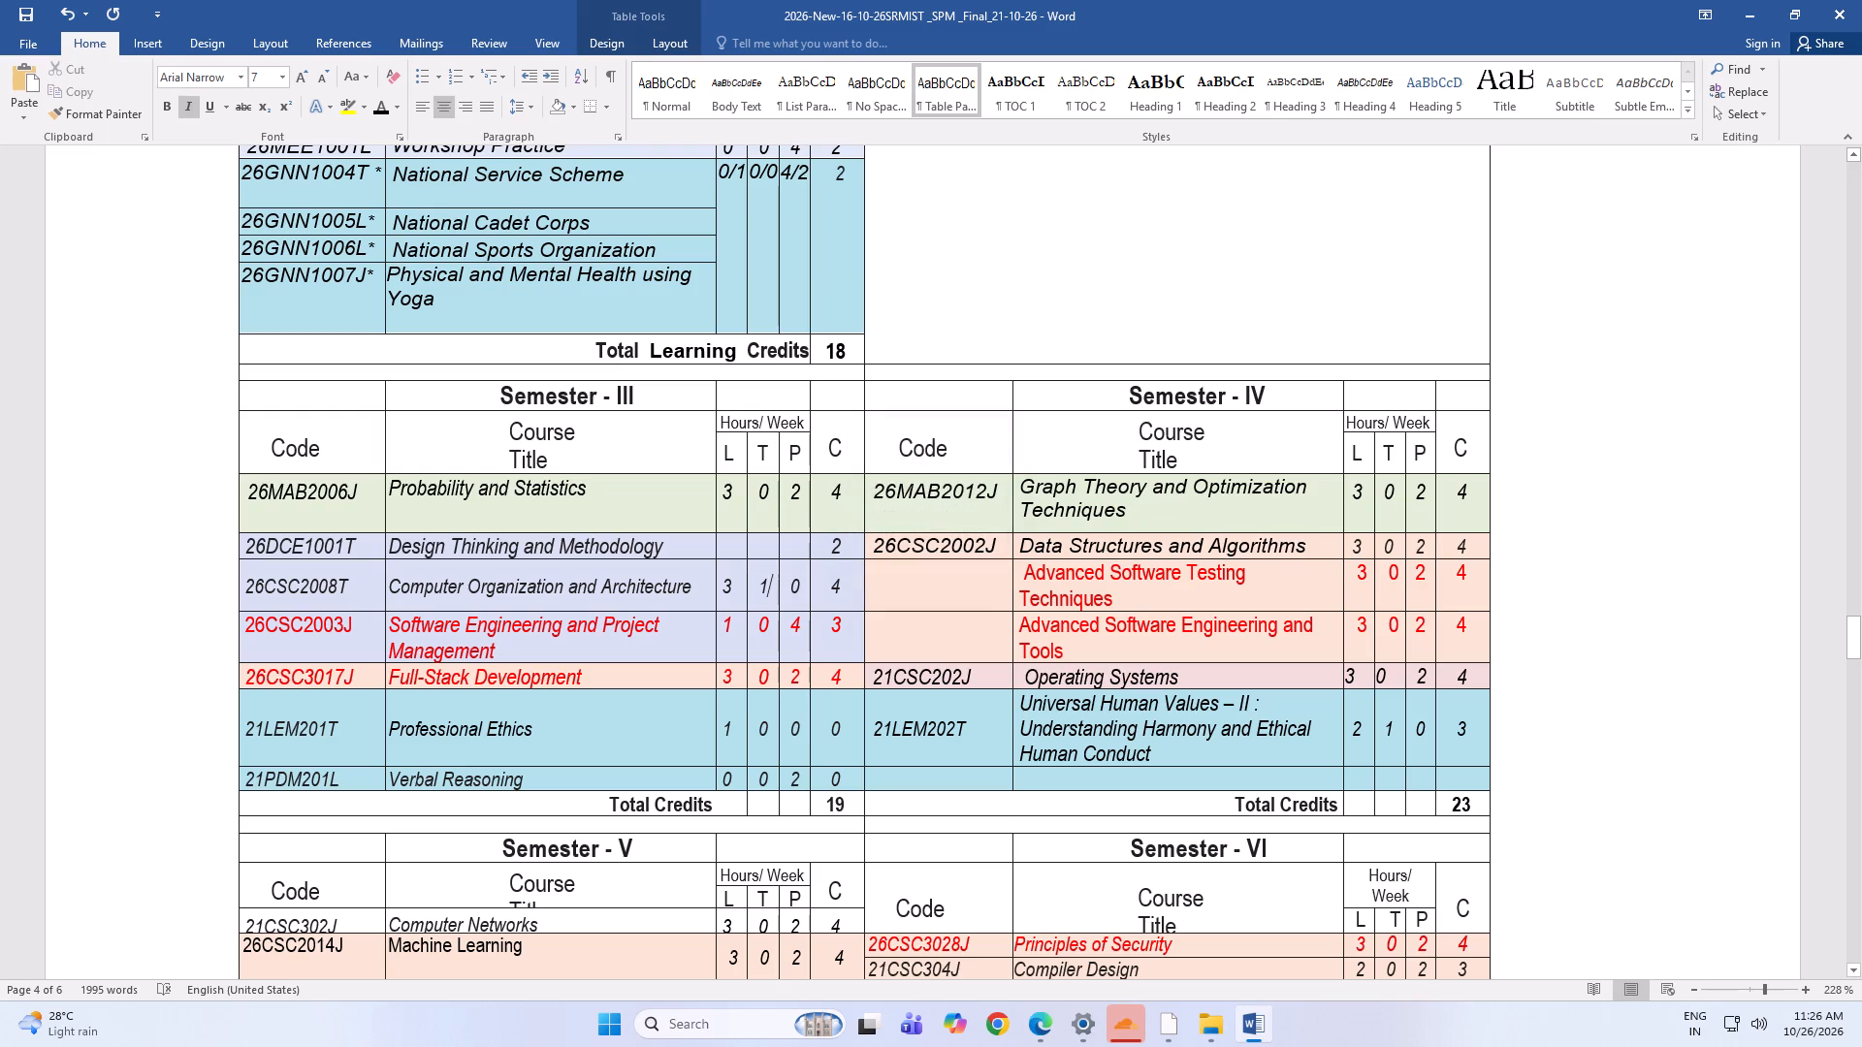
{"action": "key", "text": "BackSpace"}
{"action": "key", "text": "0"}
{"action": "key", "text": "Right"}
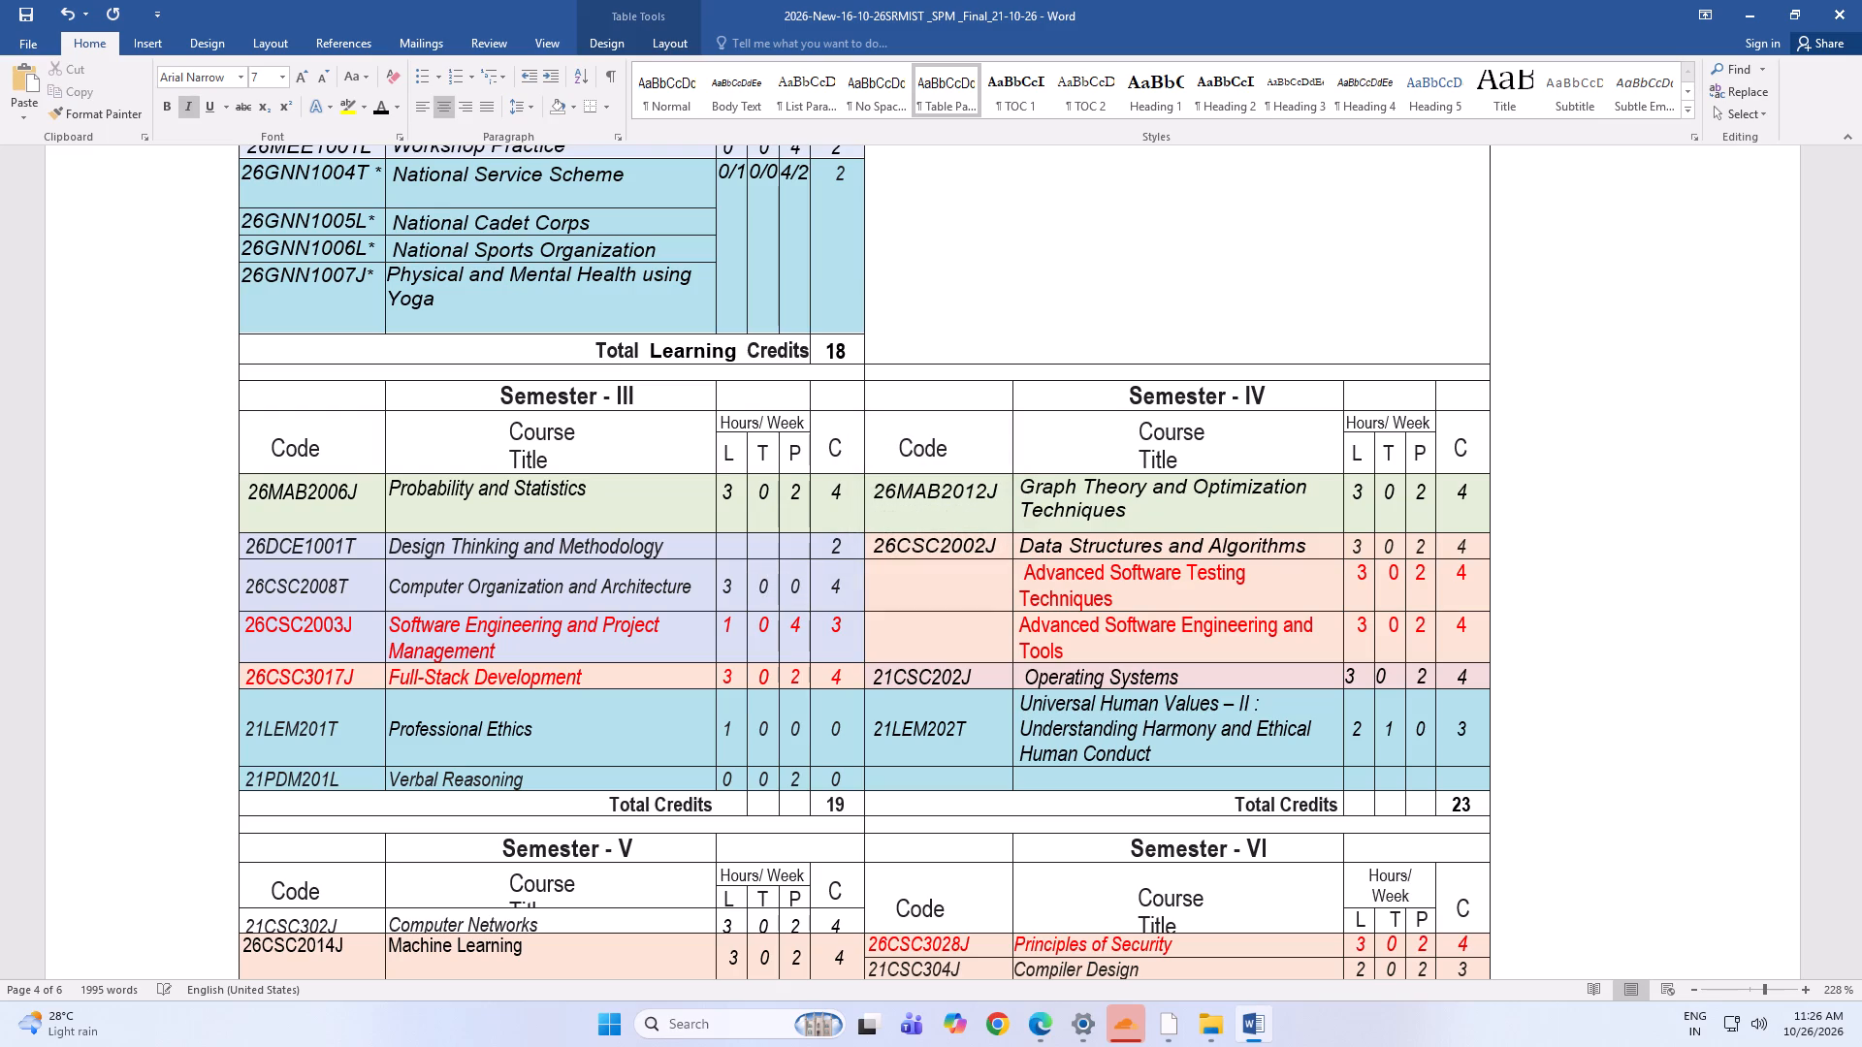
{"action": "key", "text": "Right"}
{"action": "key", "text": "Right"}
{"action": "key", "text": "Right"}
{"action": "key", "text": "BackSpace"}
{"action": "key", "text": "3"}
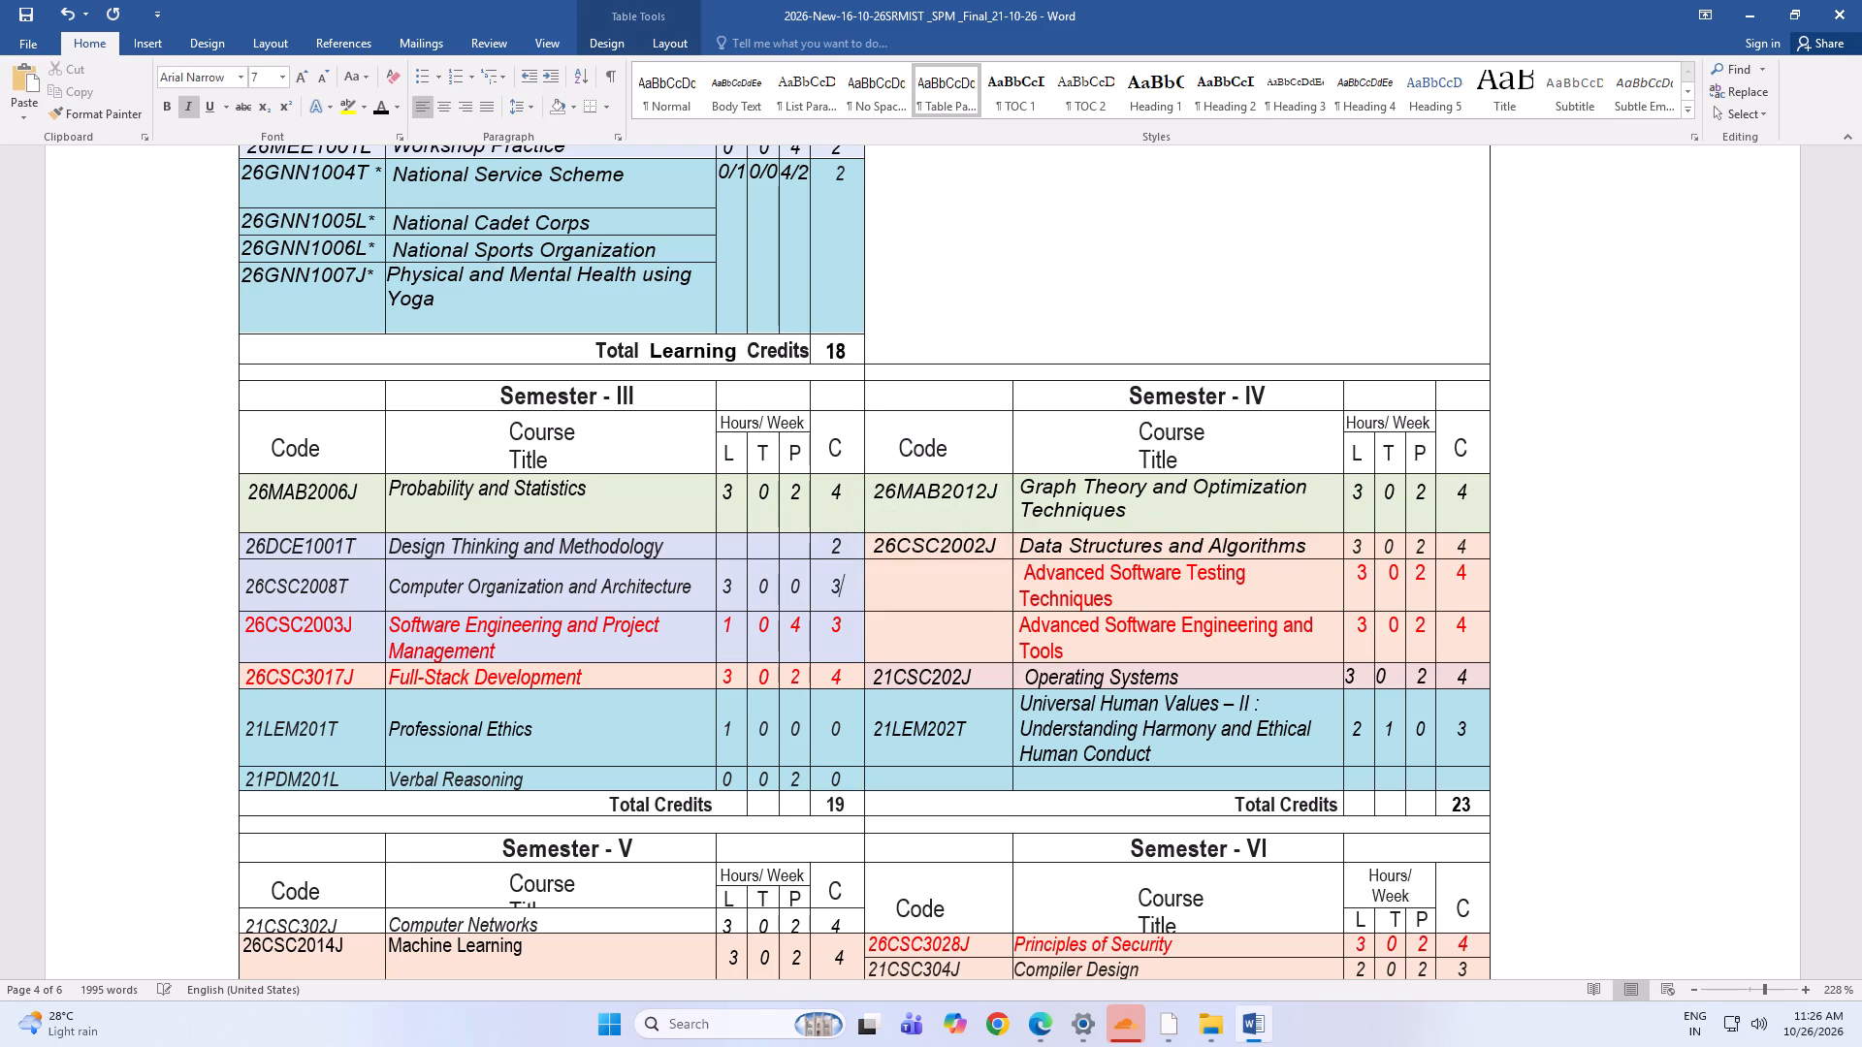
Extend the Semester III course title Professional Ethics to read "Professional Ethics and values".
{"action": "left_click", "coordinate": [505, 650]}
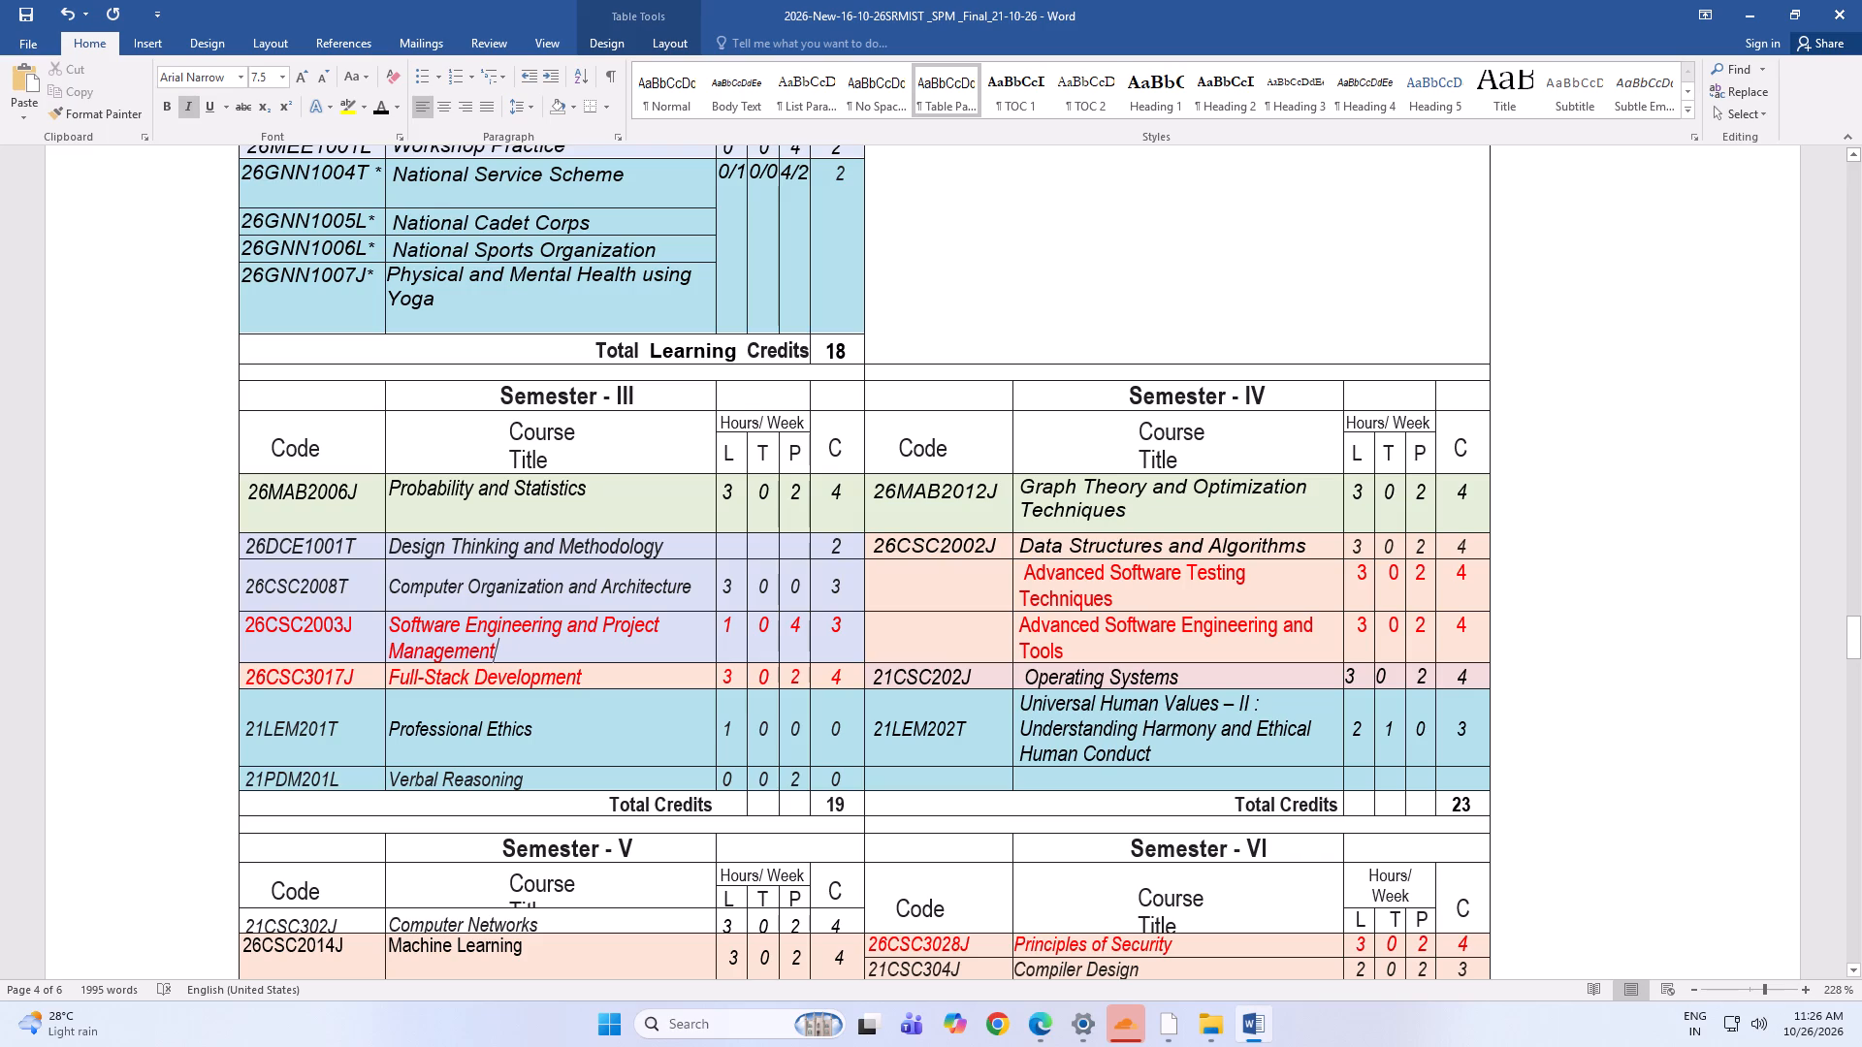
{"action": "scroll", "coordinate": [382, 730], "scroll_direction": "down", "scroll_amount": 2}
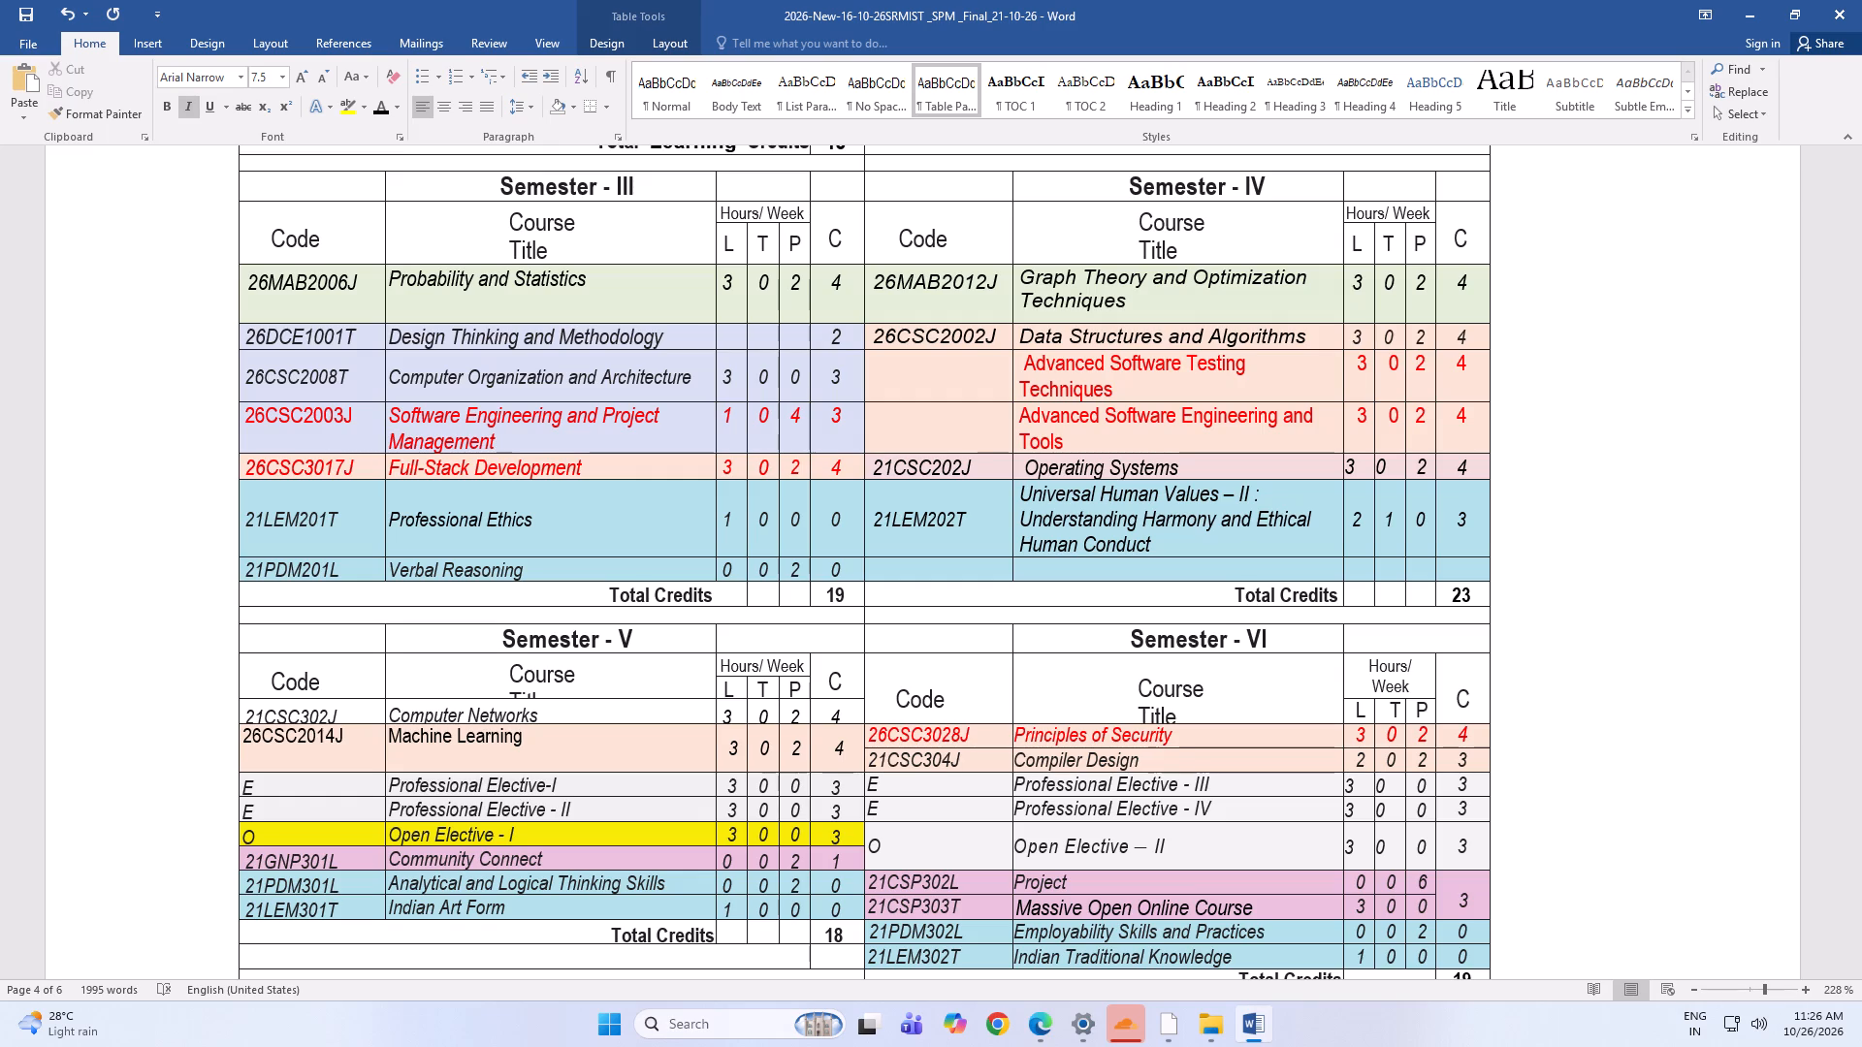
{"action": "left_click", "coordinate": [591, 523]}
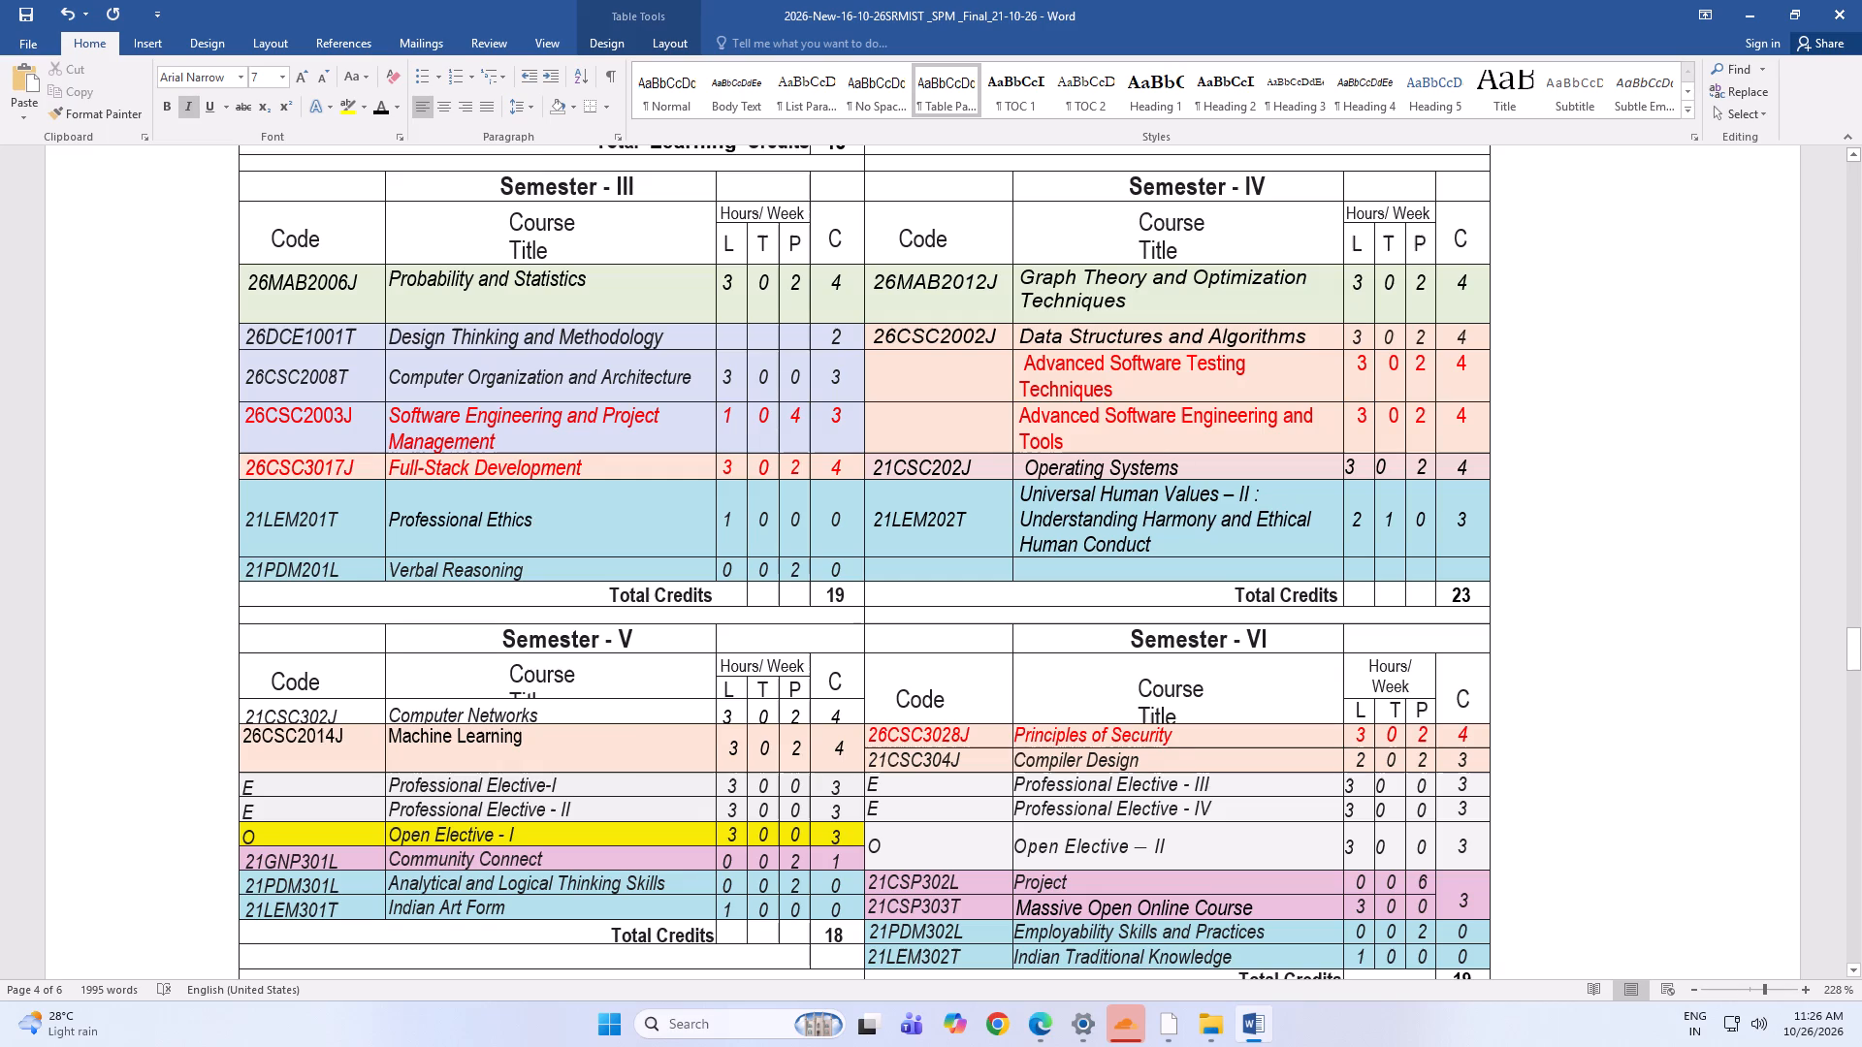
{"action": "key", "text": "space"}
{"action": "type", "text": "and values"}
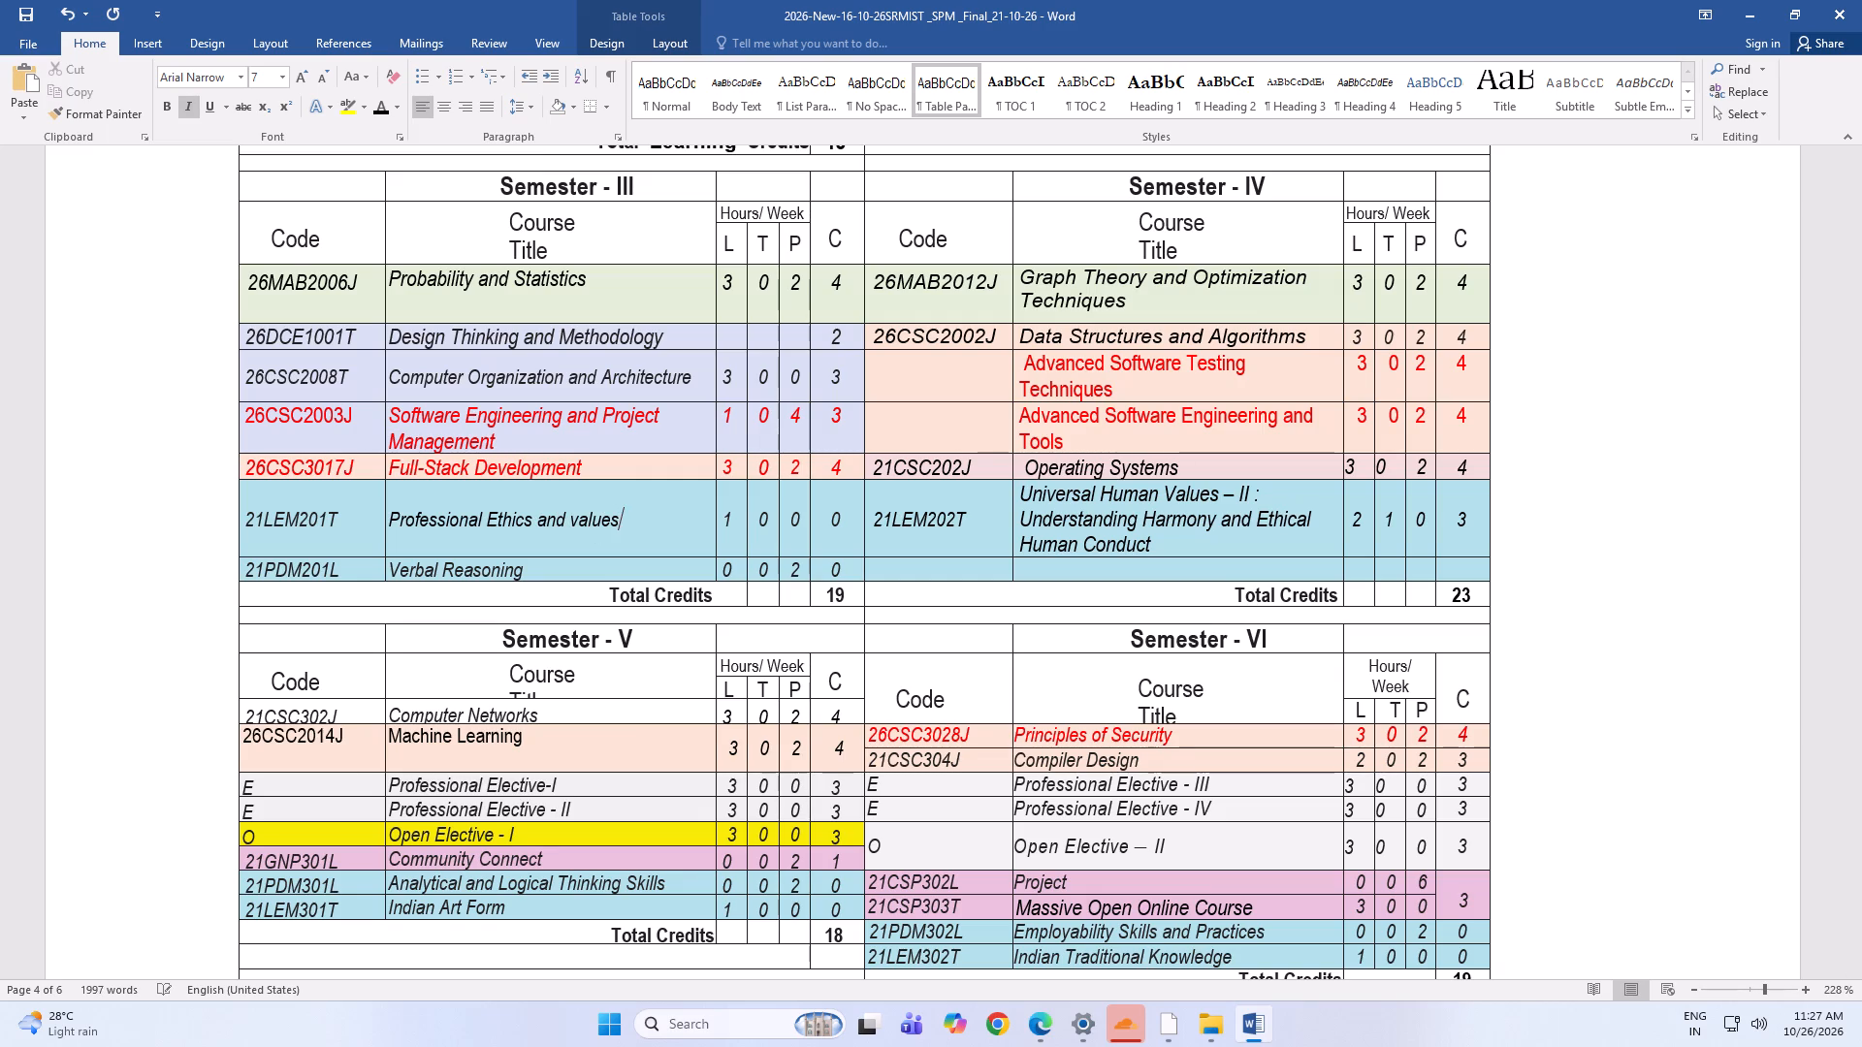
Replace the course code of Professional Ethics and values with 26LCN1003T.
{"action": "left_click_drag", "start_coordinate": [354, 531], "coordinate": [216, 531]}
{"action": "key", "text": "BackSpace"}
{"action": "type", "text": "26"}
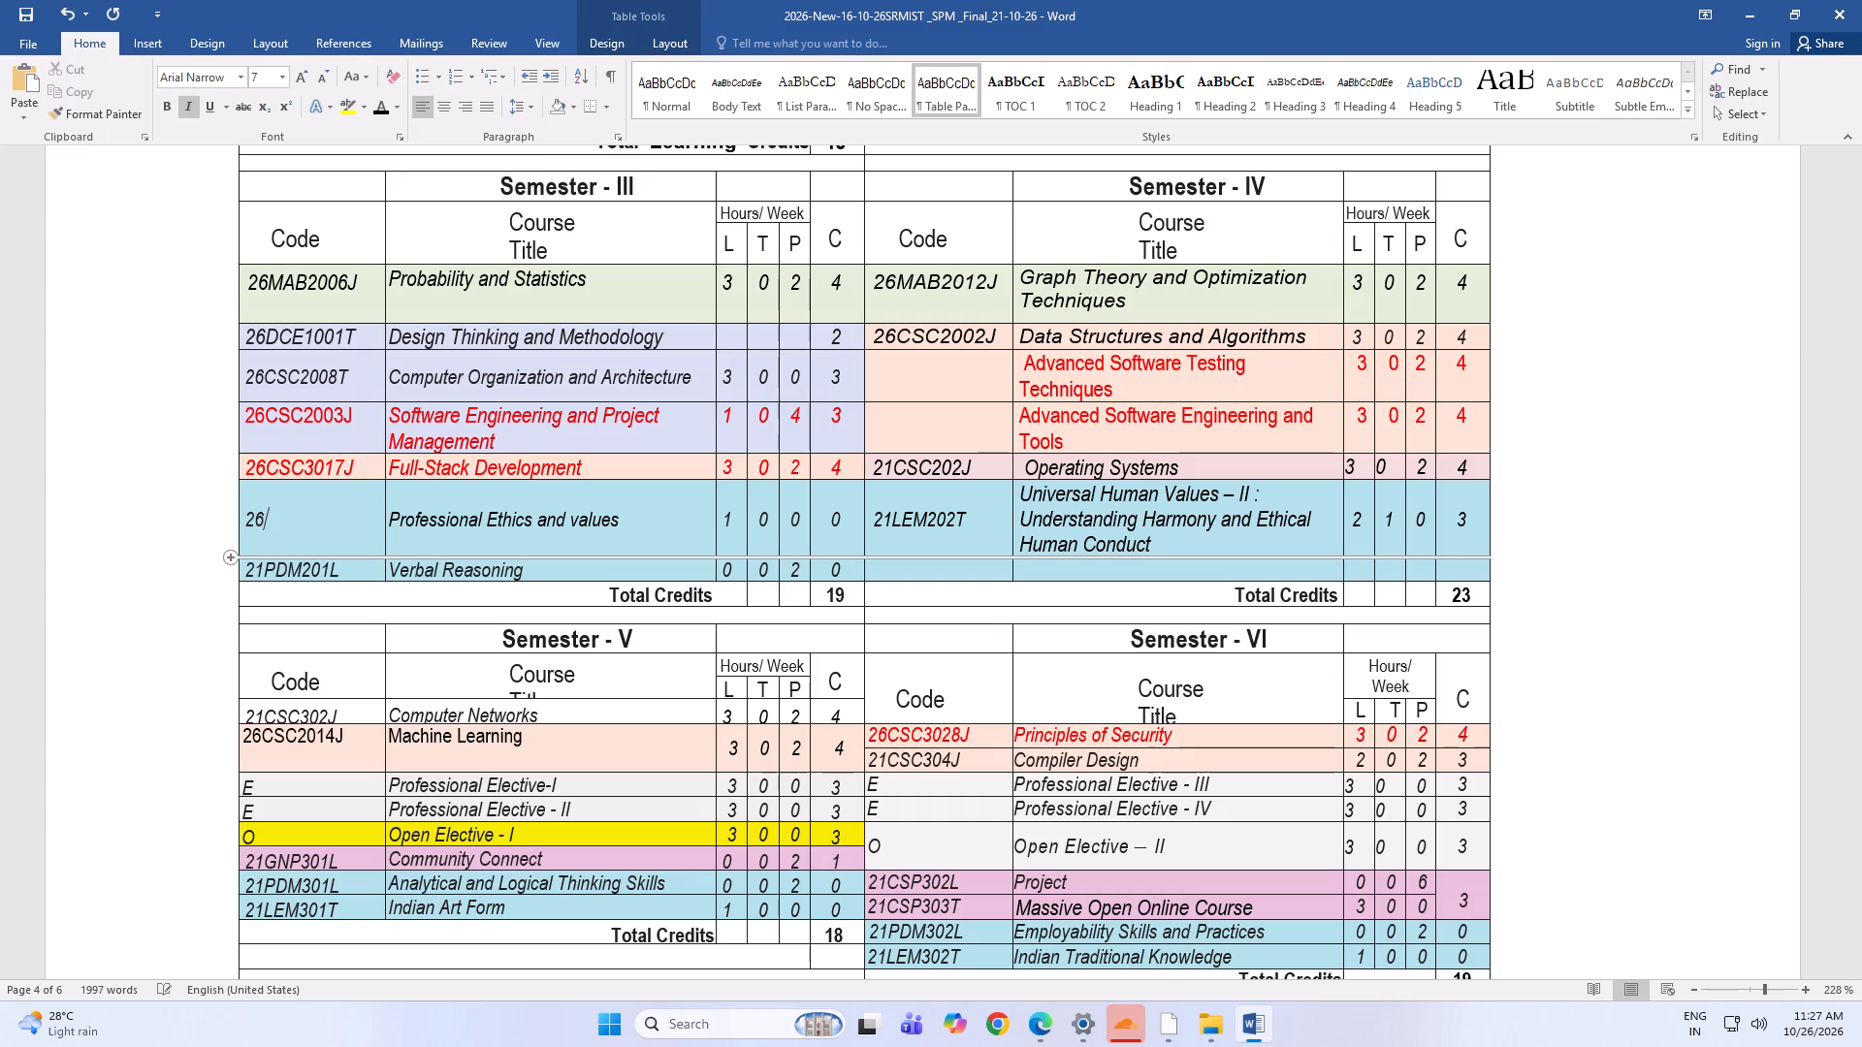
{"action": "key", "text": "shift+l"}
{"action": "type", "text": "CN"}
{"action": "type", "text": "1003T"}
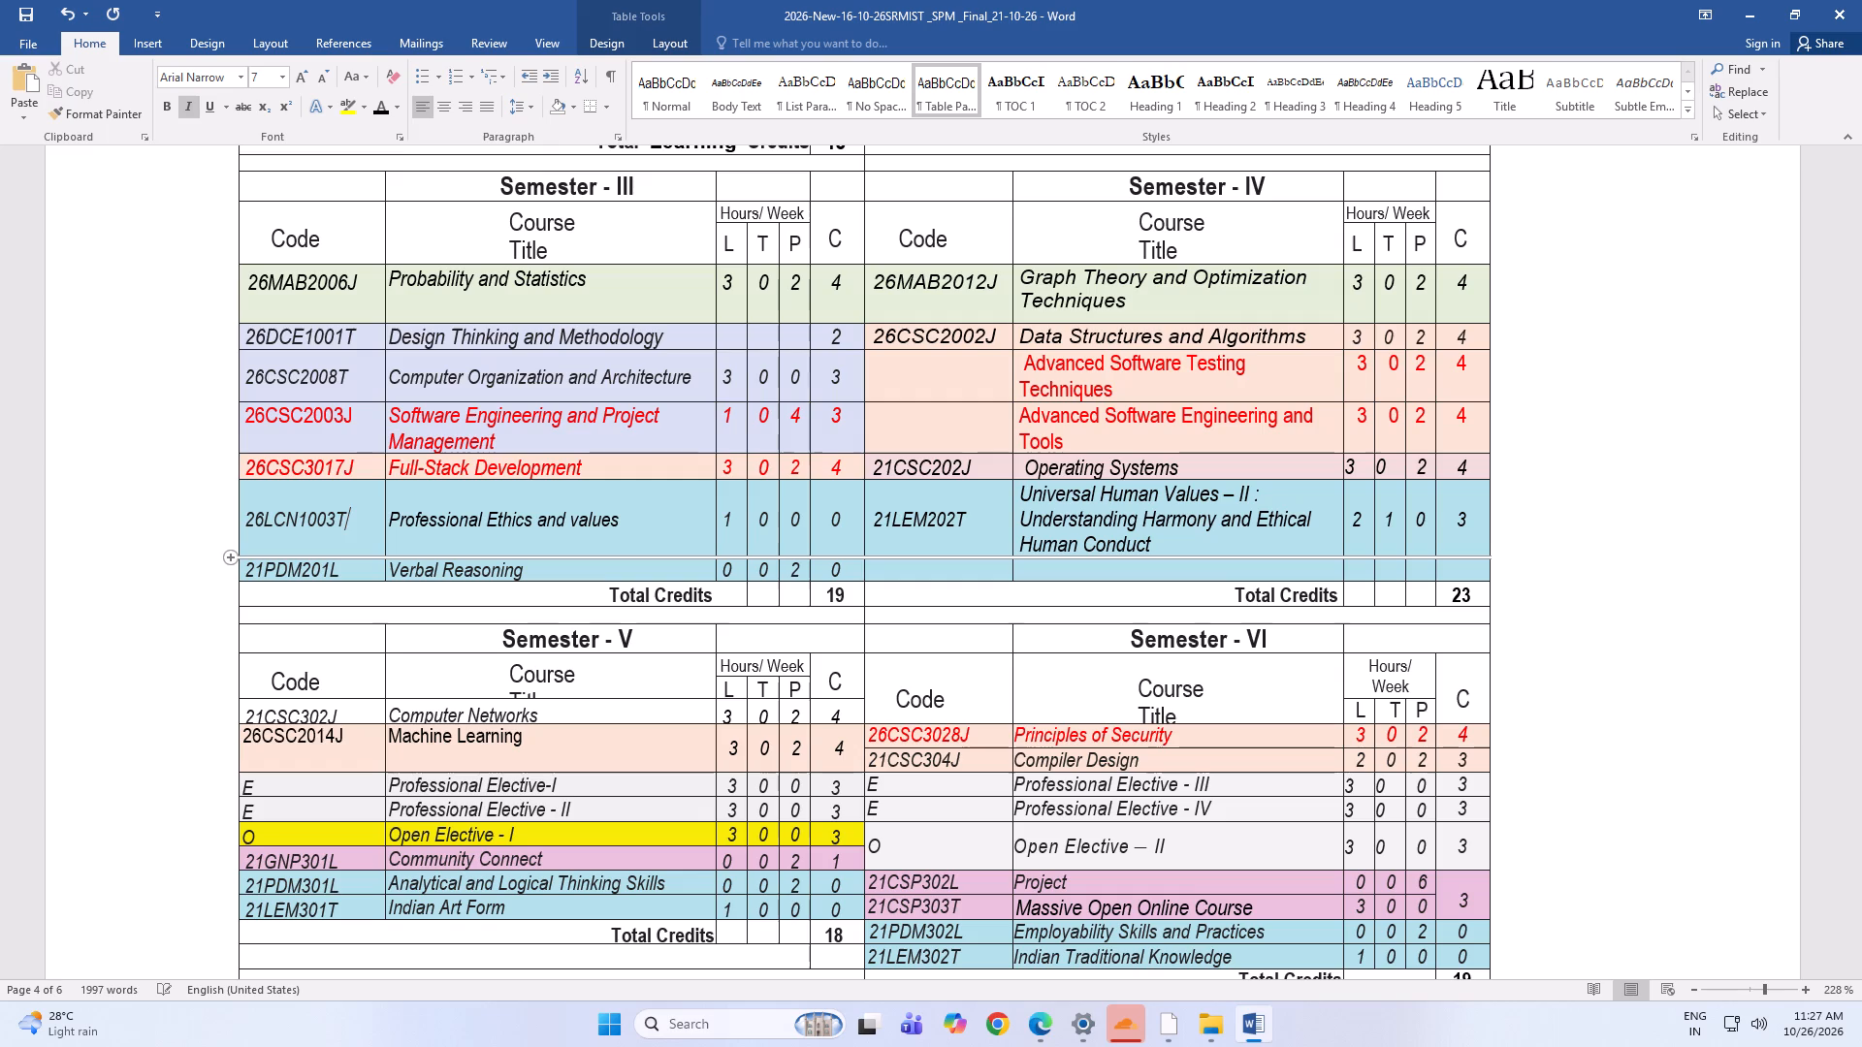
Add an asterisk to the end of the Professional Ethics and values course code, making it 26LCN1003T*.
{"action": "key", "text": "shift+asterisk"}
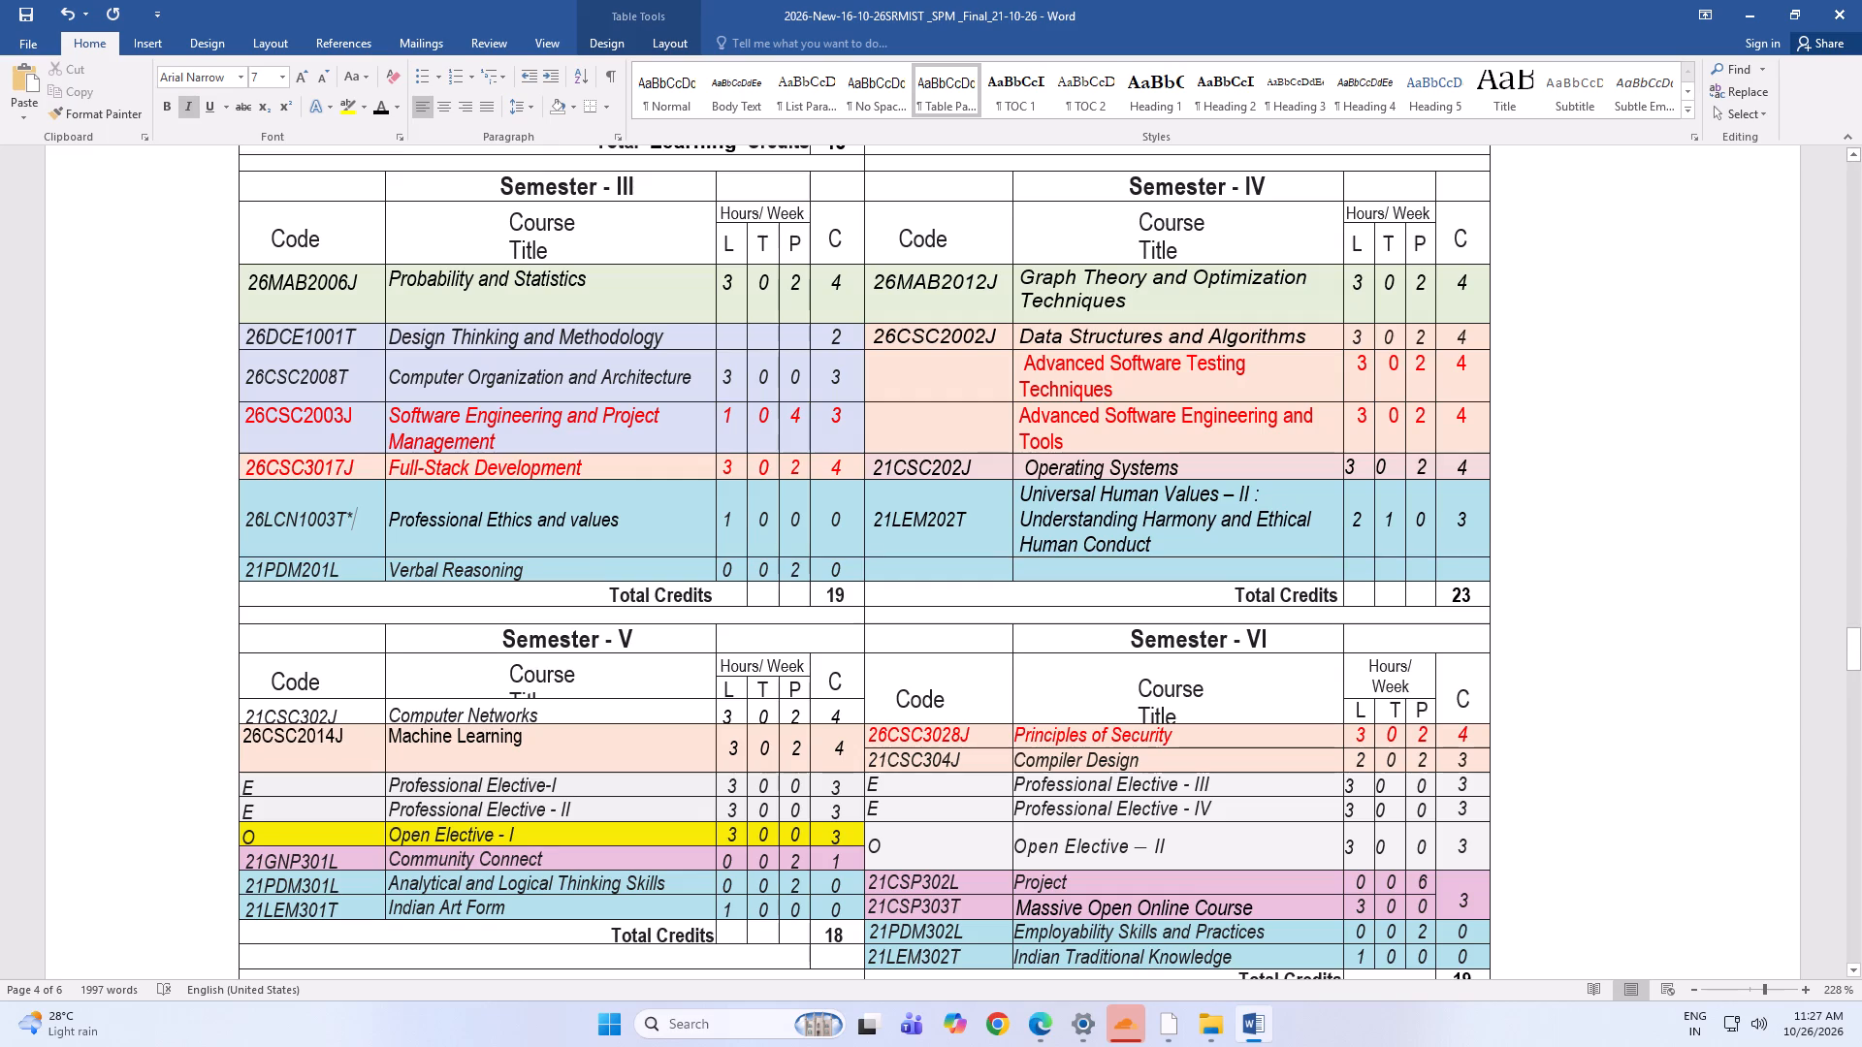
Set the L hours of Professional Ethics and values to 2 and its credits to 2.
{"action": "left_click_drag", "start_coordinate": [726, 516], "coordinate": [738, 521]}
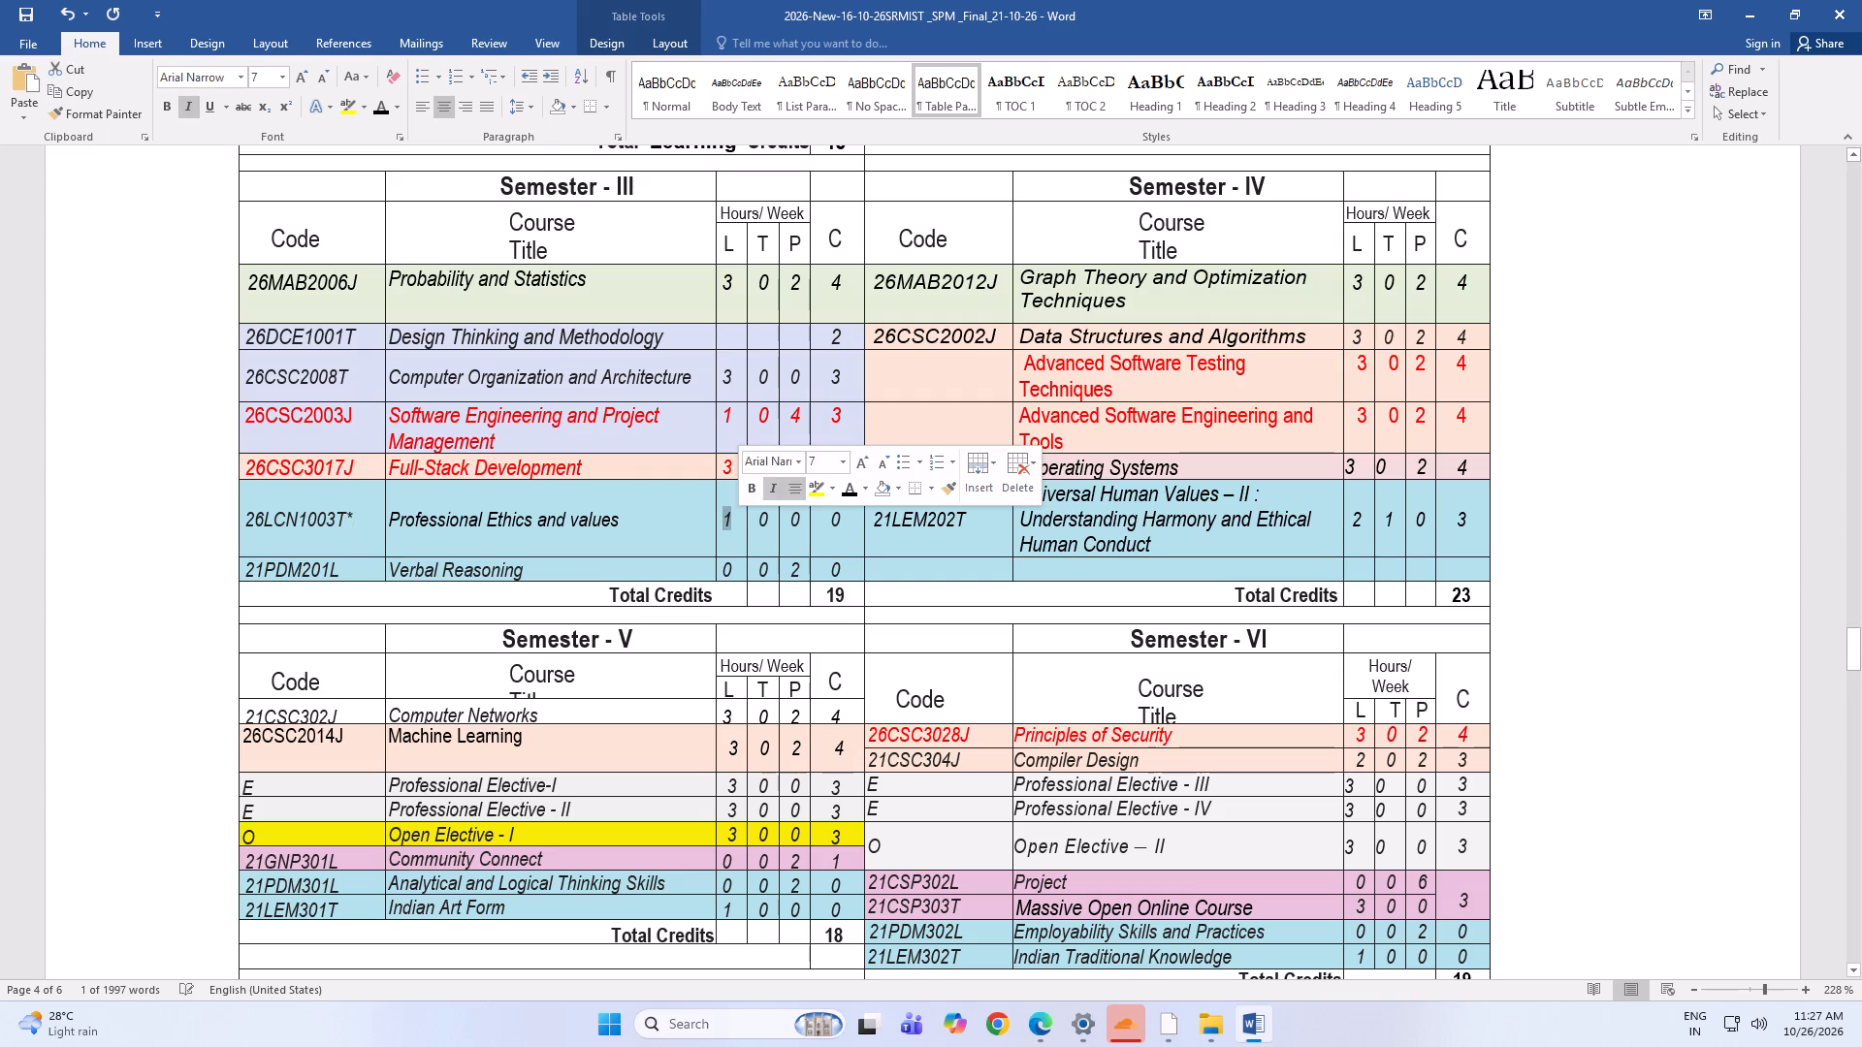
{"action": "key", "text": "BackSpace"}
{"action": "key", "text": "2"}
{"action": "left_click", "coordinate": [851, 530]}
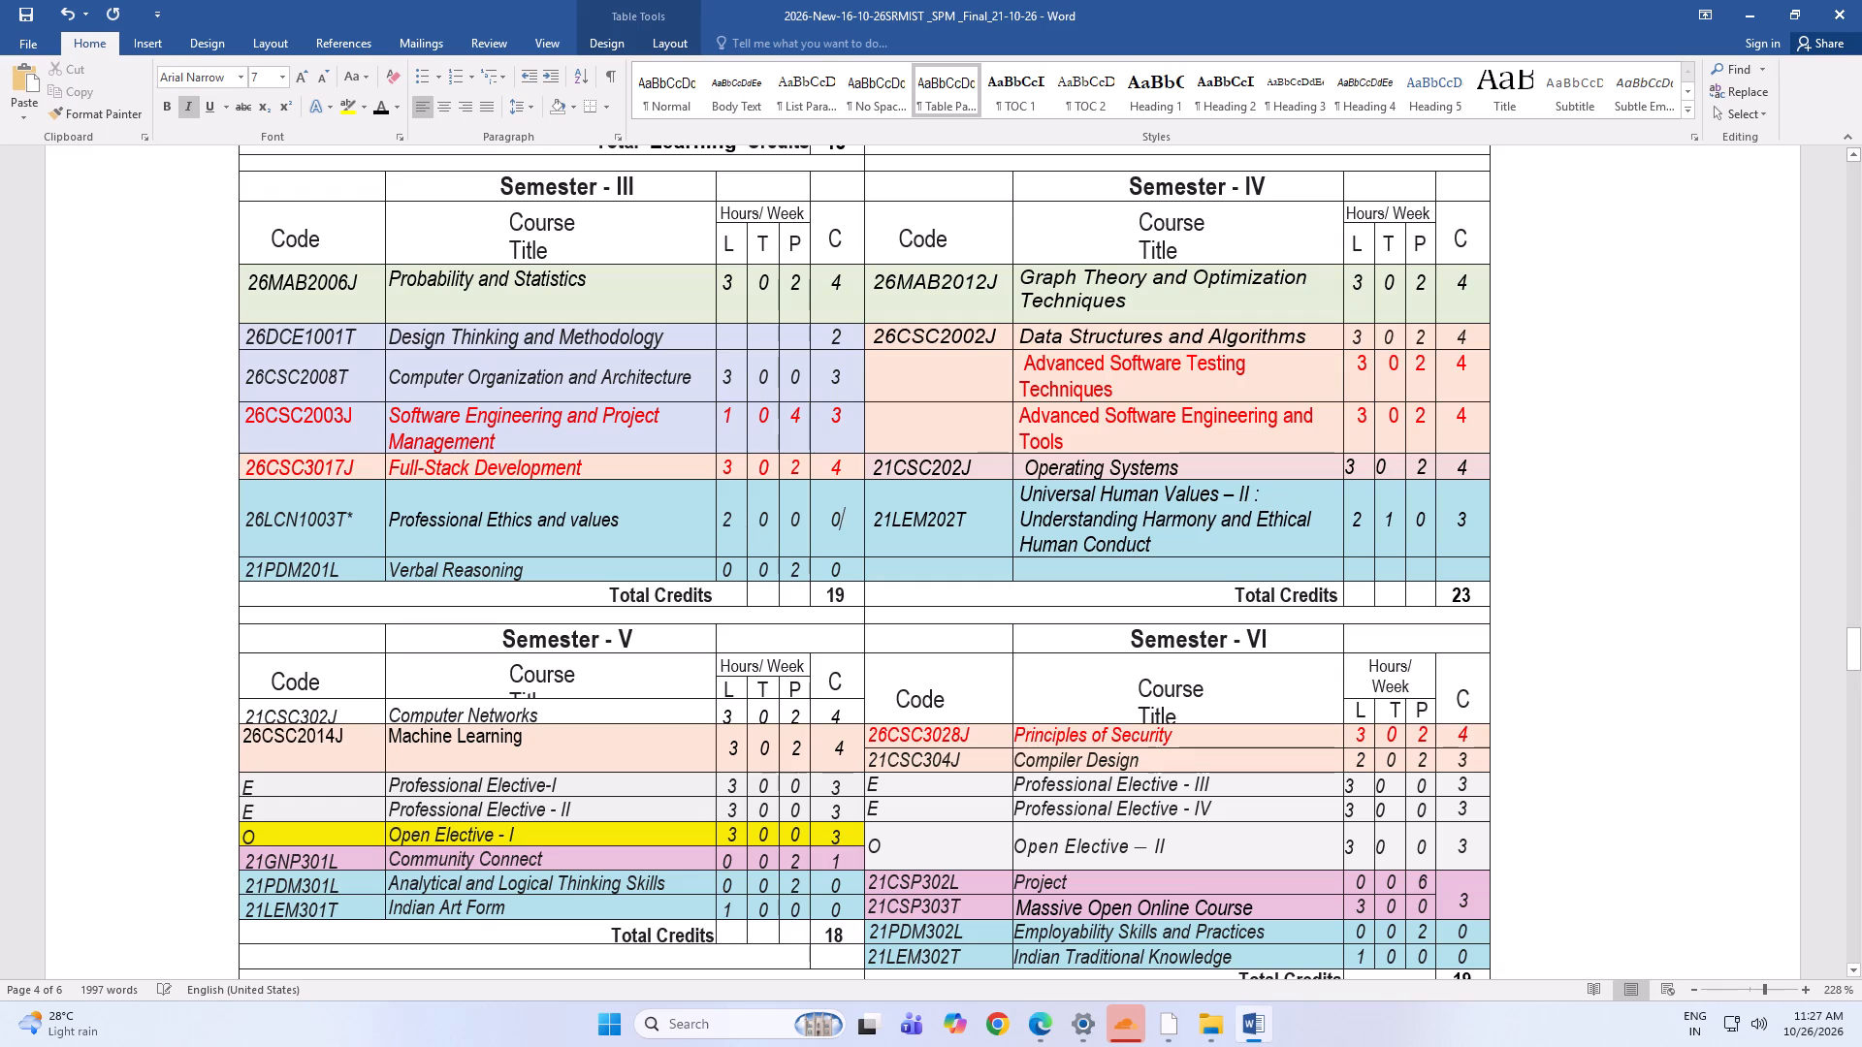
{"action": "key", "text": "BackSpace"}
{"action": "key", "text": "2"}
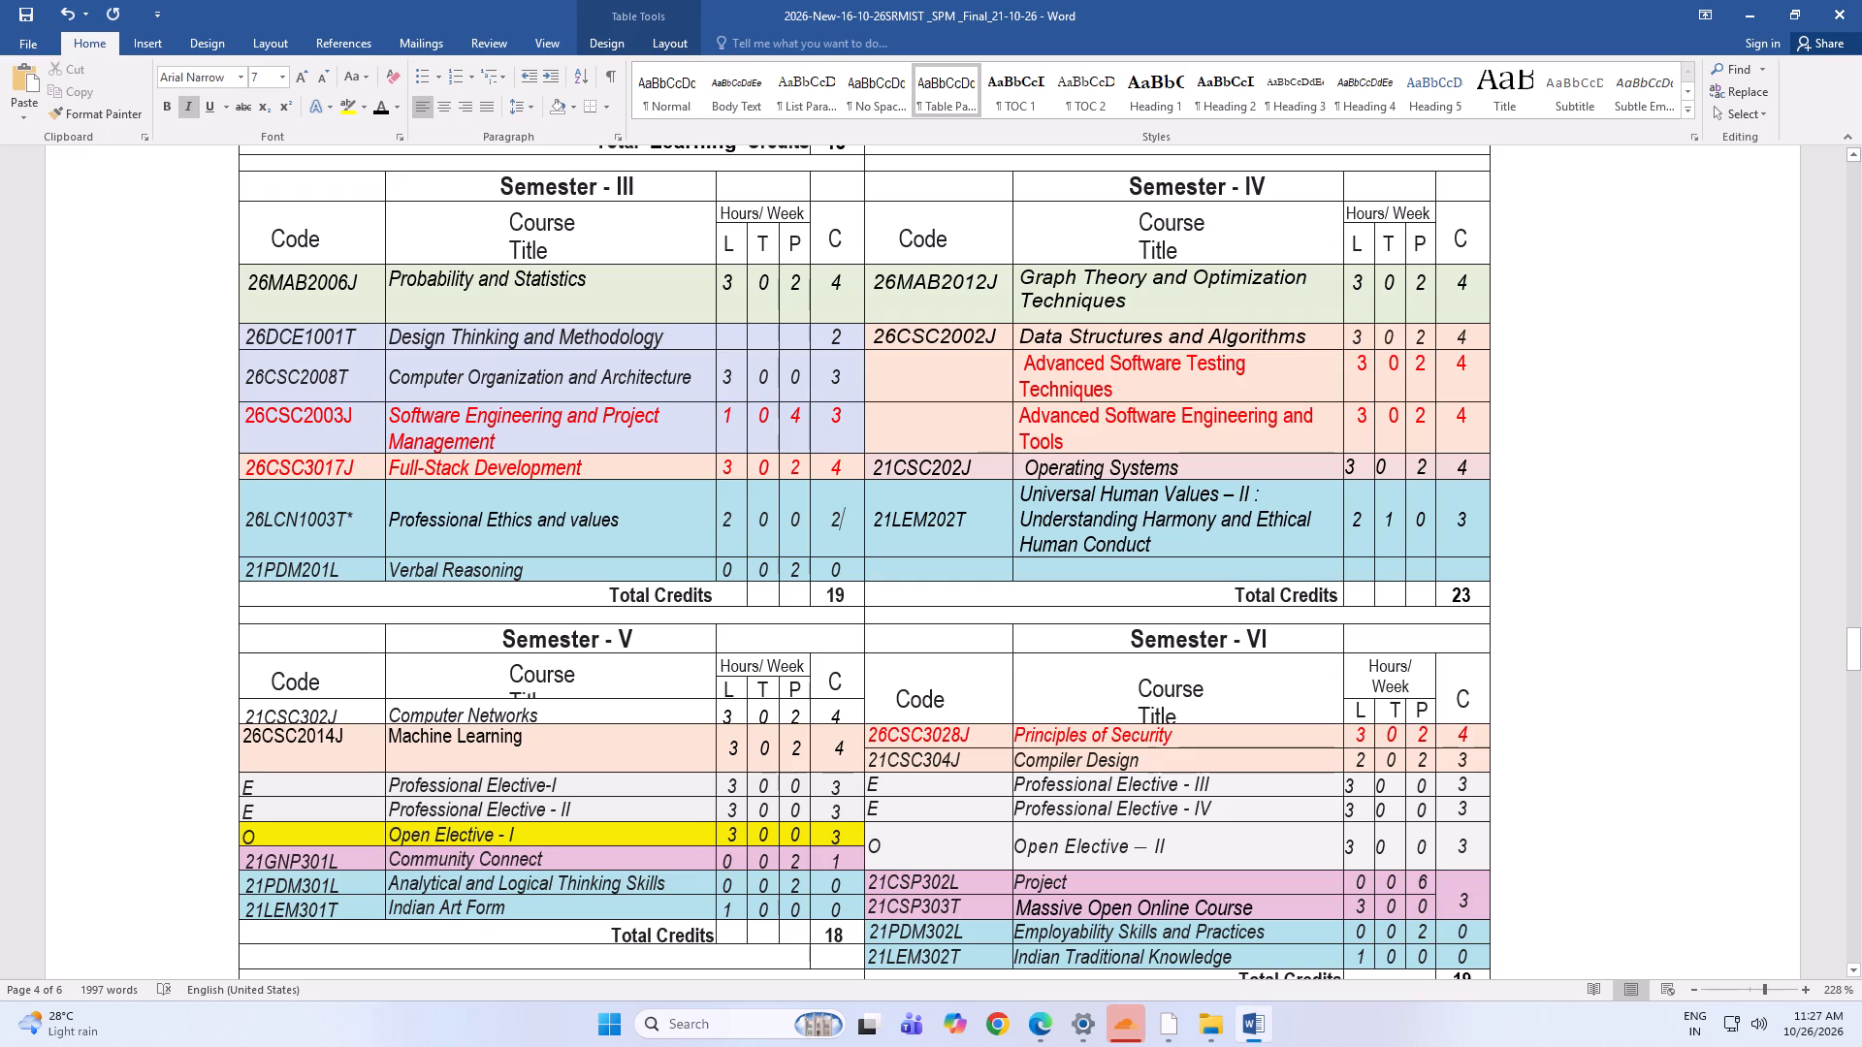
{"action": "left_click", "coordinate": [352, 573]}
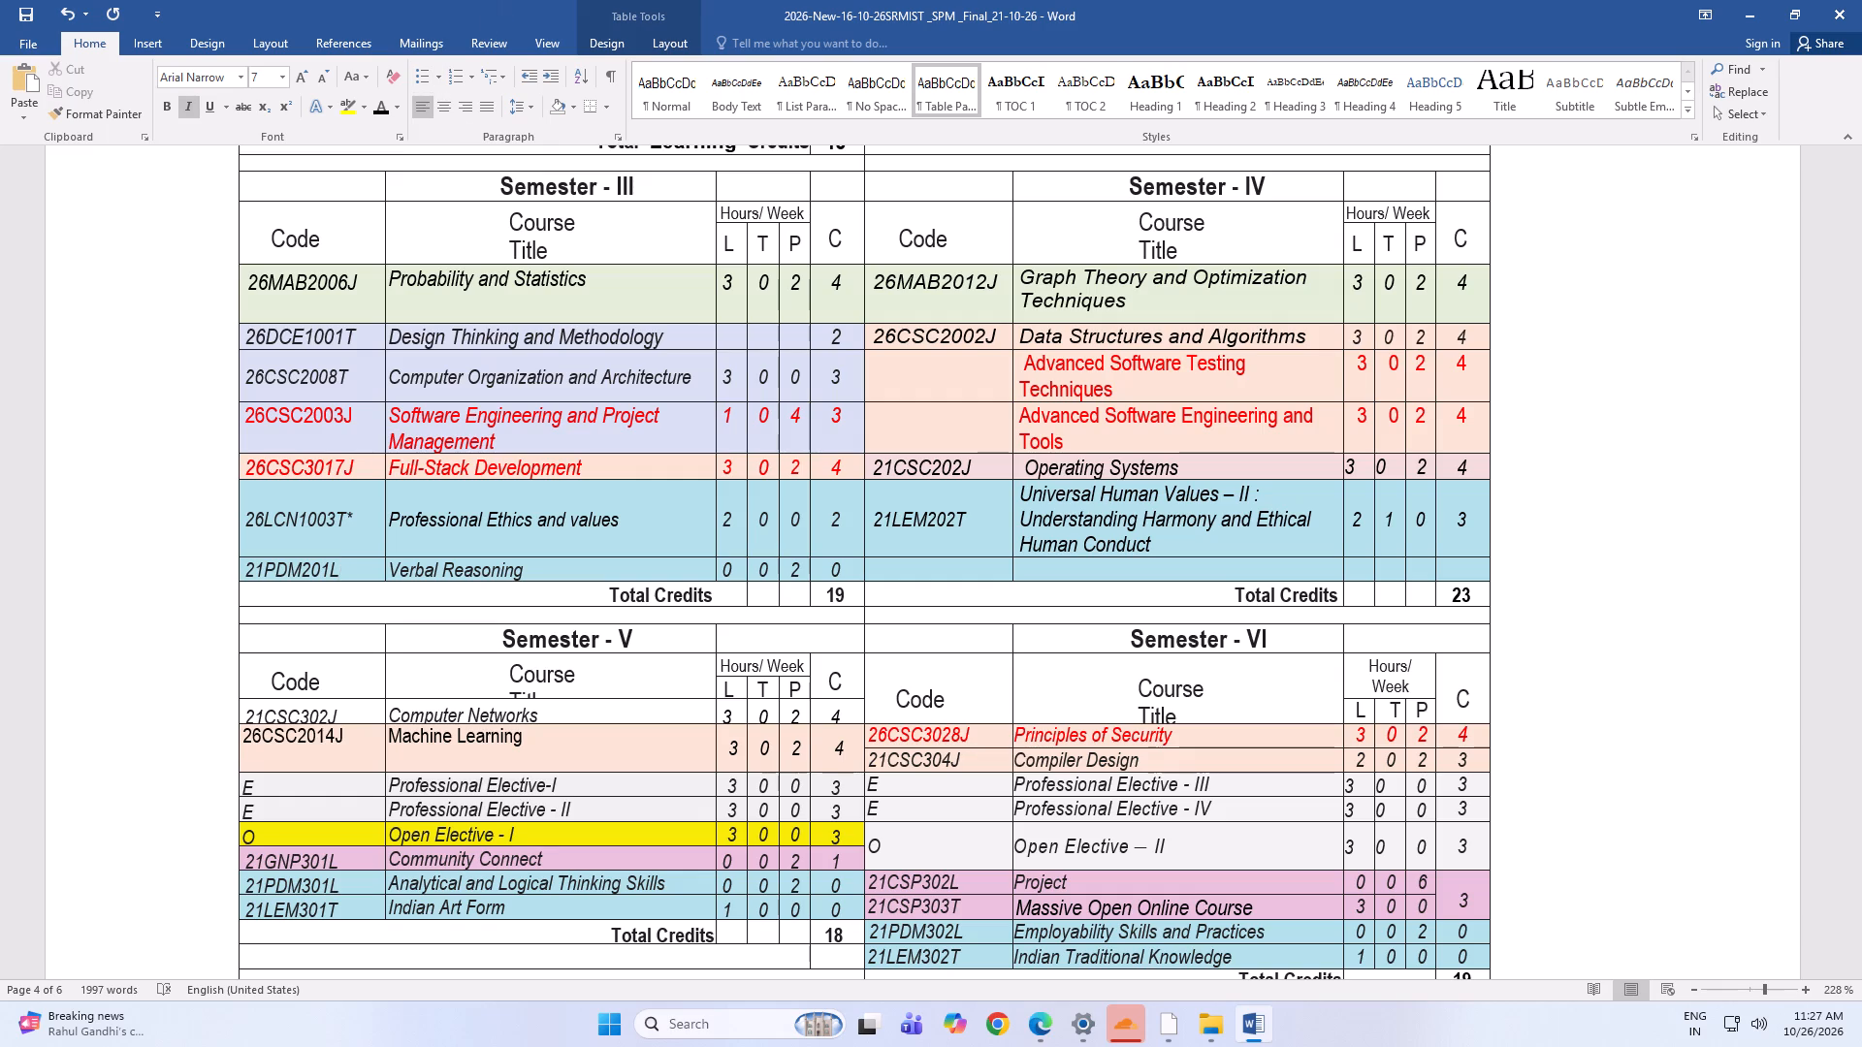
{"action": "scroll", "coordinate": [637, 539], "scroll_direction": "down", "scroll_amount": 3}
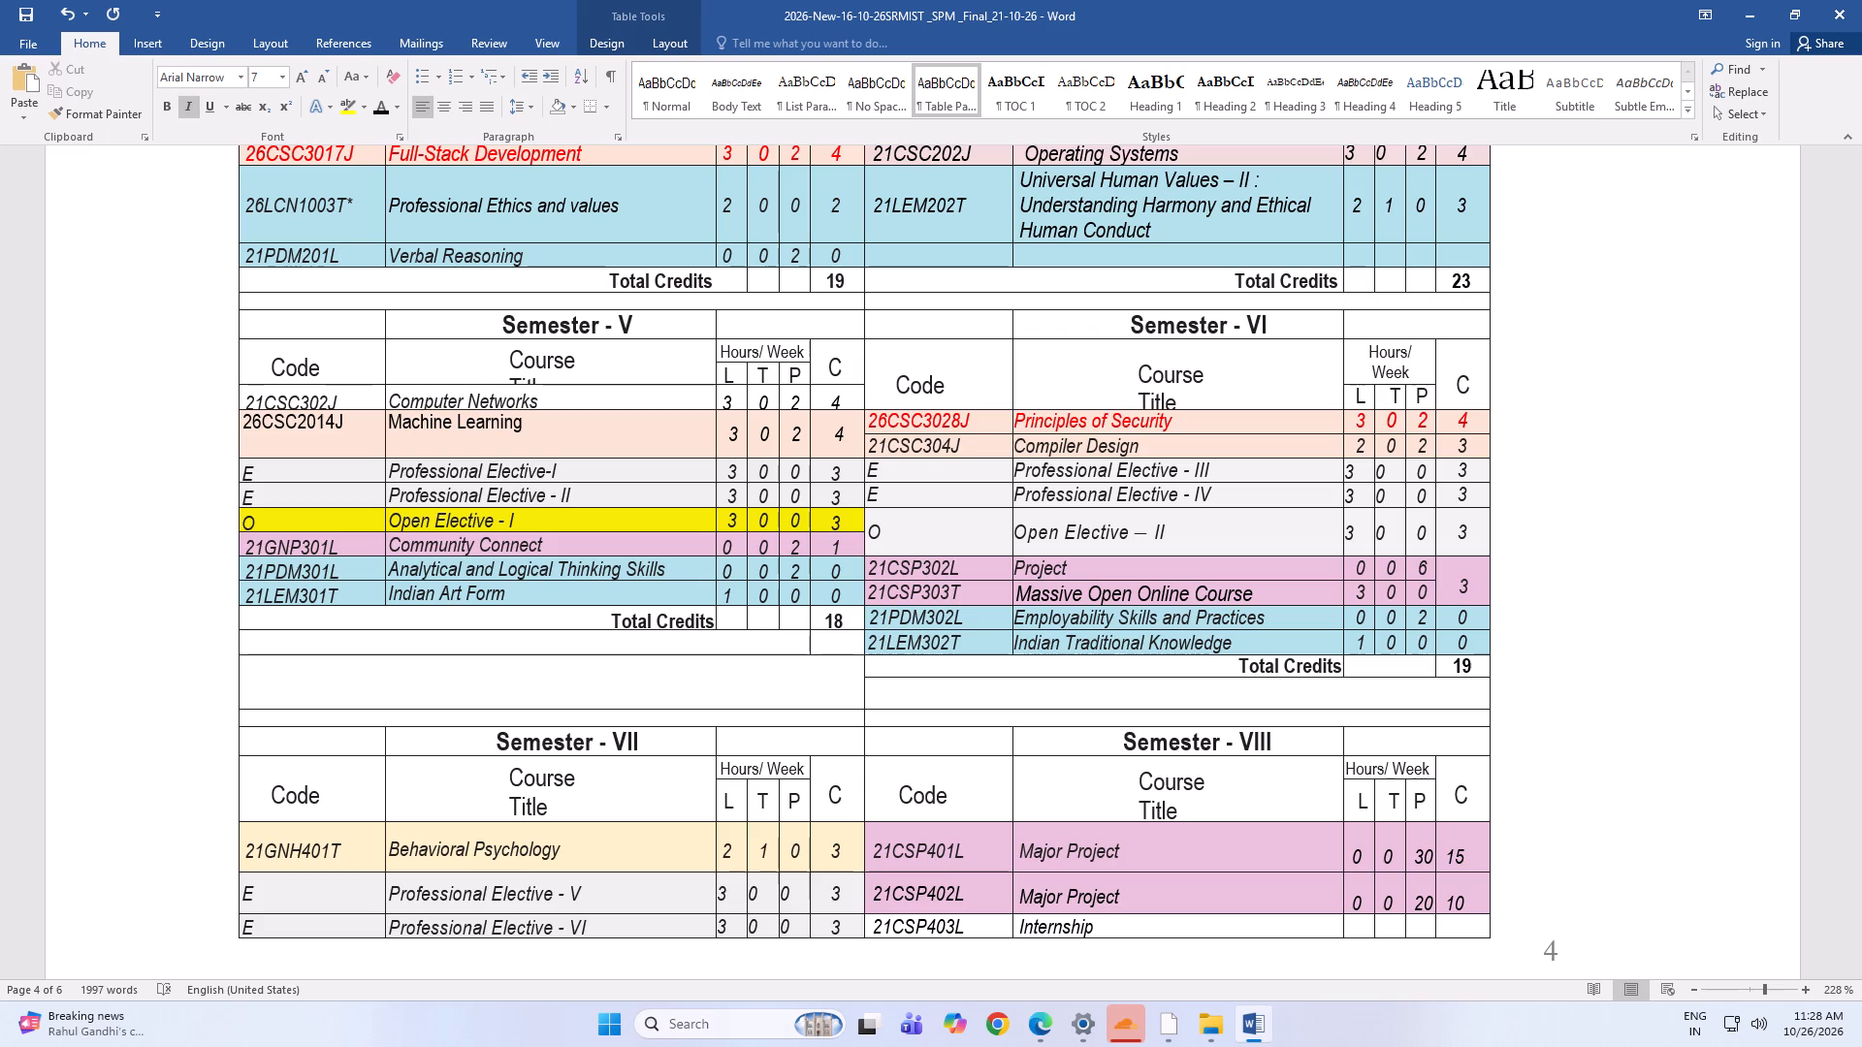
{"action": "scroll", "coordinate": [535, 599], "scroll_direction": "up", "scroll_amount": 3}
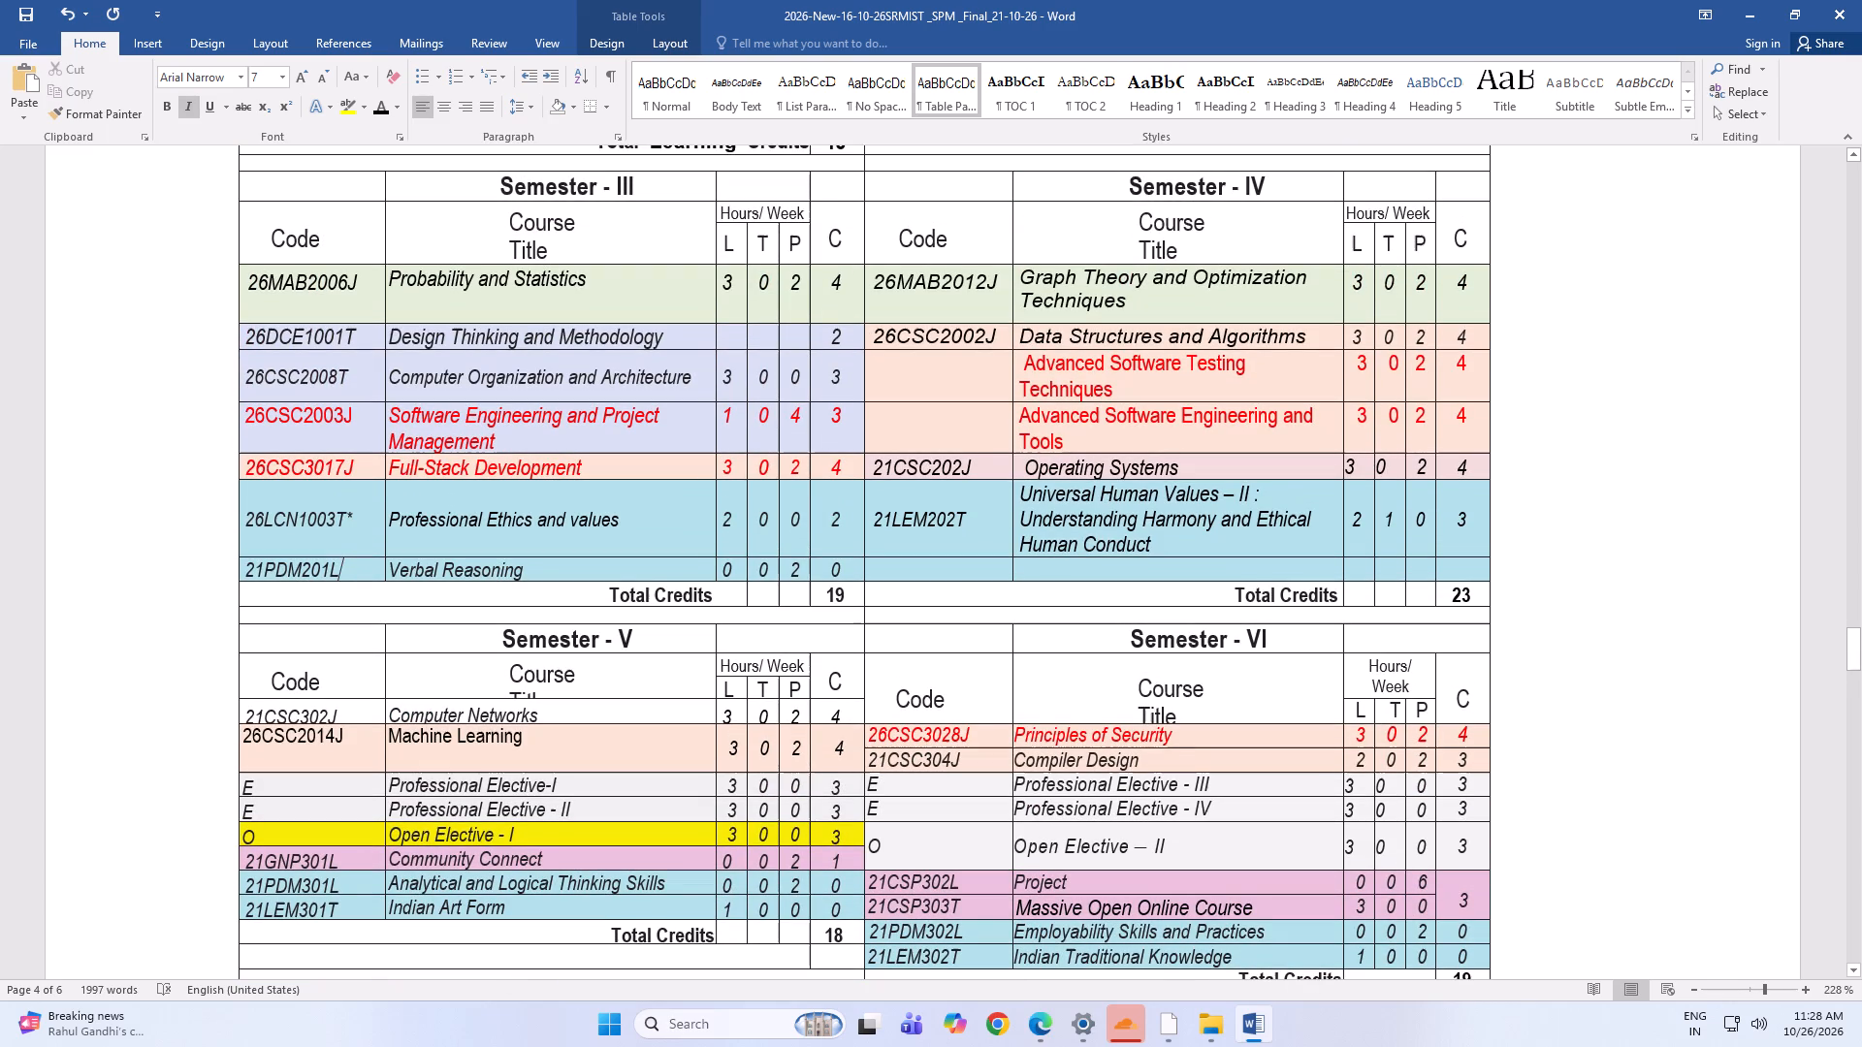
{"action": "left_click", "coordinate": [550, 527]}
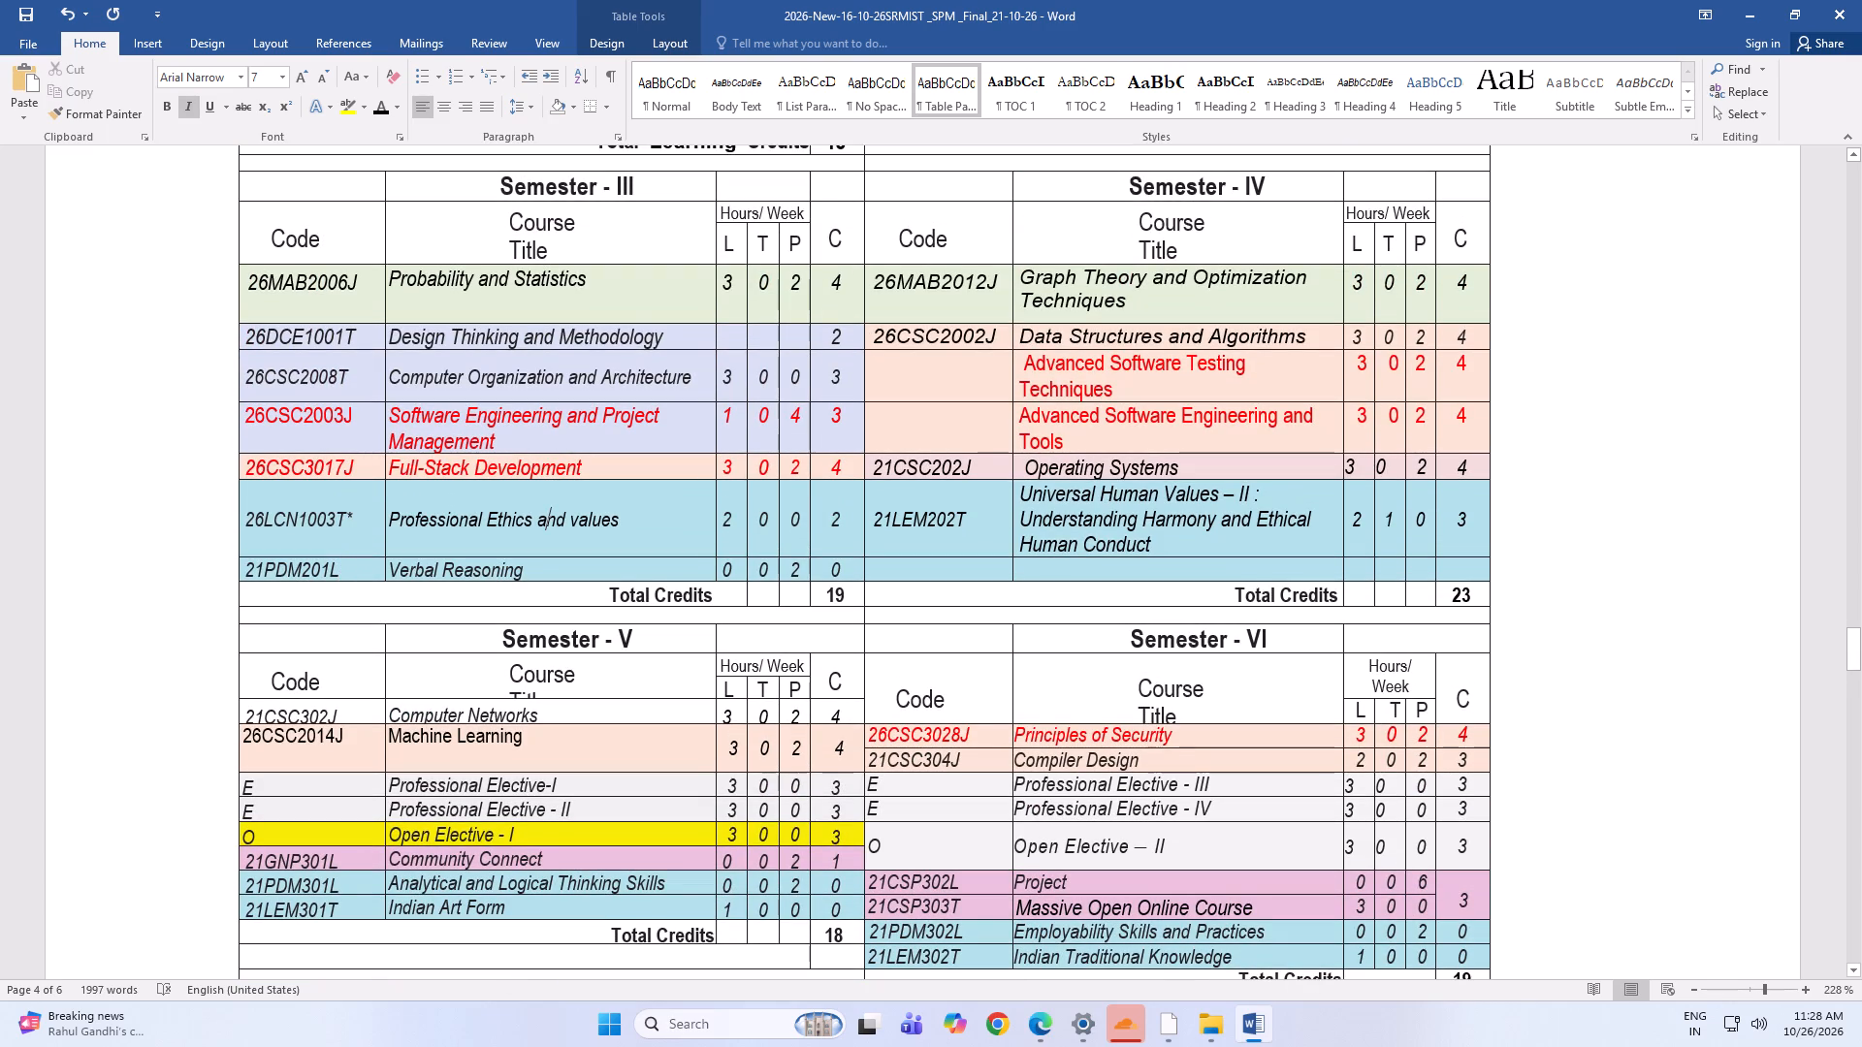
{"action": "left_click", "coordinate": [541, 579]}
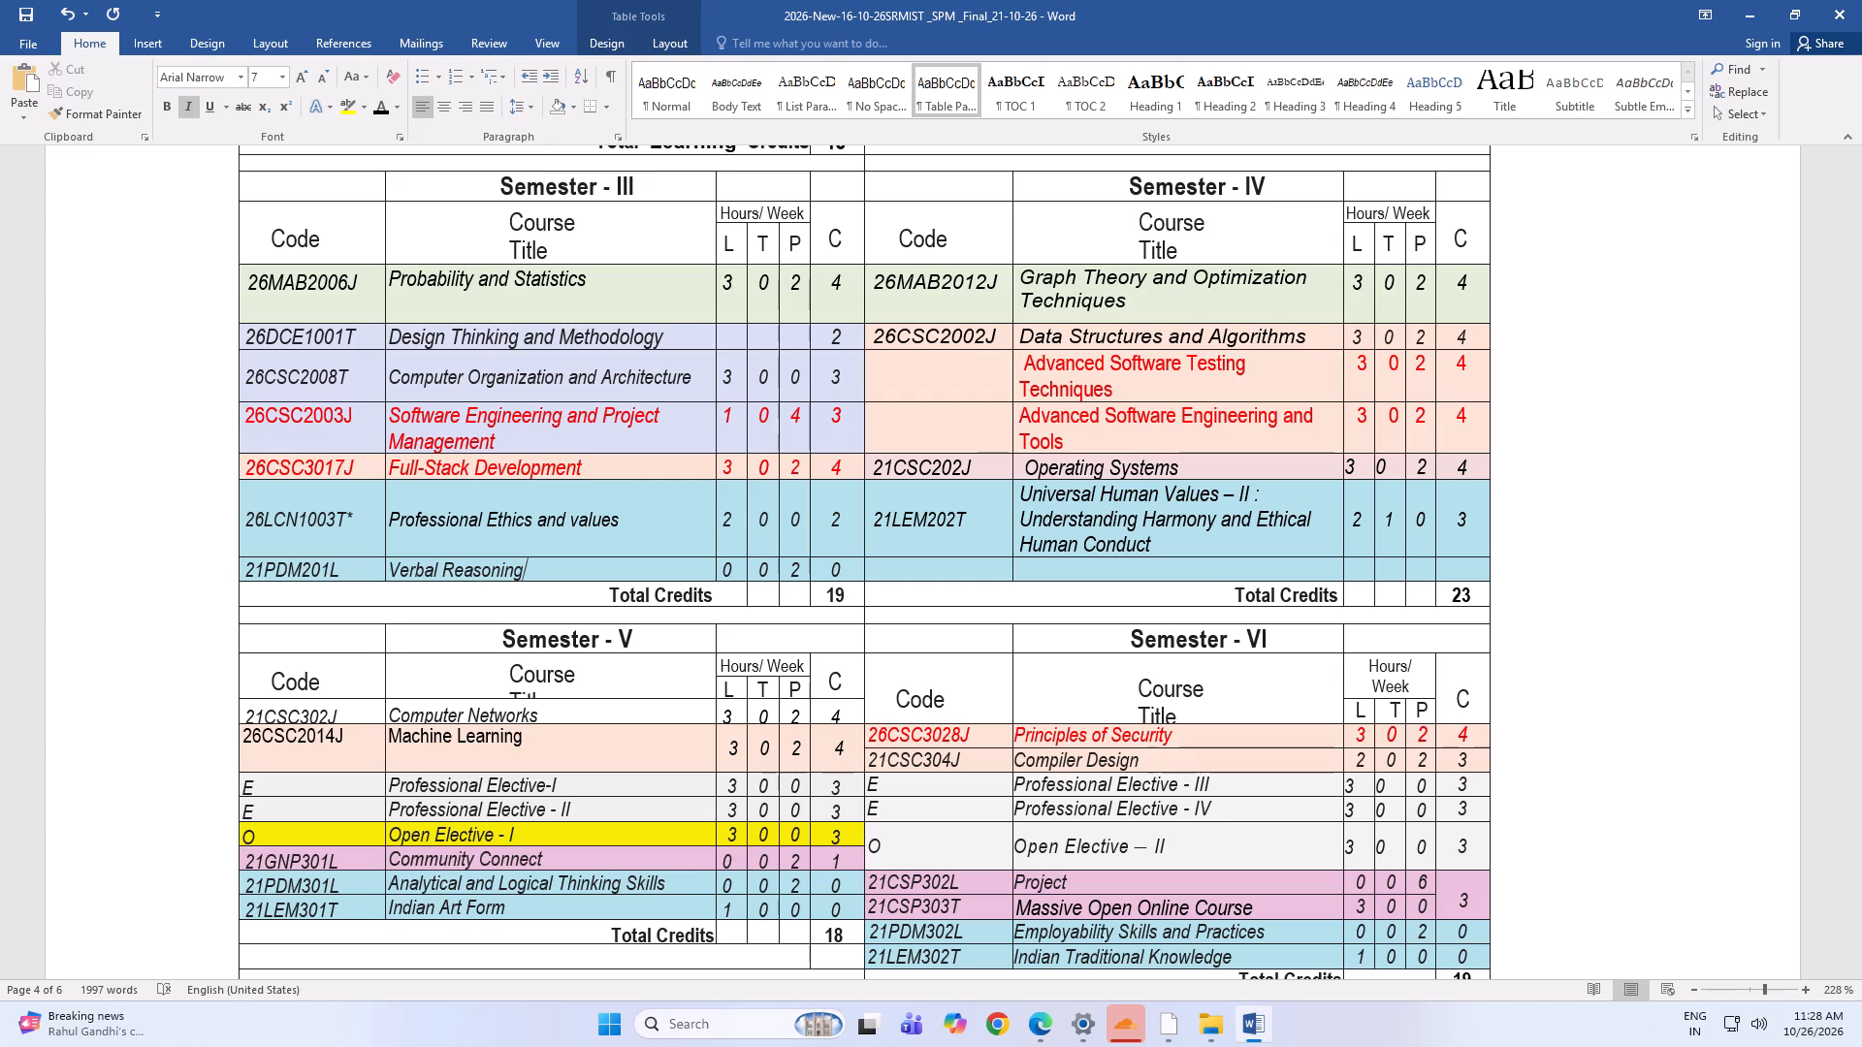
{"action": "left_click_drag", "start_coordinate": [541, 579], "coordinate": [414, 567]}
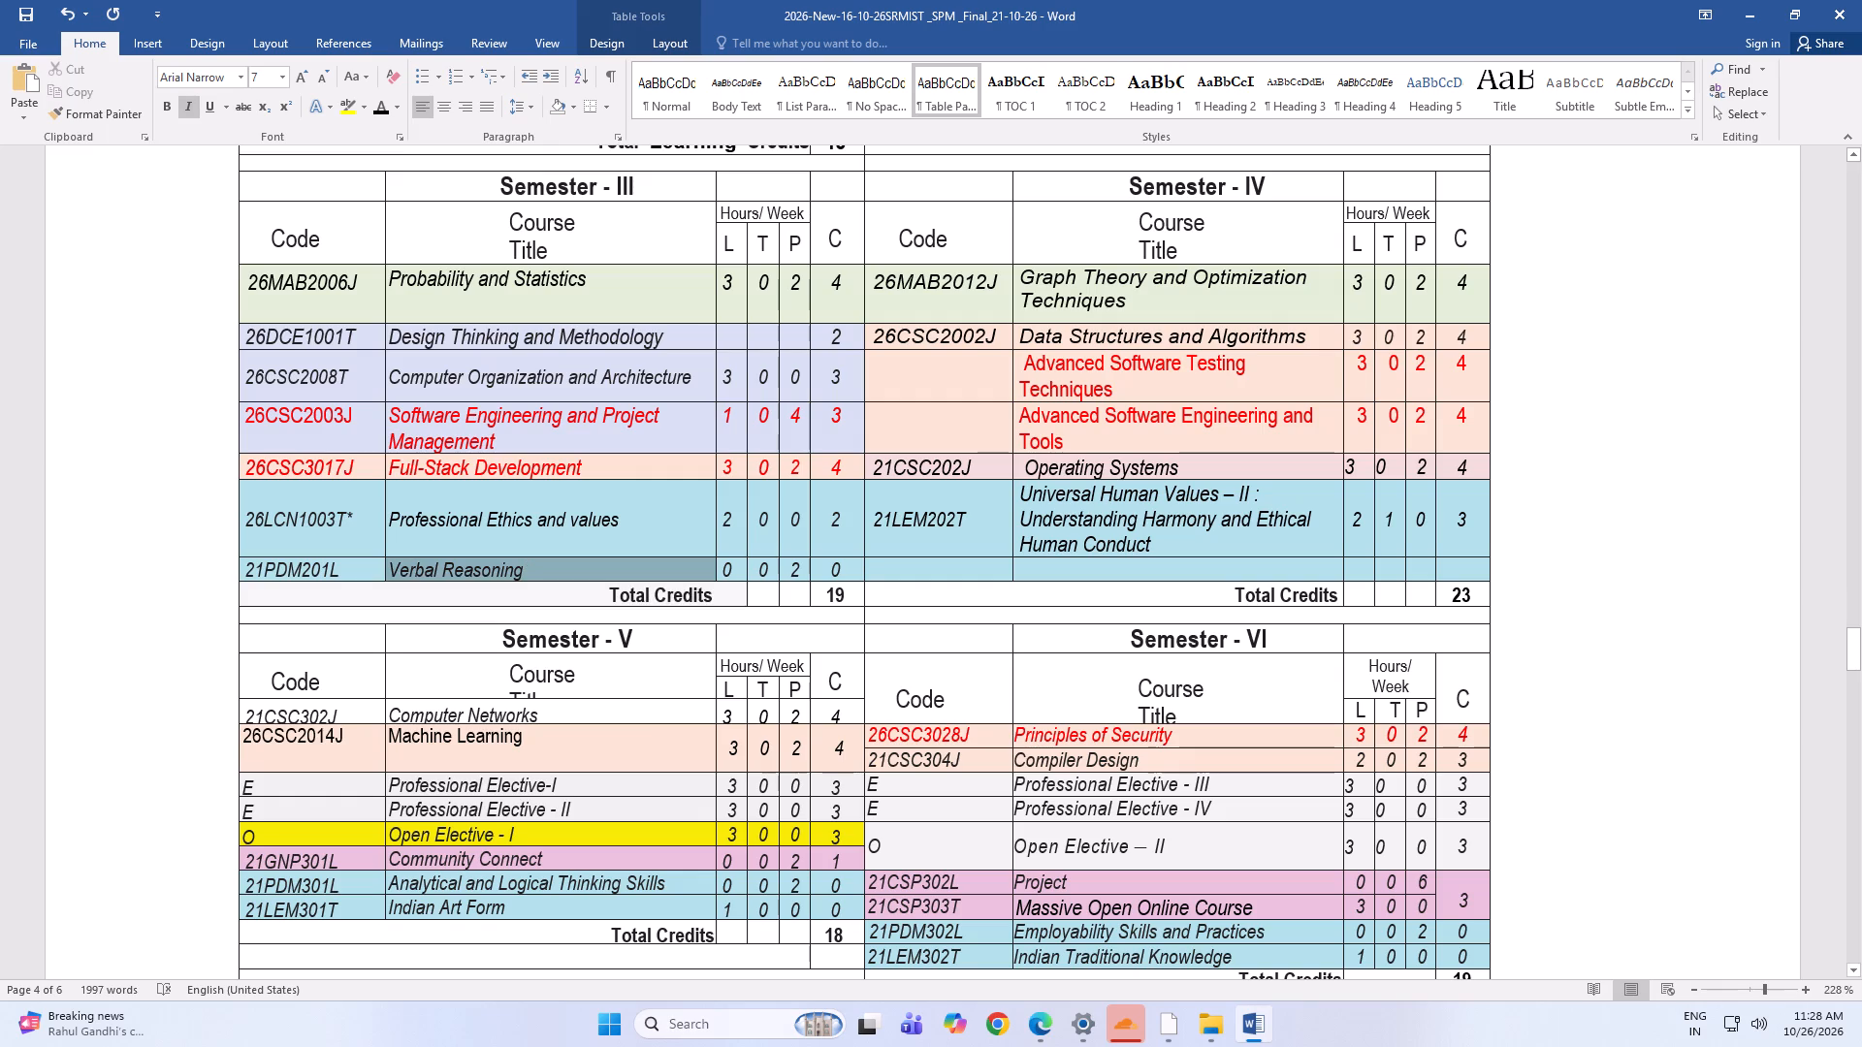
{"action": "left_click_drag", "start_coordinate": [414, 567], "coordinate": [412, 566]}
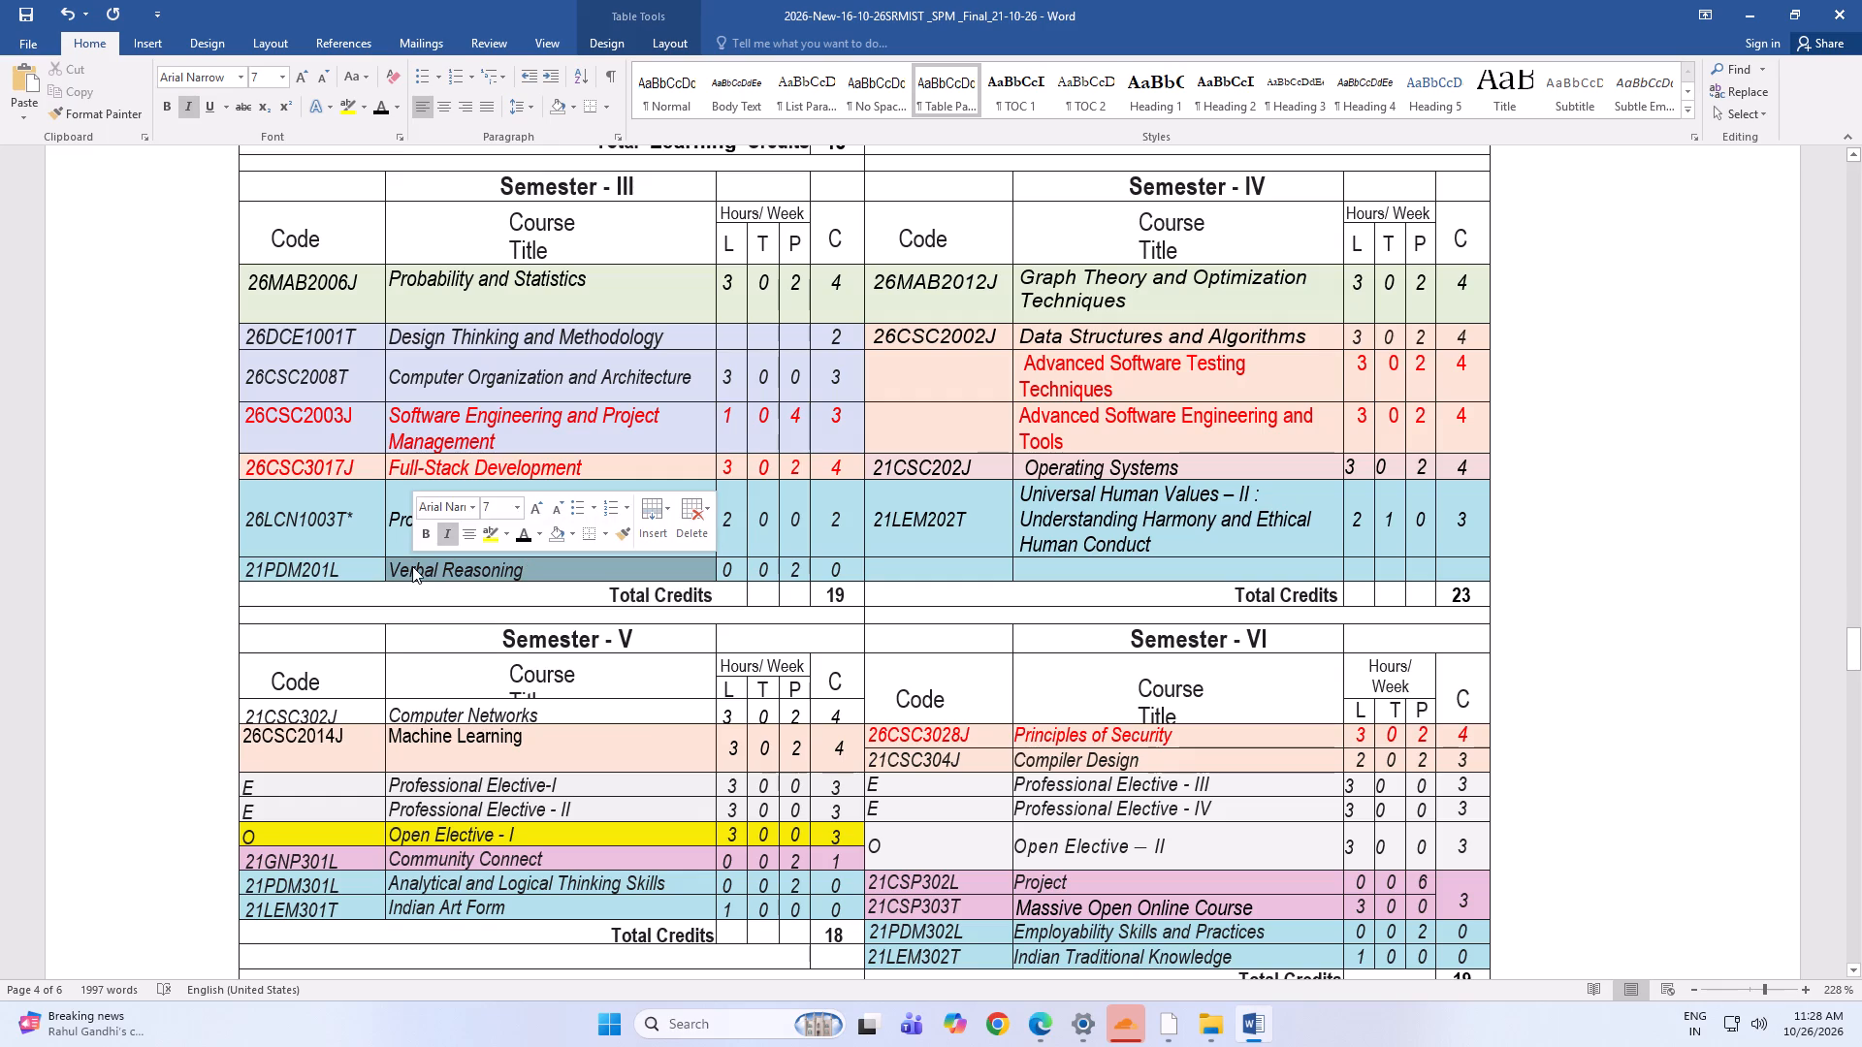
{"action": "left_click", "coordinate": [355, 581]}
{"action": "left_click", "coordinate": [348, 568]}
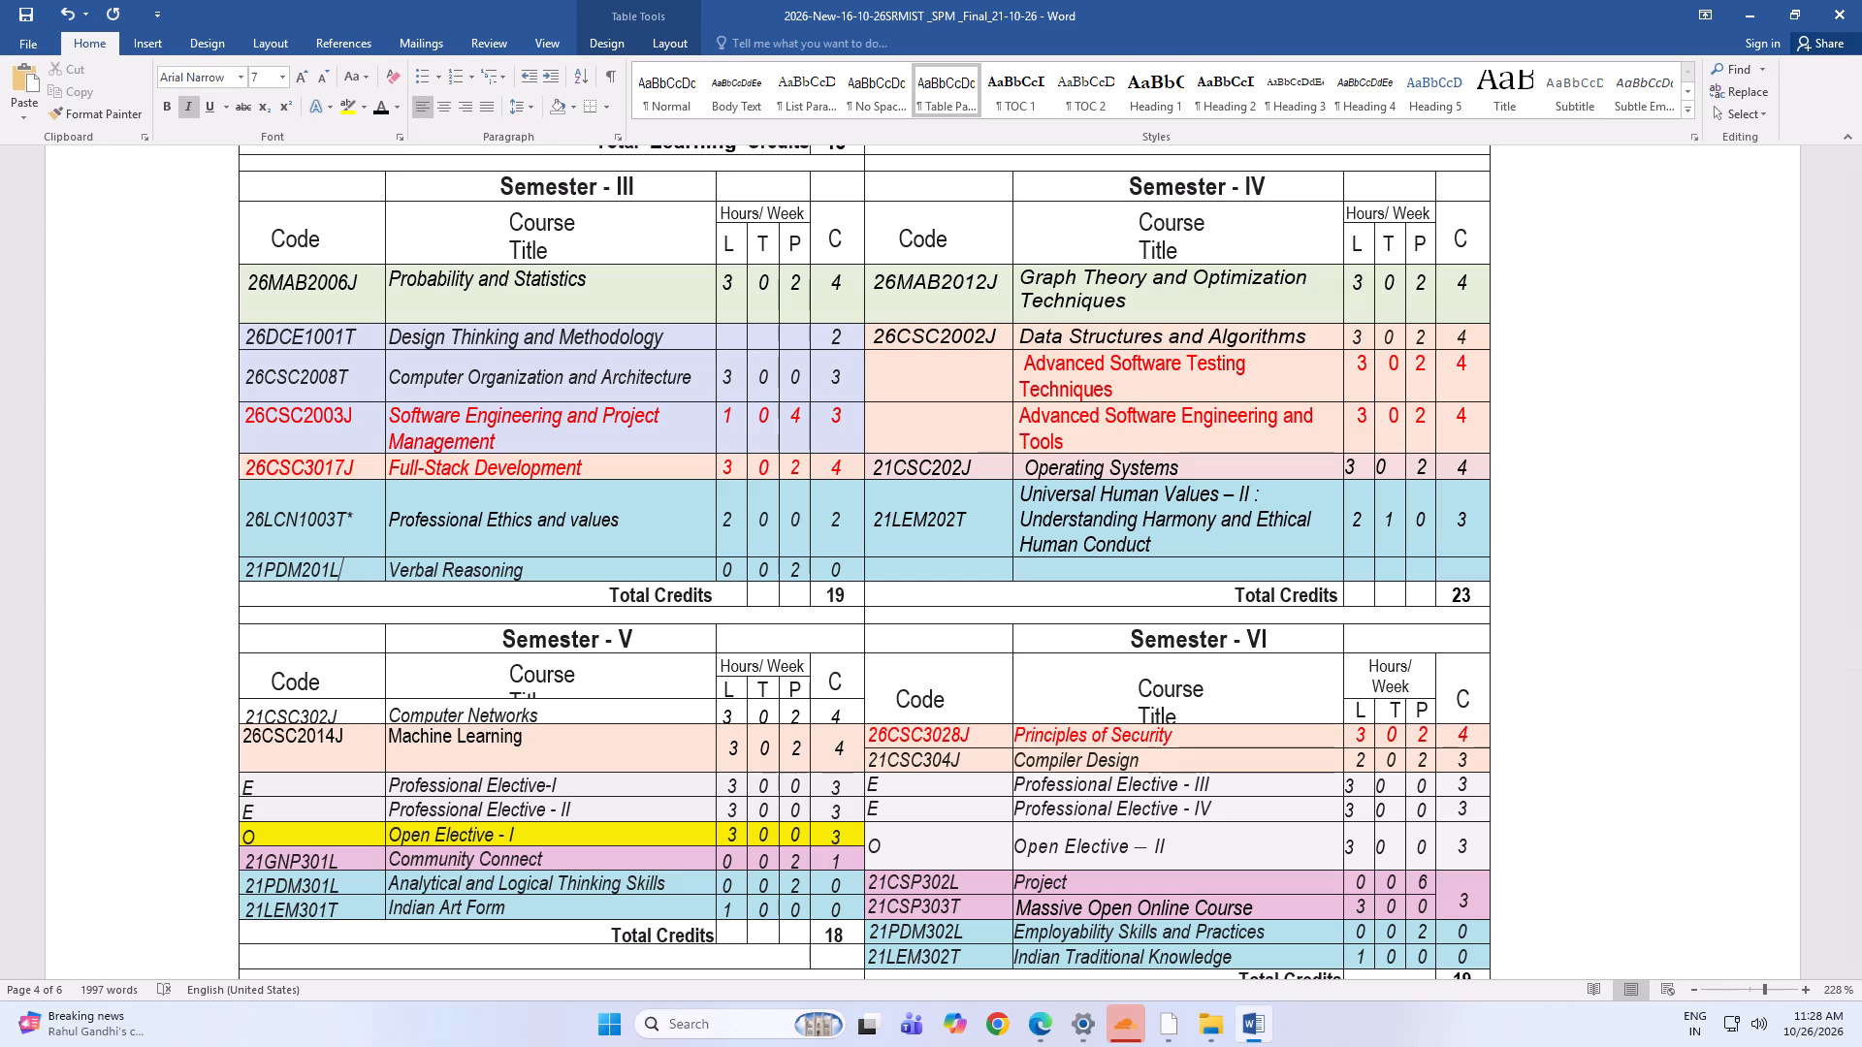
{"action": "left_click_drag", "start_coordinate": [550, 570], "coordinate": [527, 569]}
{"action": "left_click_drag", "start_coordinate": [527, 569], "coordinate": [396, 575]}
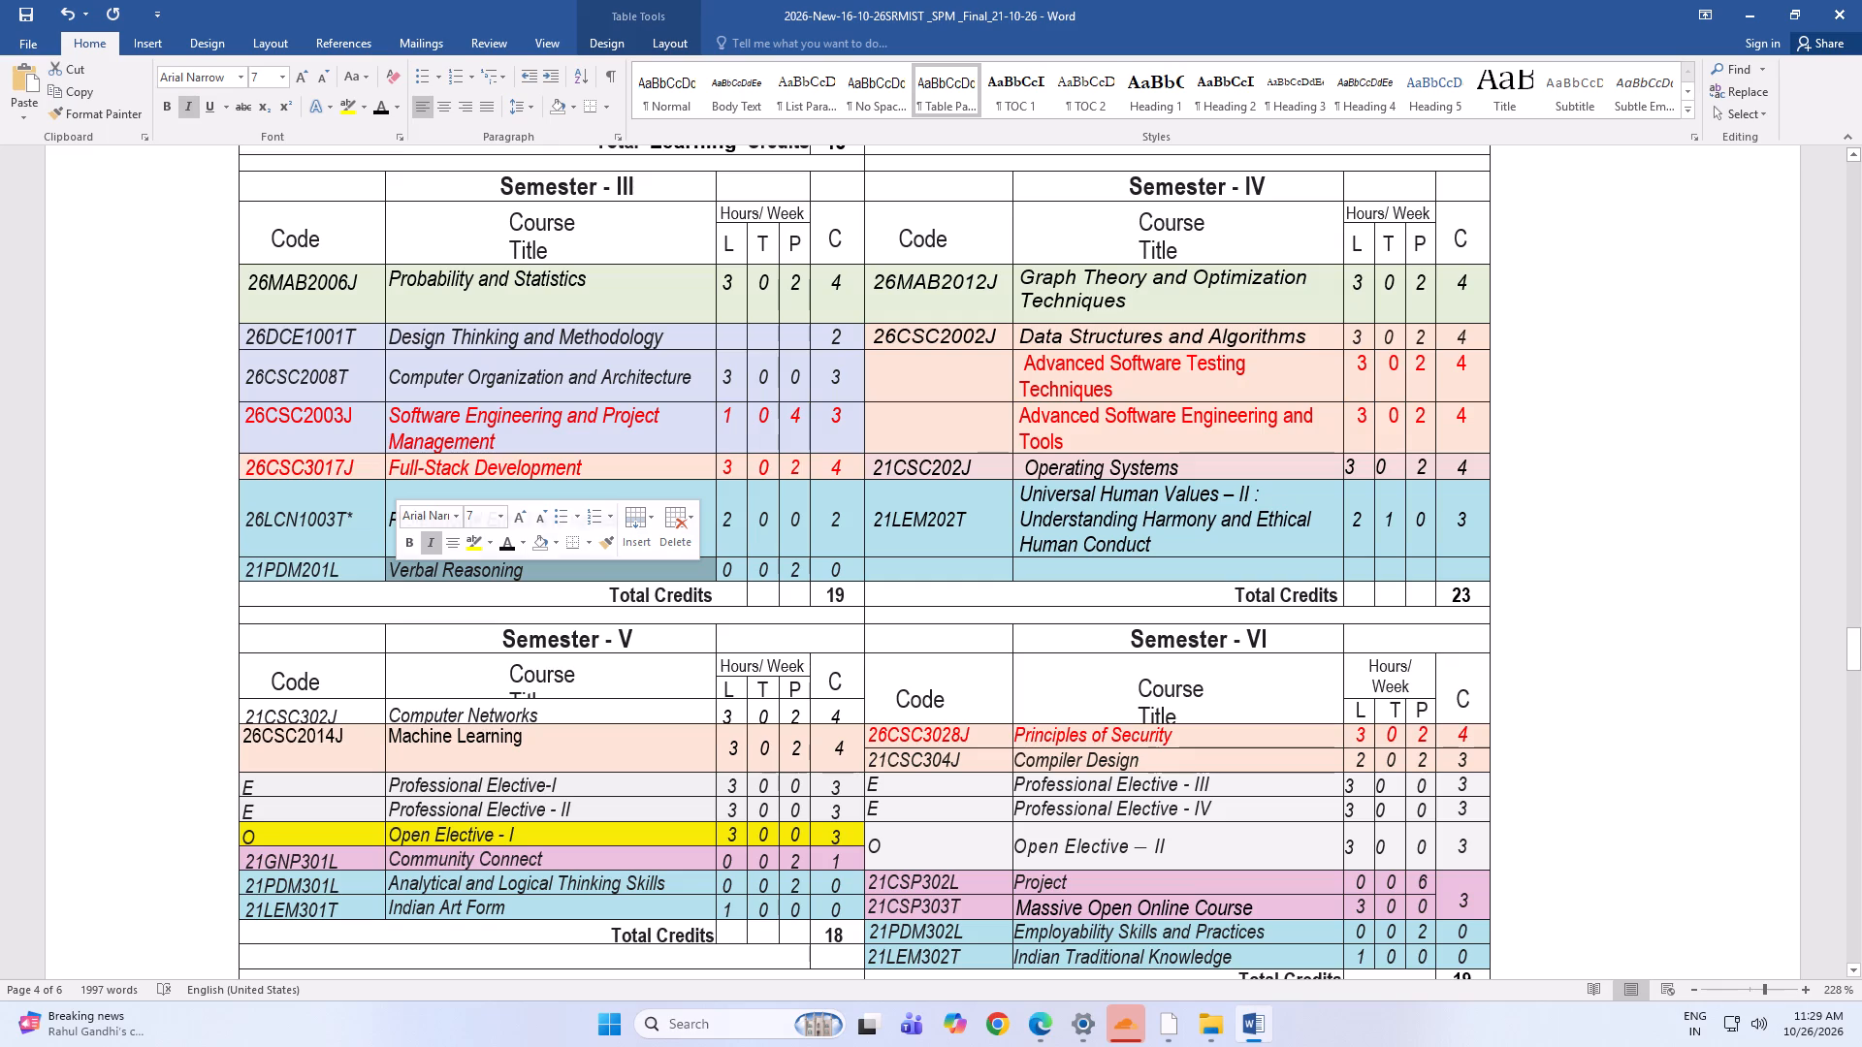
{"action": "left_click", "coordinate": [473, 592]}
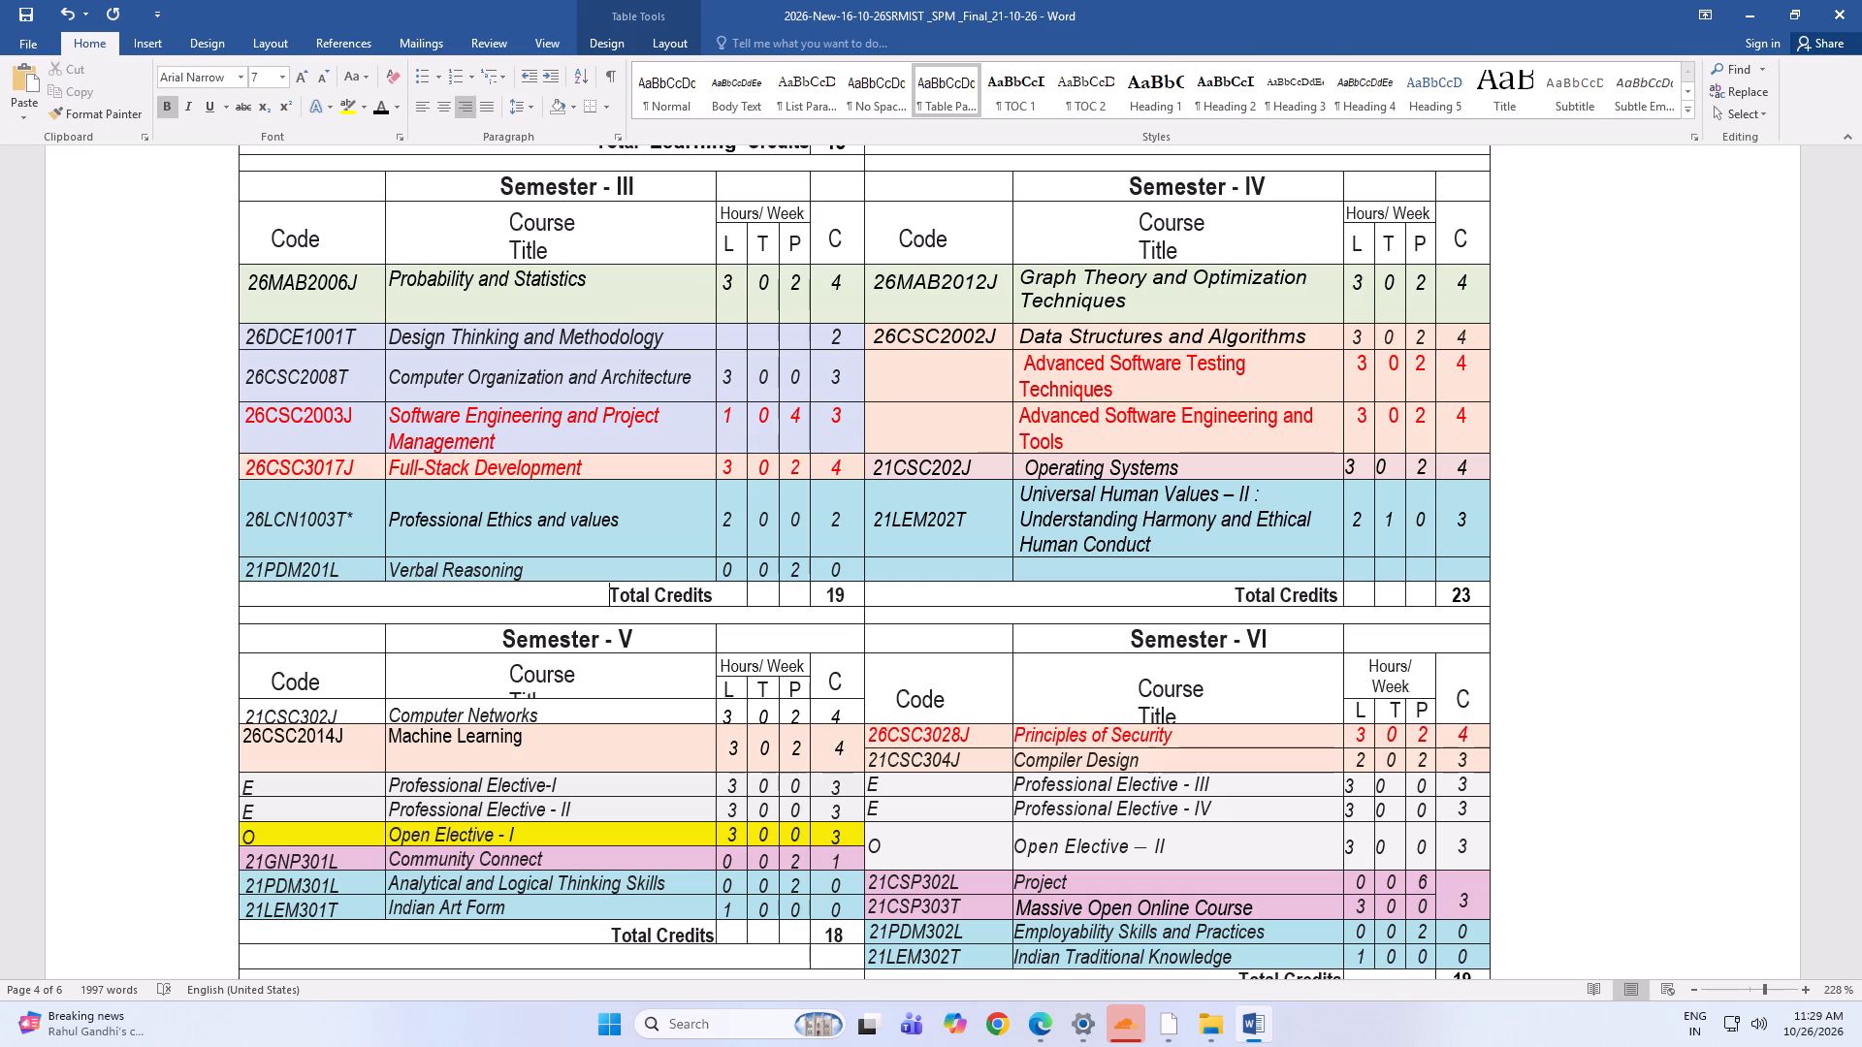
Replace the Semester III course title Verbal Reasoning with "Indian Traditional knowledge".
{"action": "left_click_drag", "start_coordinate": [532, 566], "coordinate": [406, 569]}
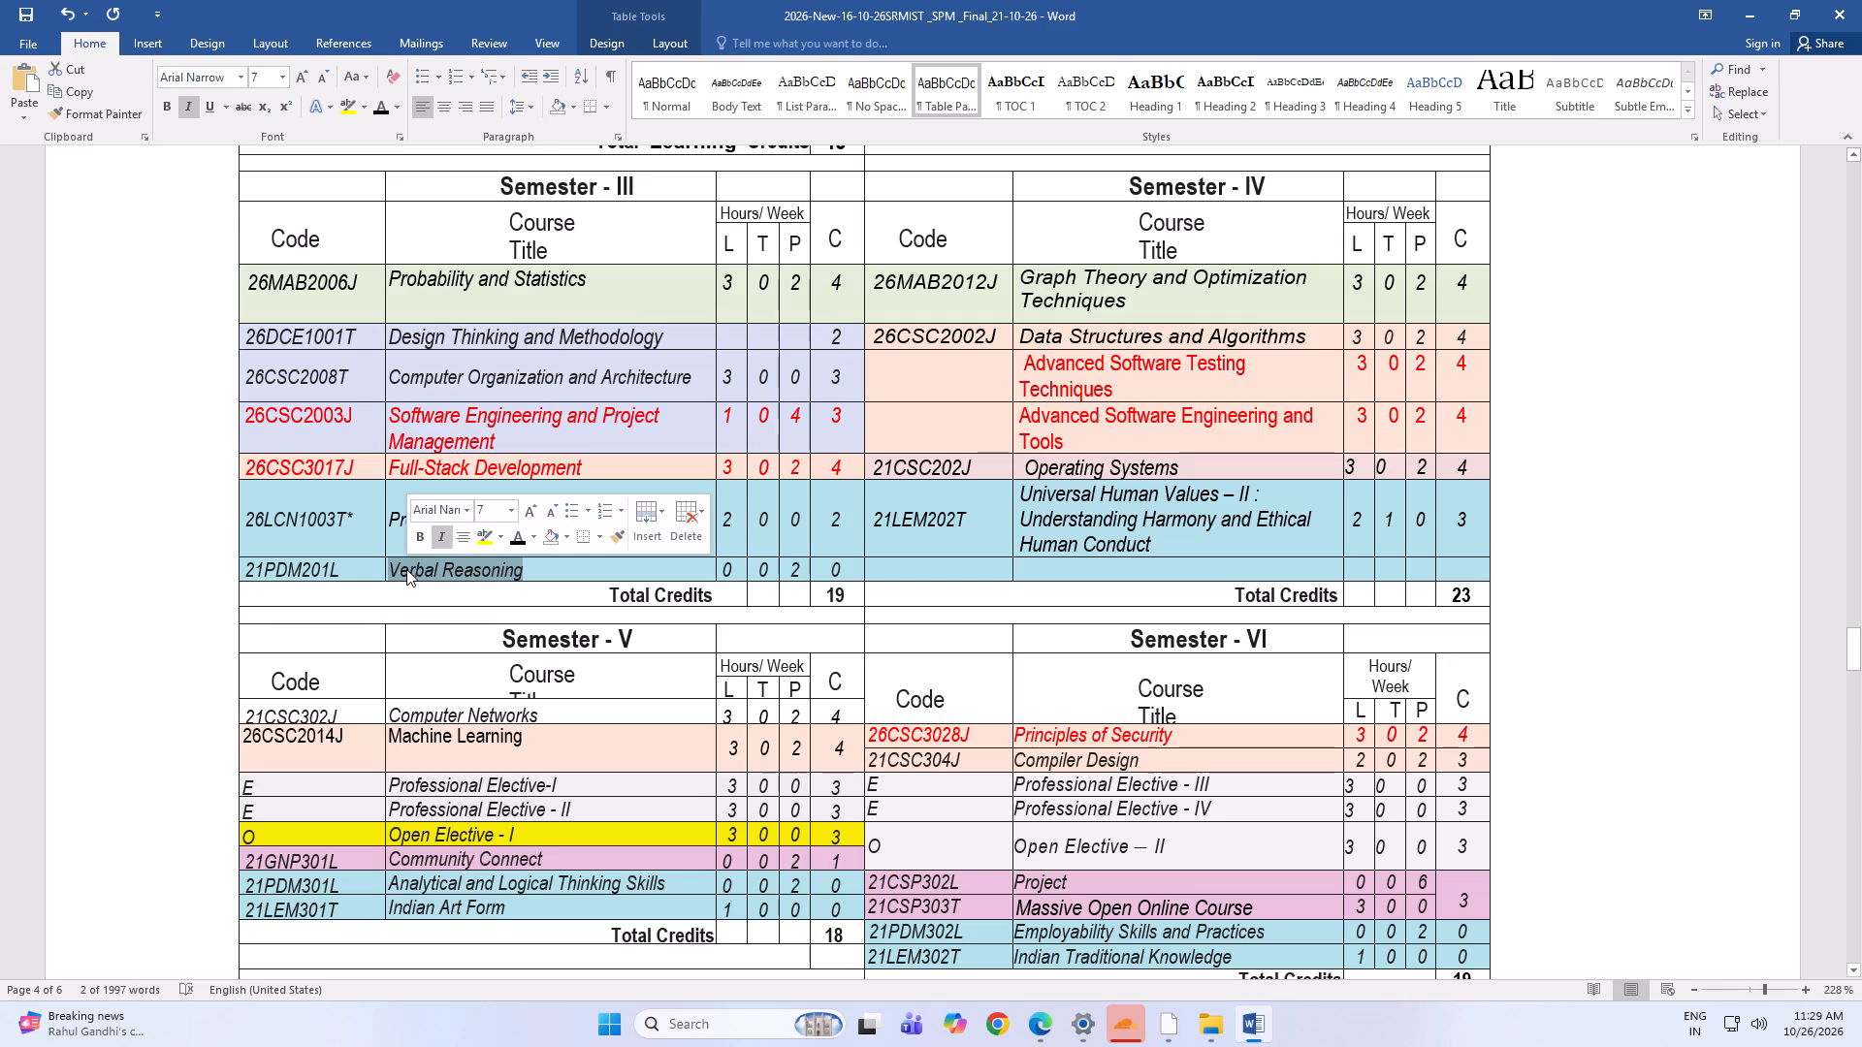
{"action": "key", "text": "BackSpace"}
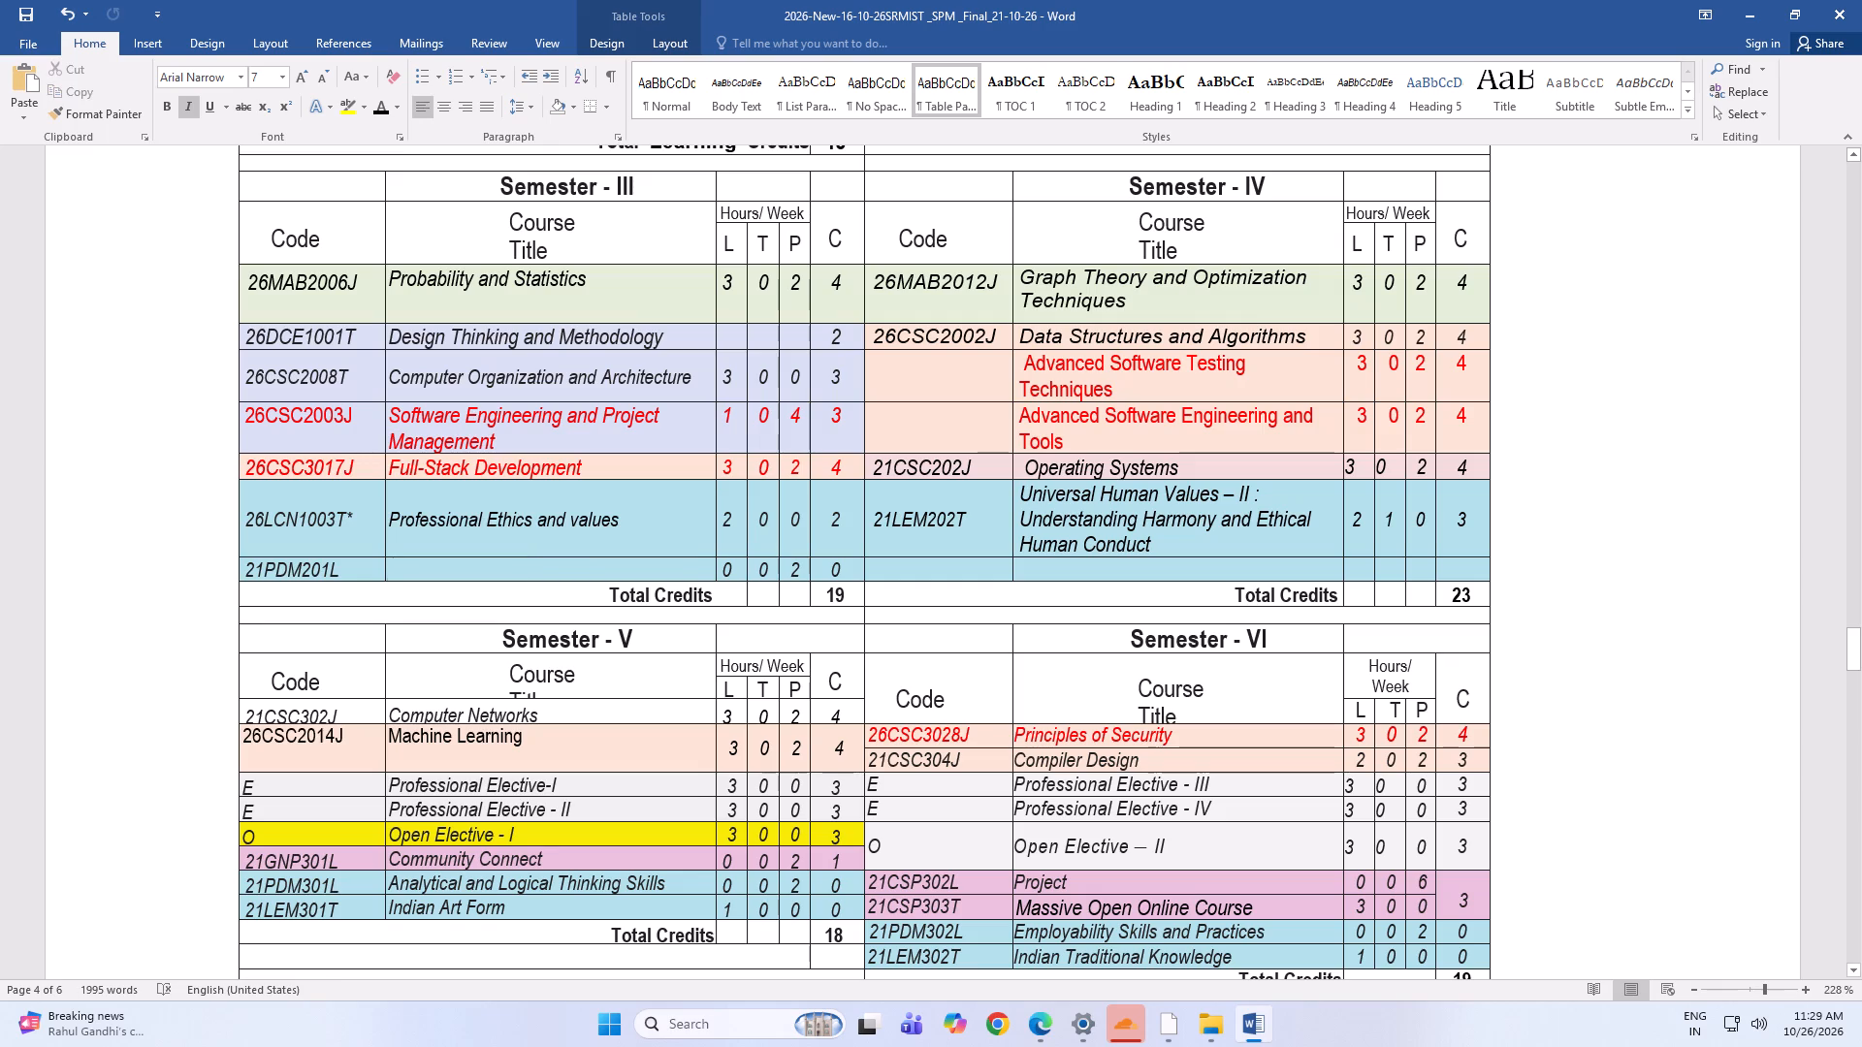
{"action": "type", "text": "Indian"}
{"action": "key", "text": "space"}
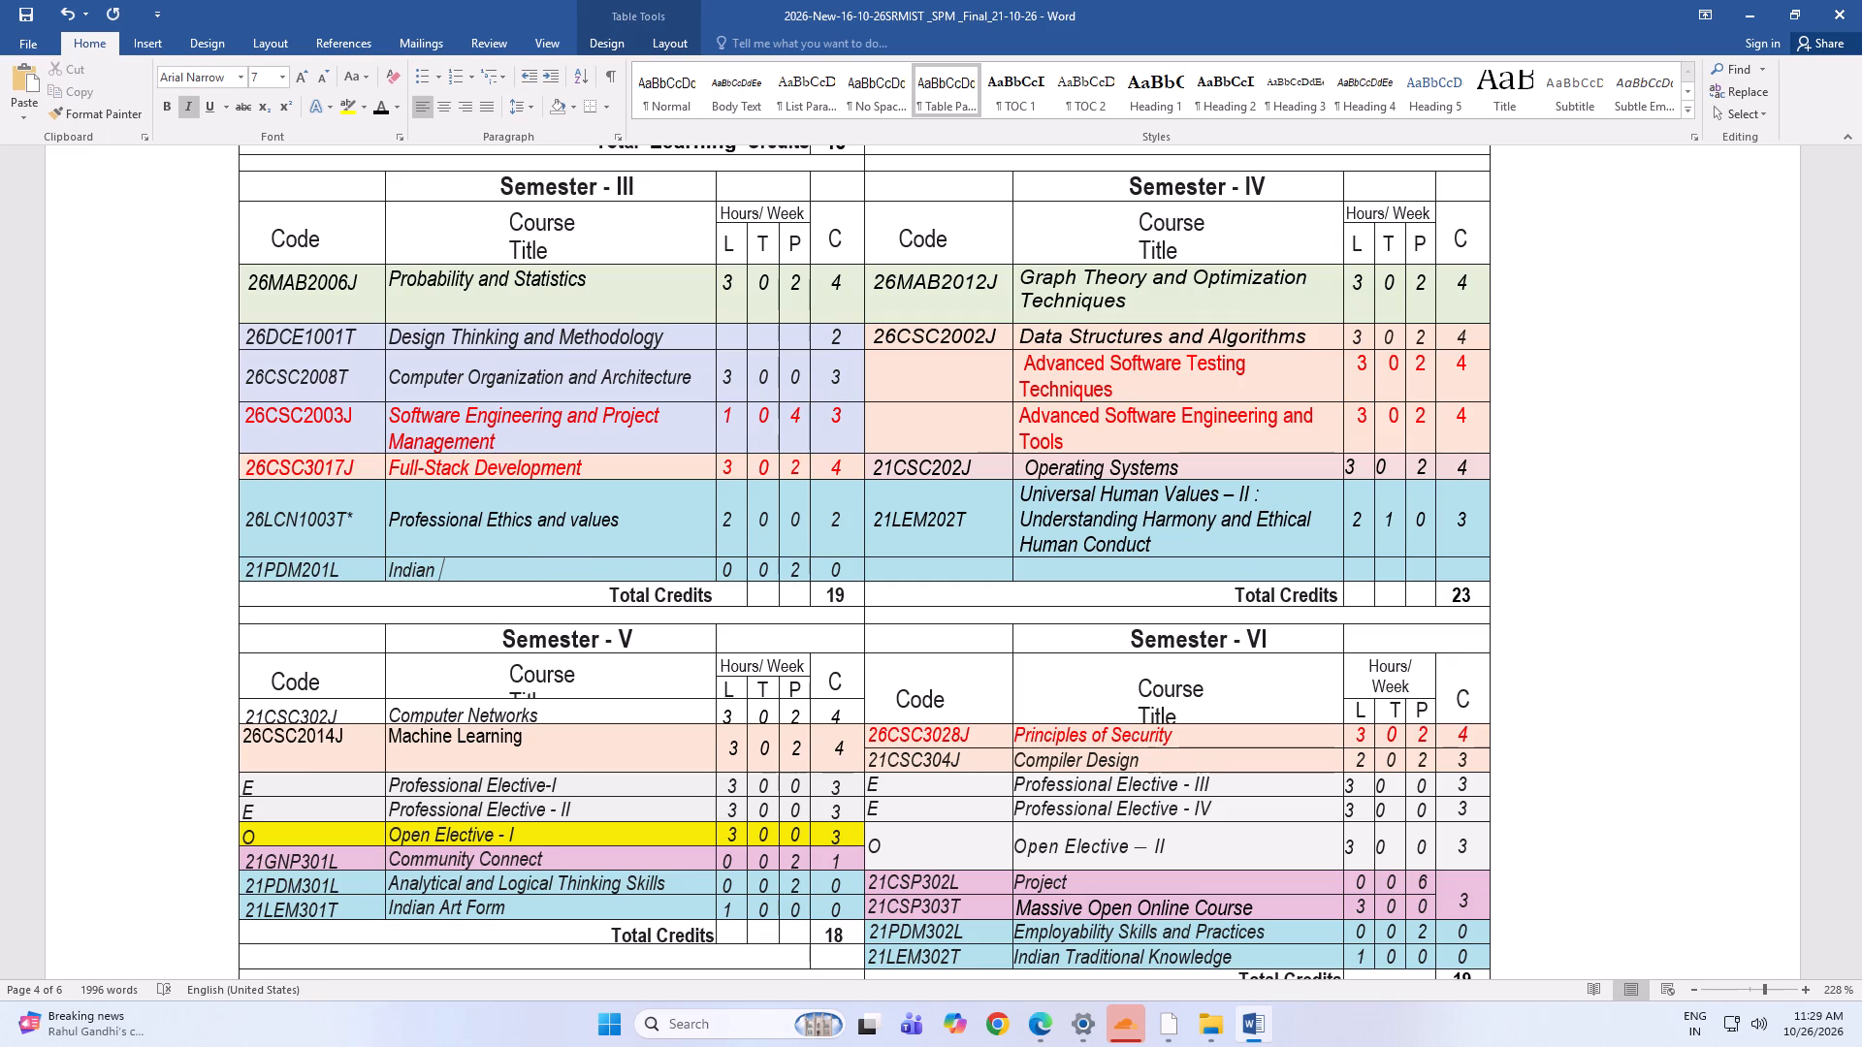
{"action": "type", "text": "Trditional"}
{"action": "key", "text": "space"}
{"action": "key", "text": "Left"}
{"action": "key", "text": "Left"}
{"action": "key", "text": "Left"}
{"action": "key", "text": "Left"}
{"action": "key", "text": "Left"}
{"action": "key", "text": "Left"}
{"action": "key", "text": "Left"}
{"action": "key", "text": "Left"}
{"action": "key", "text": "Left"}
{"action": "key", "text": "a"}
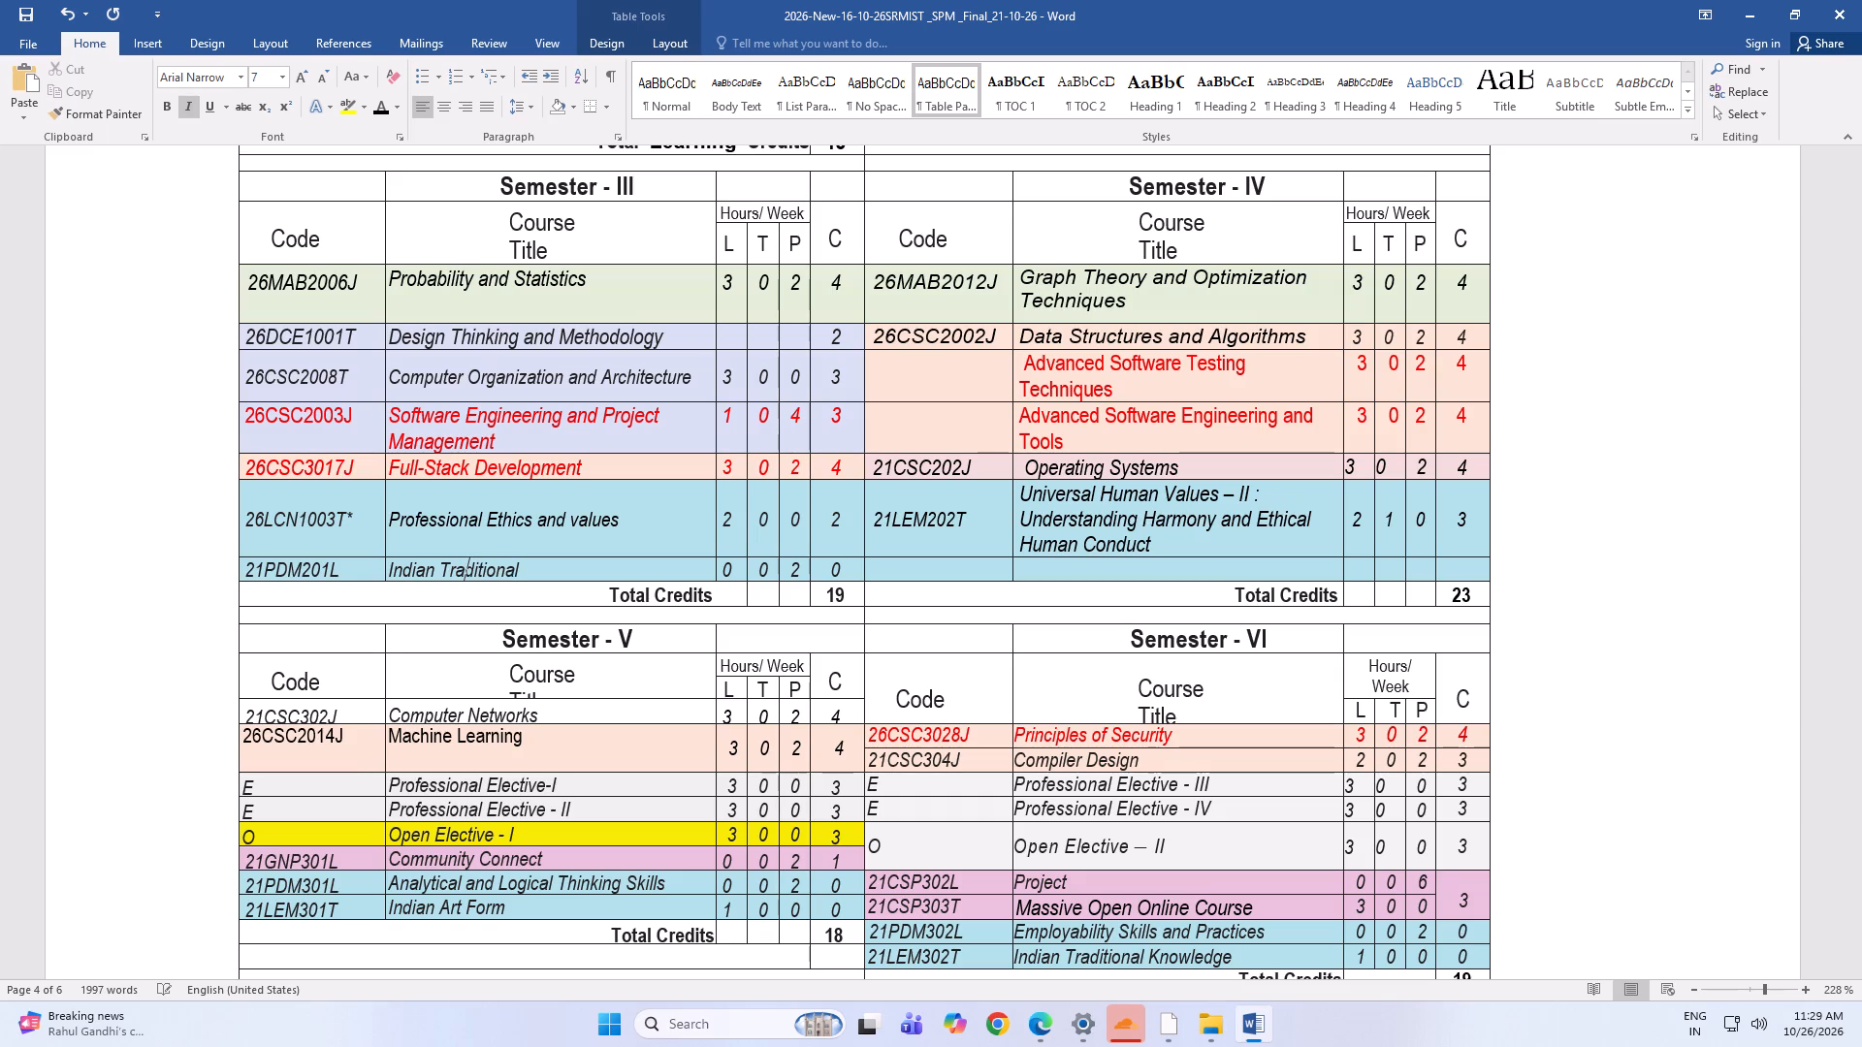
{"action": "left_click", "coordinate": [532, 560]}
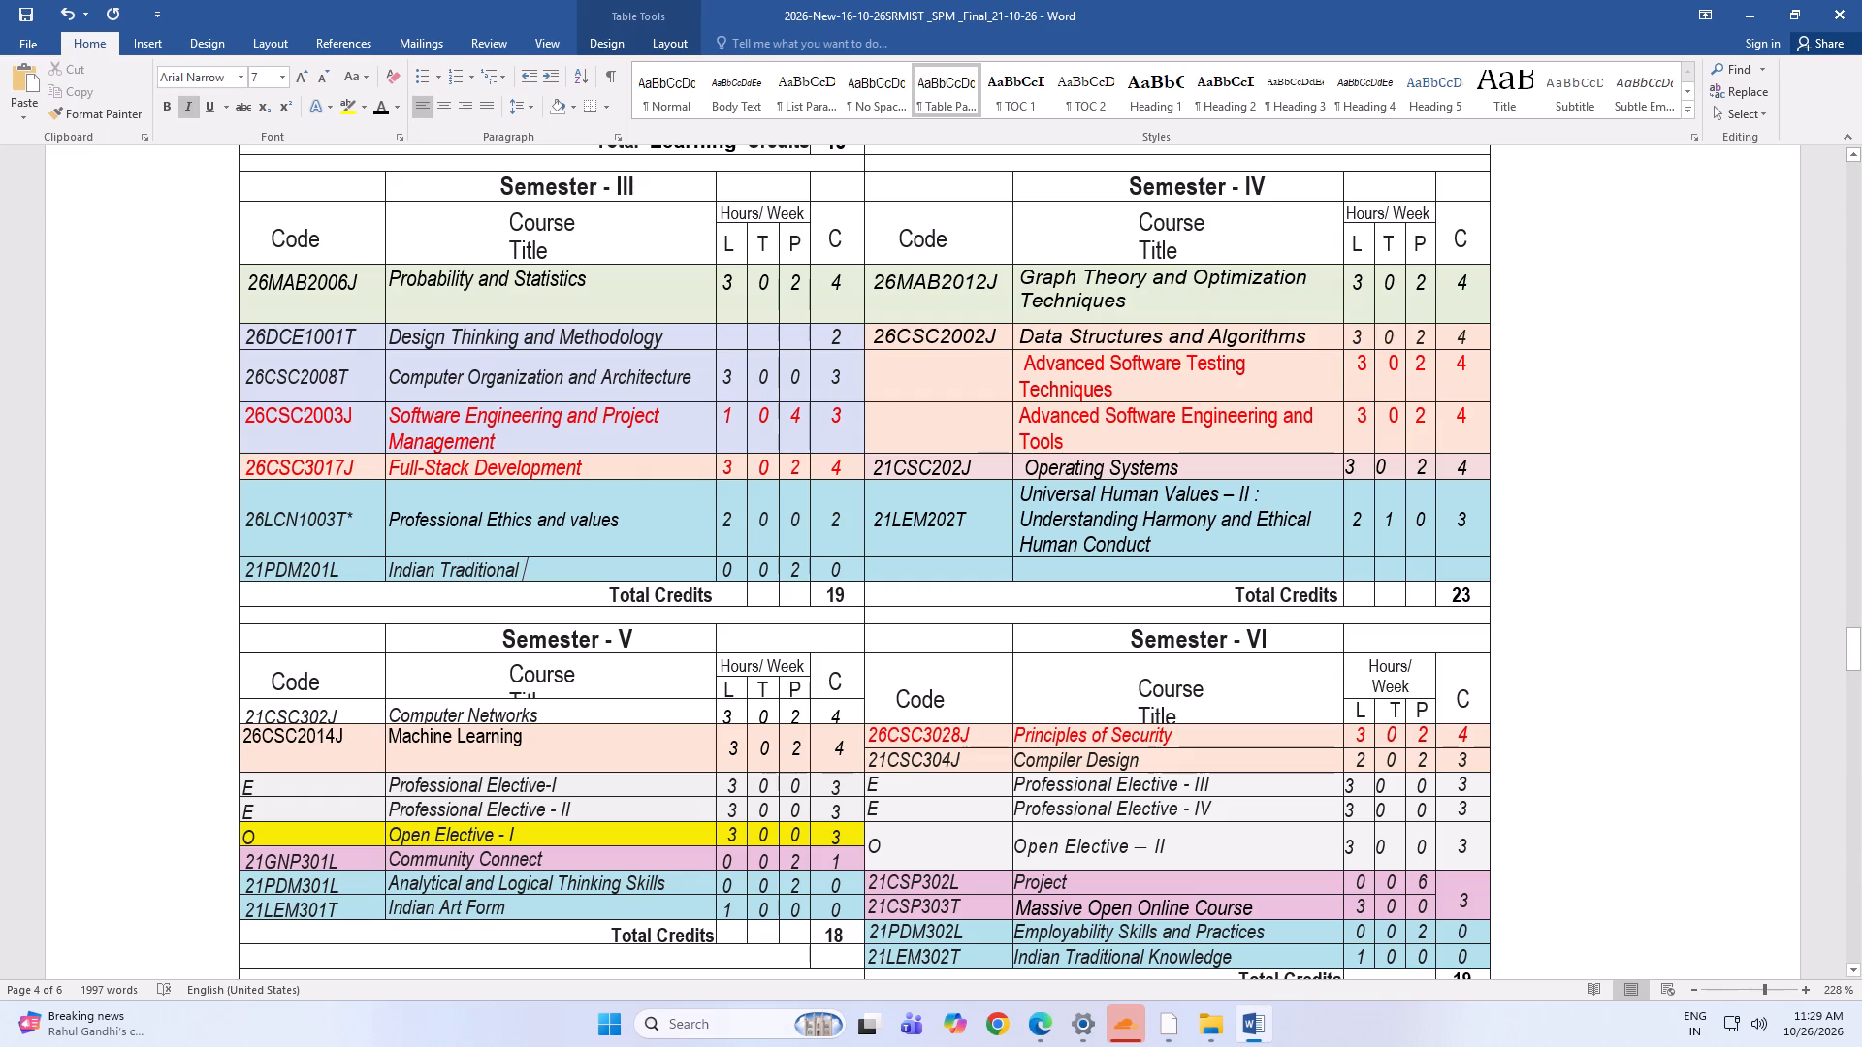
{"action": "type", "text": "kno"}
{"action": "type", "text": "wledge"}
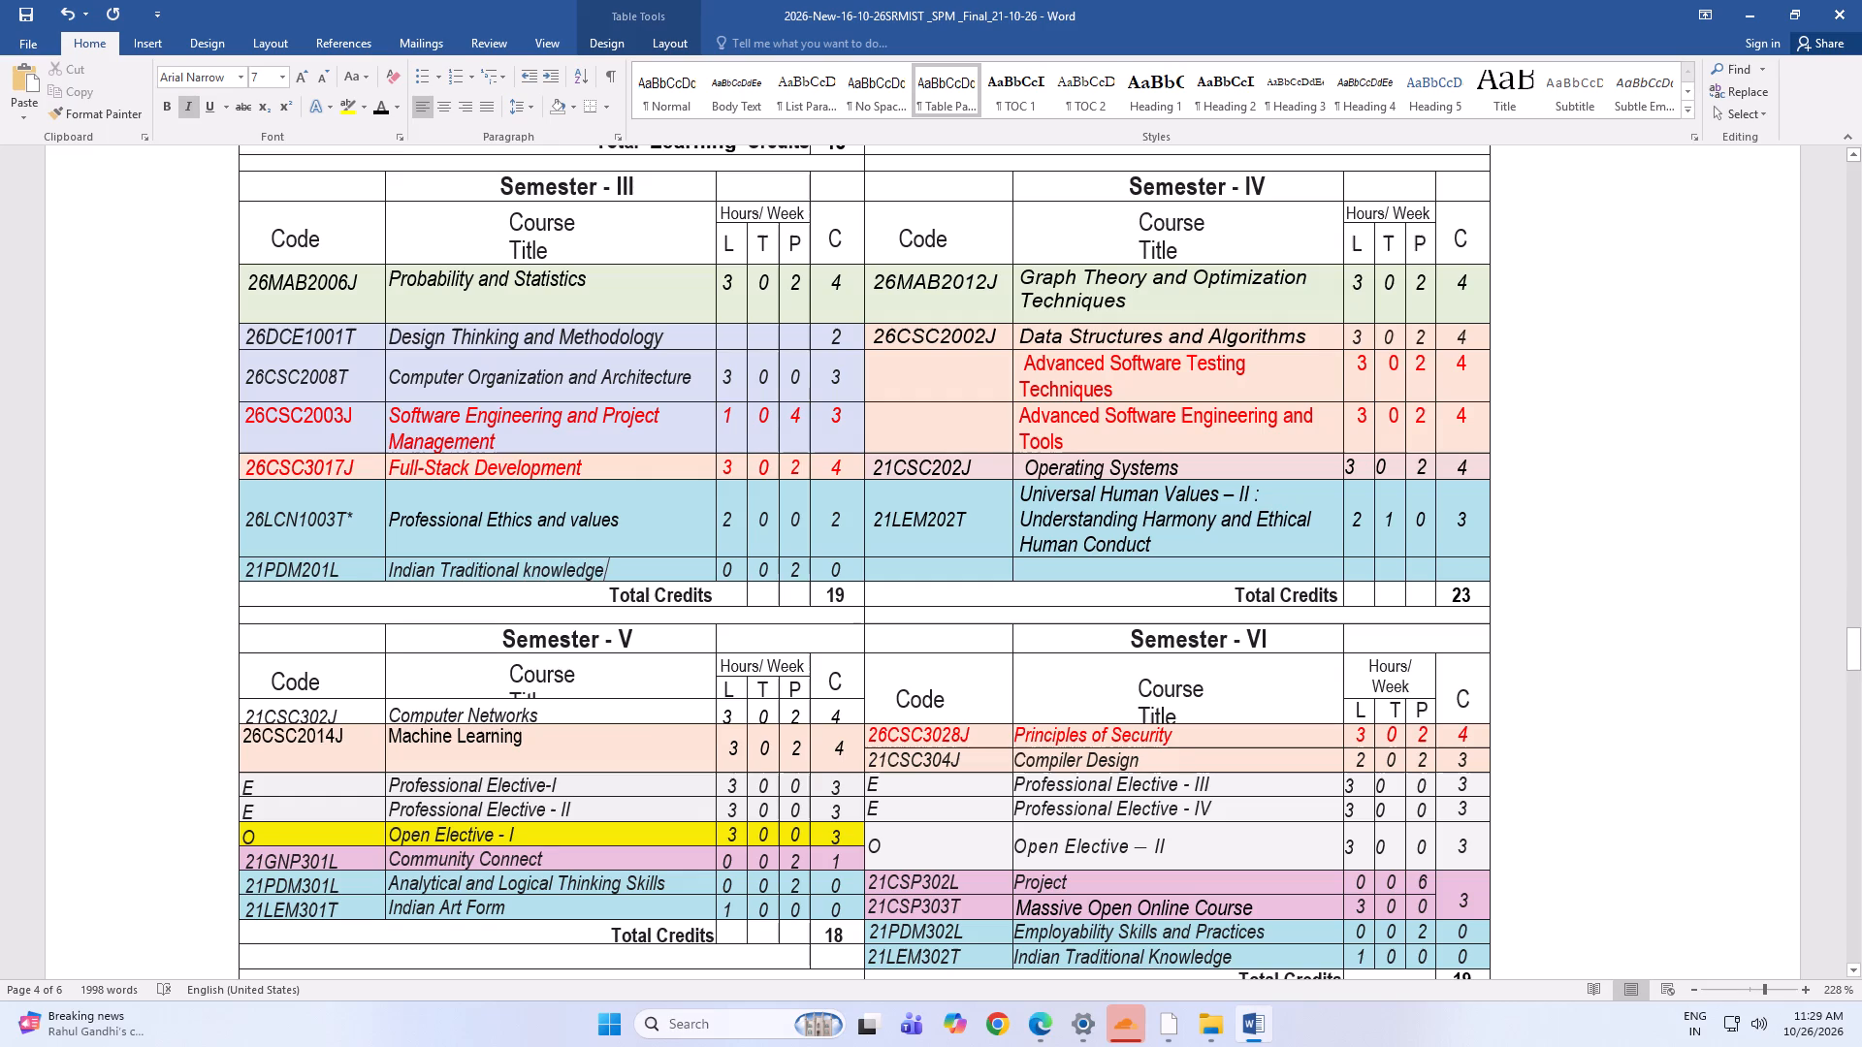
Replace the course code of Indian Traditional knowledge in Semester III with 26LCN1002T*.
{"action": "left_click_drag", "start_coordinate": [343, 572], "coordinate": [299, 557]}
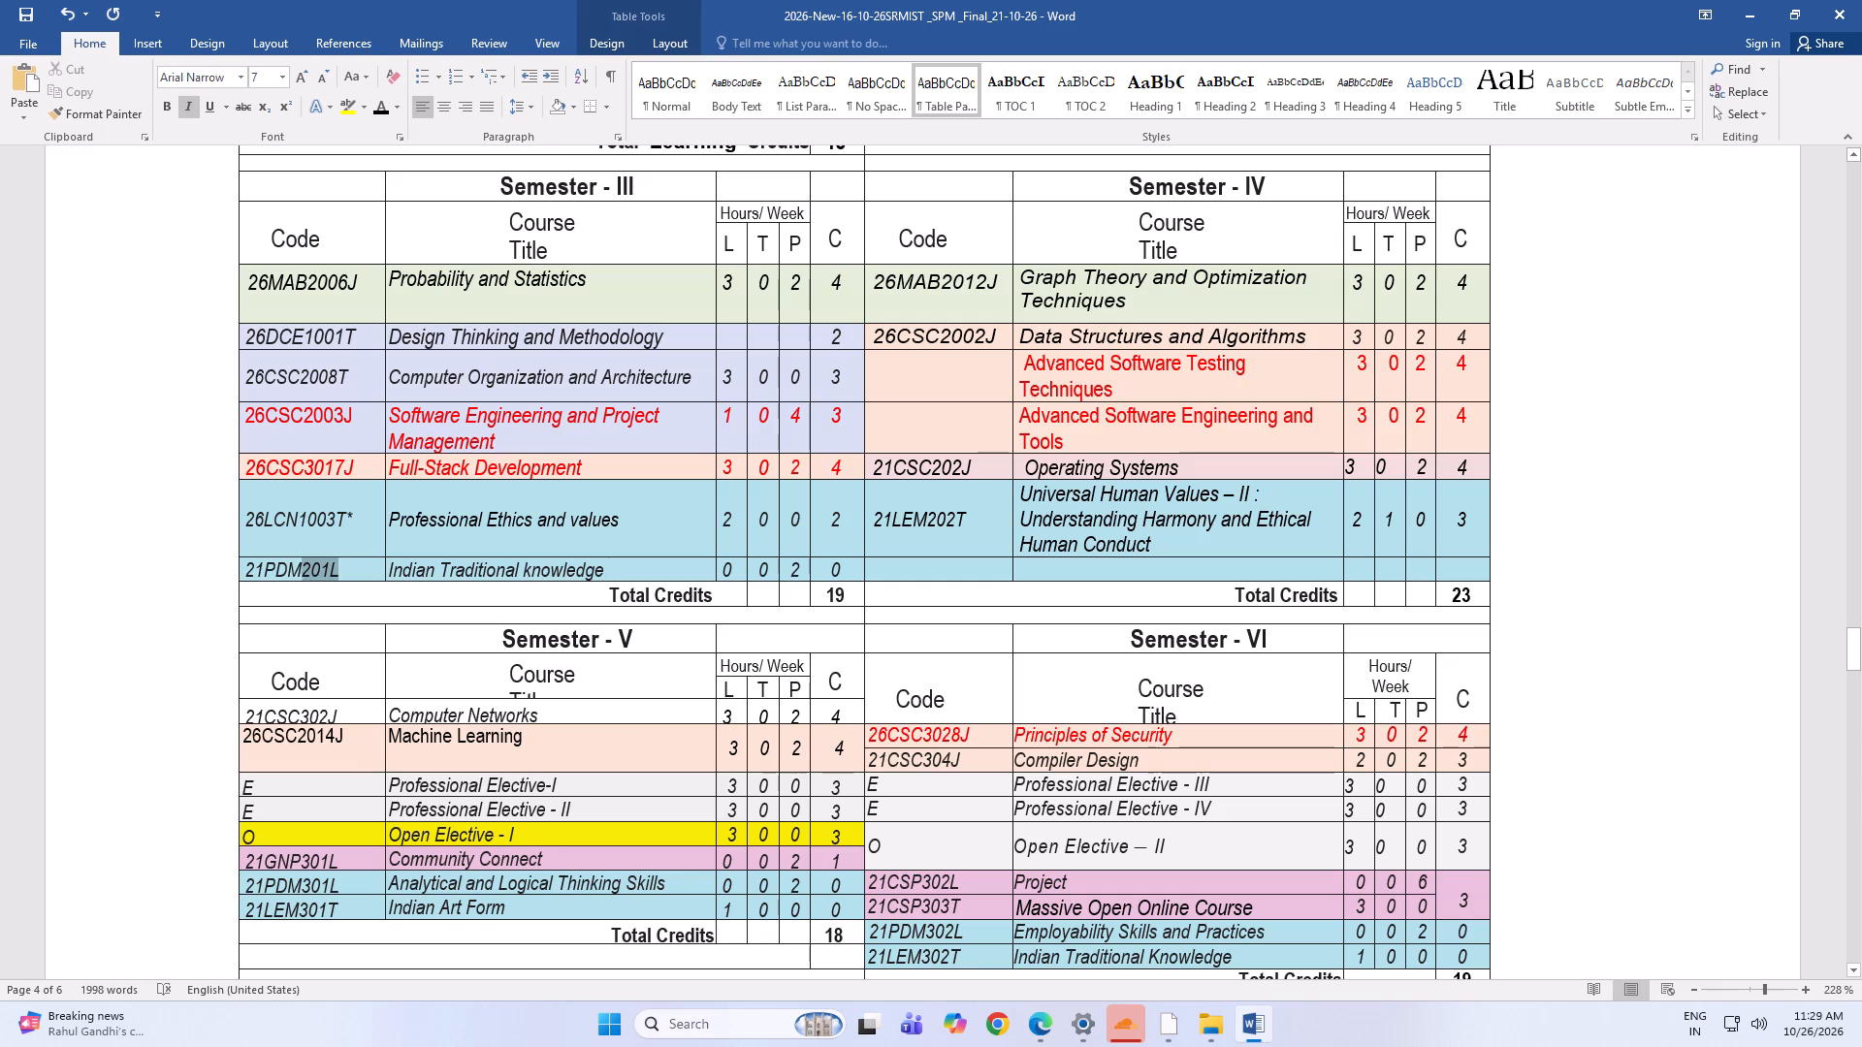
{"action": "left_click_drag", "start_coordinate": [299, 557], "coordinate": [259, 569]}
{"action": "key", "text": "BackSpace"}
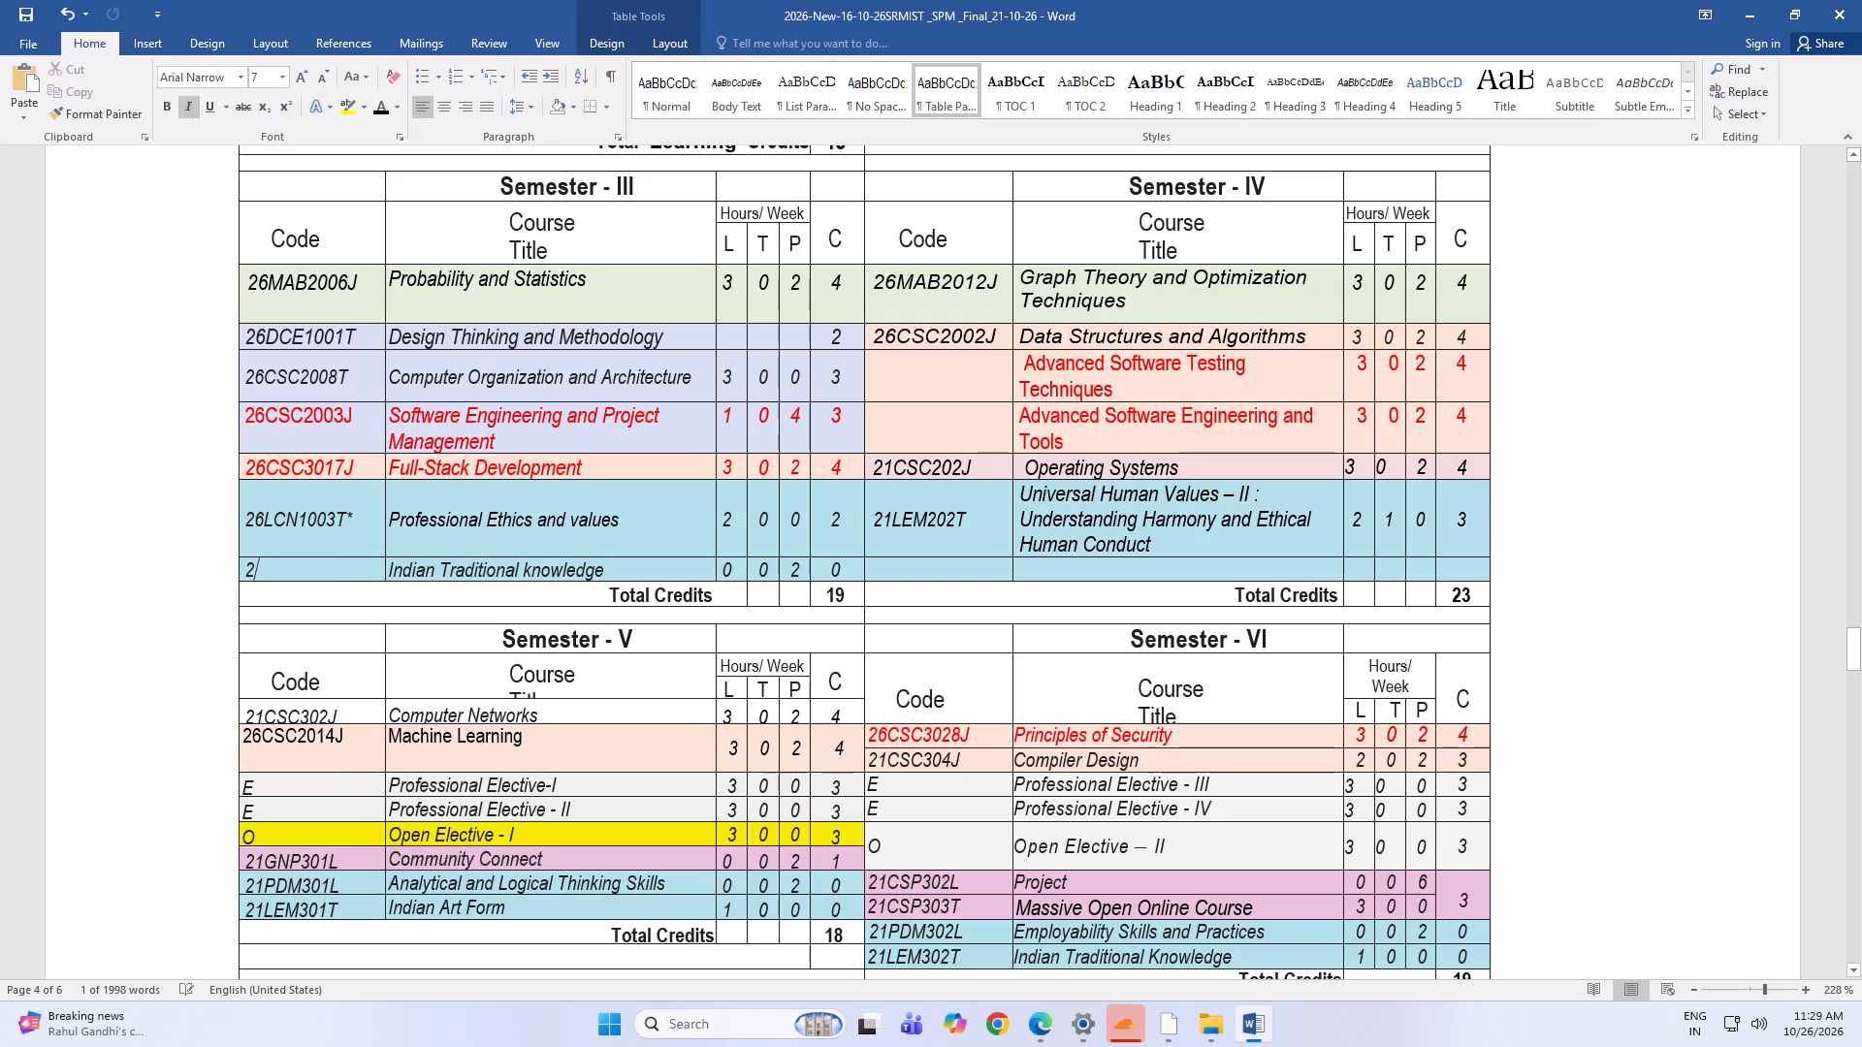
{"action": "key", "text": "6"}
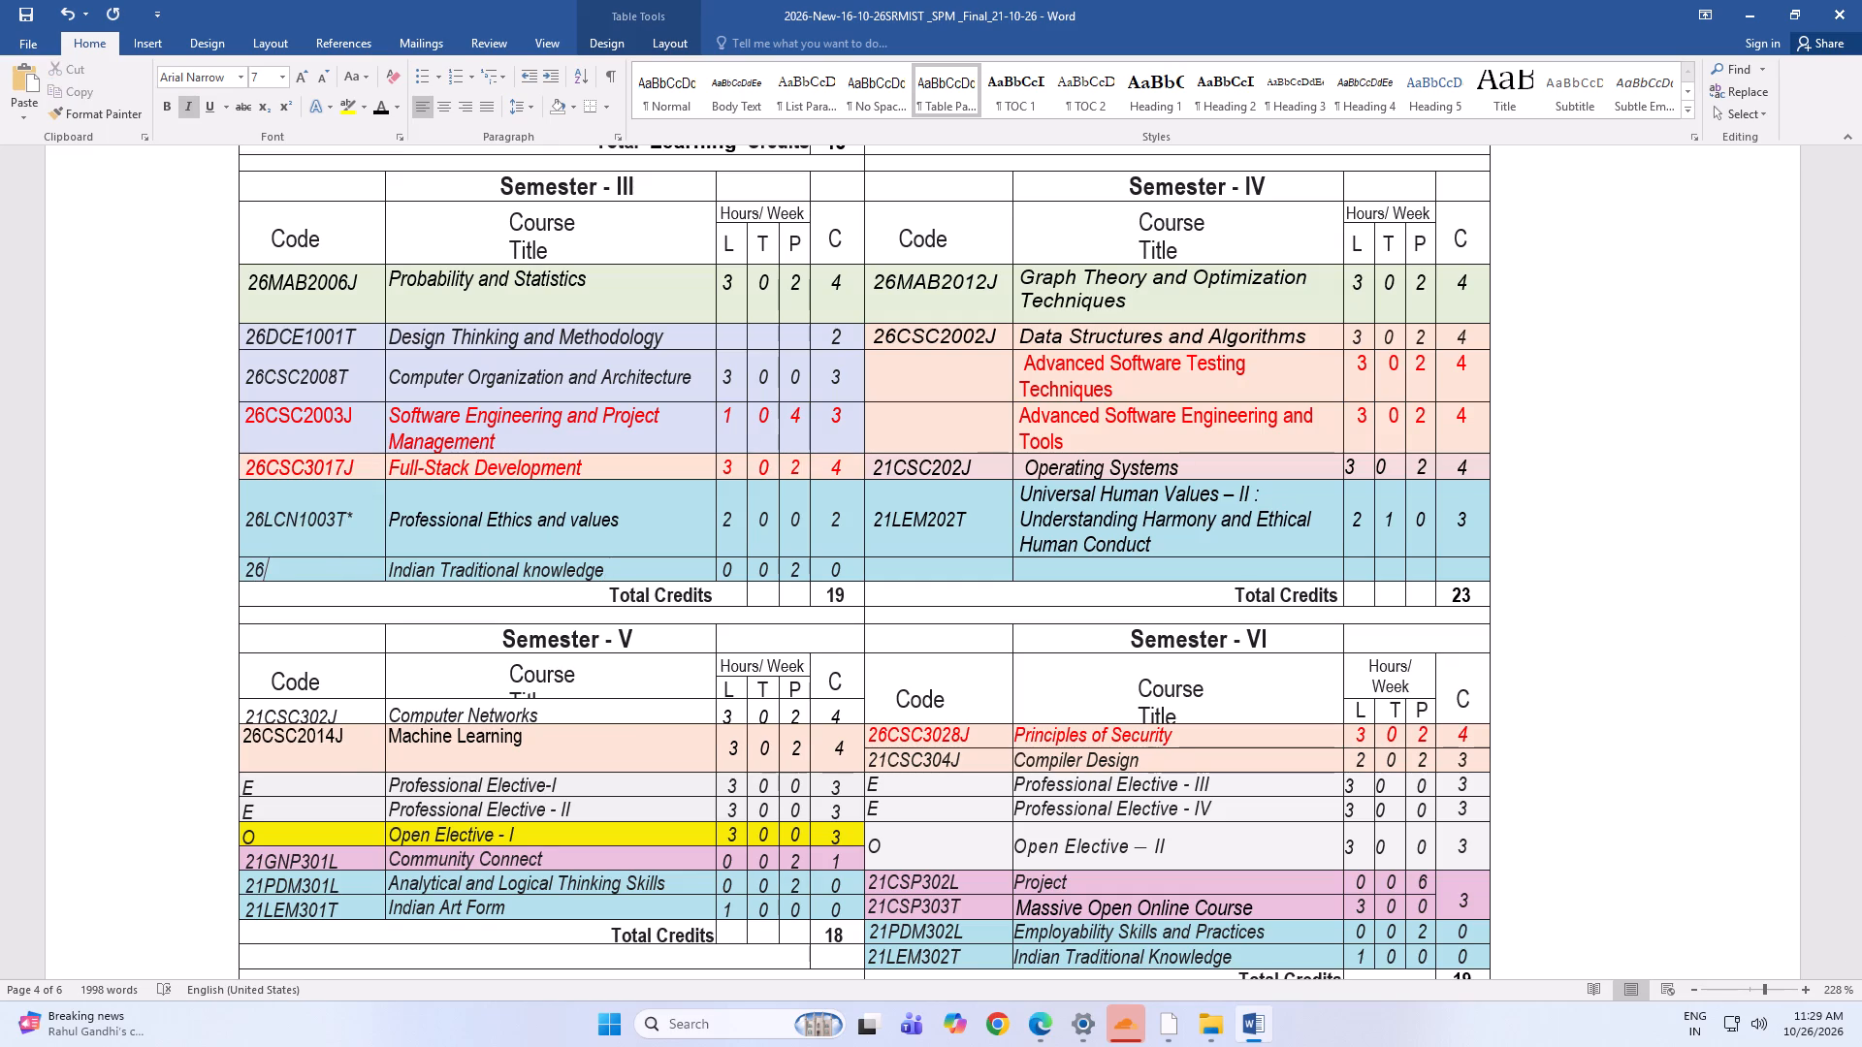
{"action": "type", "text": "LCN"}
{"action": "type", "text": "1002"}
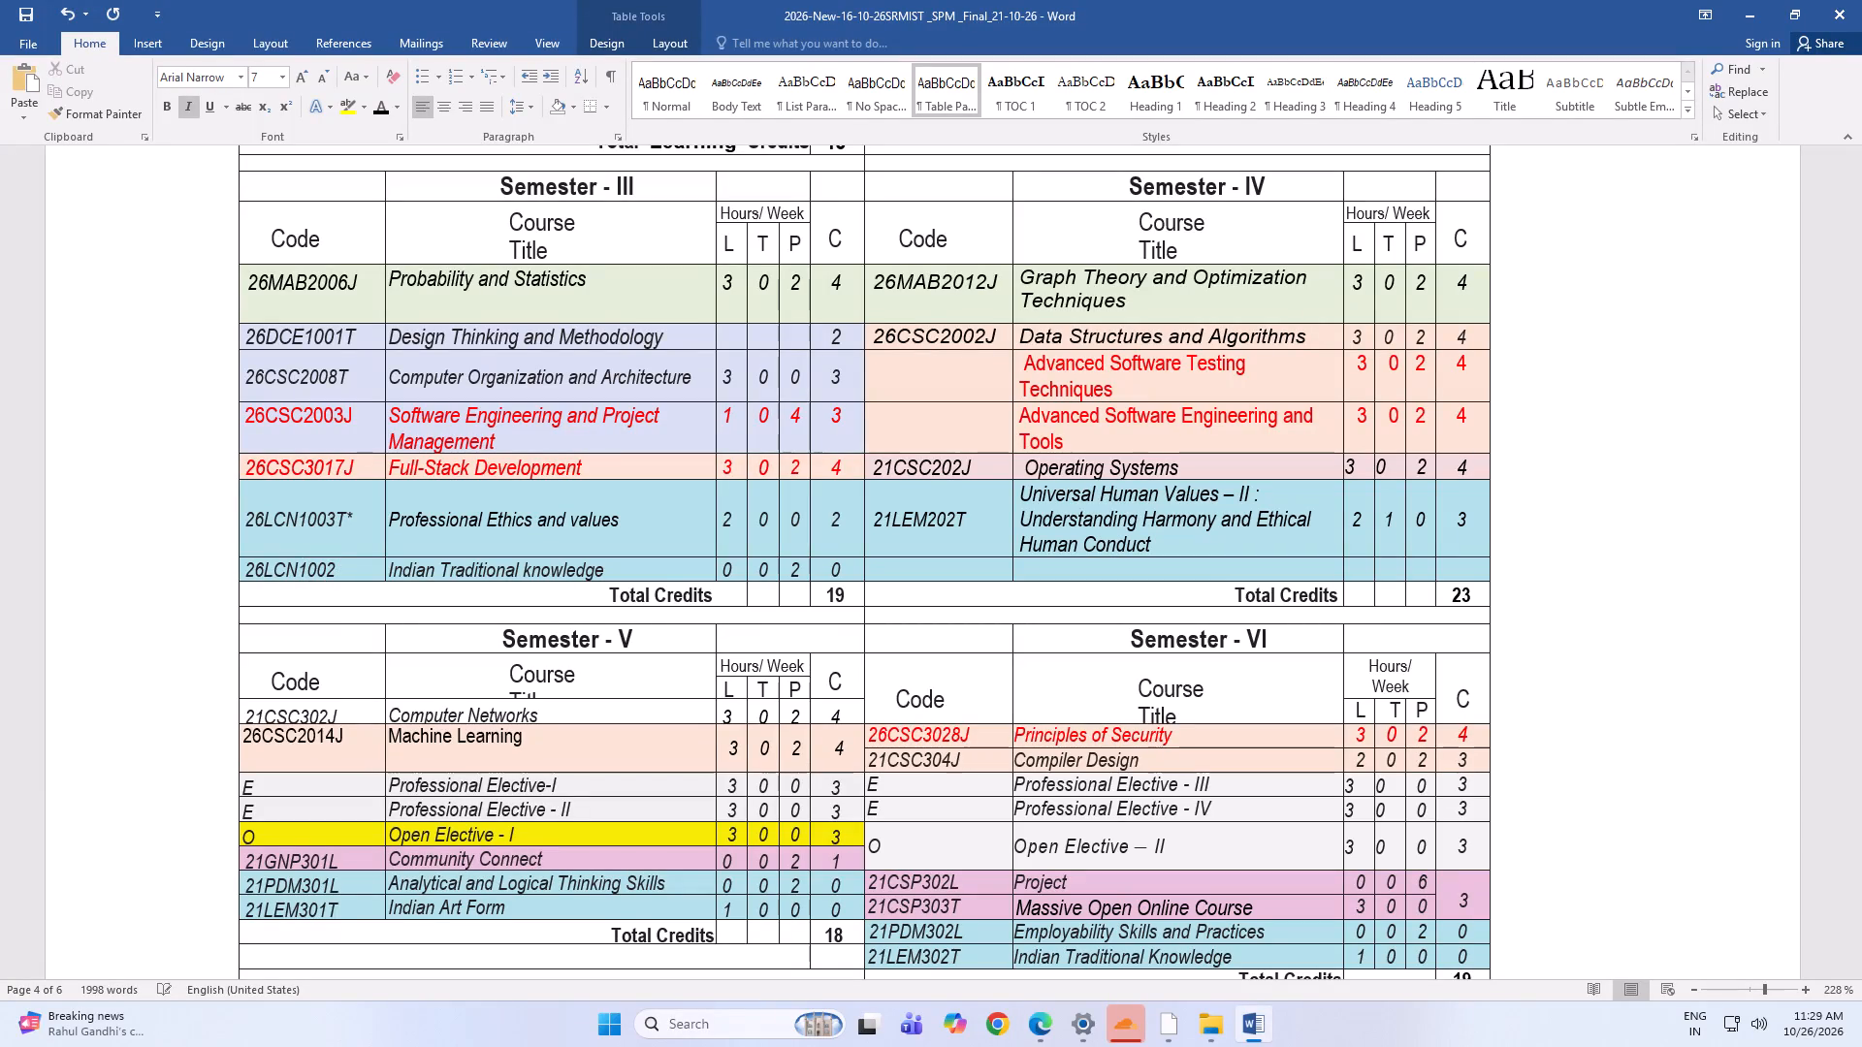
{"action": "key", "text": "shift+t"}
{"action": "key", "text": "shift+asterisk"}
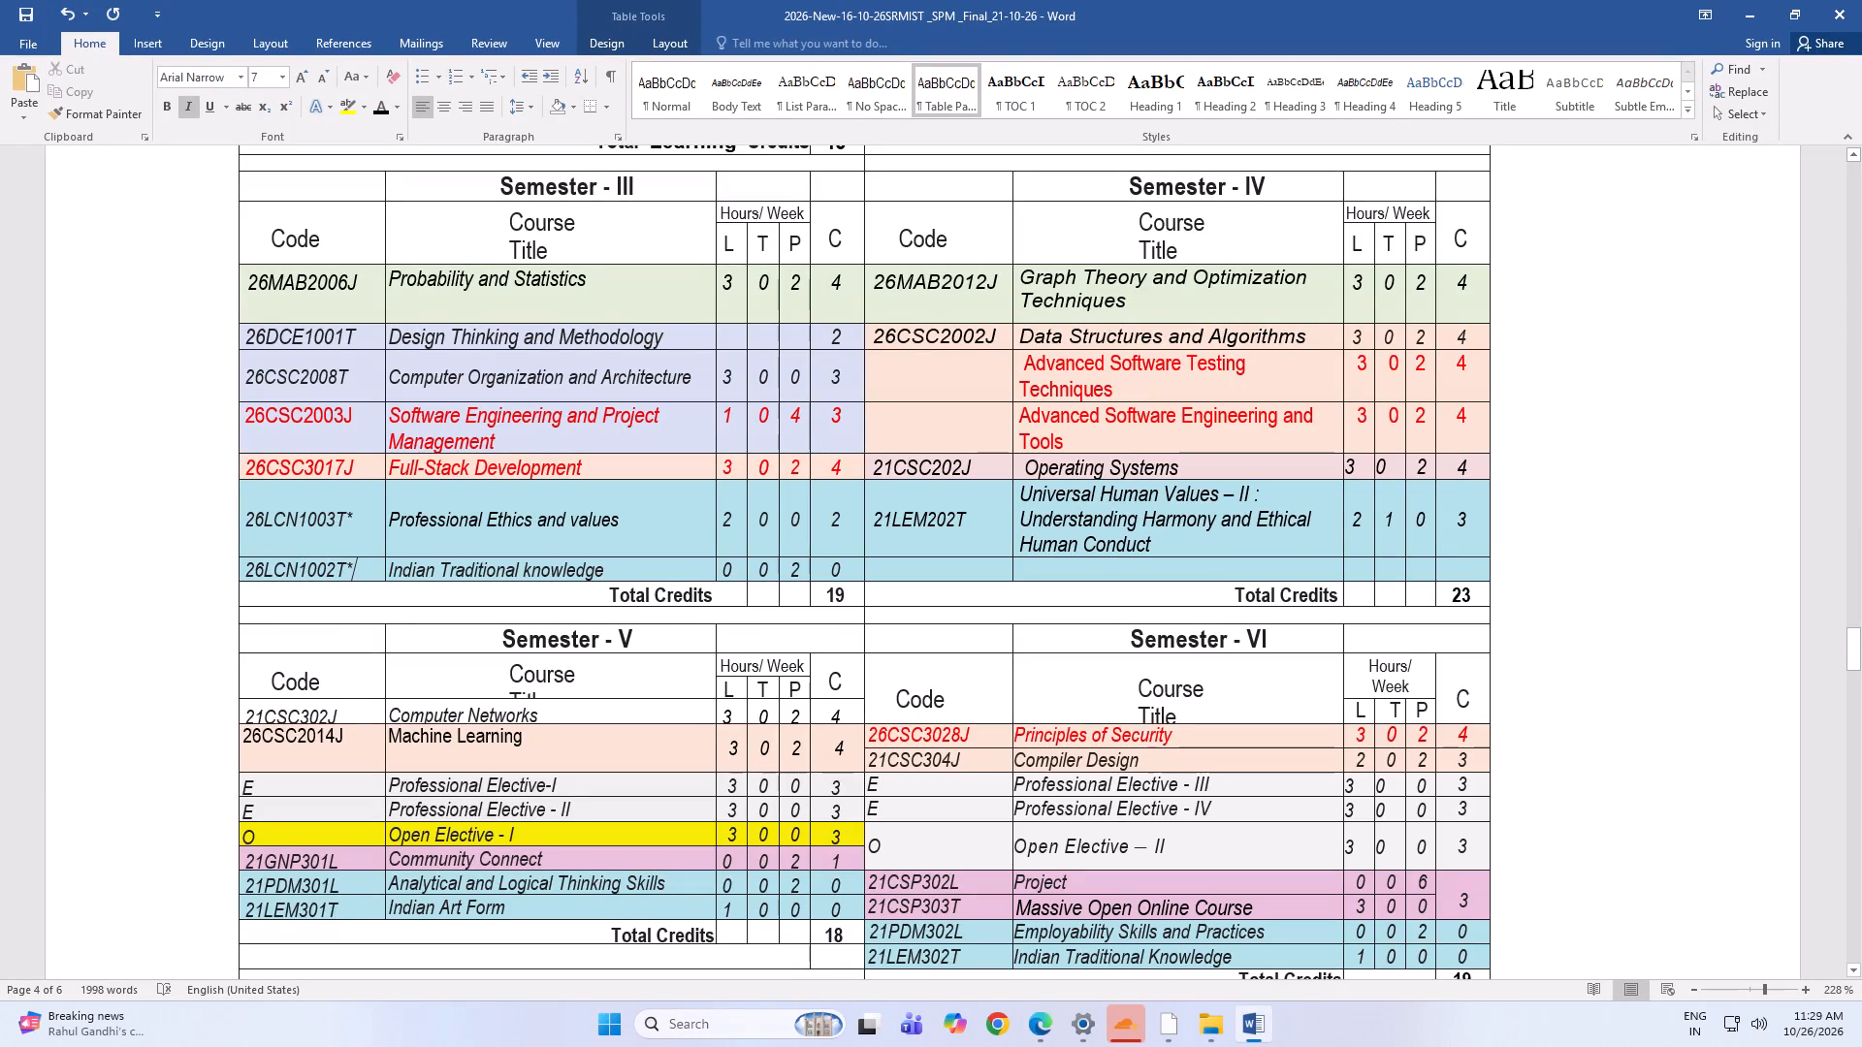
Set the Indian Traditional knowledge row in Semester III to 2 L hours, 0 P hours and 2 credits.
{"action": "left_click", "coordinate": [733, 568]}
{"action": "key", "text": "BackSpace"}
{"action": "key", "text": "2"}
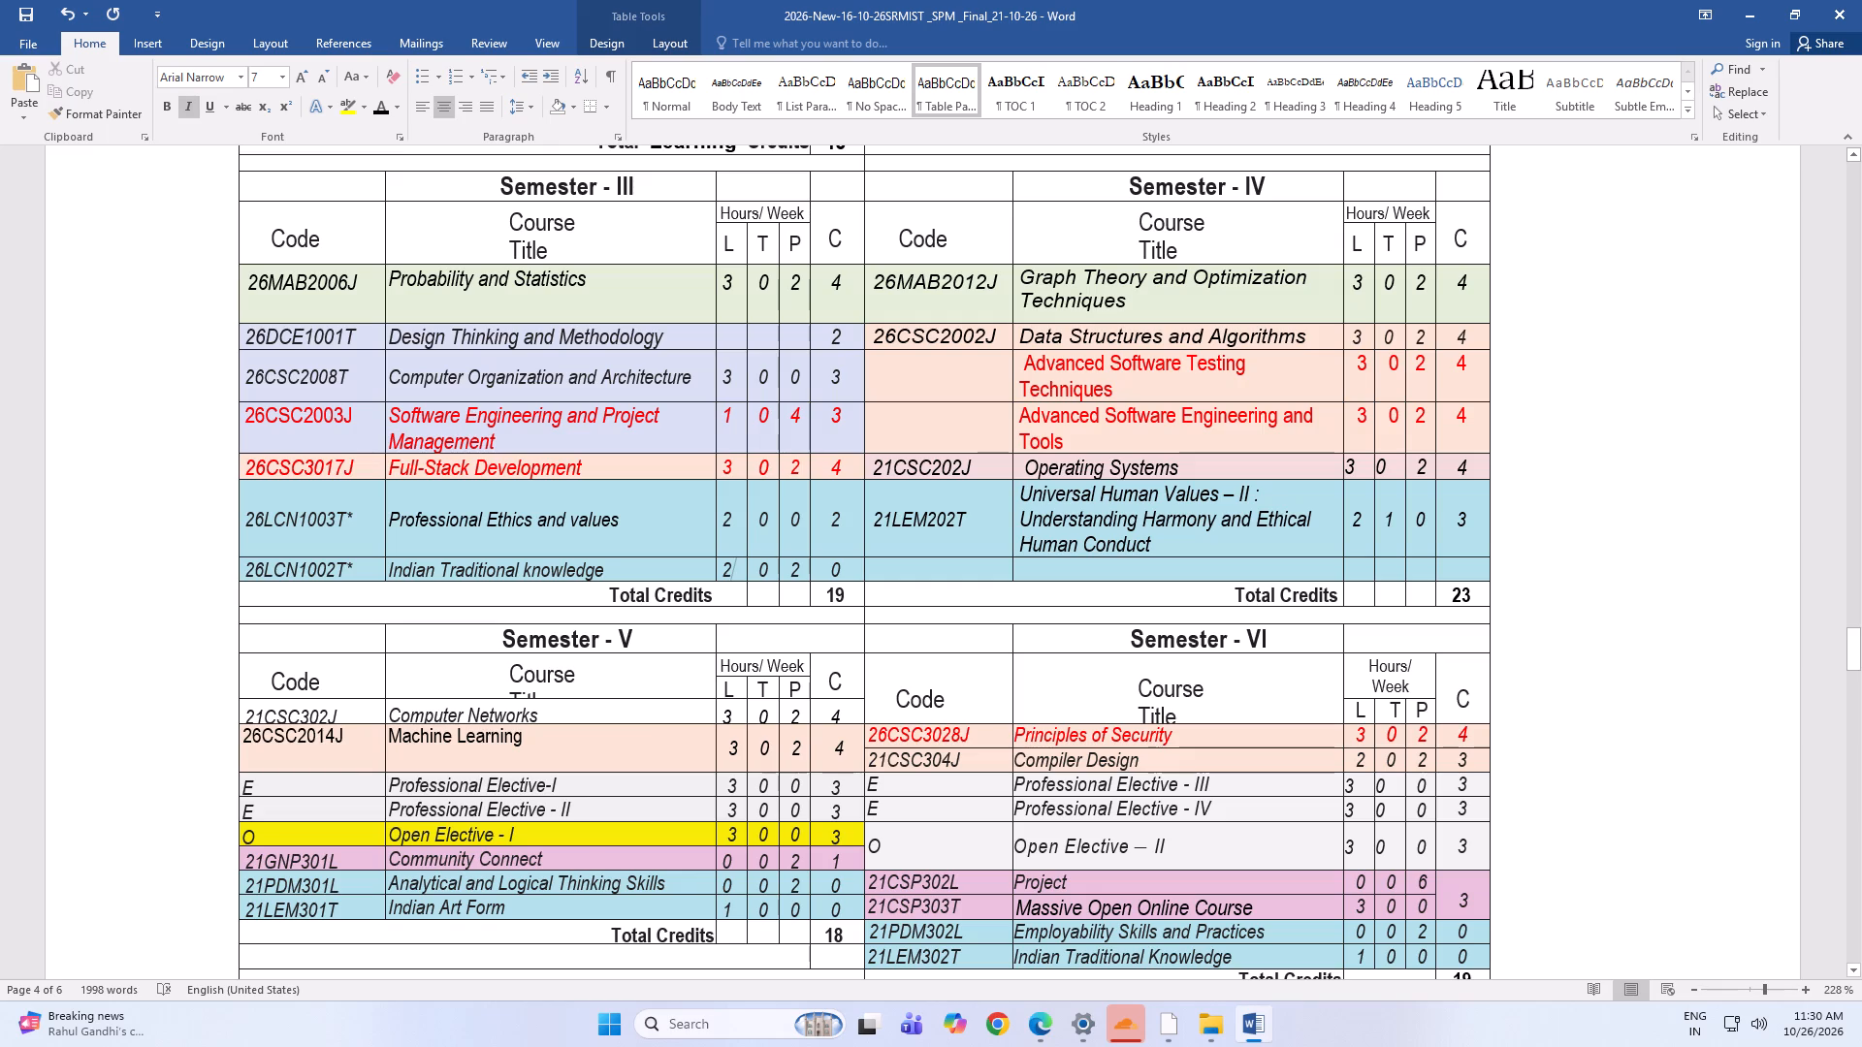
{"action": "left_click", "coordinate": [802, 577]}
{"action": "key", "text": "BackSpace"}
{"action": "key", "text": "0"}
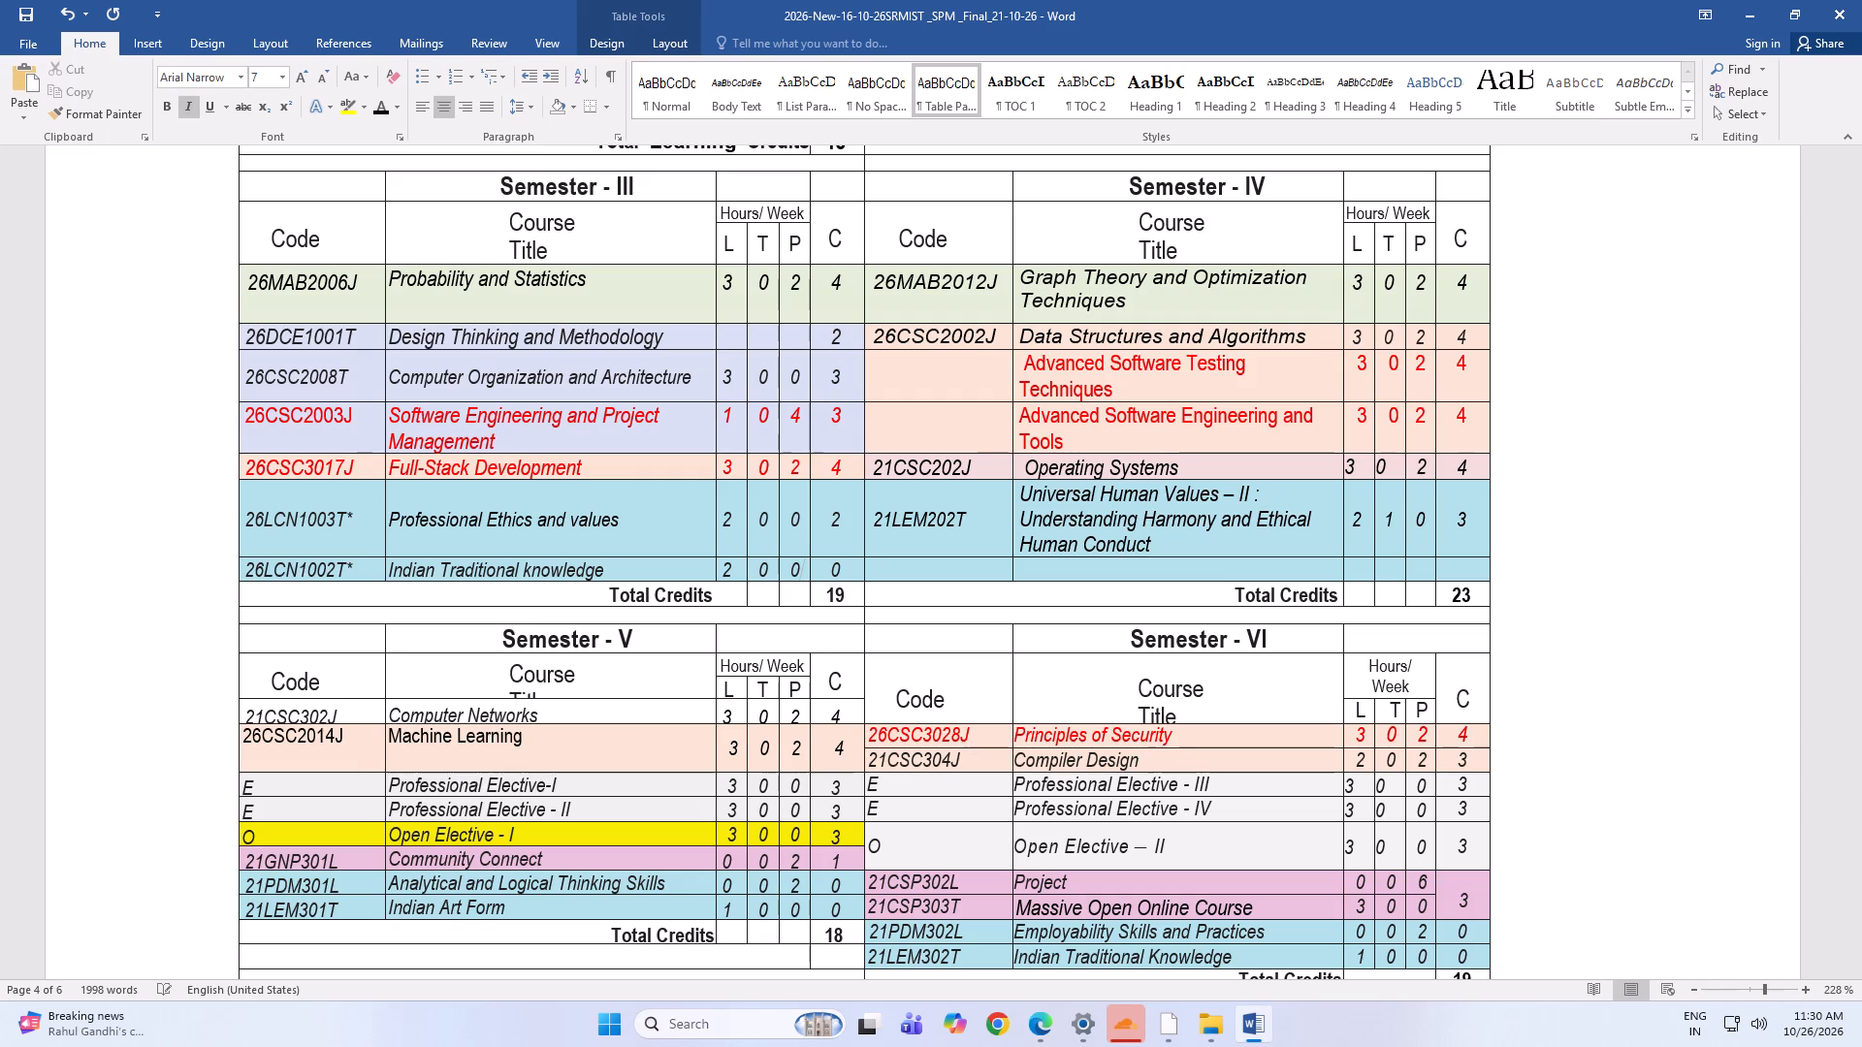
{"action": "key", "text": "Right"}
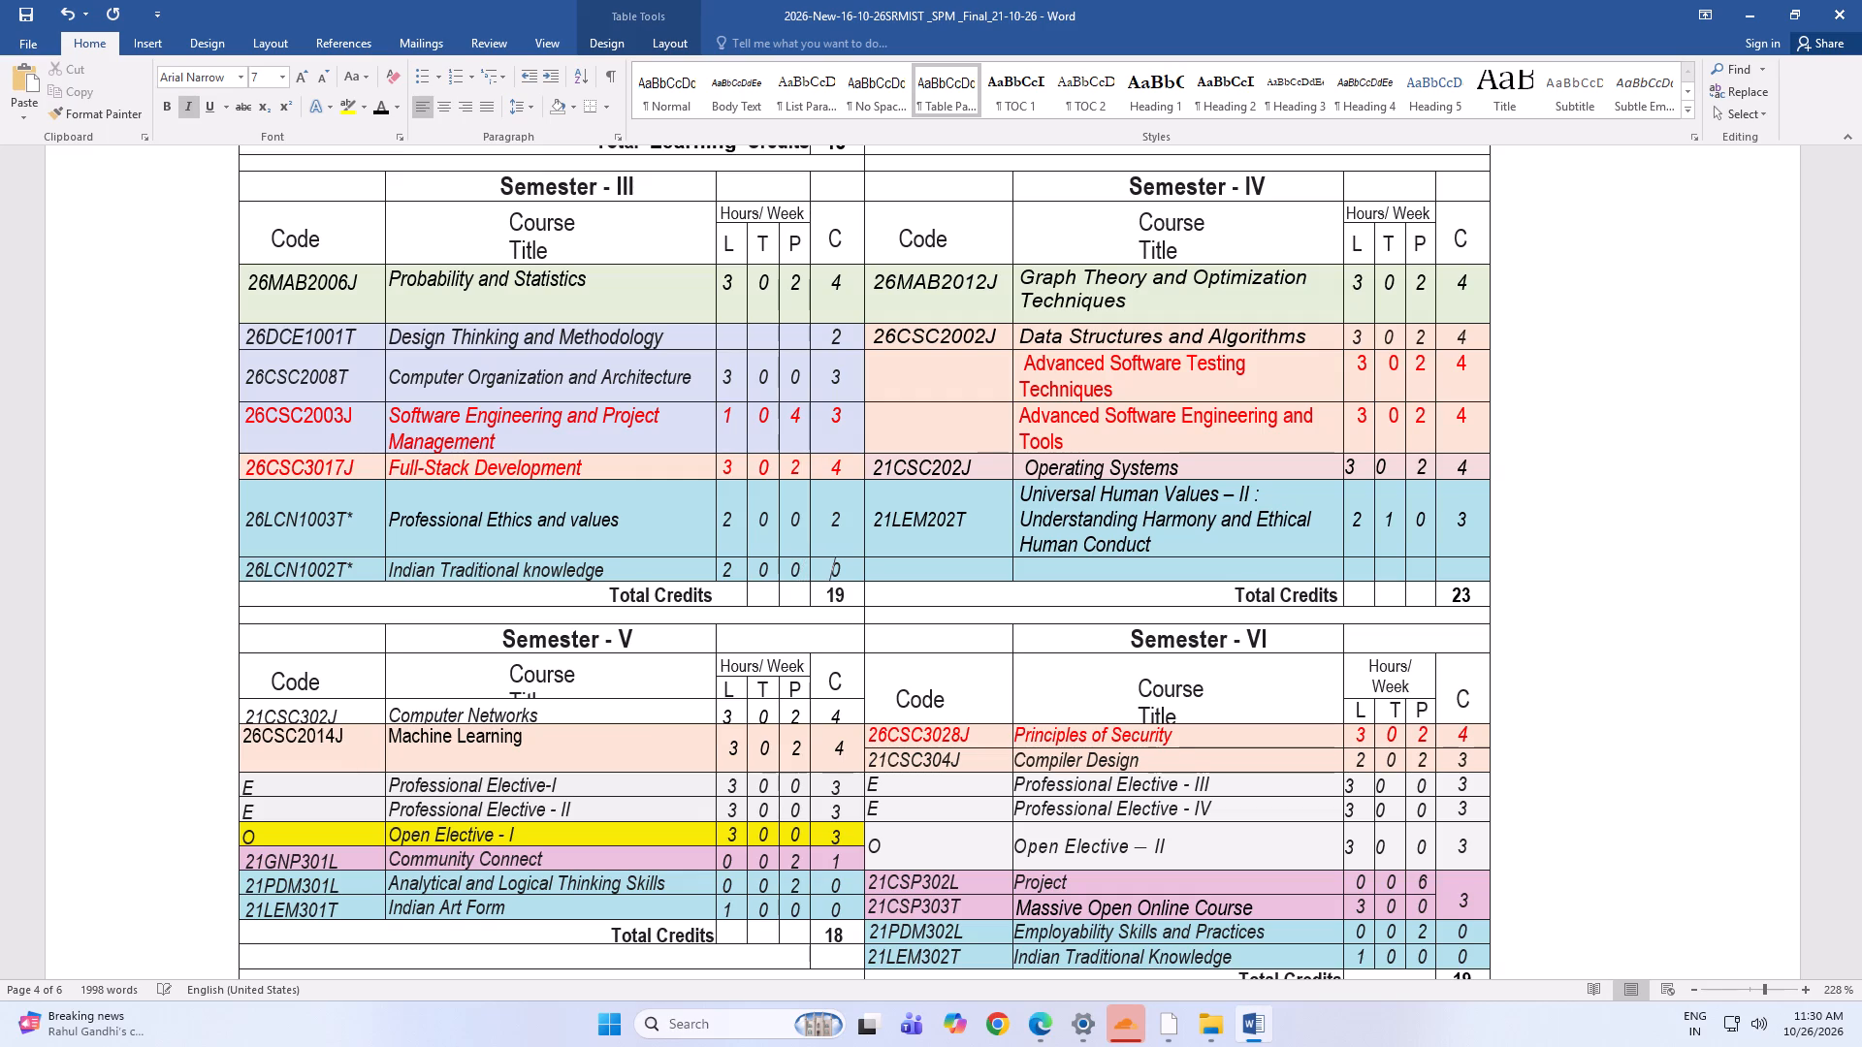
{"action": "key", "text": "Right"}
{"action": "key", "text": "BackSpace"}
{"action": "key", "text": "2"}
Go through the credit values of all Semester III courses to check them against the Total Credits entry.
{"action": "left_click", "coordinate": [859, 471]}
{"action": "left_click", "coordinate": [854, 421]}
{"action": "left_click", "coordinate": [854, 372]}
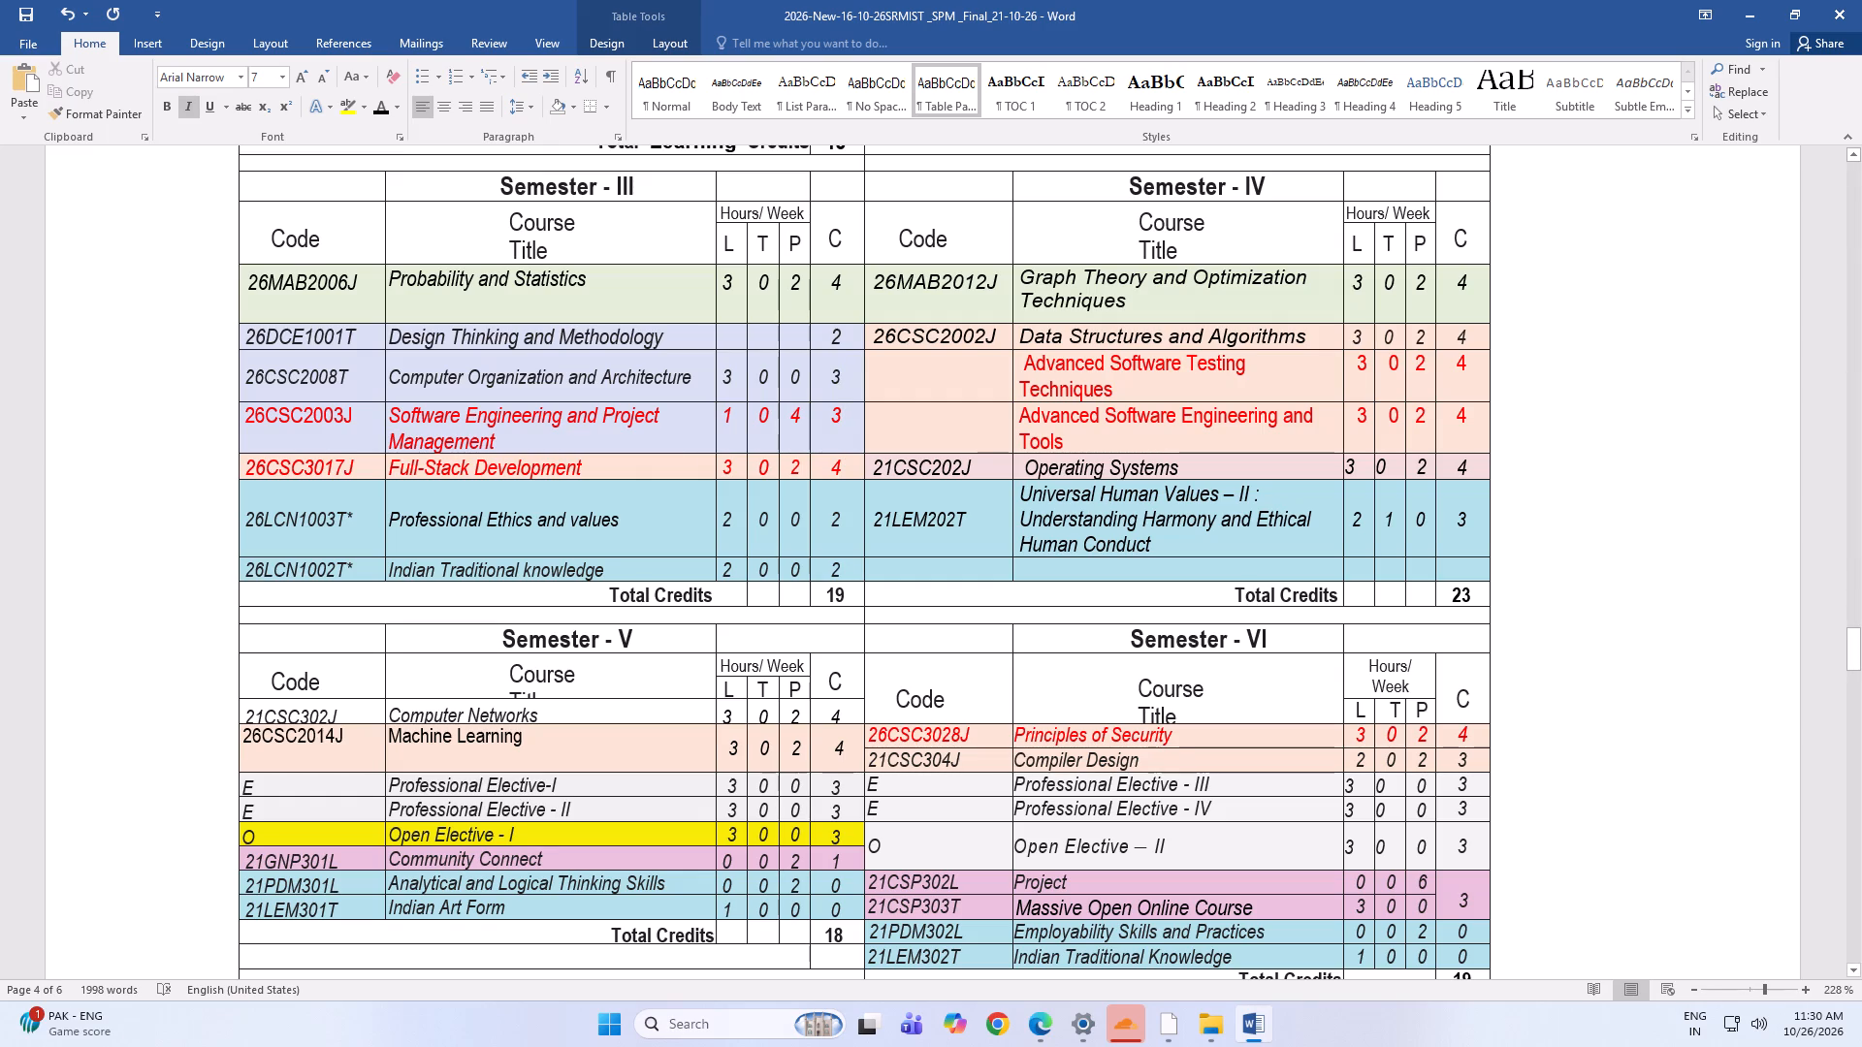
{"action": "left_click", "coordinate": [848, 585]}
{"action": "left_click", "coordinate": [848, 472]}
{"action": "left_click", "coordinate": [847, 518]}
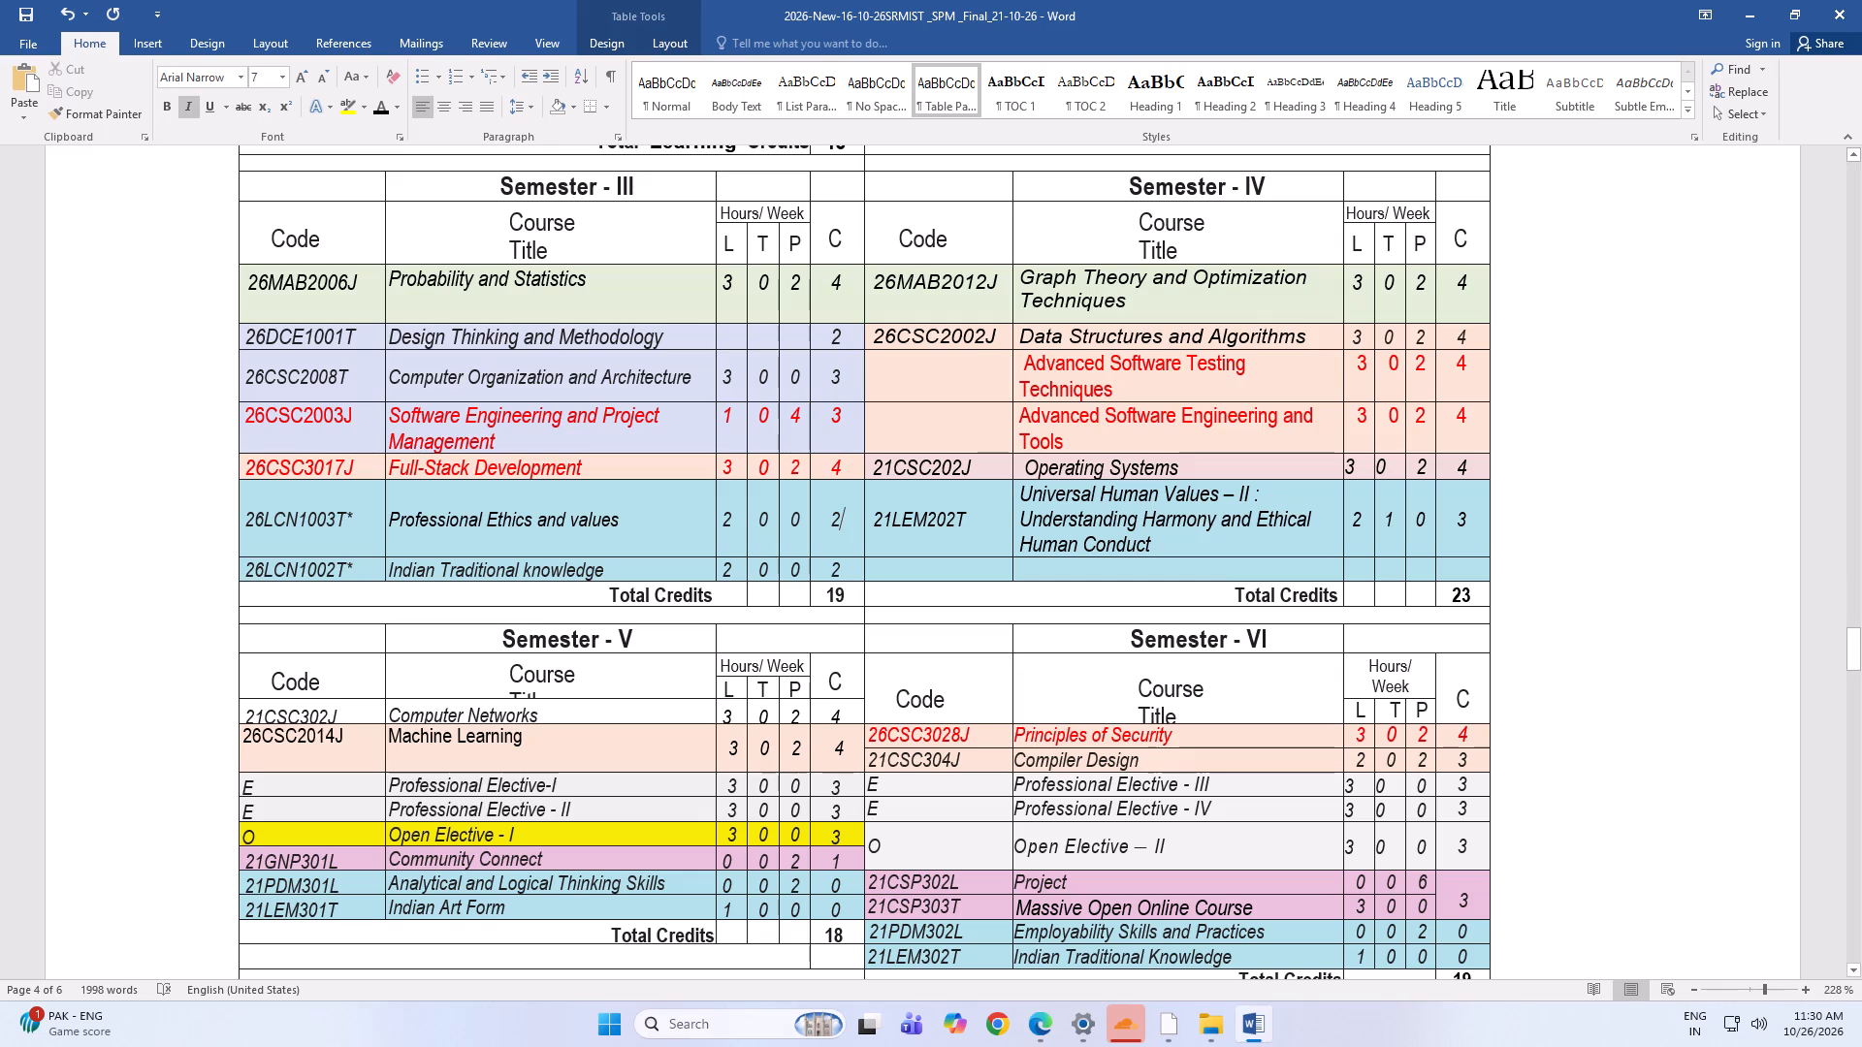
{"action": "left_click", "coordinate": [849, 575]}
{"action": "left_click", "coordinate": [844, 277]}
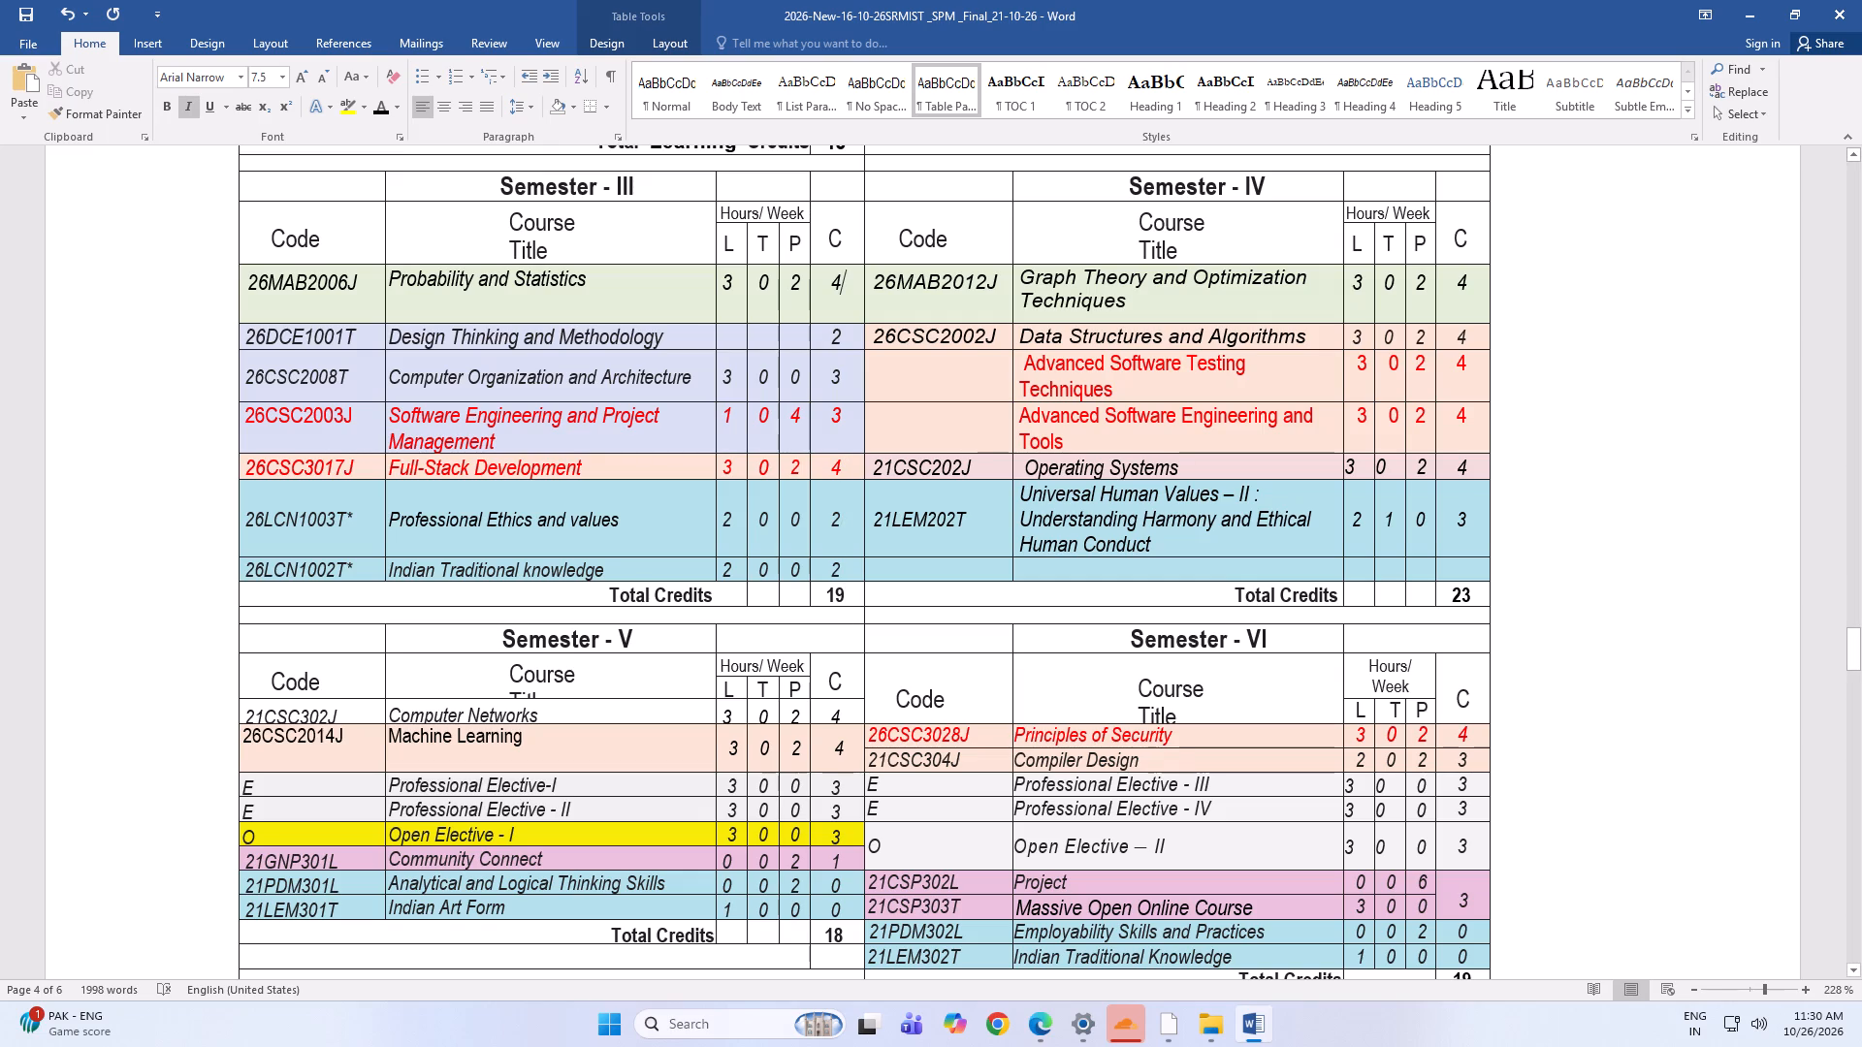
{"action": "left_click", "coordinate": [849, 339]}
{"action": "left_click", "coordinate": [849, 384]}
{"action": "left_click", "coordinate": [844, 427]}
{"action": "left_click", "coordinate": [848, 474]}
{"action": "left_click", "coordinate": [842, 522]}
{"action": "left_click", "coordinate": [843, 588]}
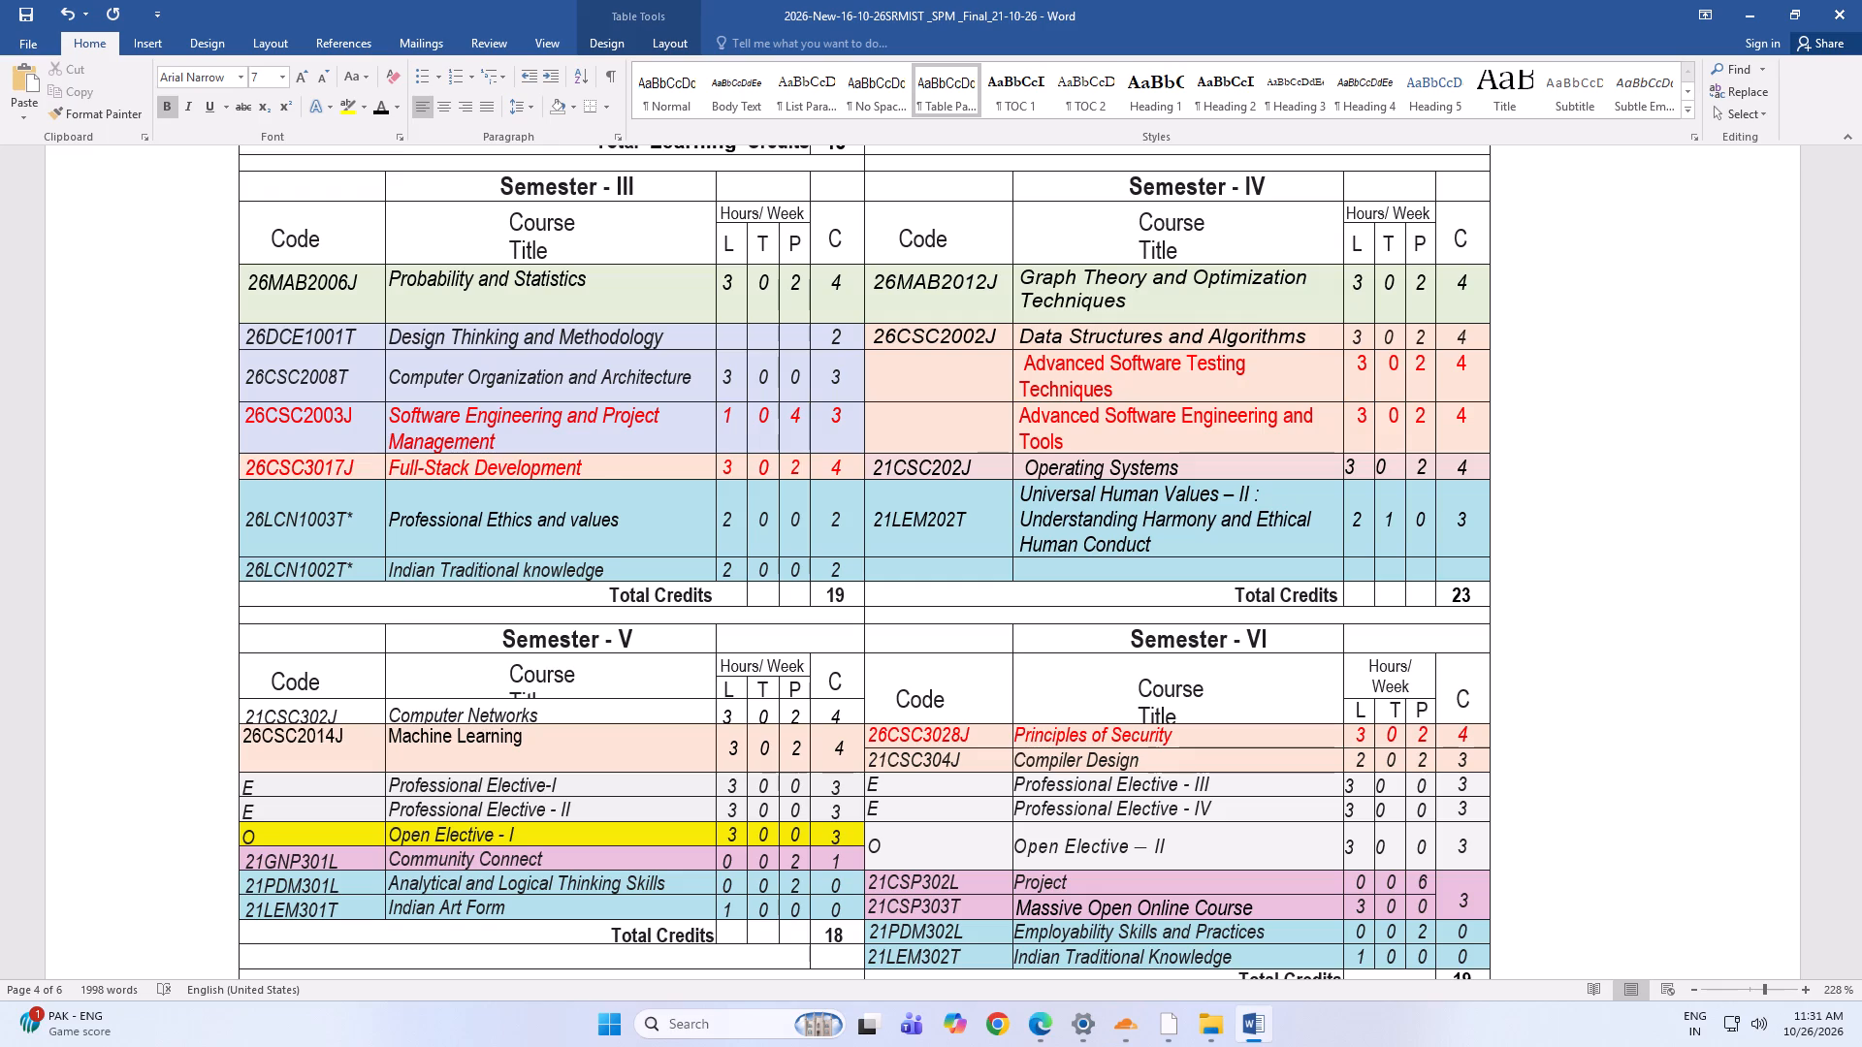
{"action": "scroll", "coordinate": [846, 605], "scroll_direction": "up", "scroll_amount": 6}
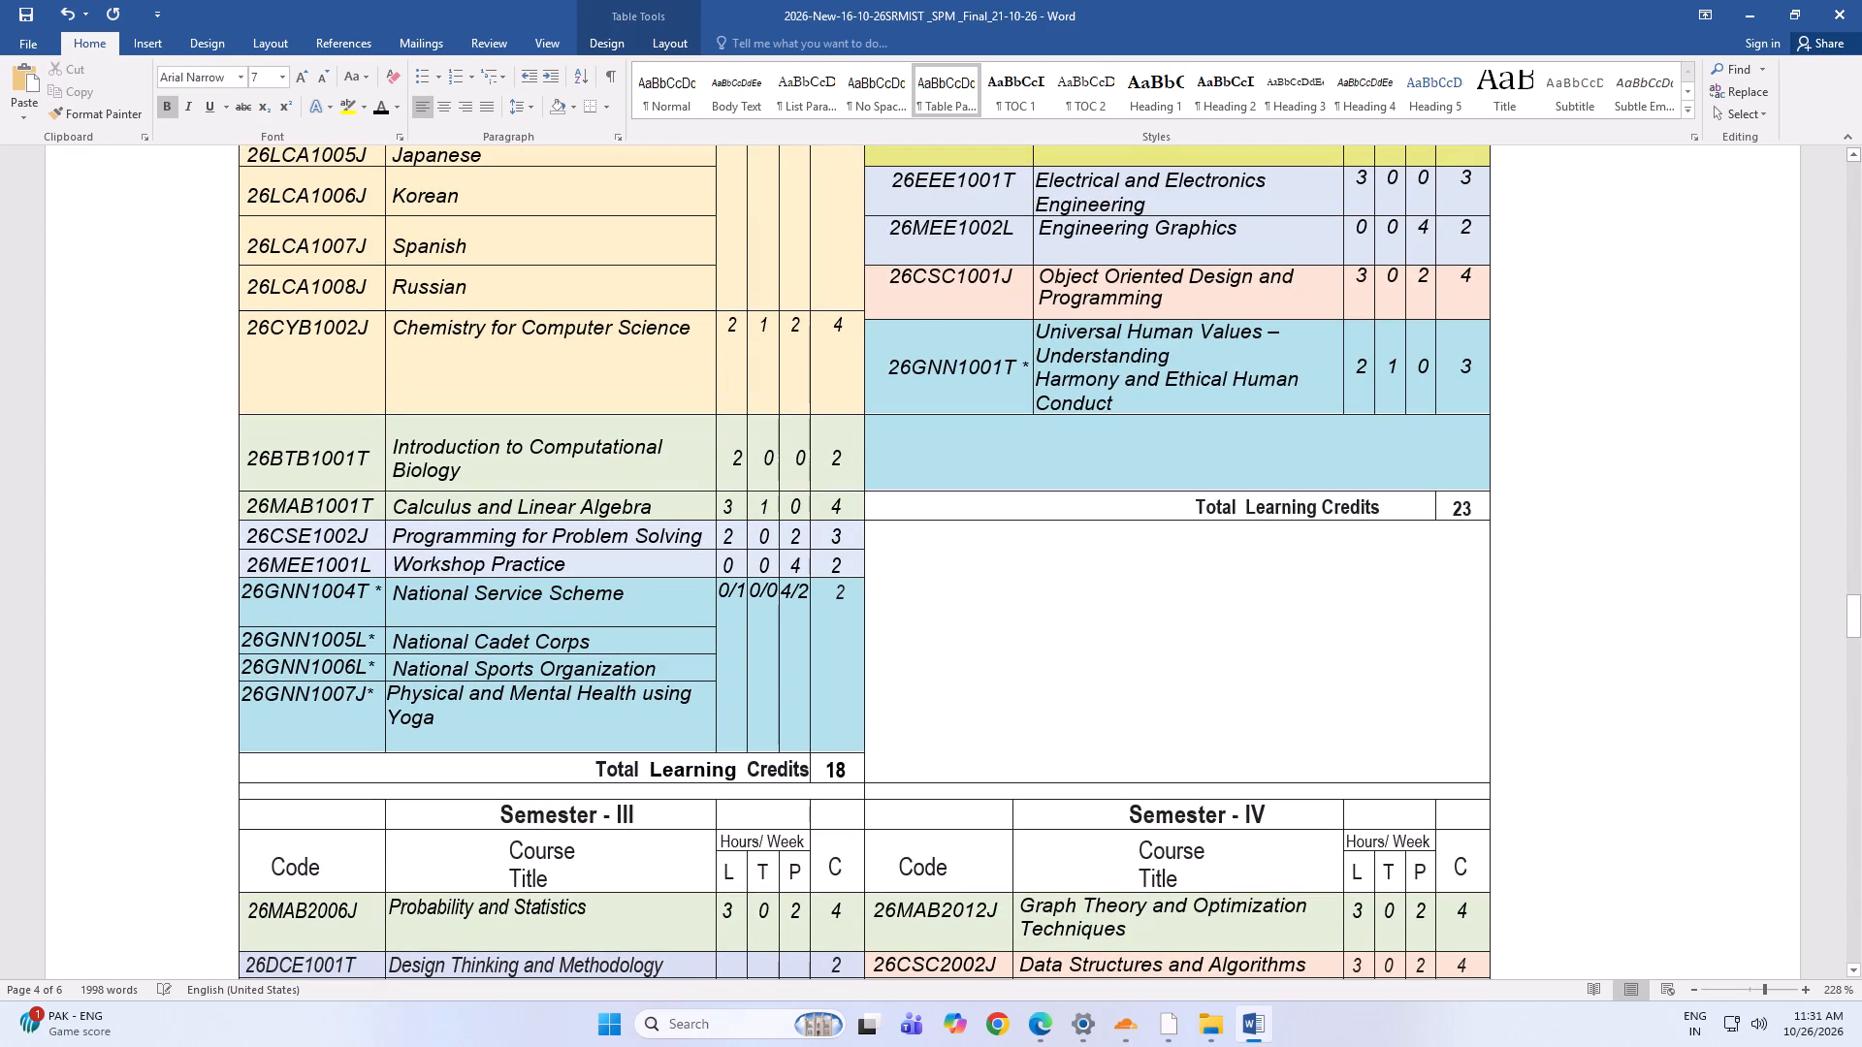
{"action": "scroll", "coordinate": [819, 776], "scroll_direction": "down", "scroll_amount": 4}
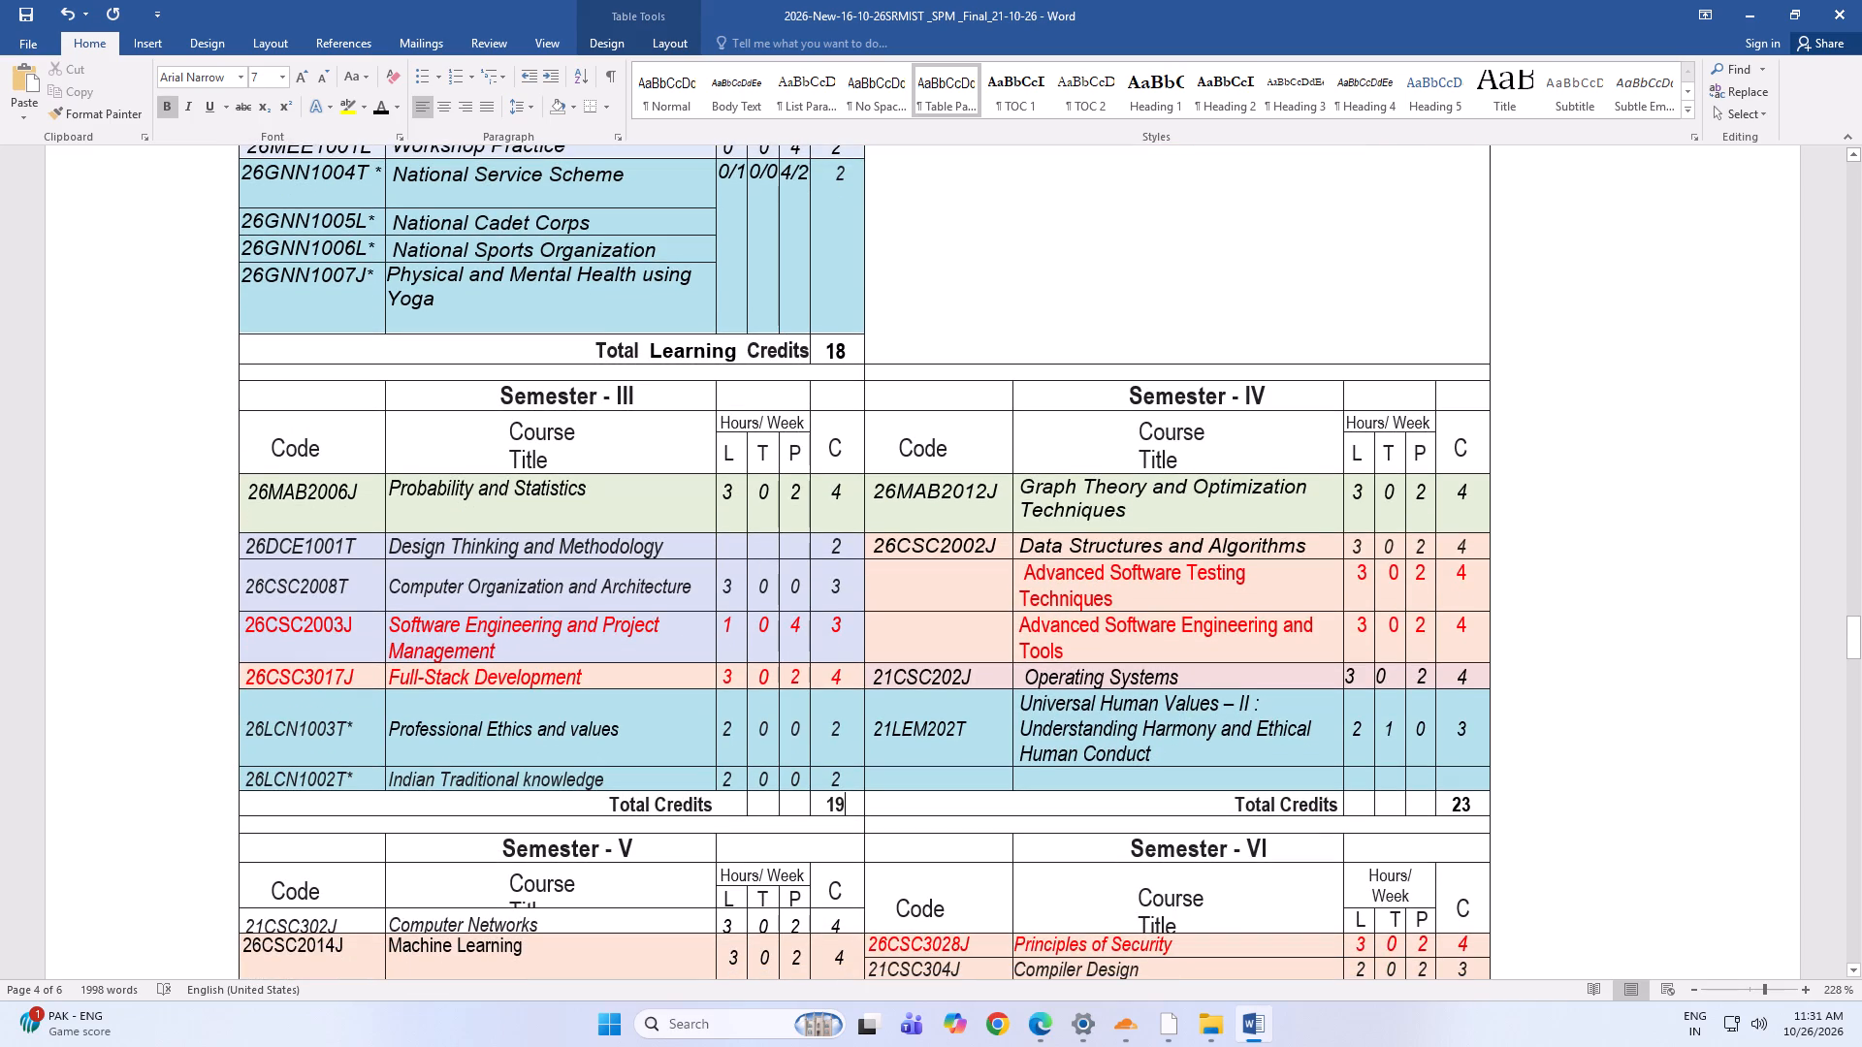
Set the Semester III Total Credits to 20.
{"action": "left_click", "coordinate": [853, 802]}
{"action": "key", "text": "BackSpace"}
{"action": "key", "text": "BackSpace"}
{"action": "type", "text": "16"}
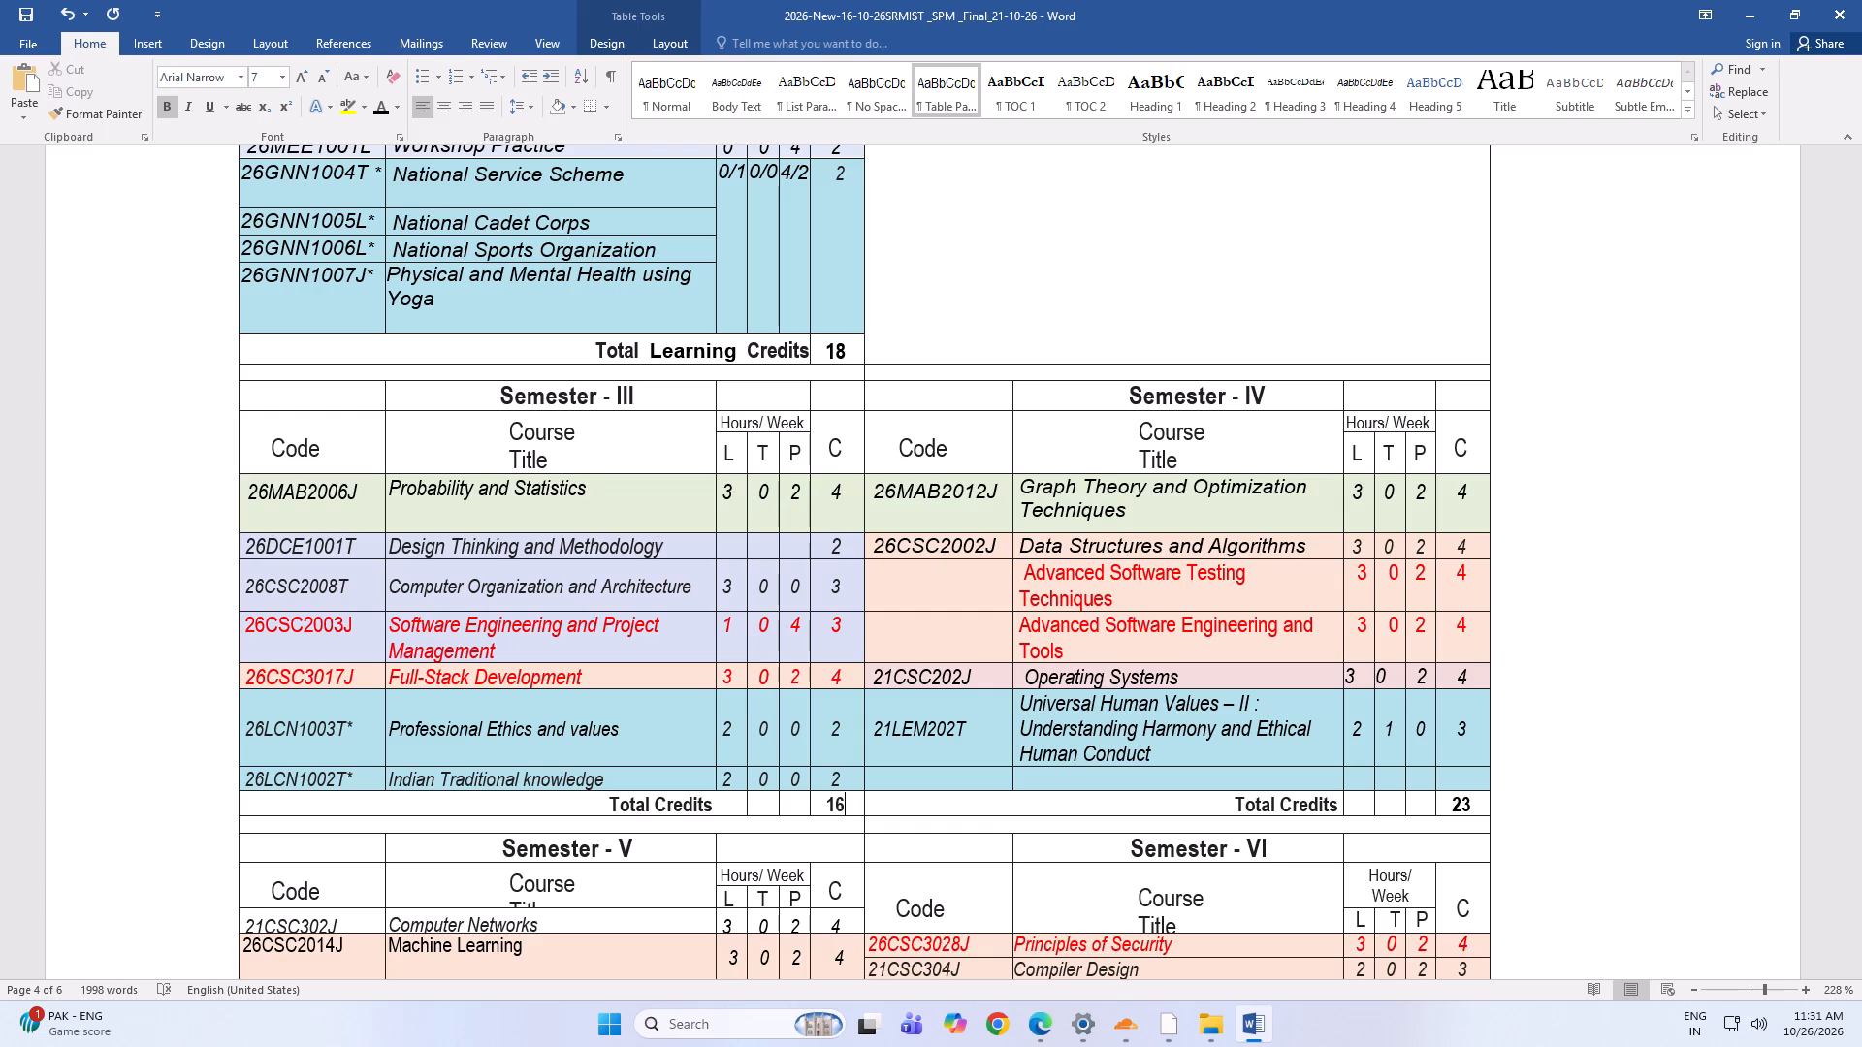
{"action": "key", "text": "BackSpace"}
{"action": "key", "text": "BackSpace"}
{"action": "type", "text": "20"}
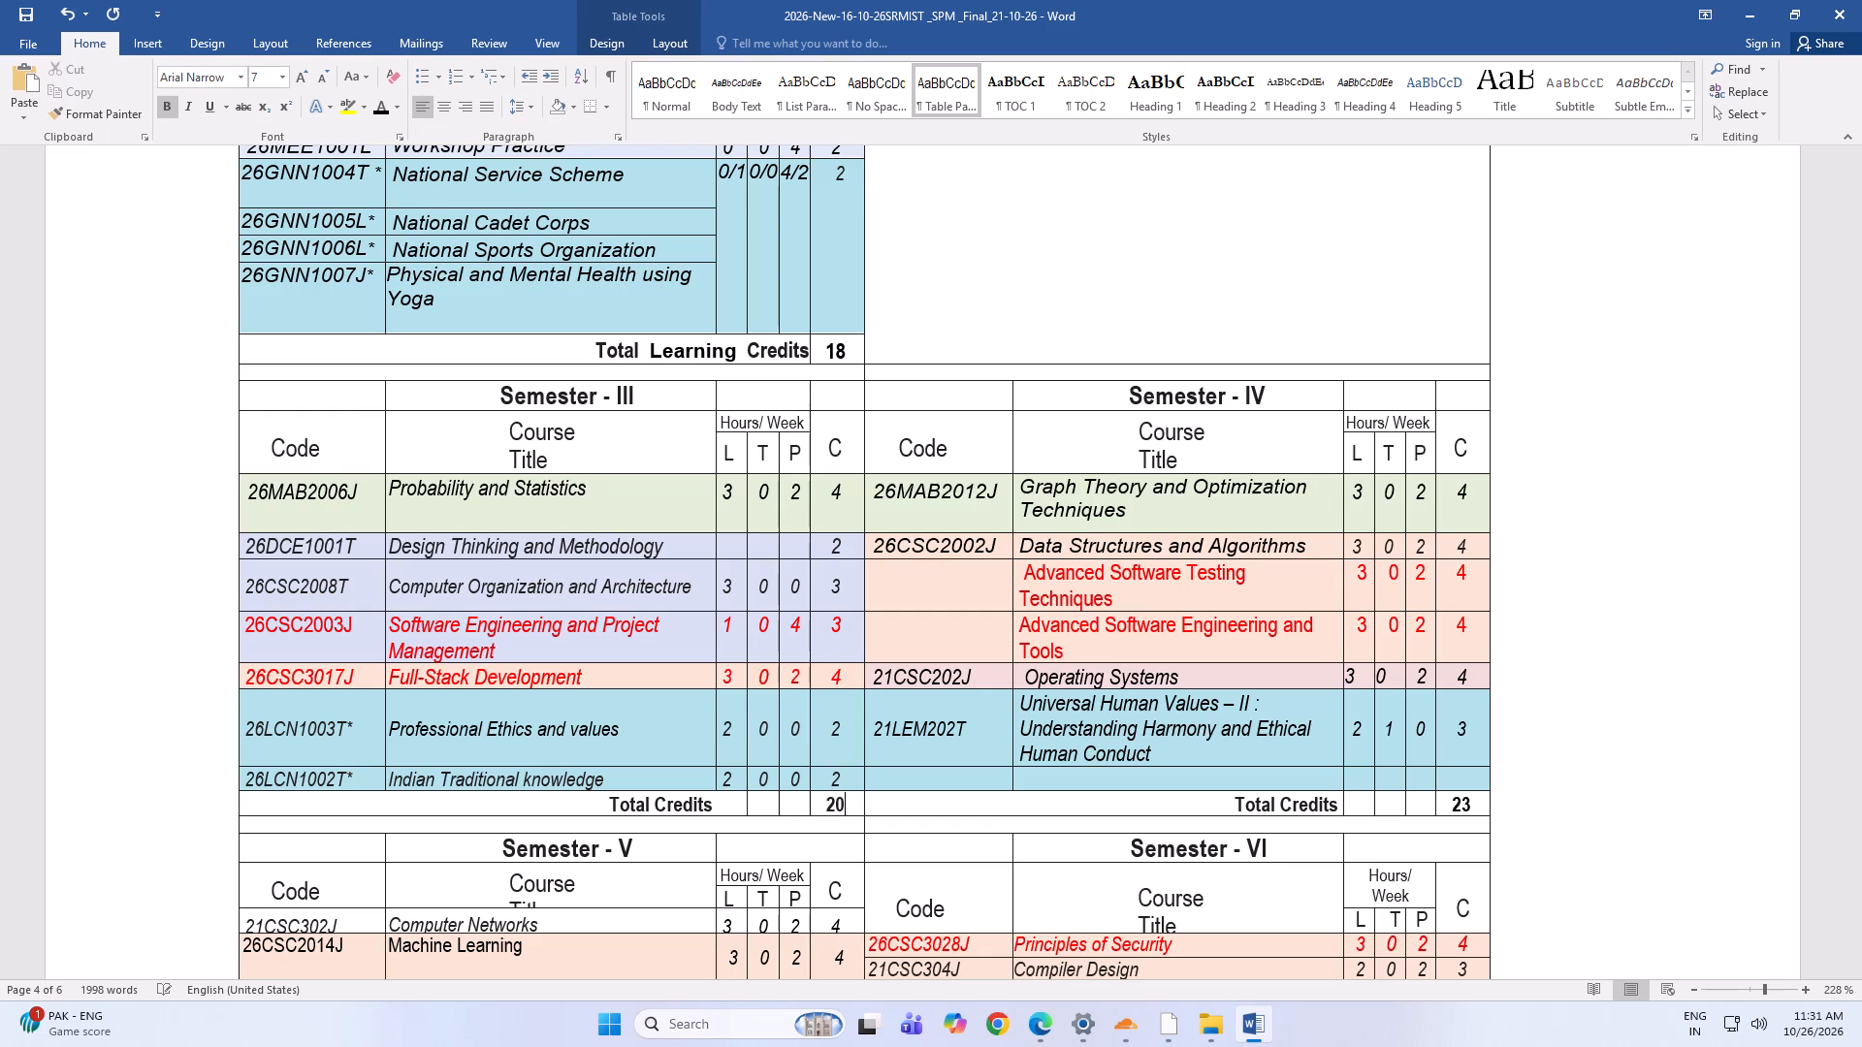
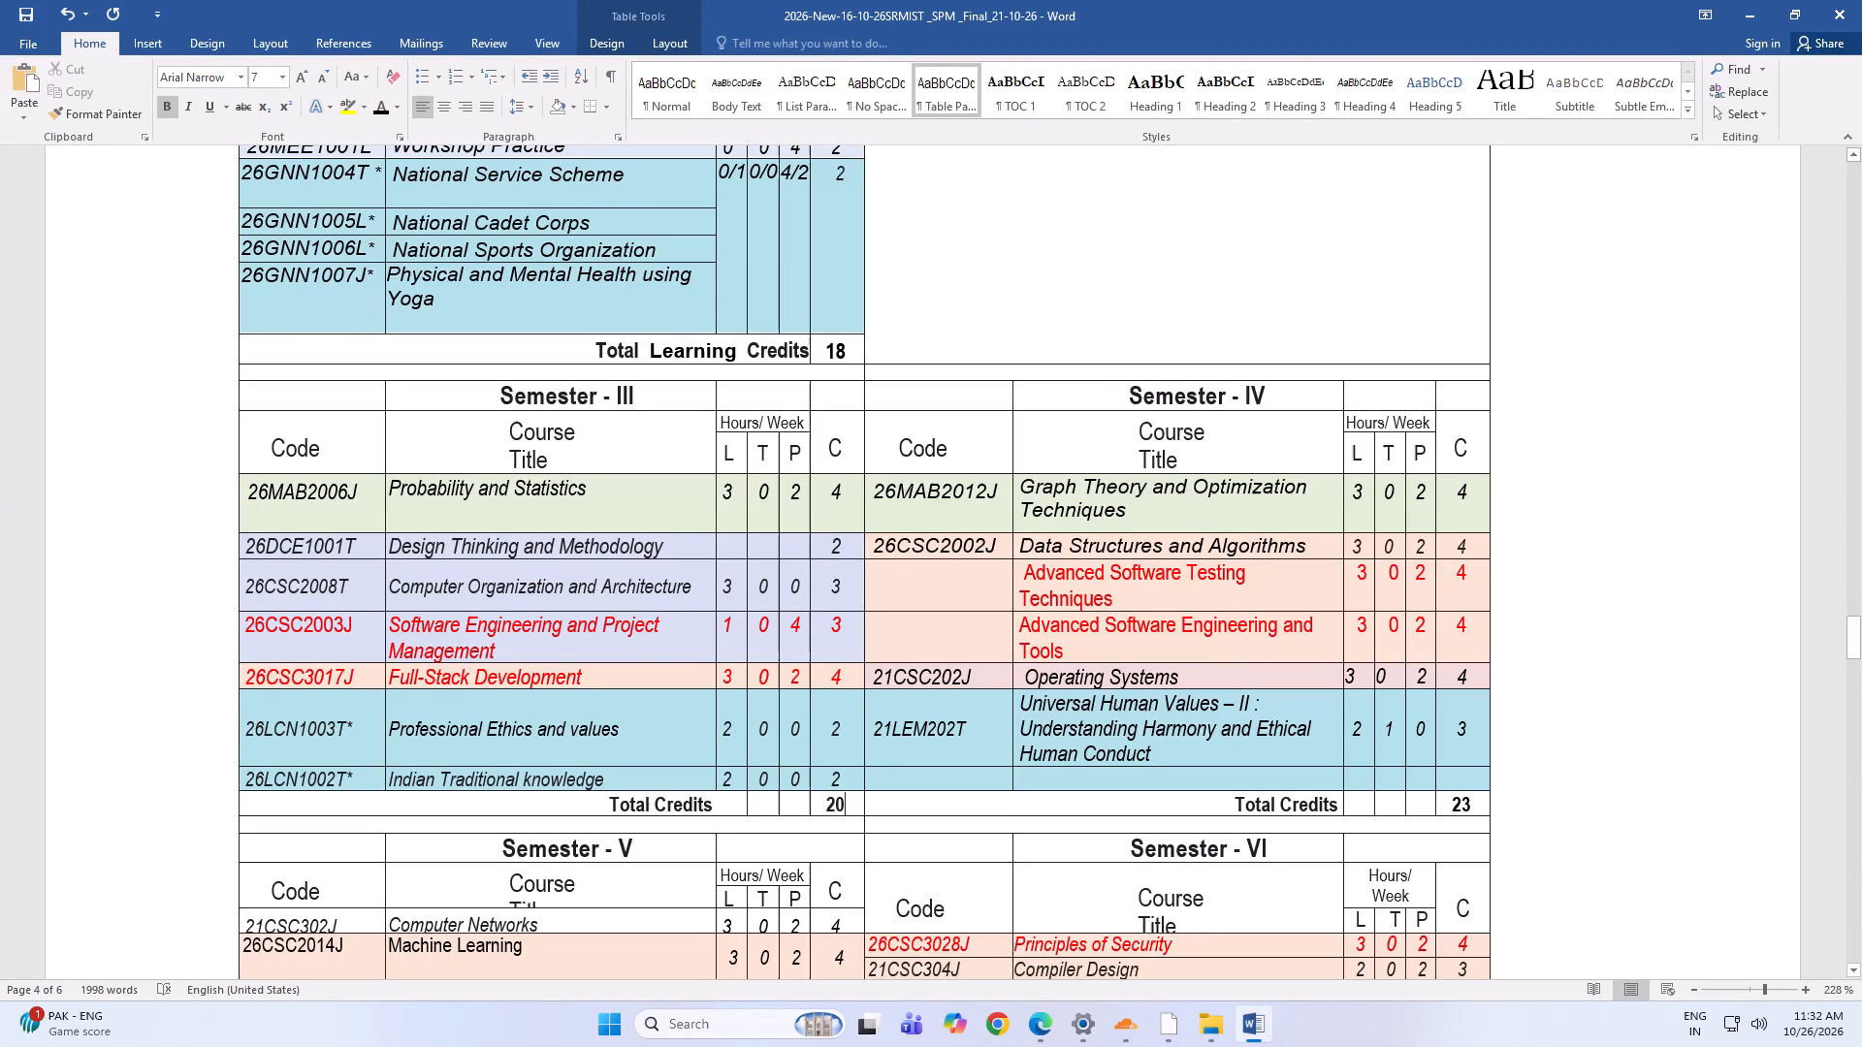
Remove the extra leading space before the title Advanced Software Testing Techniques in Semester IV.
{"action": "left_click", "coordinate": [1158, 514]}
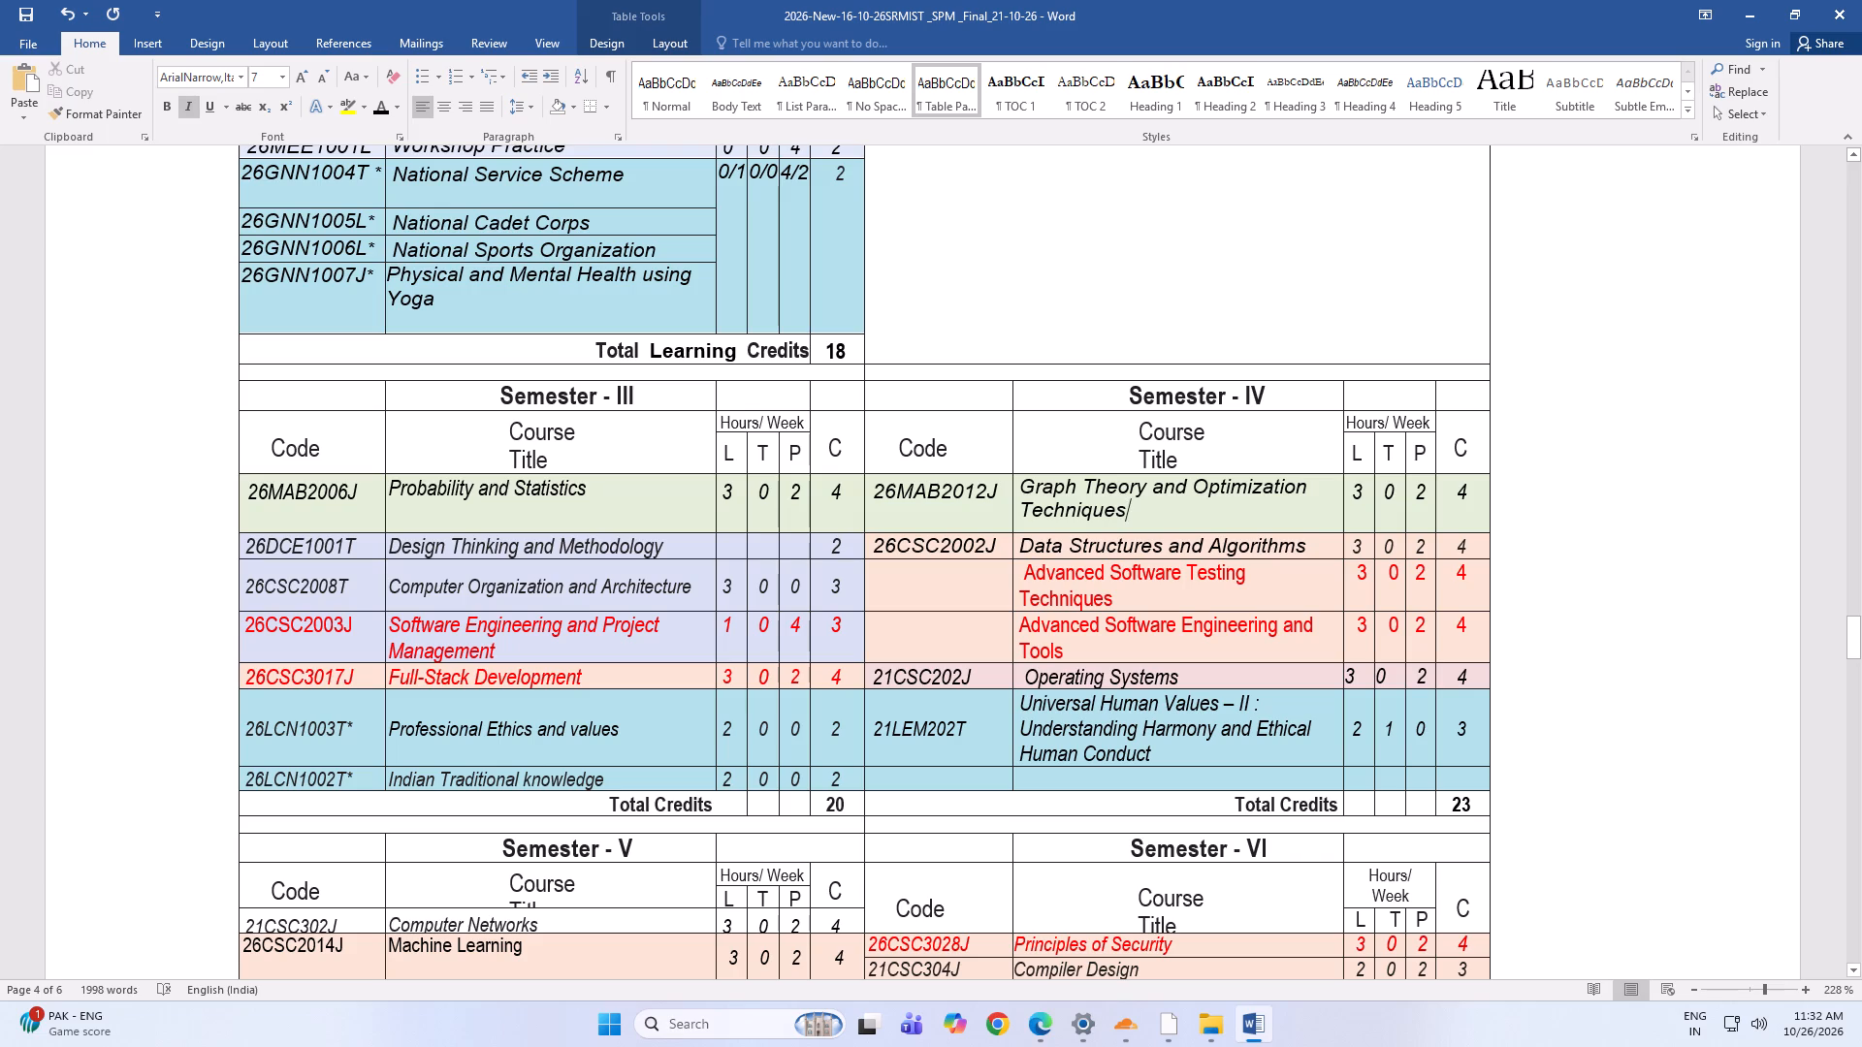
{"action": "left_click", "coordinate": [1021, 573]}
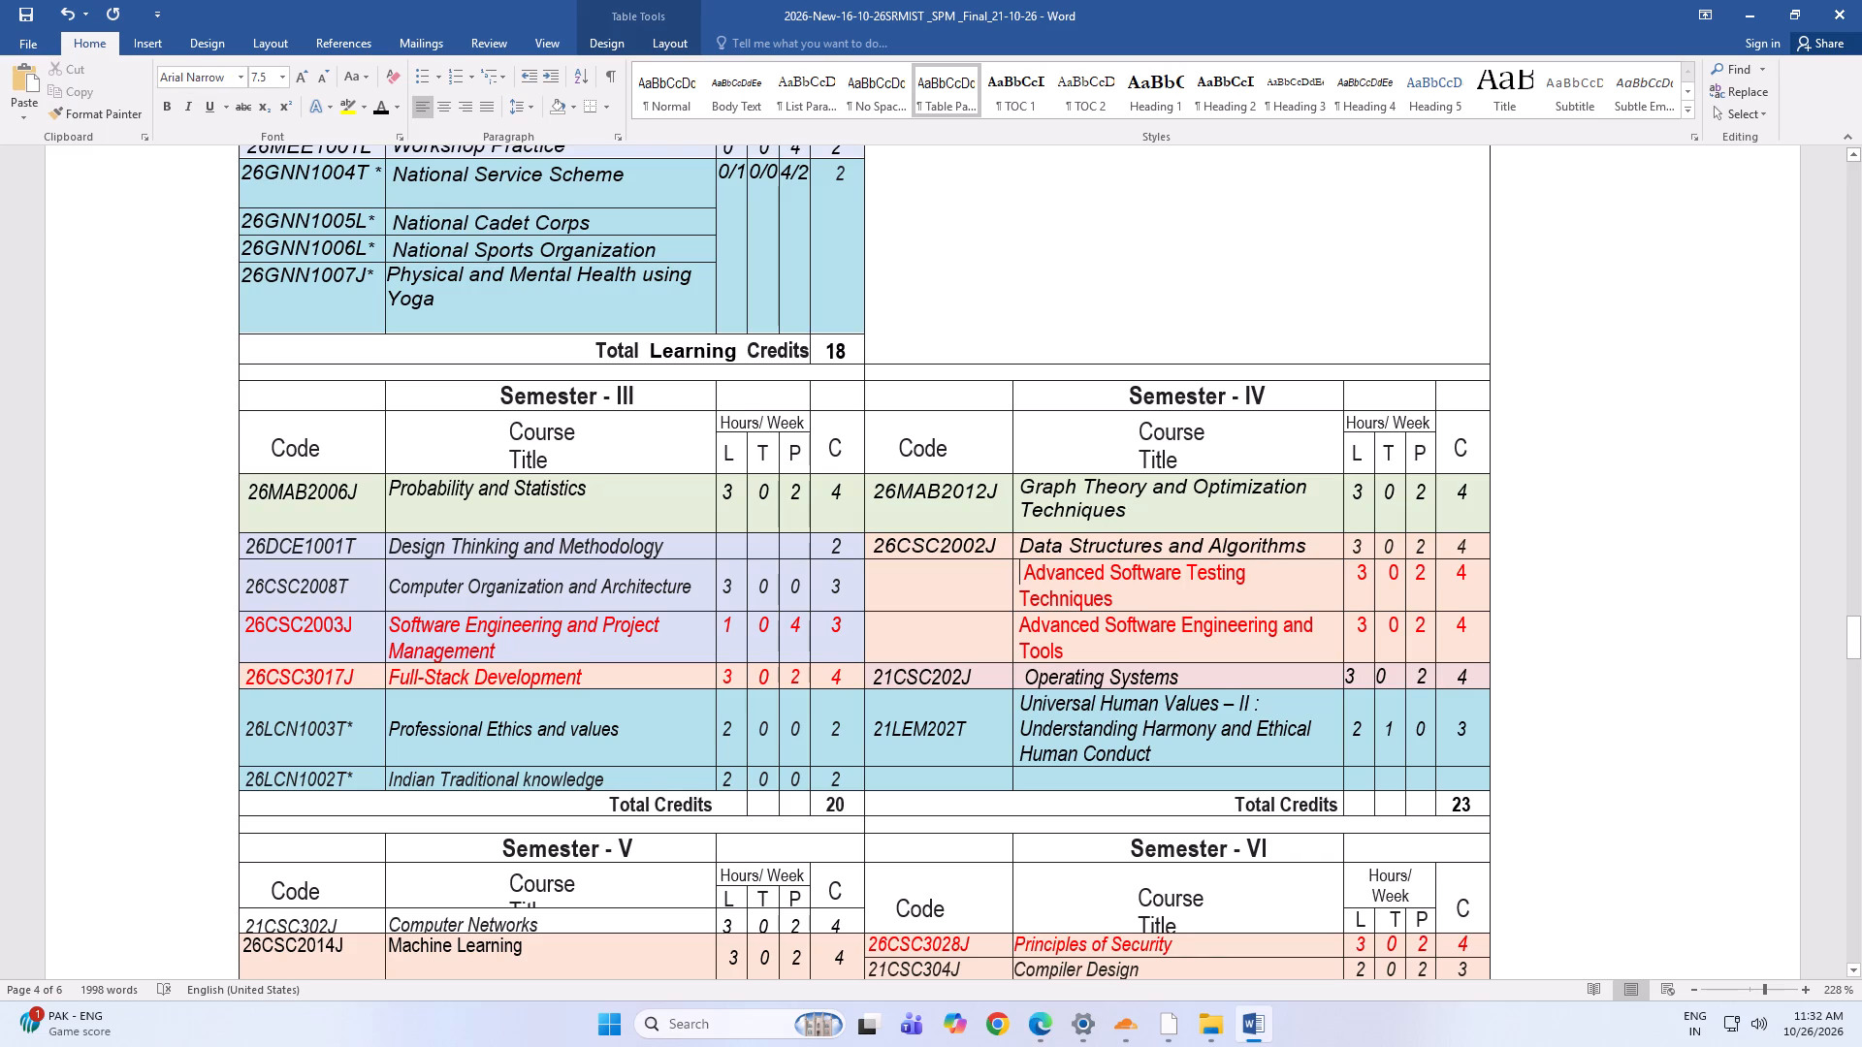
{"action": "key", "text": "Delete"}
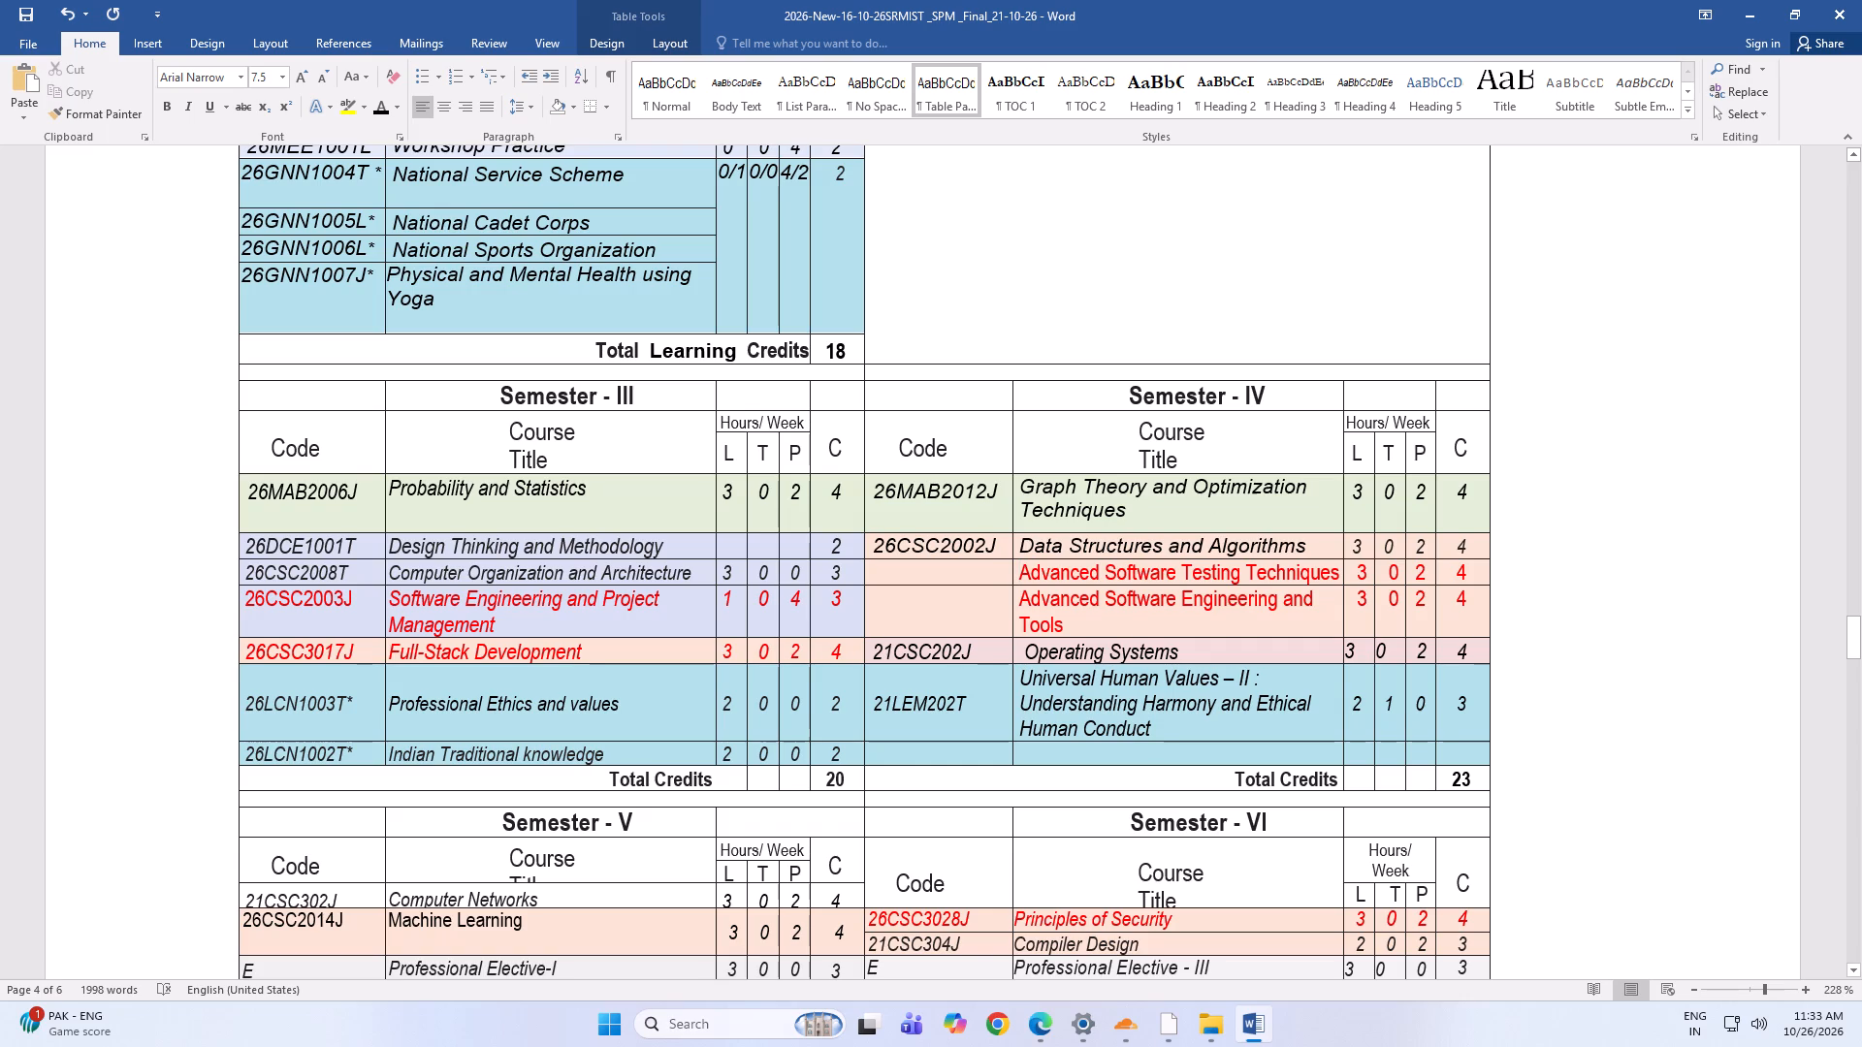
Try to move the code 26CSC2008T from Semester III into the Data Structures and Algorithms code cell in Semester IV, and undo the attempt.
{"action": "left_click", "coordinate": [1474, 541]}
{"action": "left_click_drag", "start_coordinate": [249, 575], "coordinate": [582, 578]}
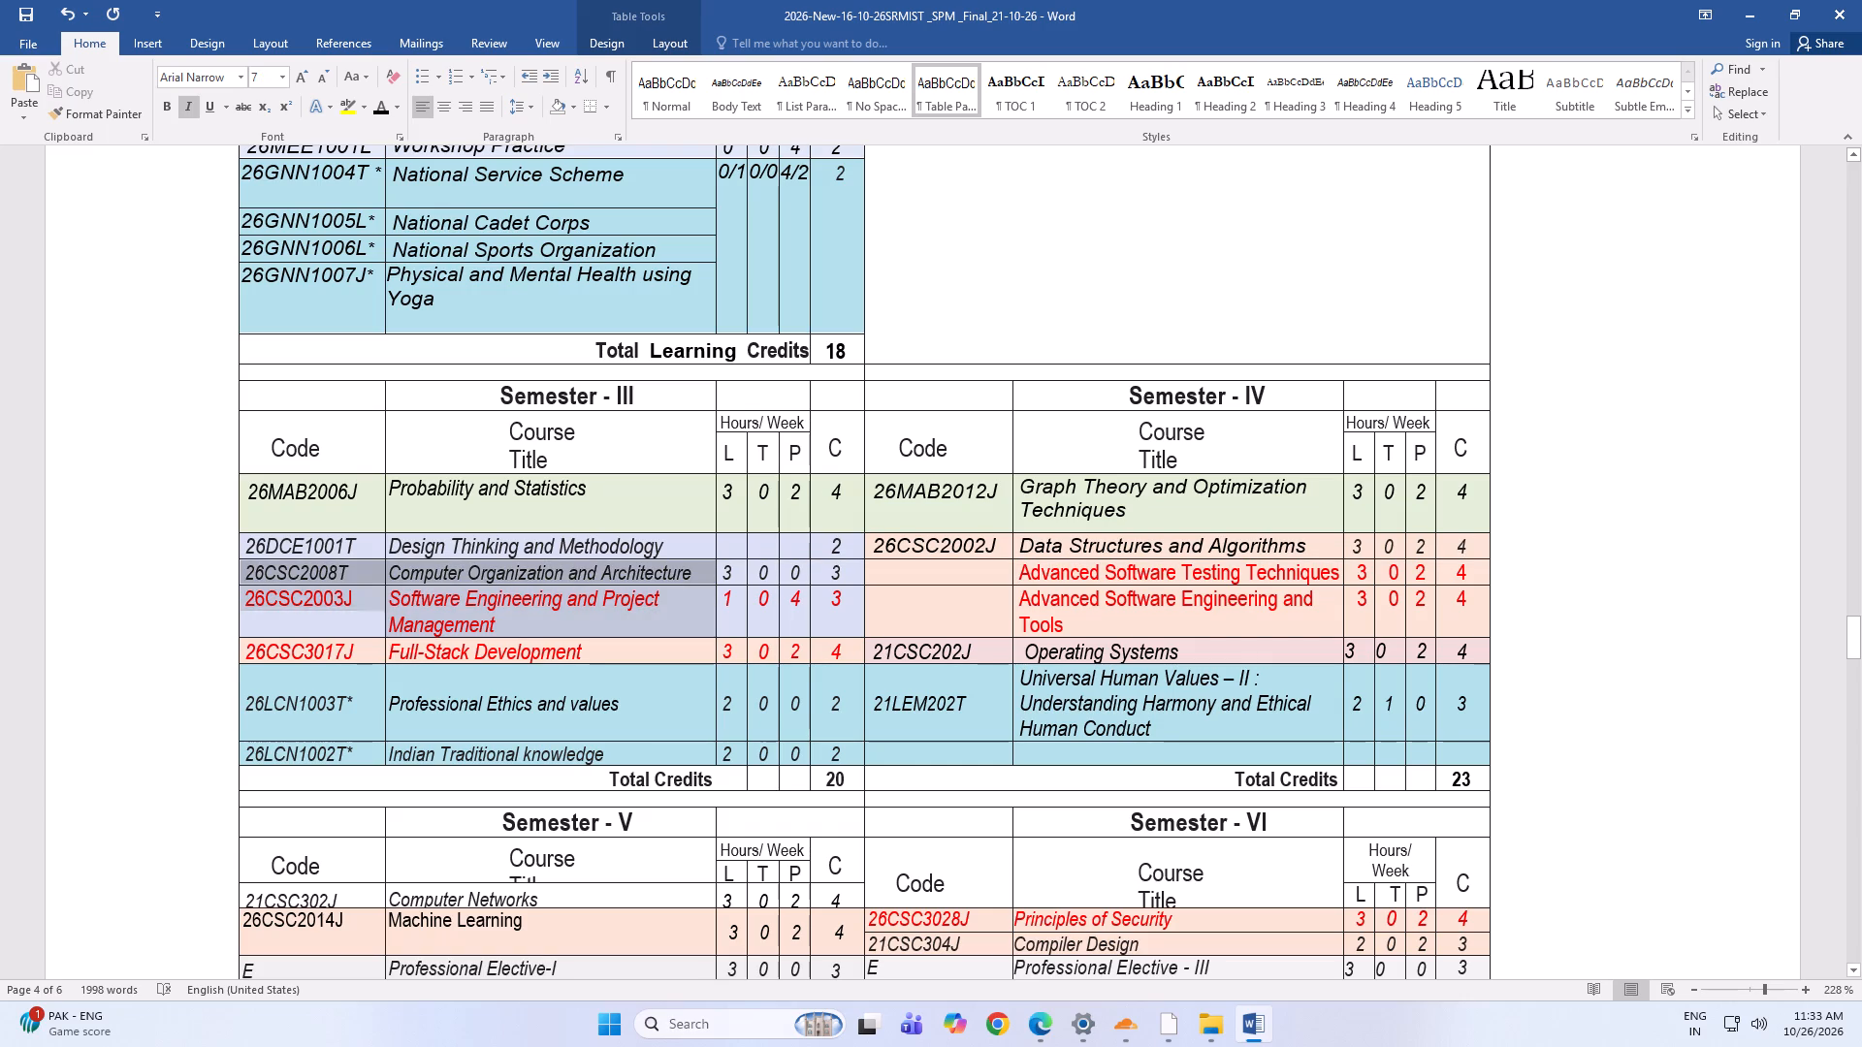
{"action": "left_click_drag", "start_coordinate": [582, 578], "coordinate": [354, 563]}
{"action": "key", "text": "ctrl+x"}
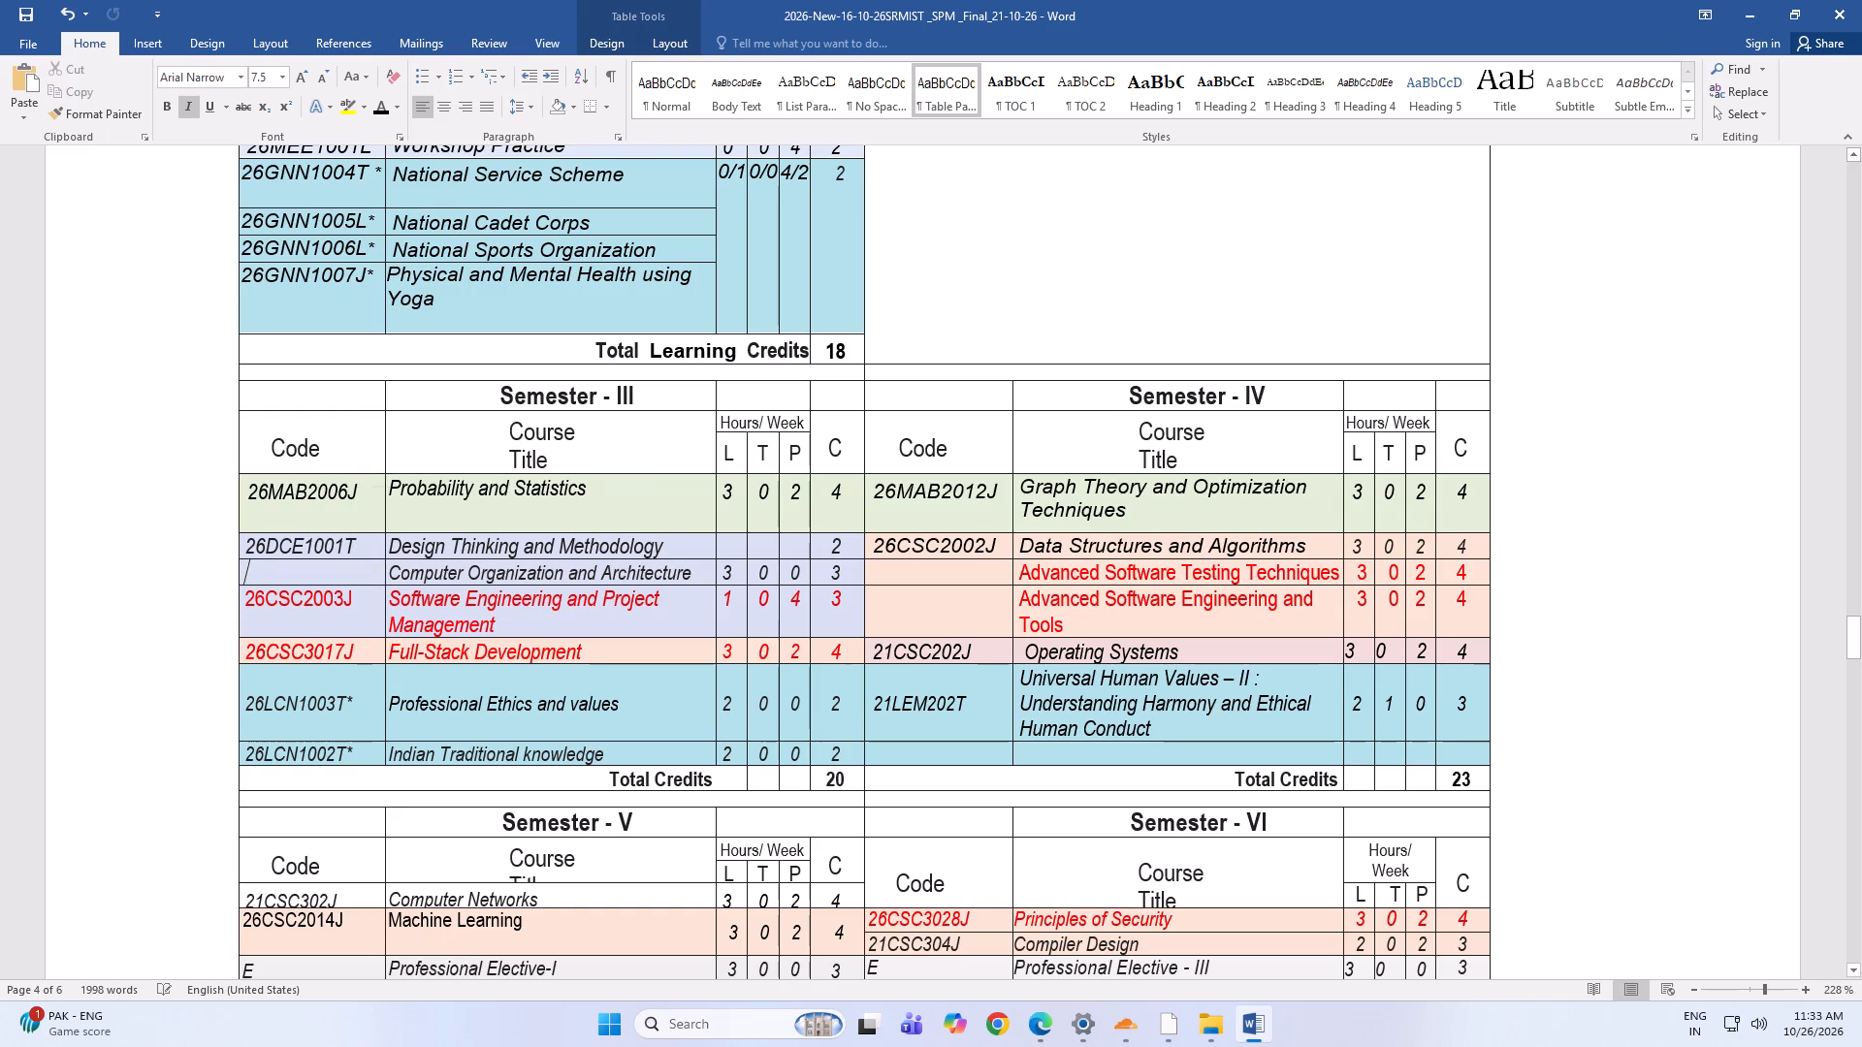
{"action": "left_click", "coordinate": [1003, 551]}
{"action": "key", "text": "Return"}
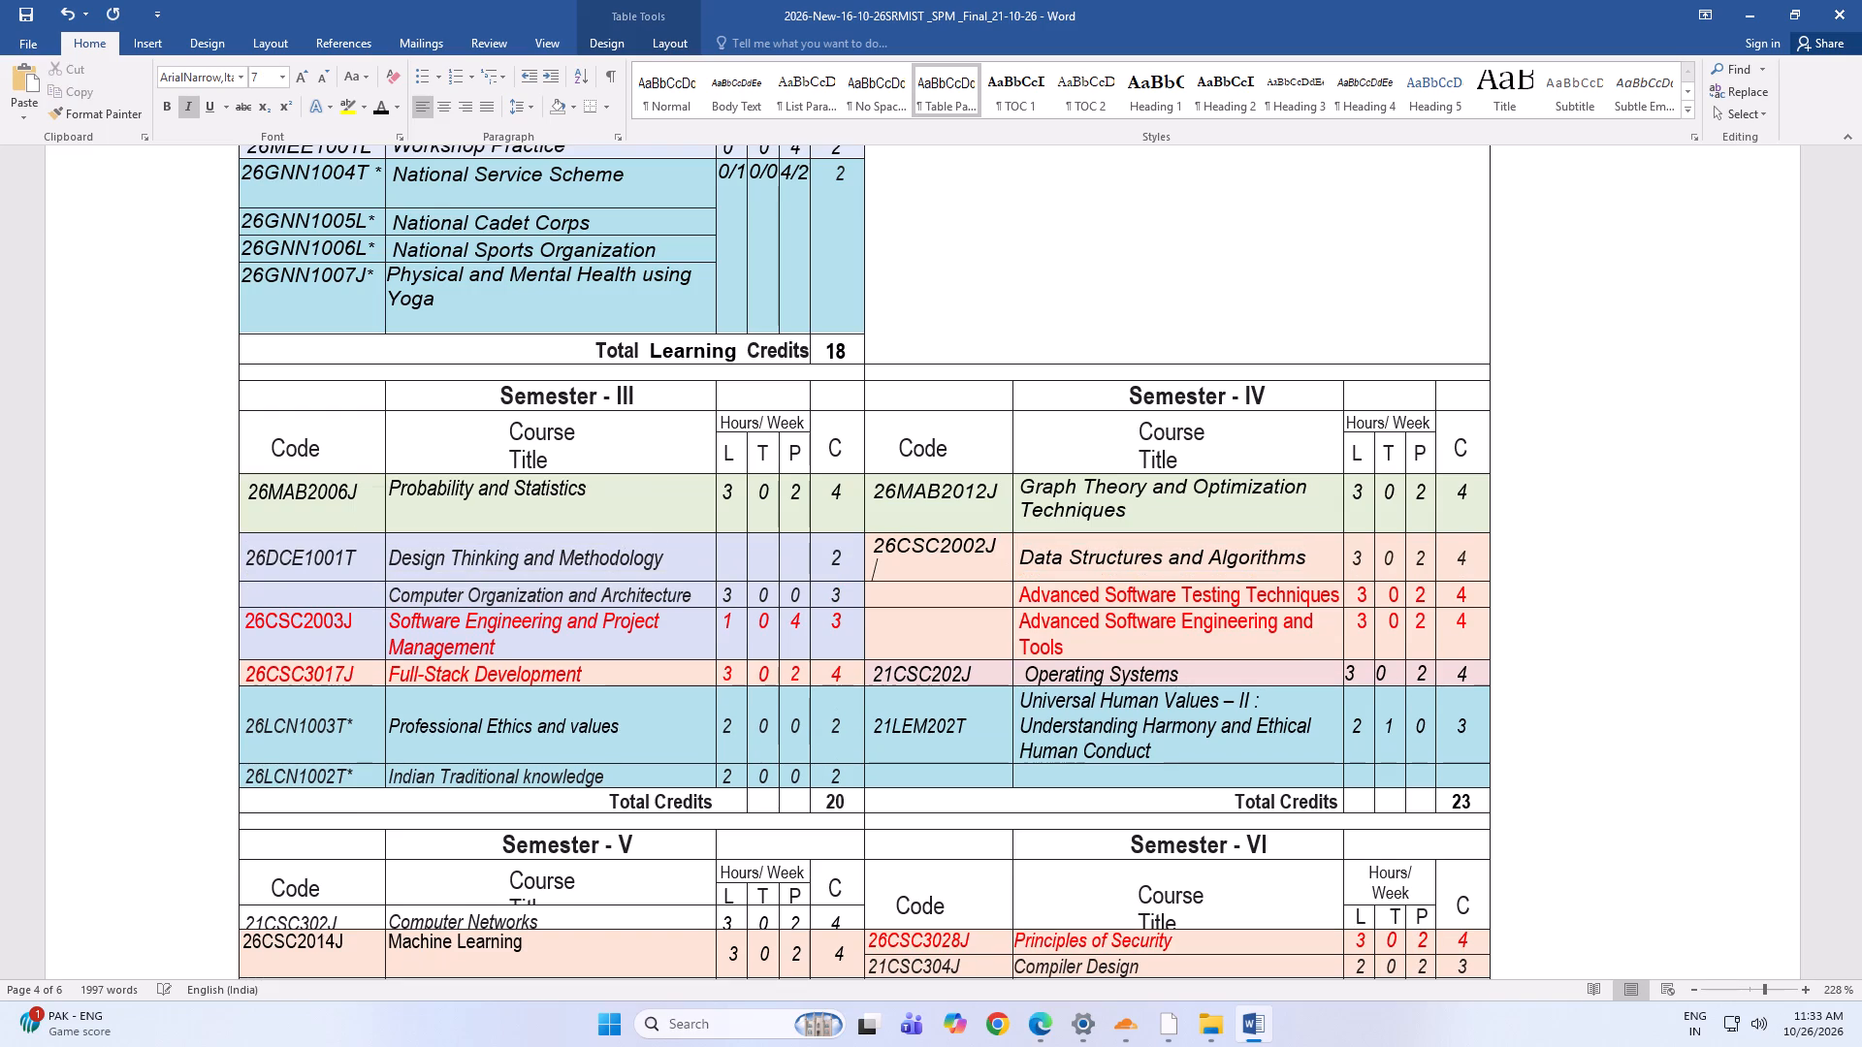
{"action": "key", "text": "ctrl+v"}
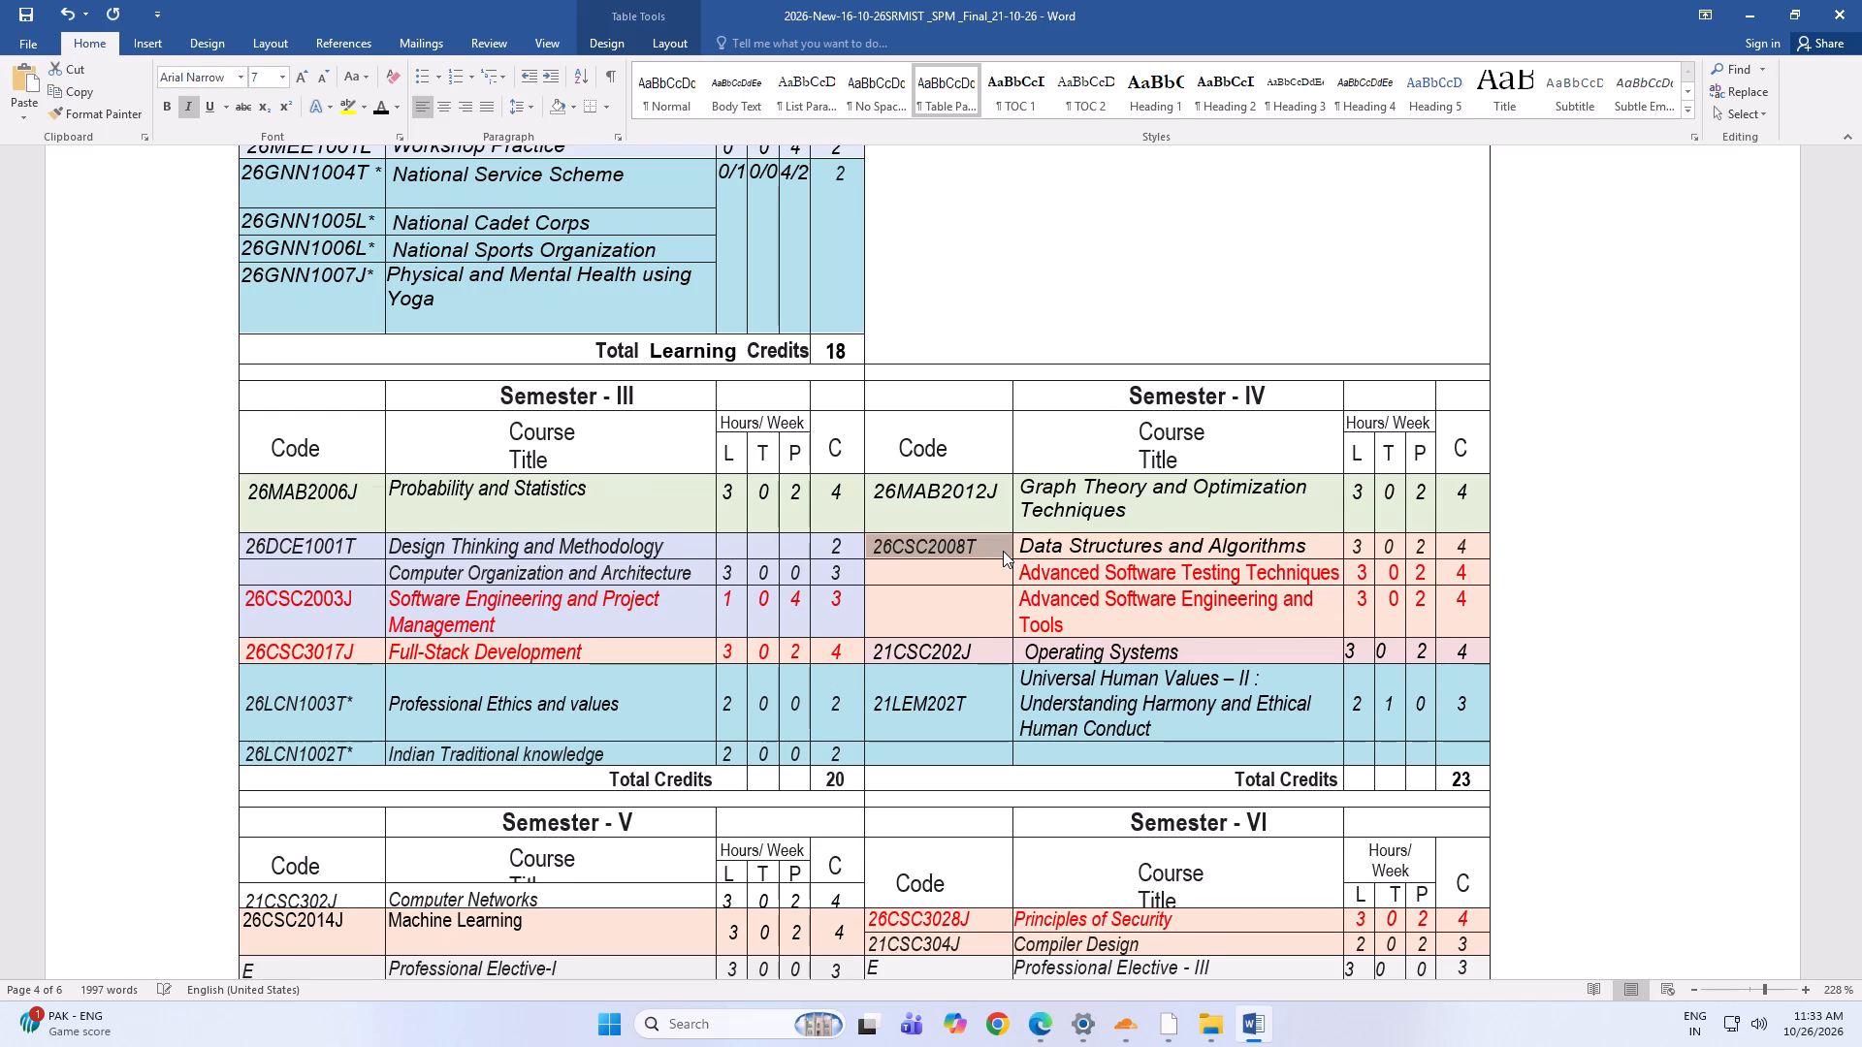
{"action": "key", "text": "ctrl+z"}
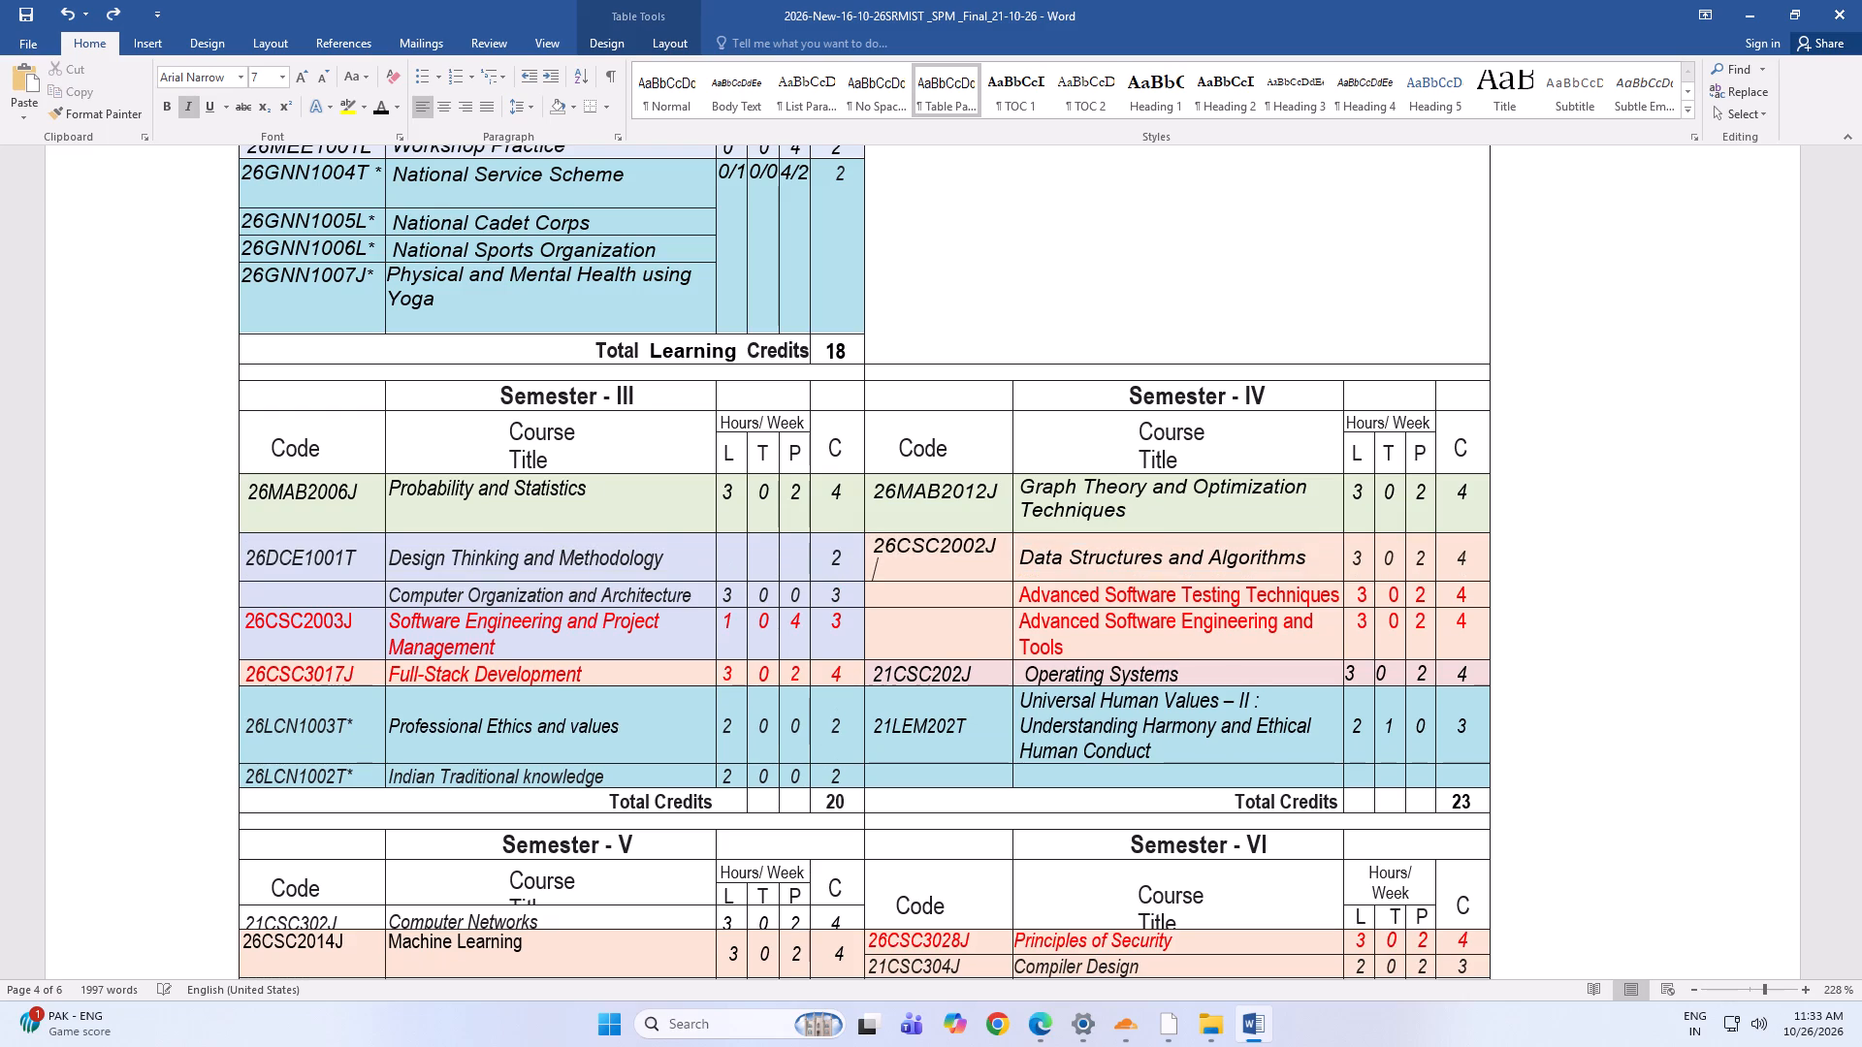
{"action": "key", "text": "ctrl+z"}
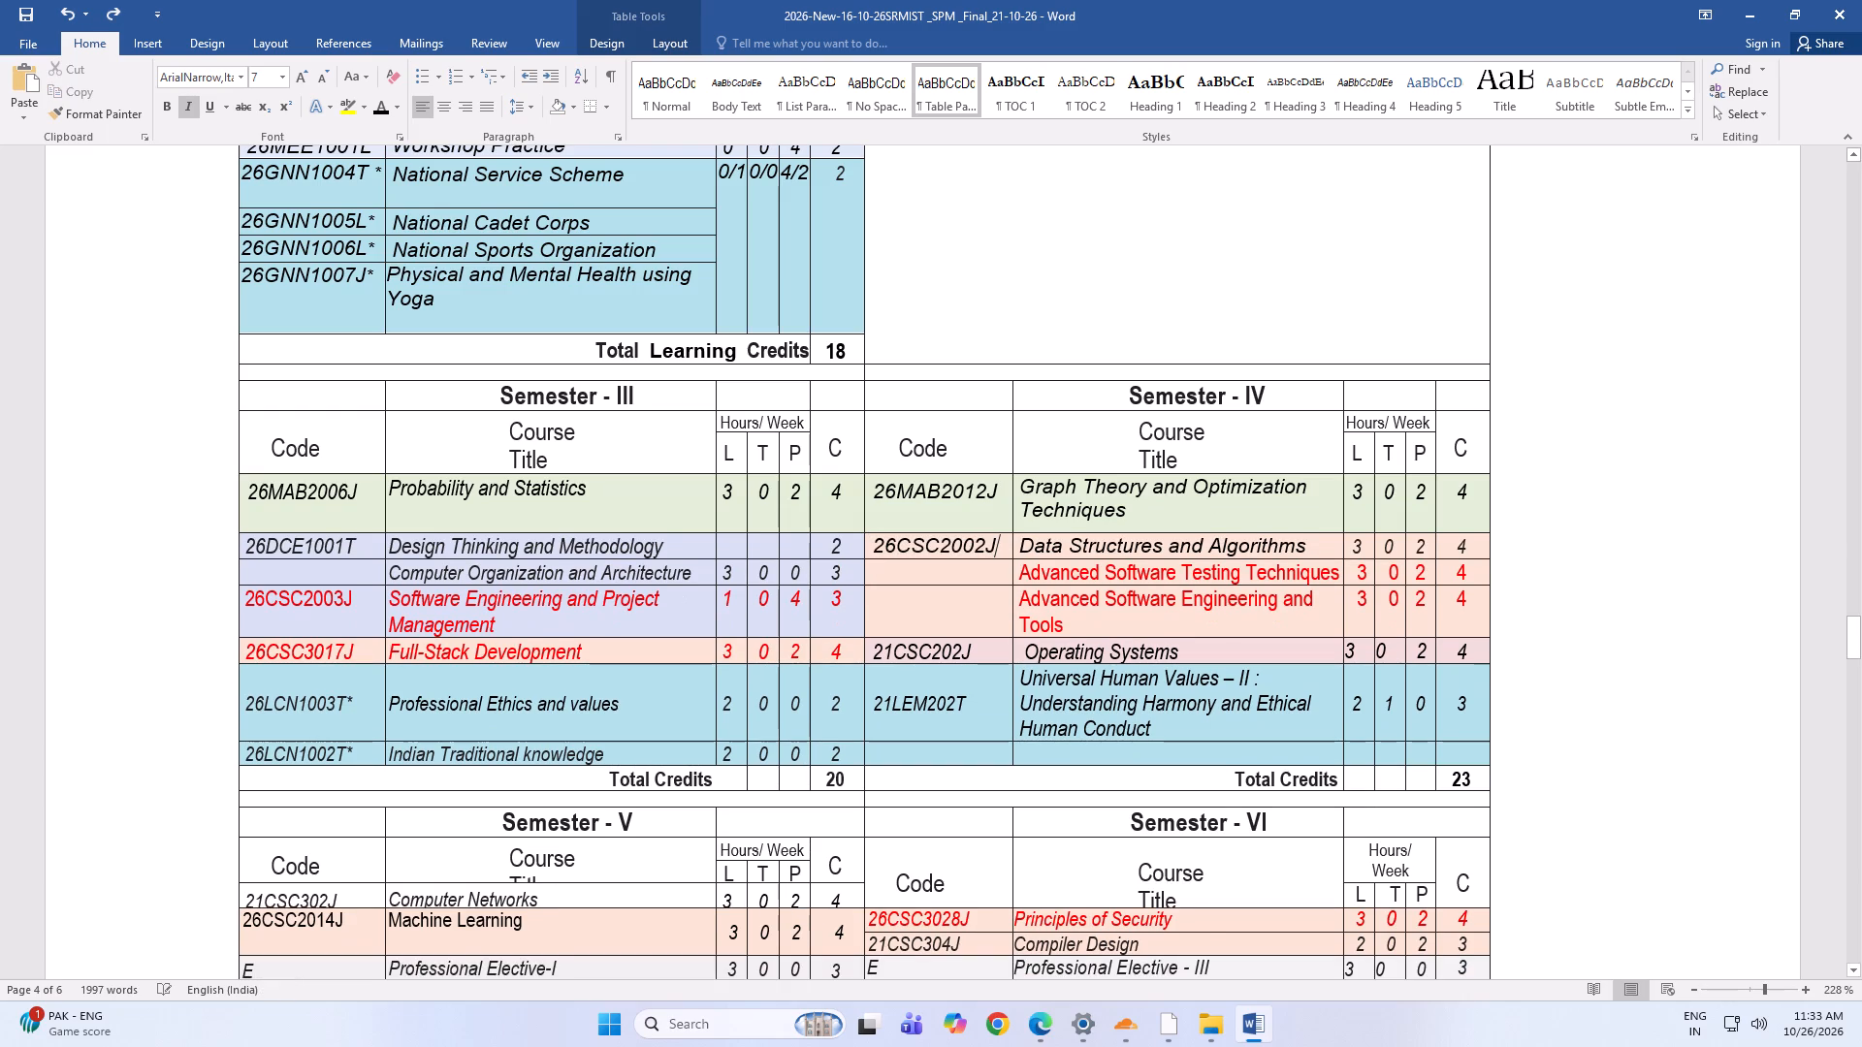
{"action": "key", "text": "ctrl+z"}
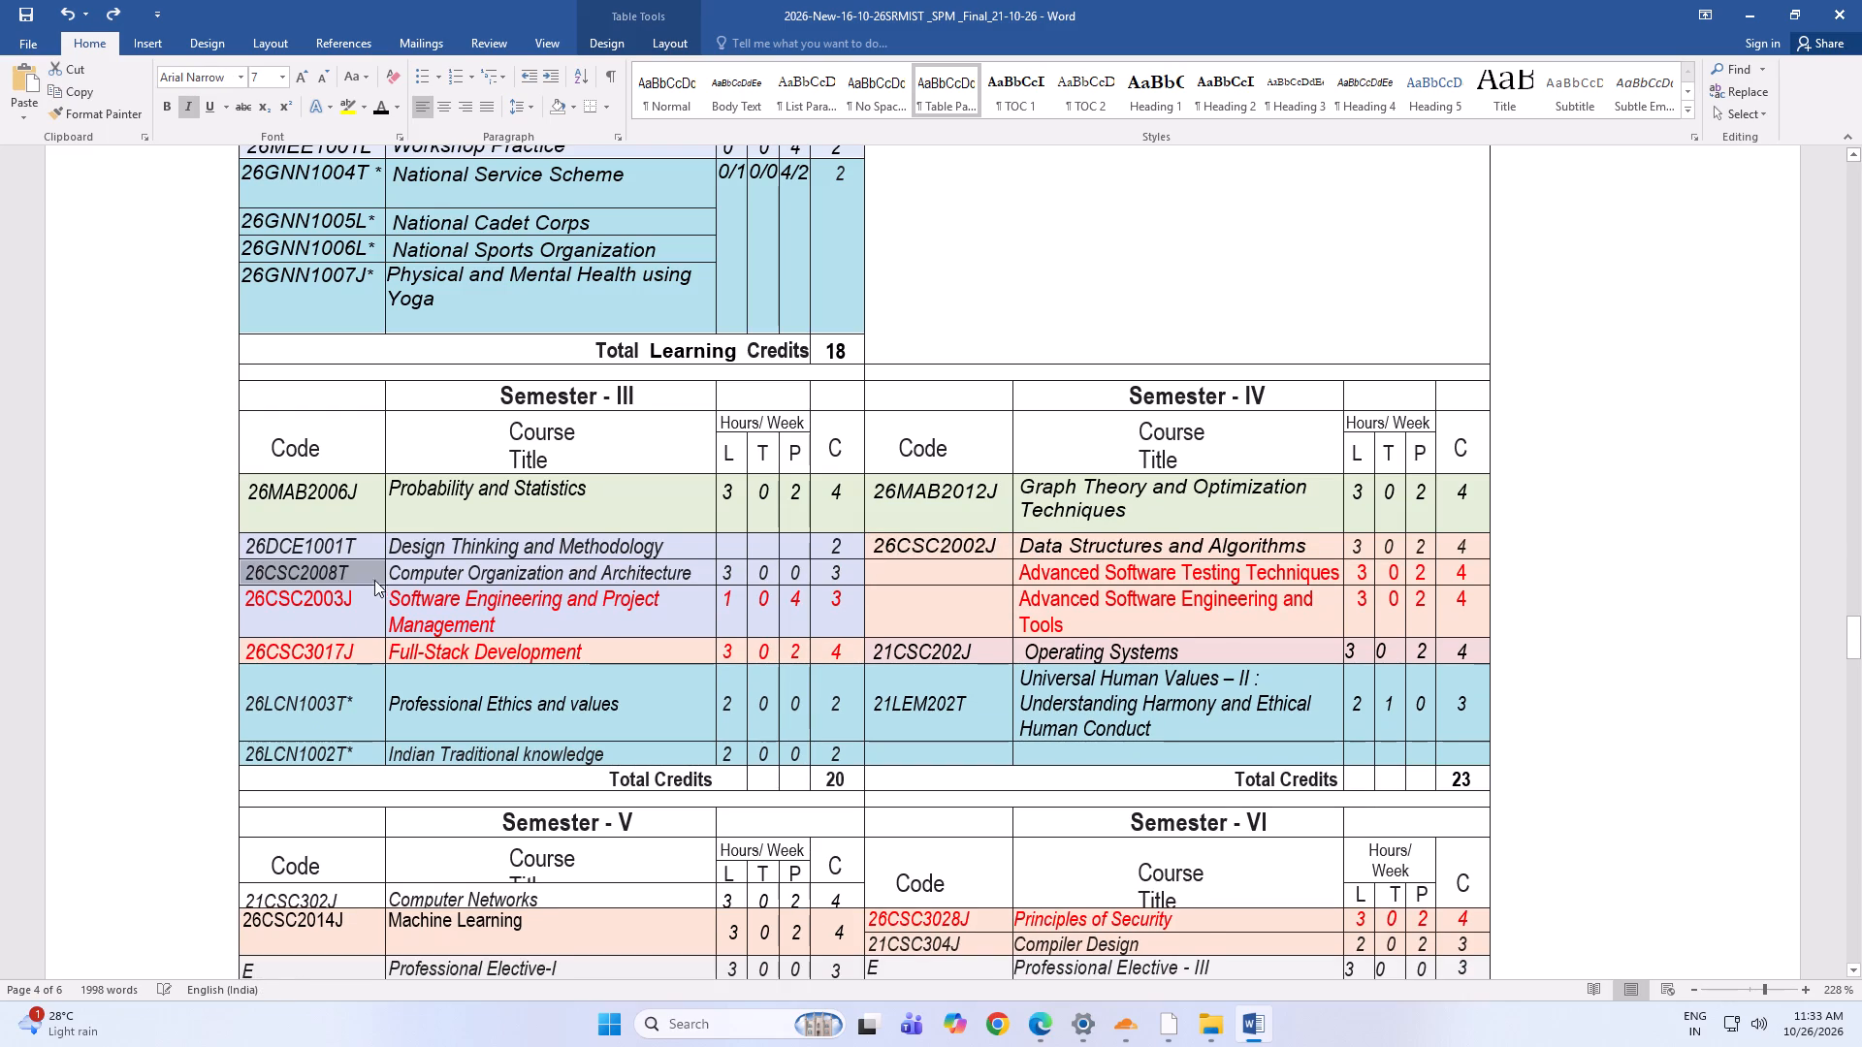
Copy the Semester III code 26CSC2008T onto a new line above 26CSC2002J in Semester IV.
{"action": "left_click", "coordinate": [364, 574]}
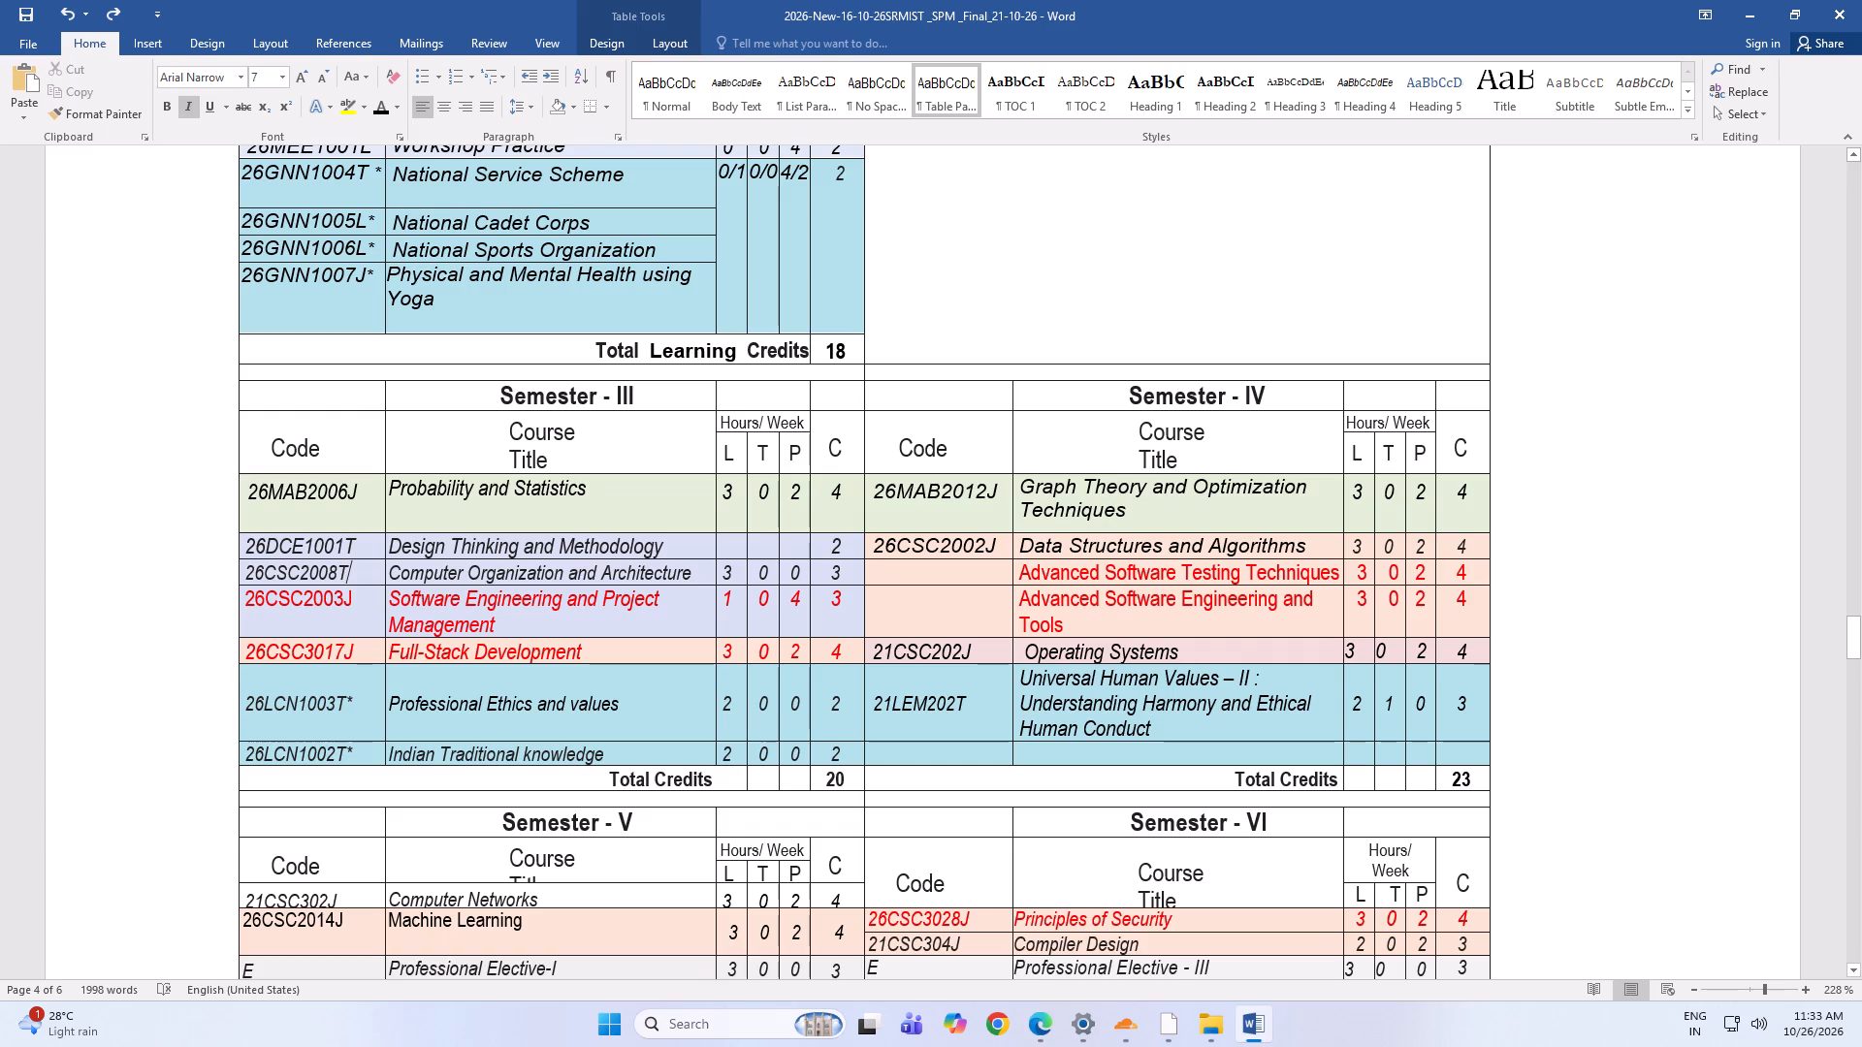
{"action": "left_click_drag", "start_coordinate": [347, 572], "coordinate": [244, 567]}
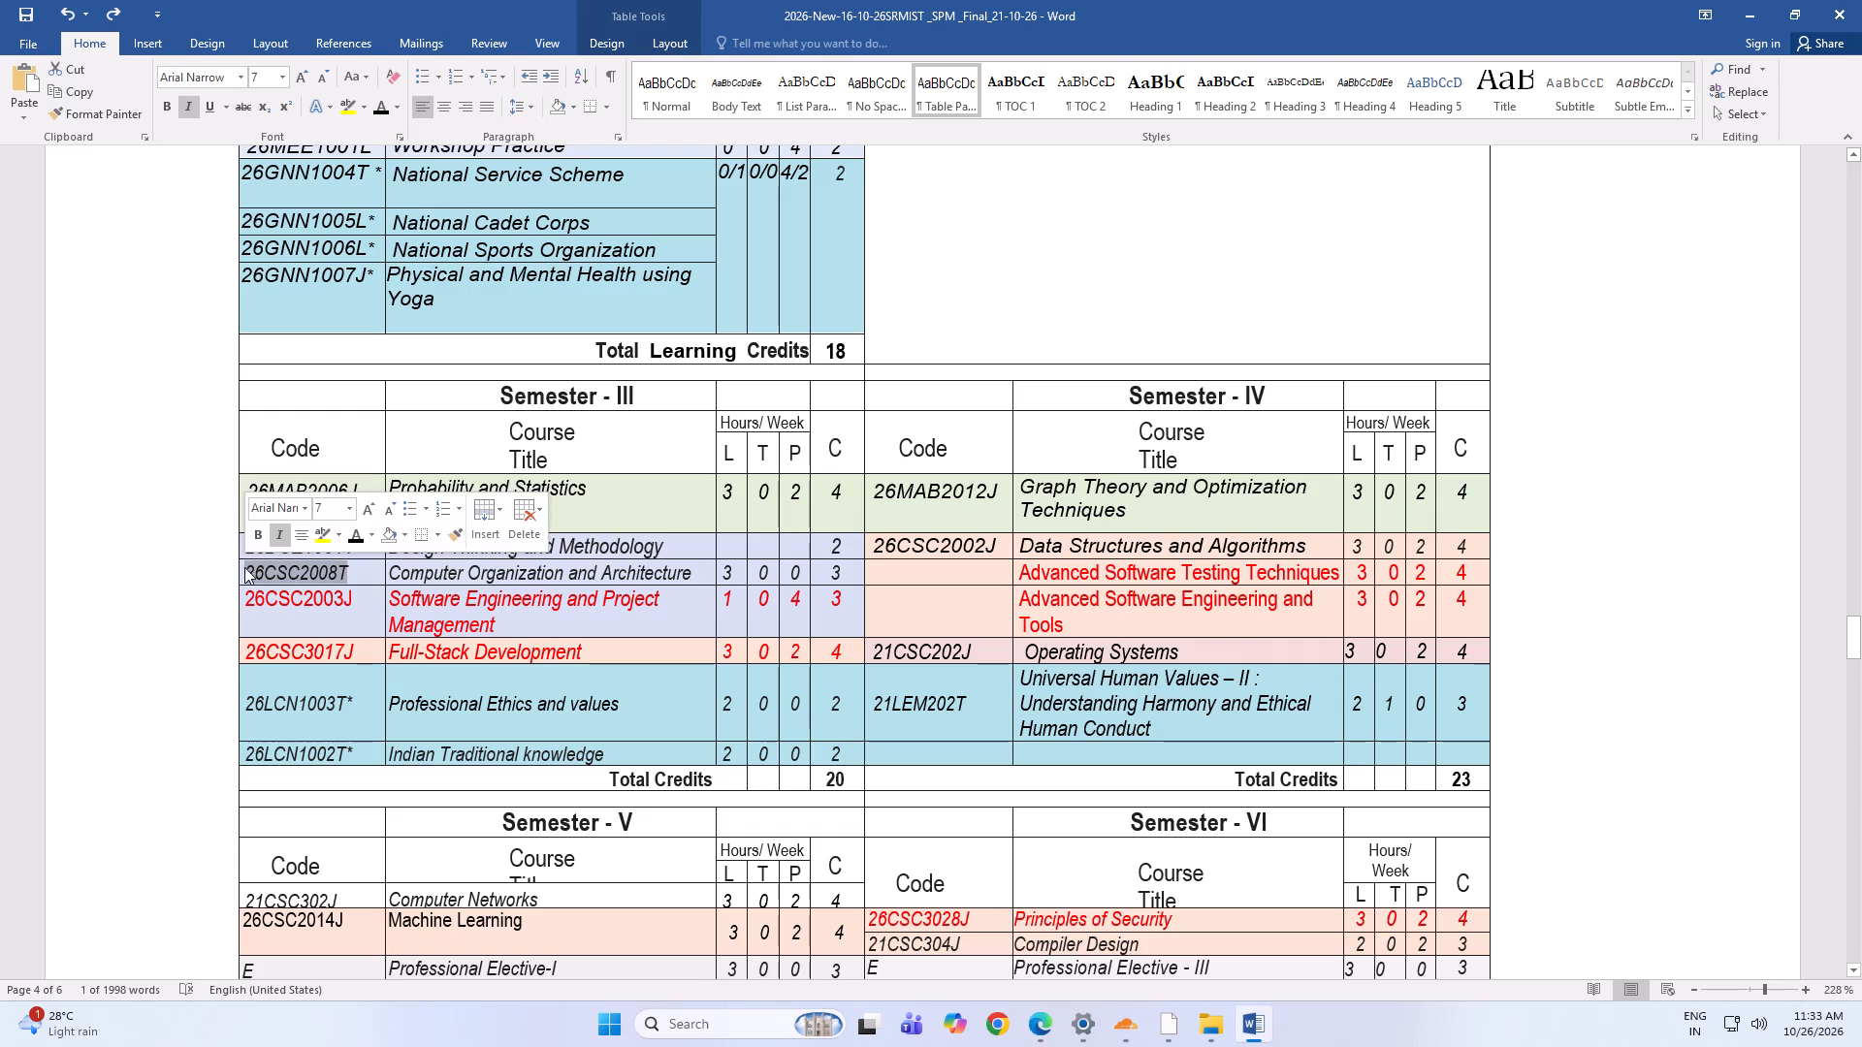
{"action": "key", "text": "ctrl+c"}
{"action": "left_click", "coordinate": [996, 551]}
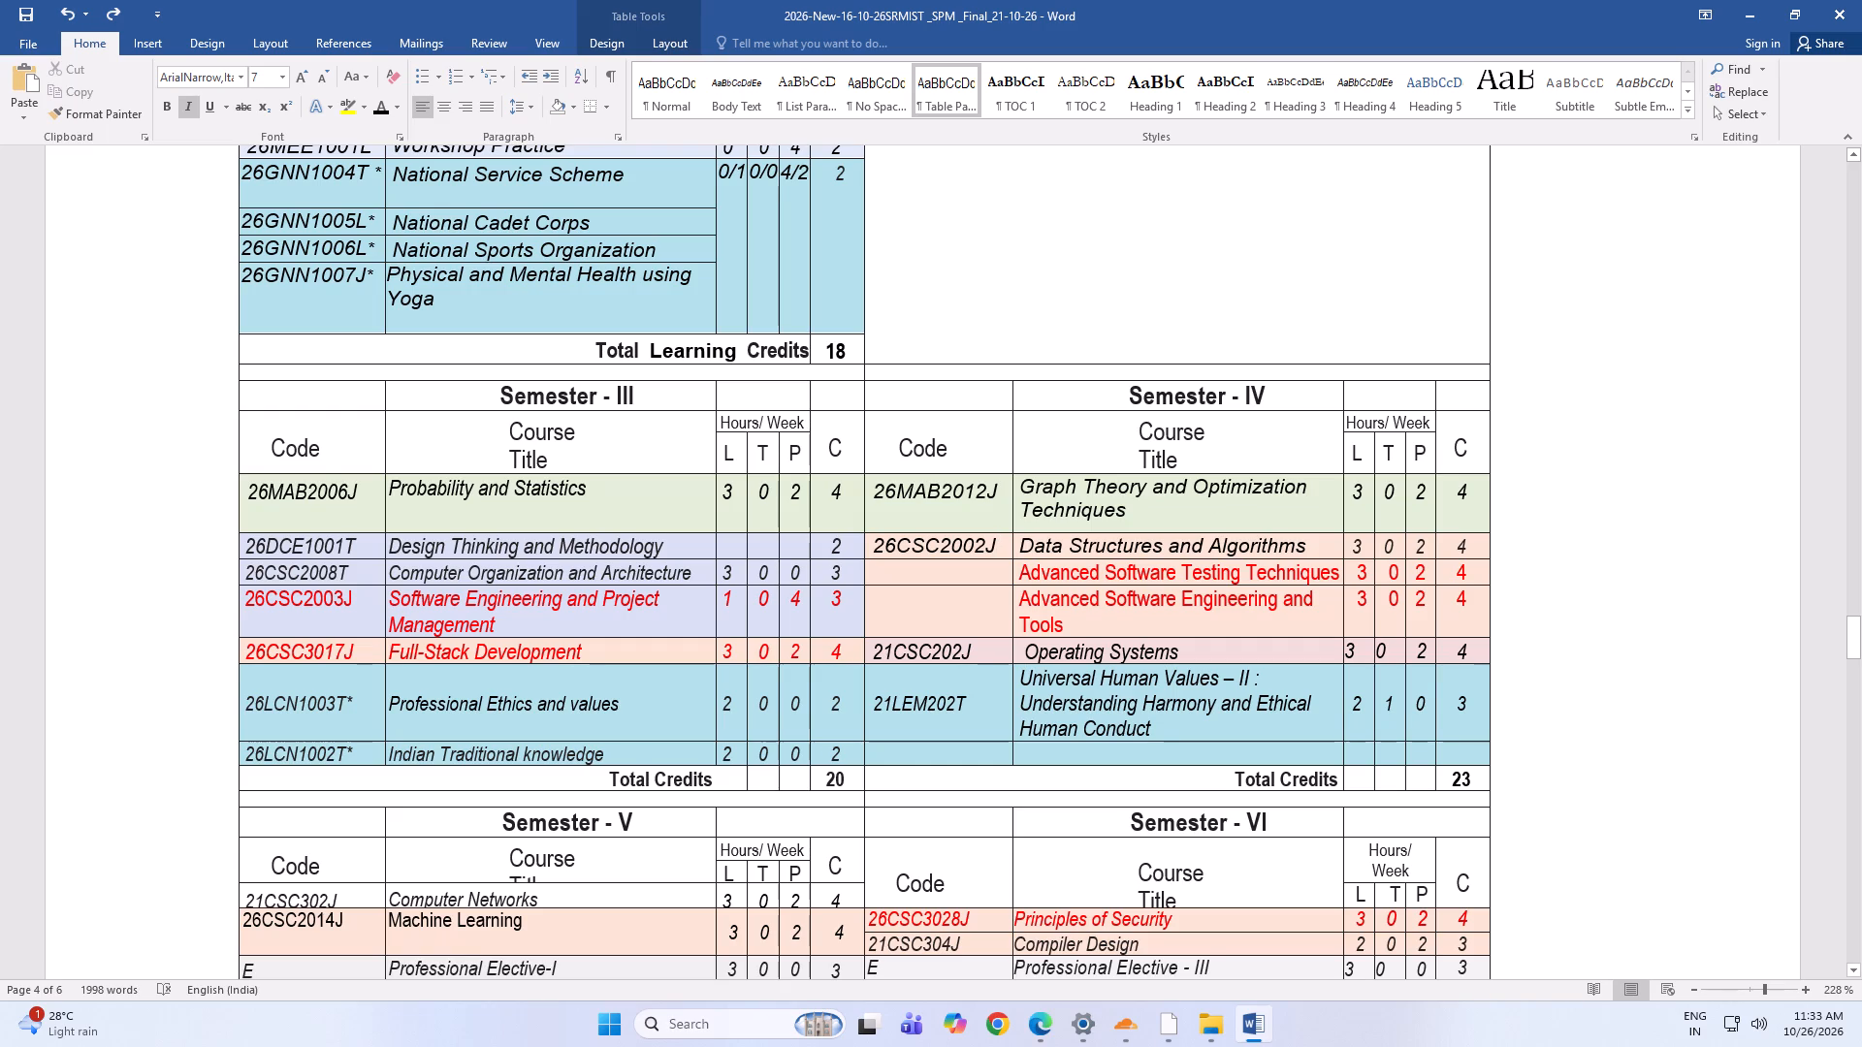
{"action": "left_click", "coordinate": [879, 545]}
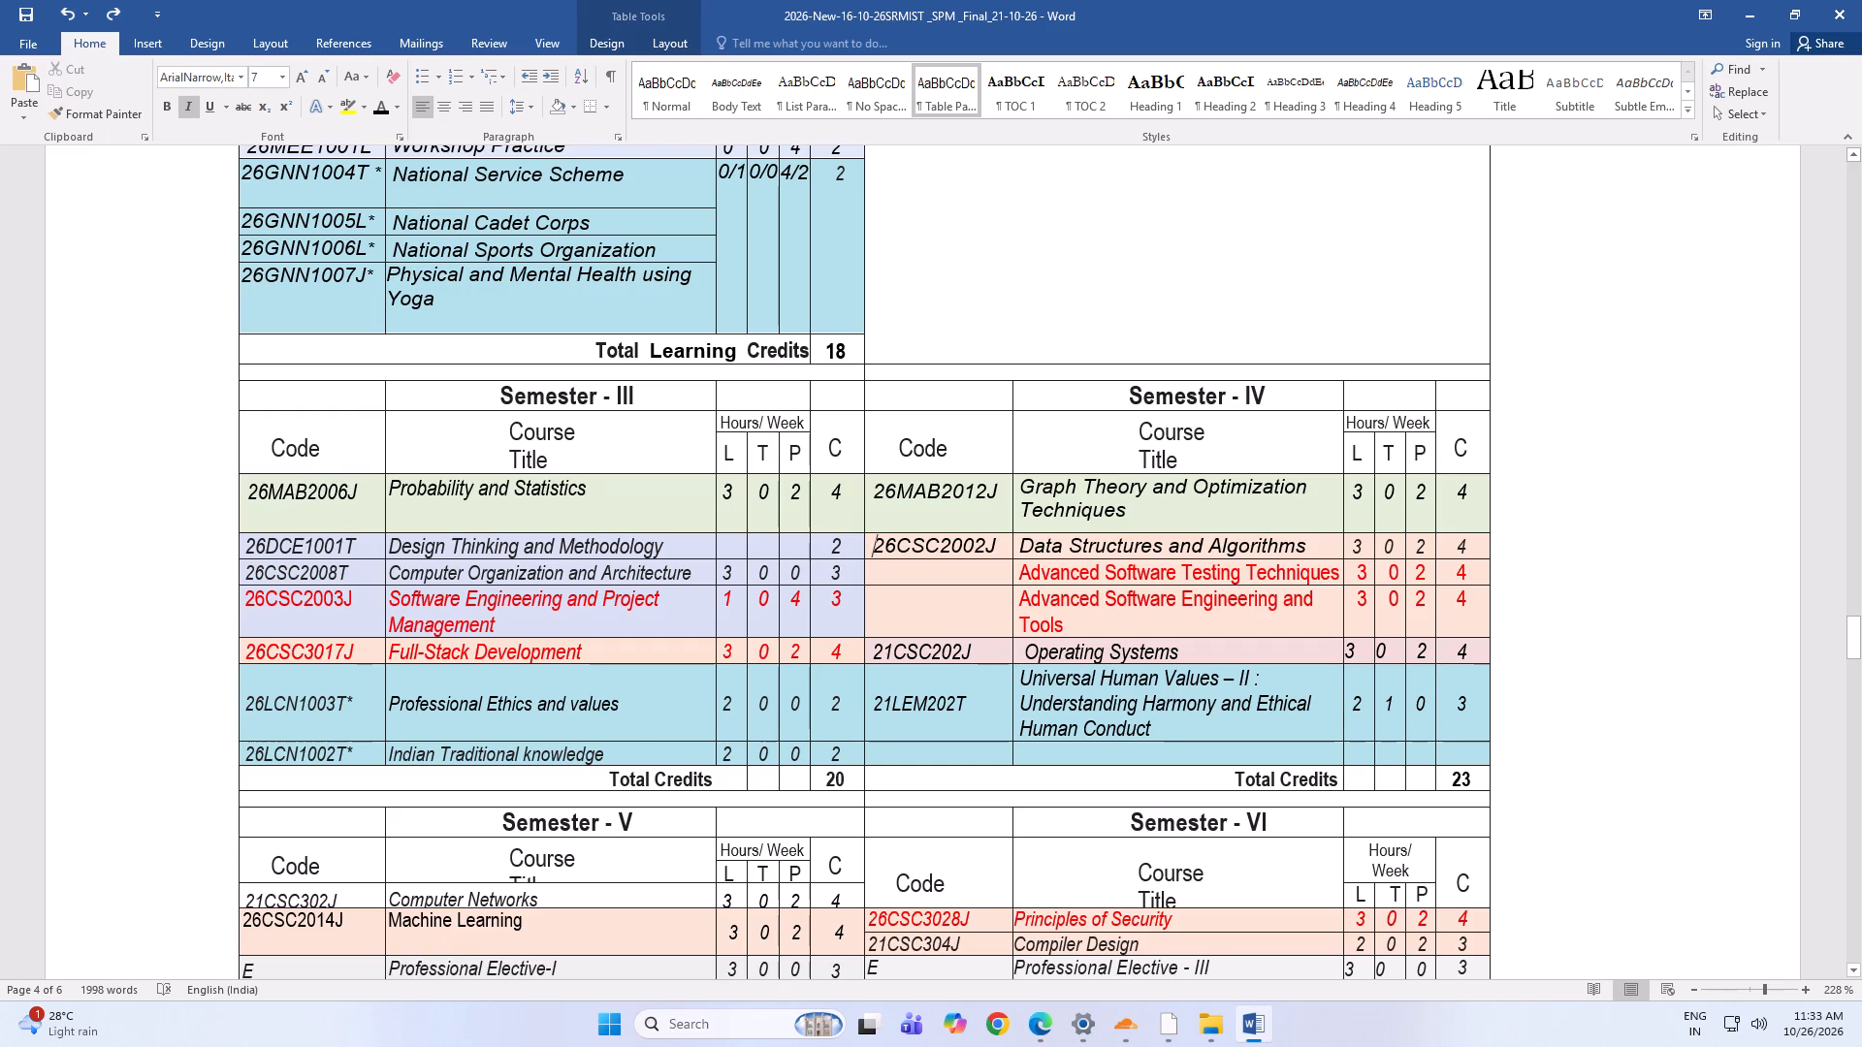
{"action": "key", "text": "Return"}
{"action": "left_click", "coordinate": [884, 548]}
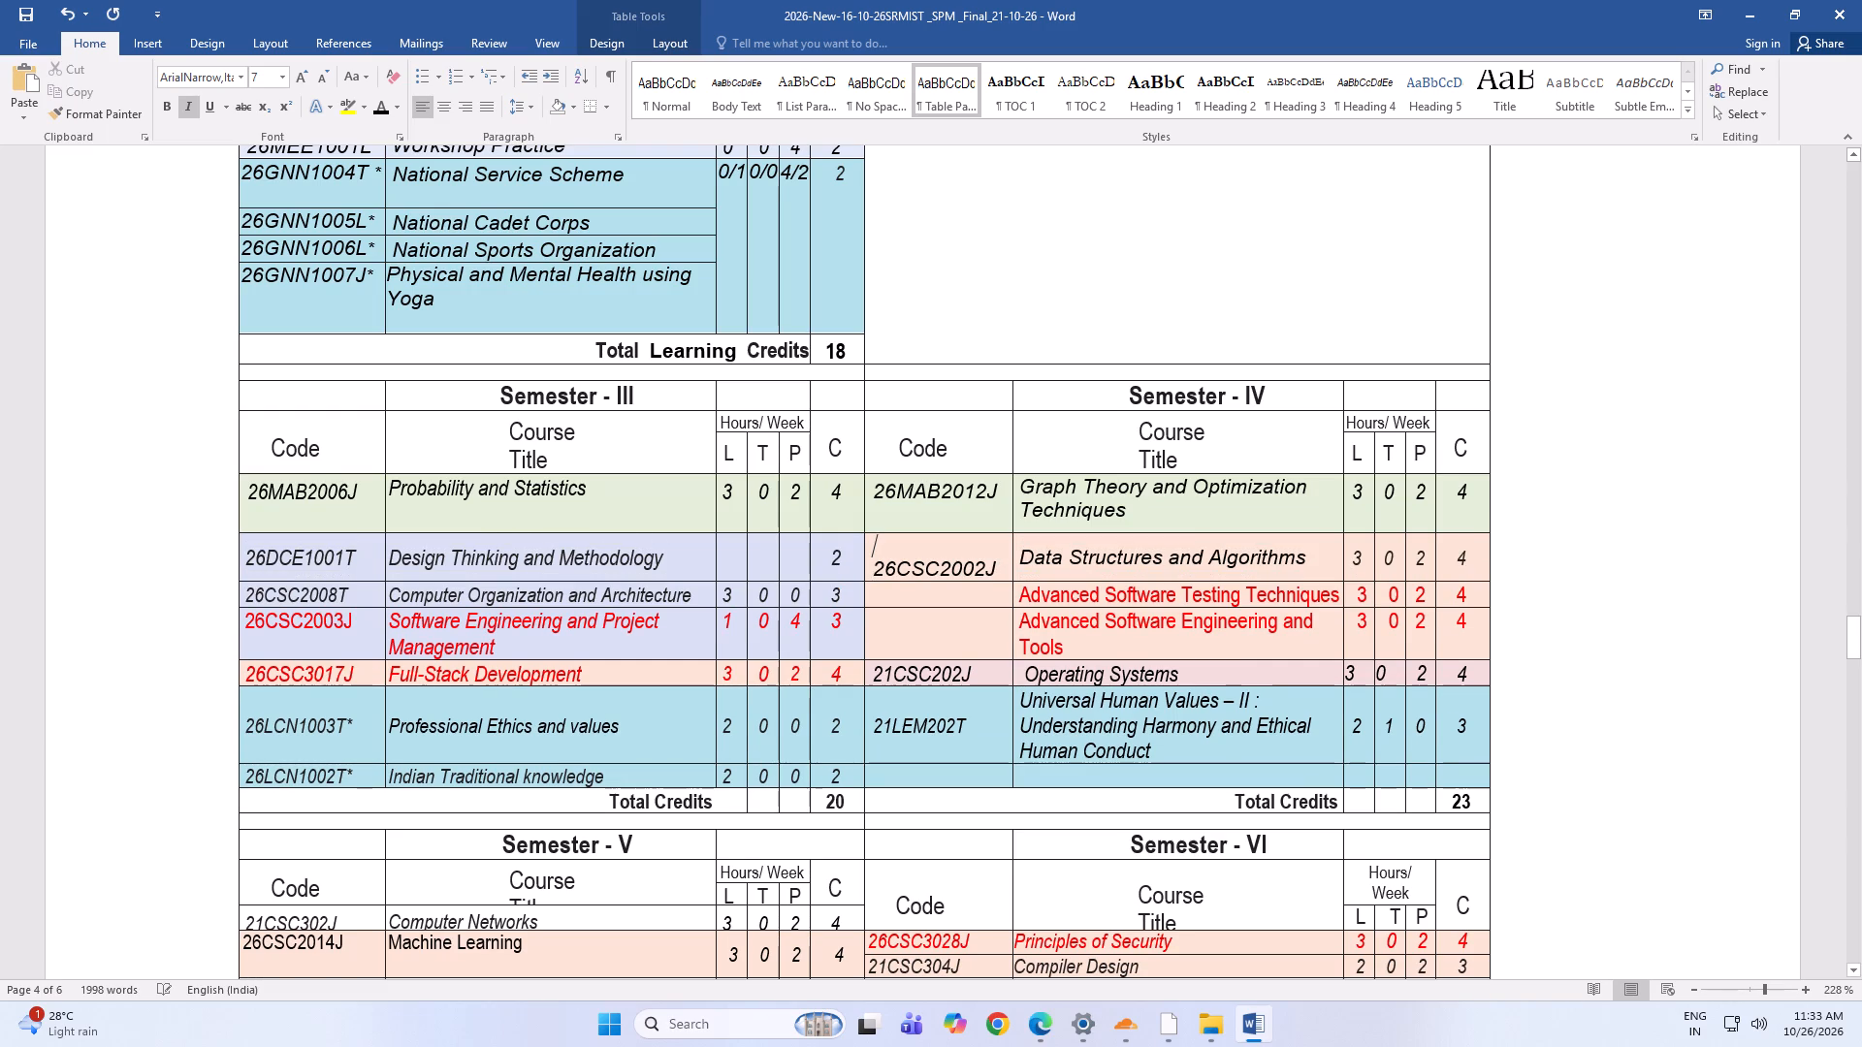
{"action": "key", "text": "ctrl+v"}
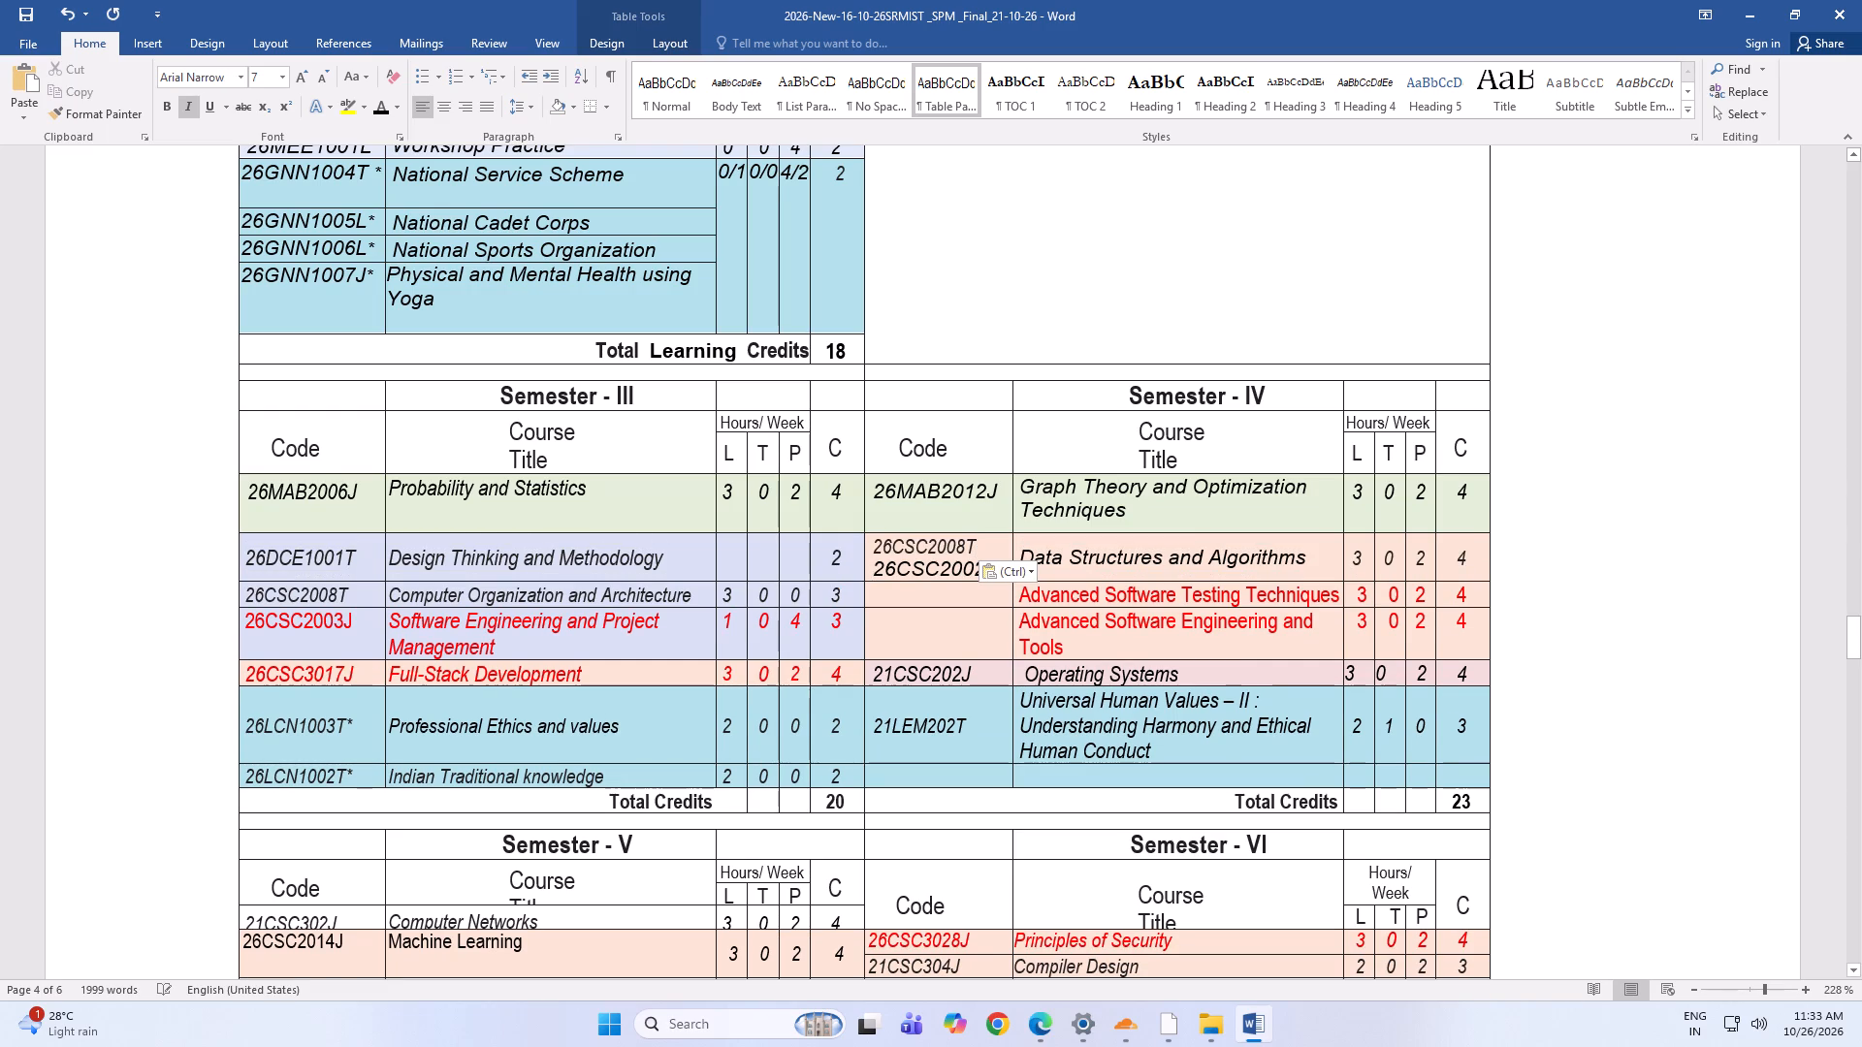
Copy the title Computer Organization and Architecture from Semester III onto a new line above Data Structures and Algorithms in Semester IV.
{"action": "left_click_drag", "start_coordinate": [693, 598], "coordinate": [421, 581]}
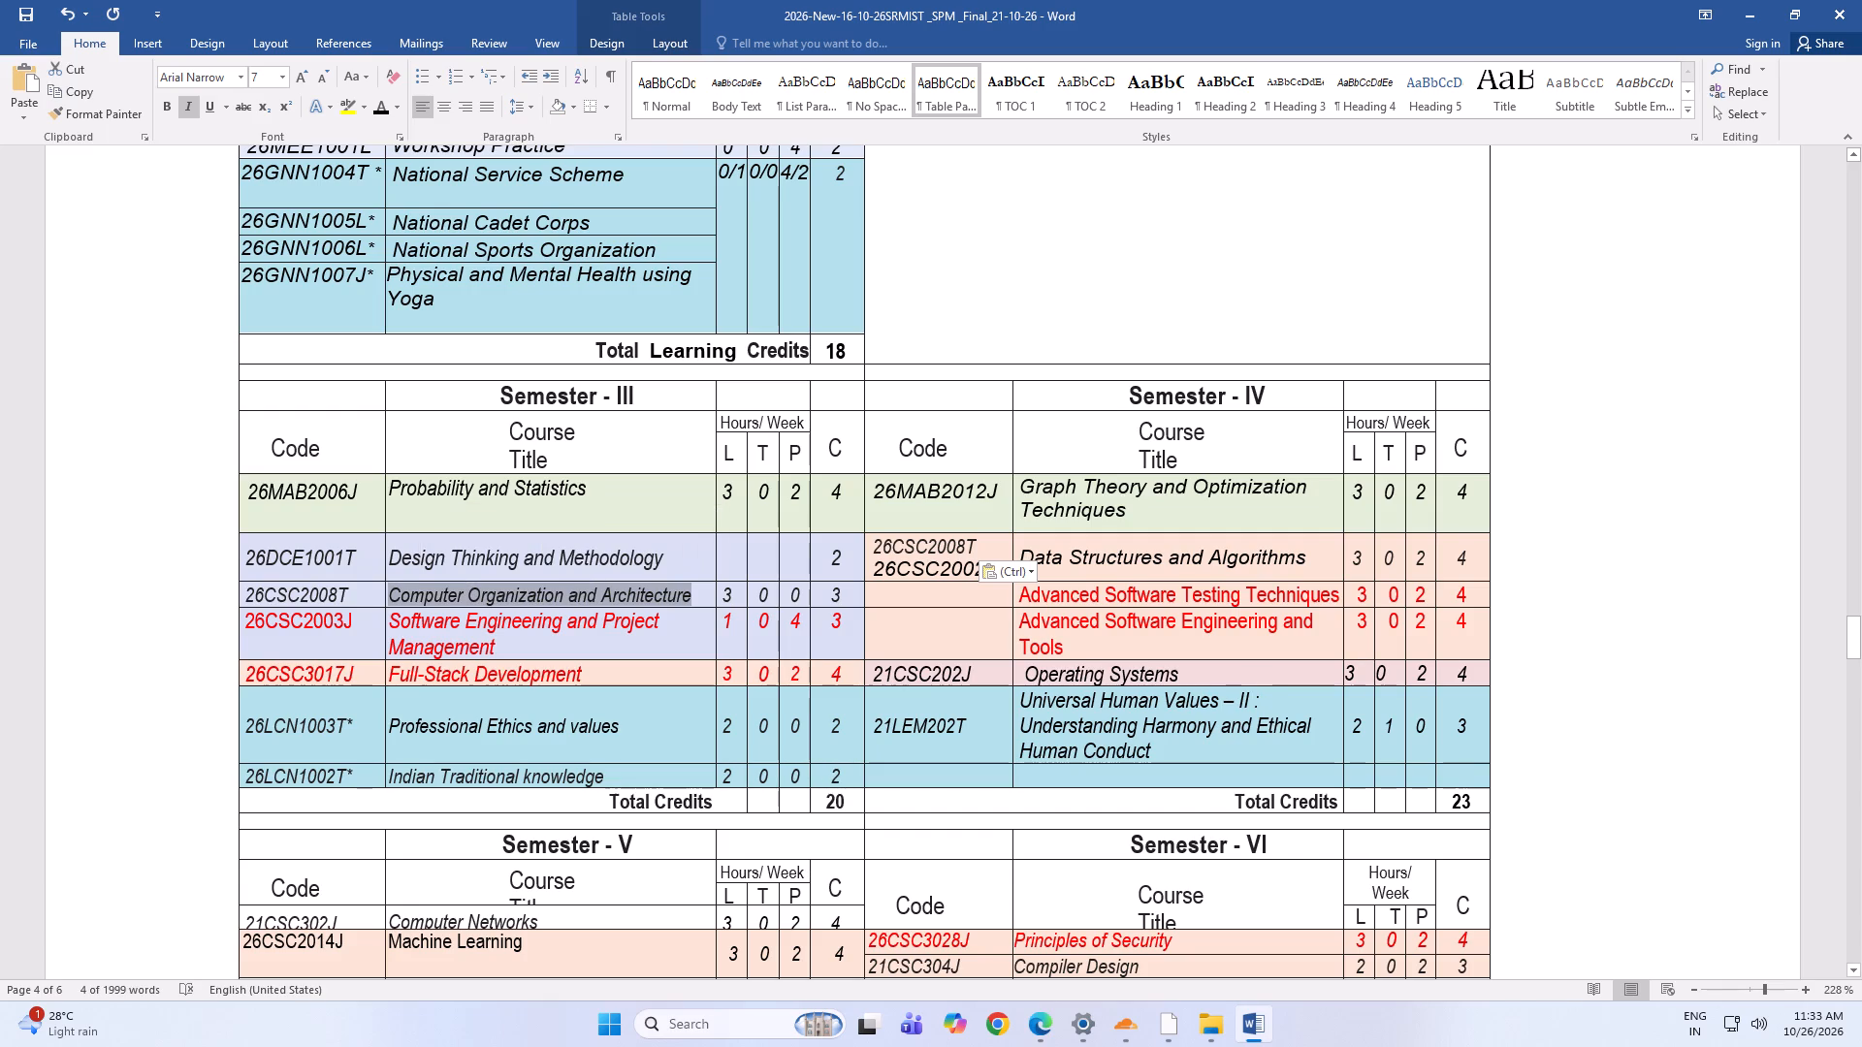
{"action": "key", "text": "ctrl+c"}
{"action": "left_click", "coordinate": [1022, 551]}
{"action": "key", "text": "Return"}
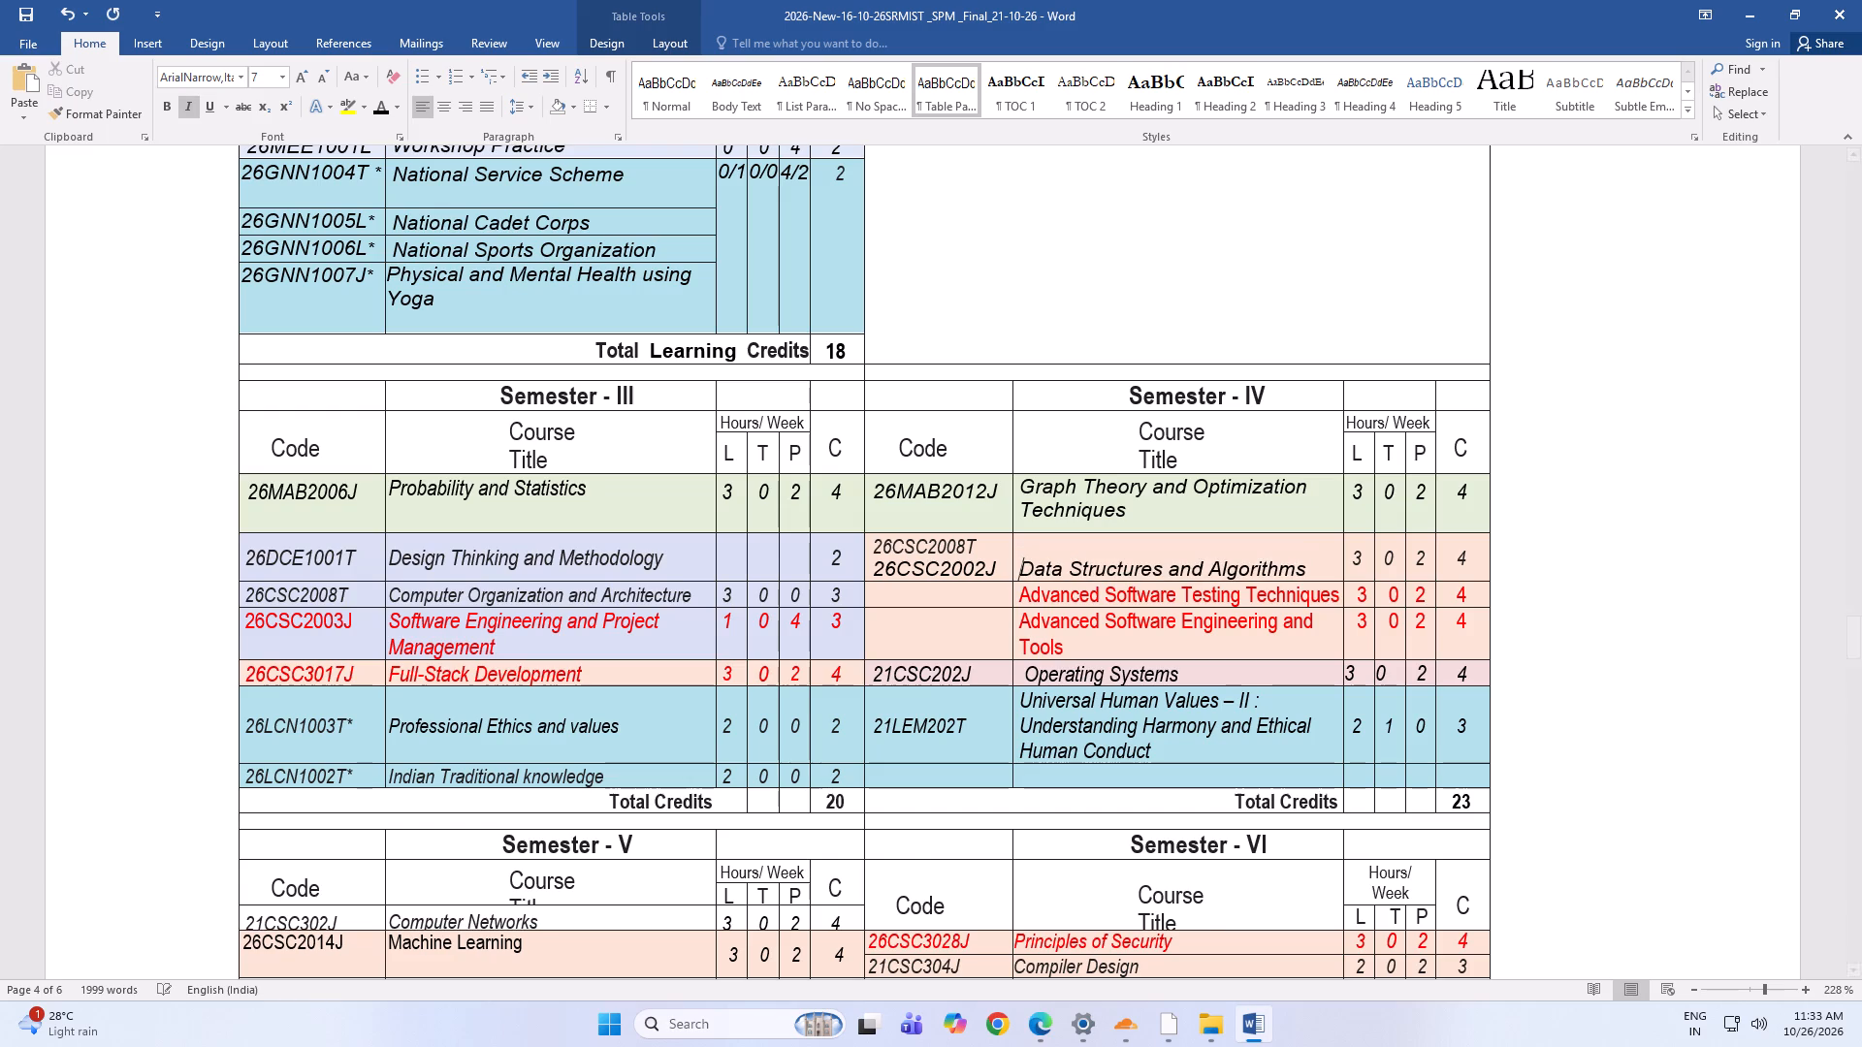
{"action": "left_click", "coordinate": [1033, 541]}
{"action": "key", "text": "ctrl+v"}
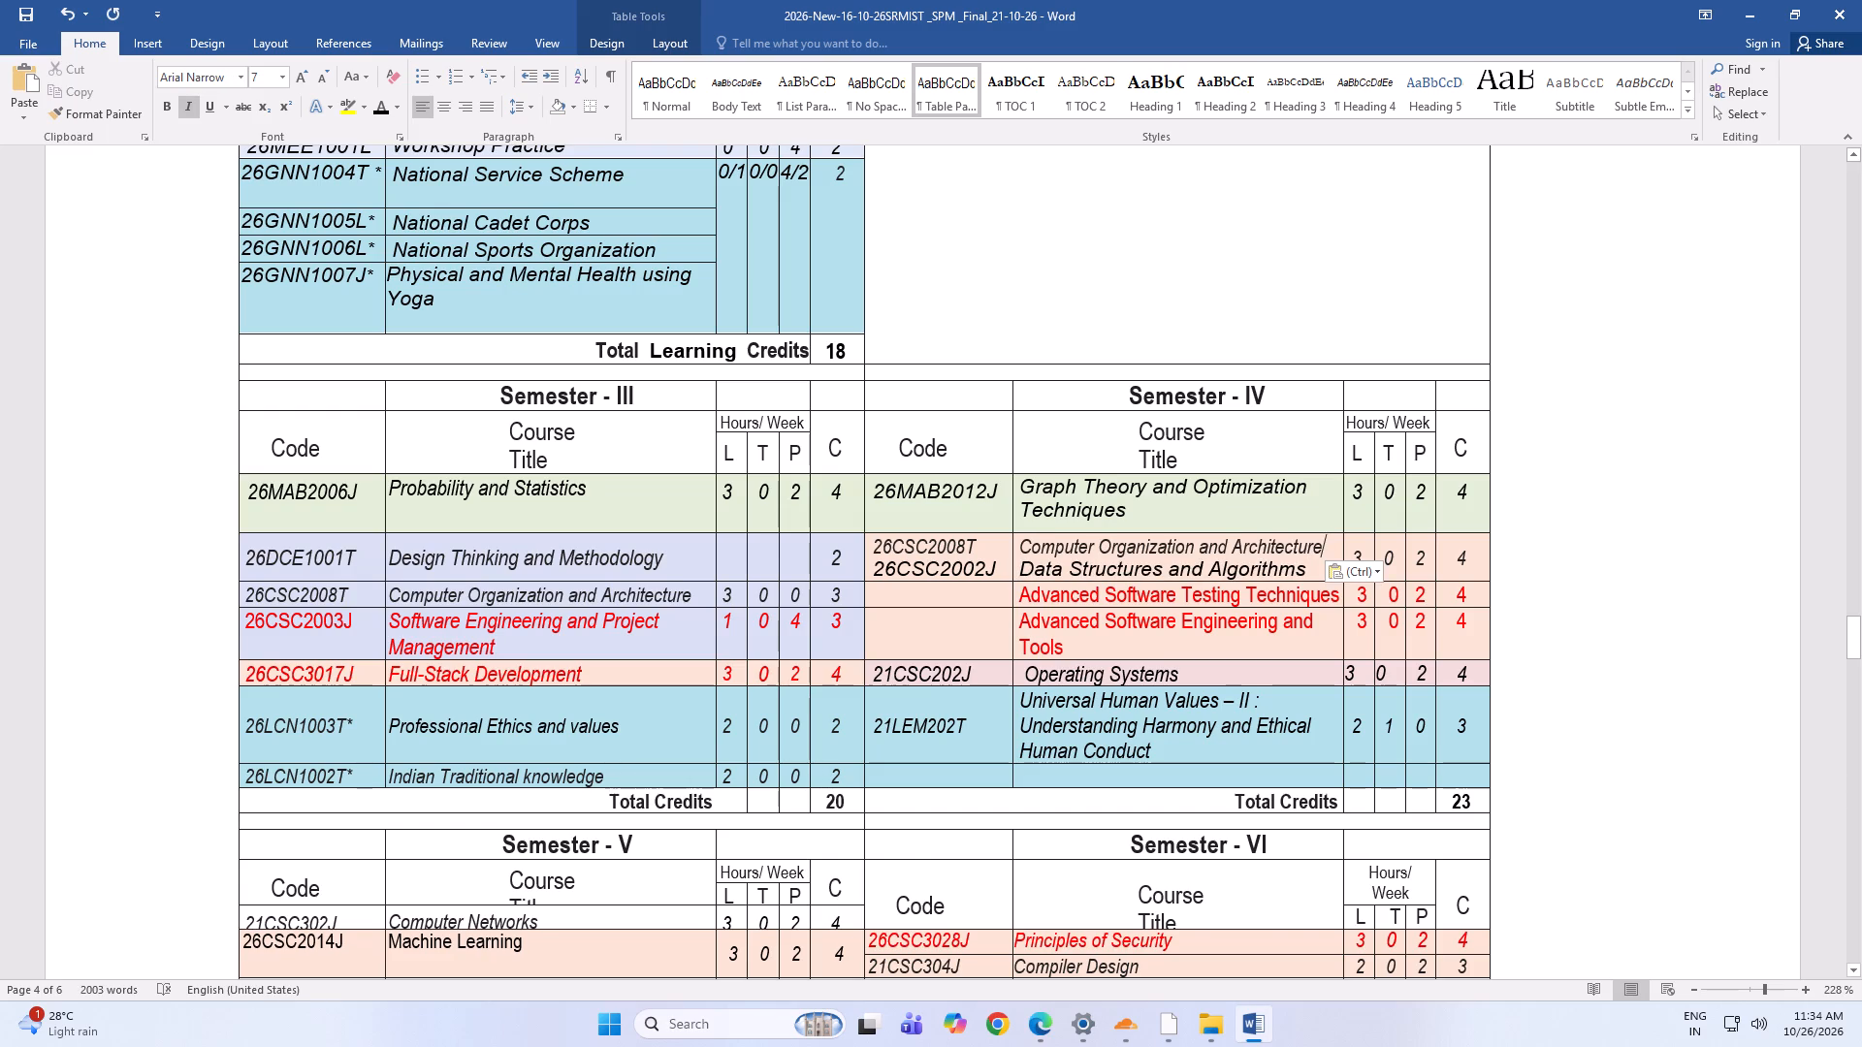
Set the Computer Organization and Architecture row in Semester IV to 0 P hours and 3 credits.
{"action": "left_click_drag", "start_coordinate": [1414, 557], "coordinate": [1425, 559]}
{"action": "left_click_drag", "start_coordinate": [1425, 559], "coordinate": [1426, 560]}
{"action": "key", "text": "BackSpace"}
{"action": "key", "text": "0"}
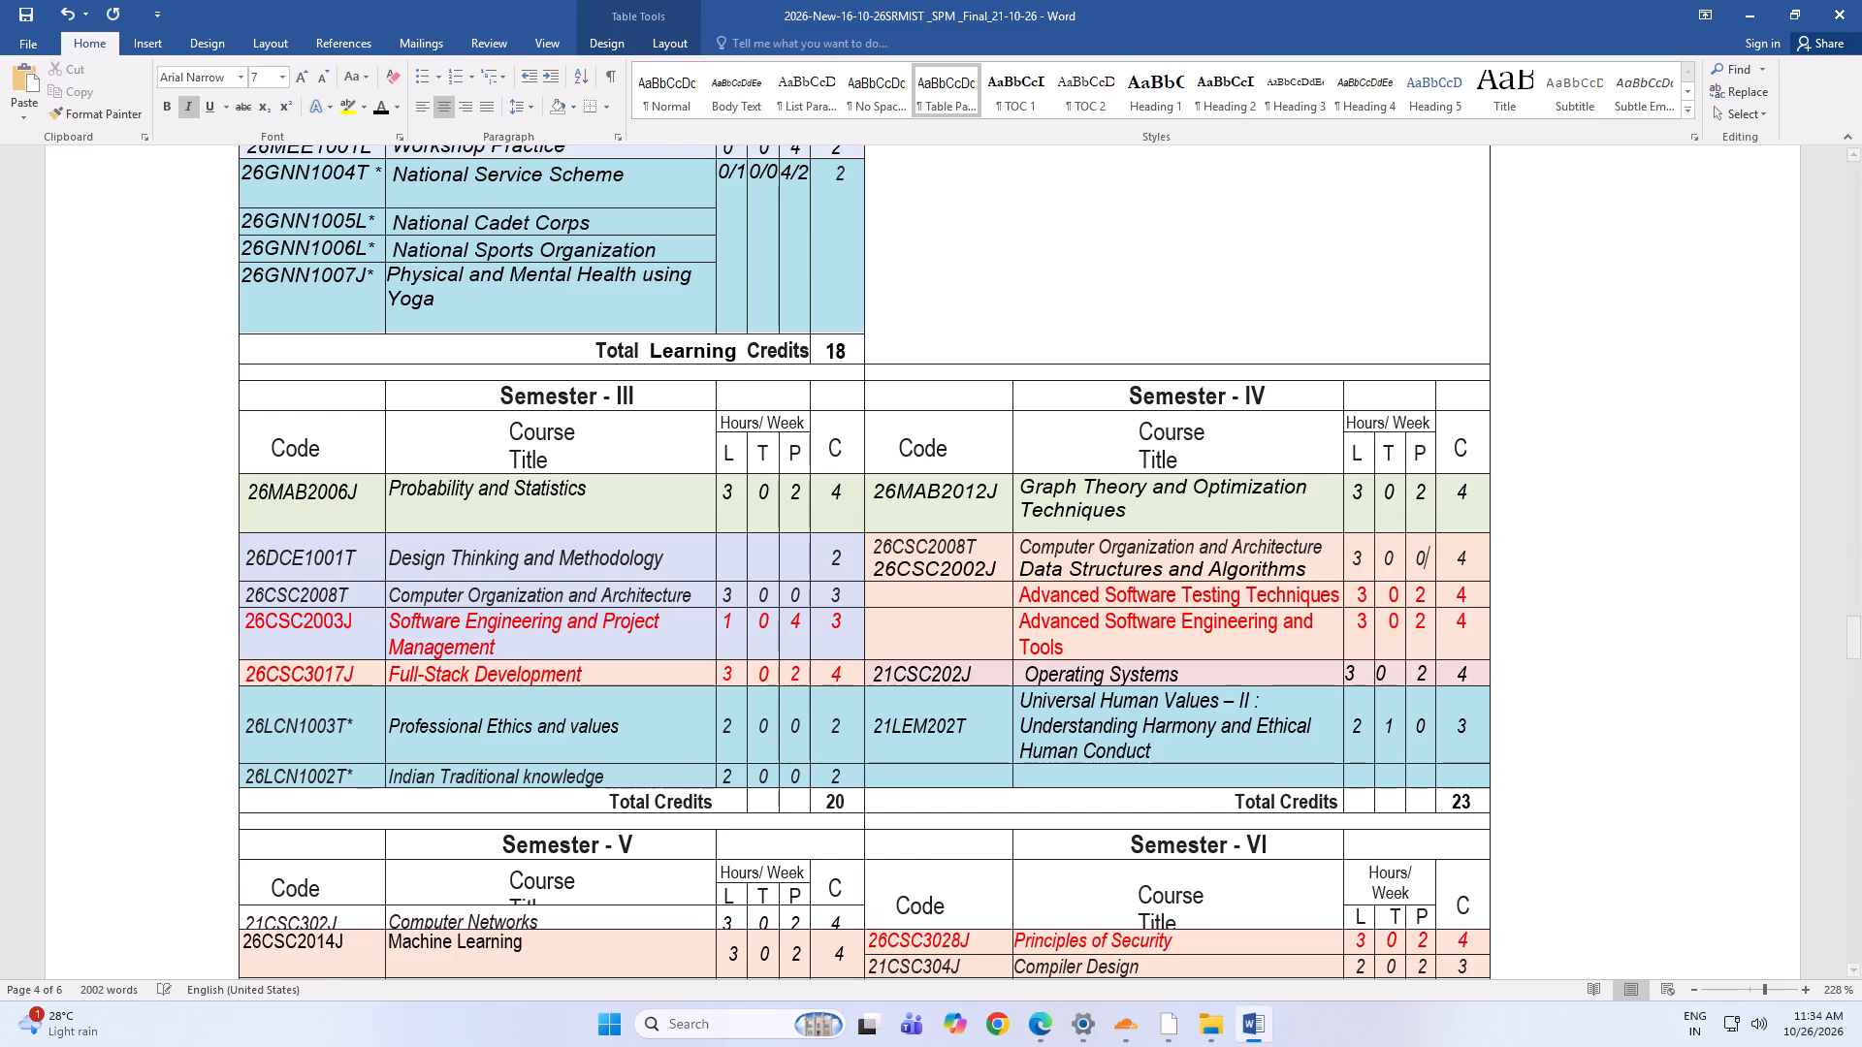
{"action": "key", "text": "Right"}
{"action": "key", "text": "Right"}
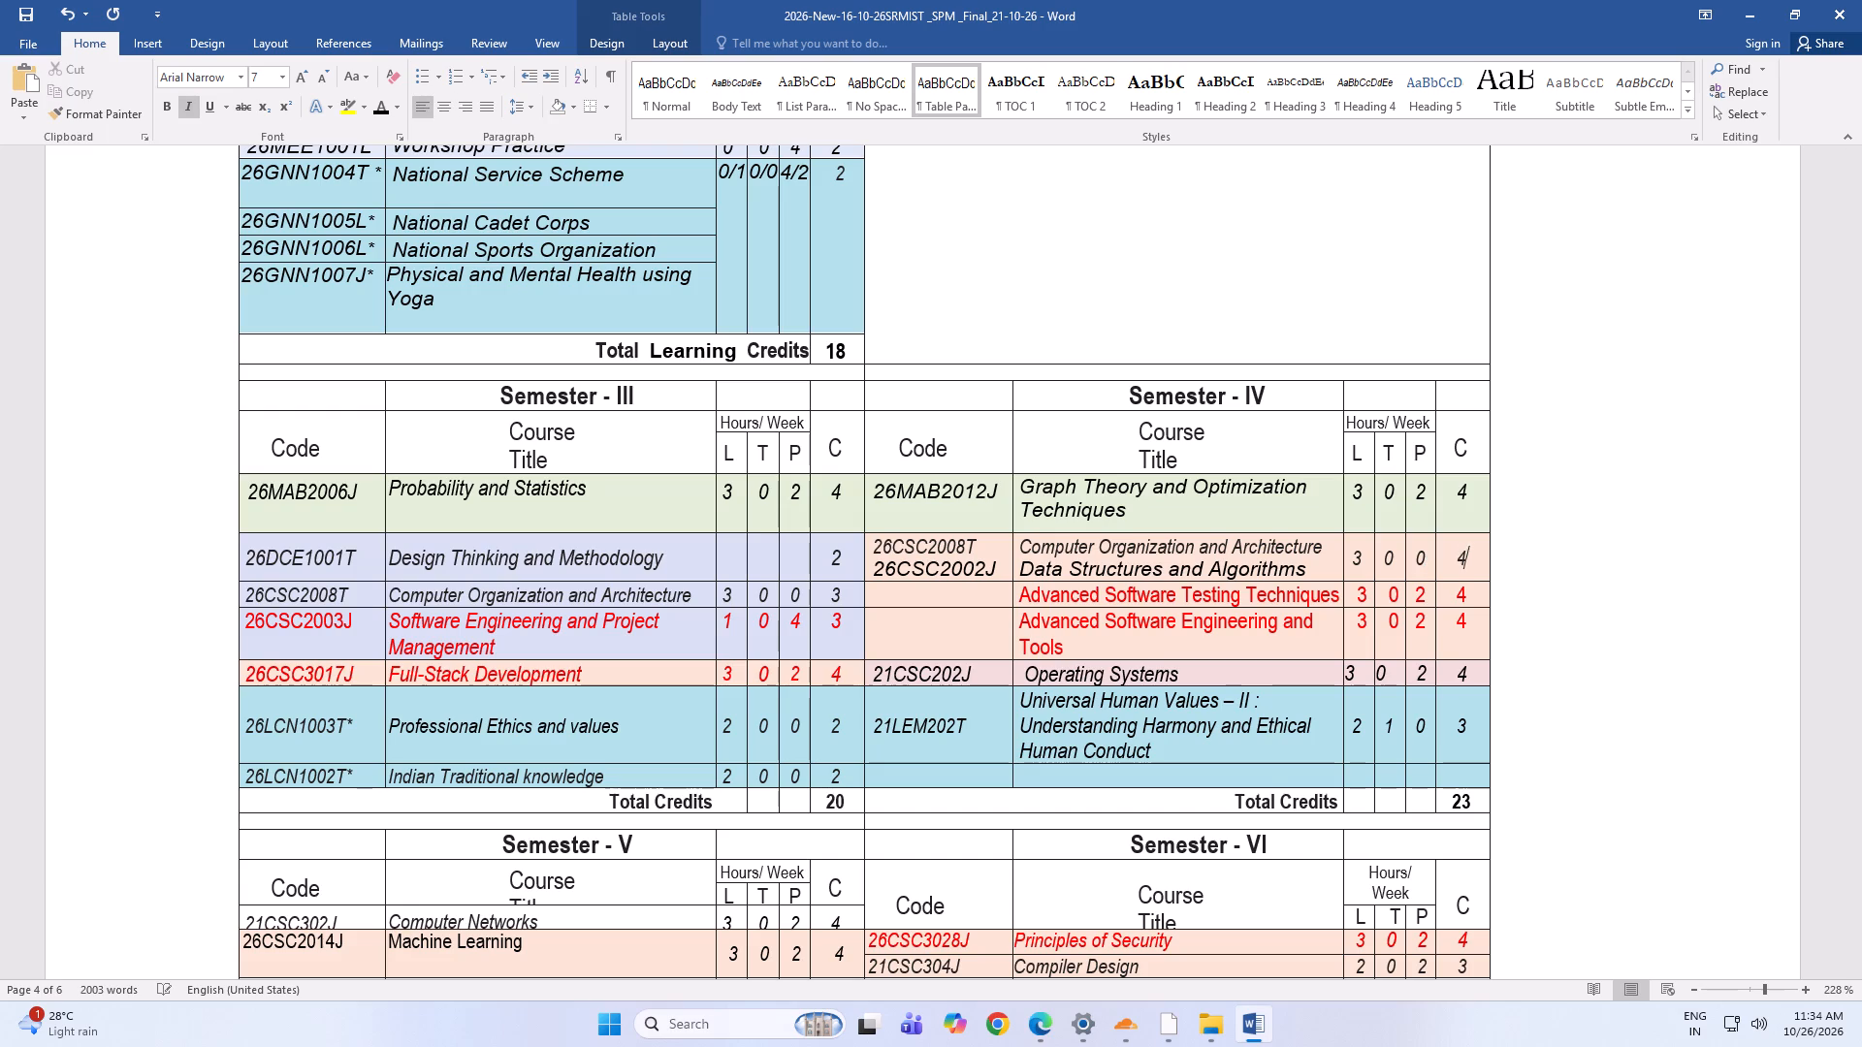
{"action": "key", "text": "BackSpace"}
{"action": "key", "text": "3"}
Delete the code 26CSC2008T and the title Computer Organization and Architecture from their Semester III row.
{"action": "left_click_drag", "start_coordinate": [250, 592], "coordinate": [357, 592]}
{"action": "key", "text": "Delete"}
{"action": "left_click_drag", "start_coordinate": [397, 588], "coordinate": [431, 590]}
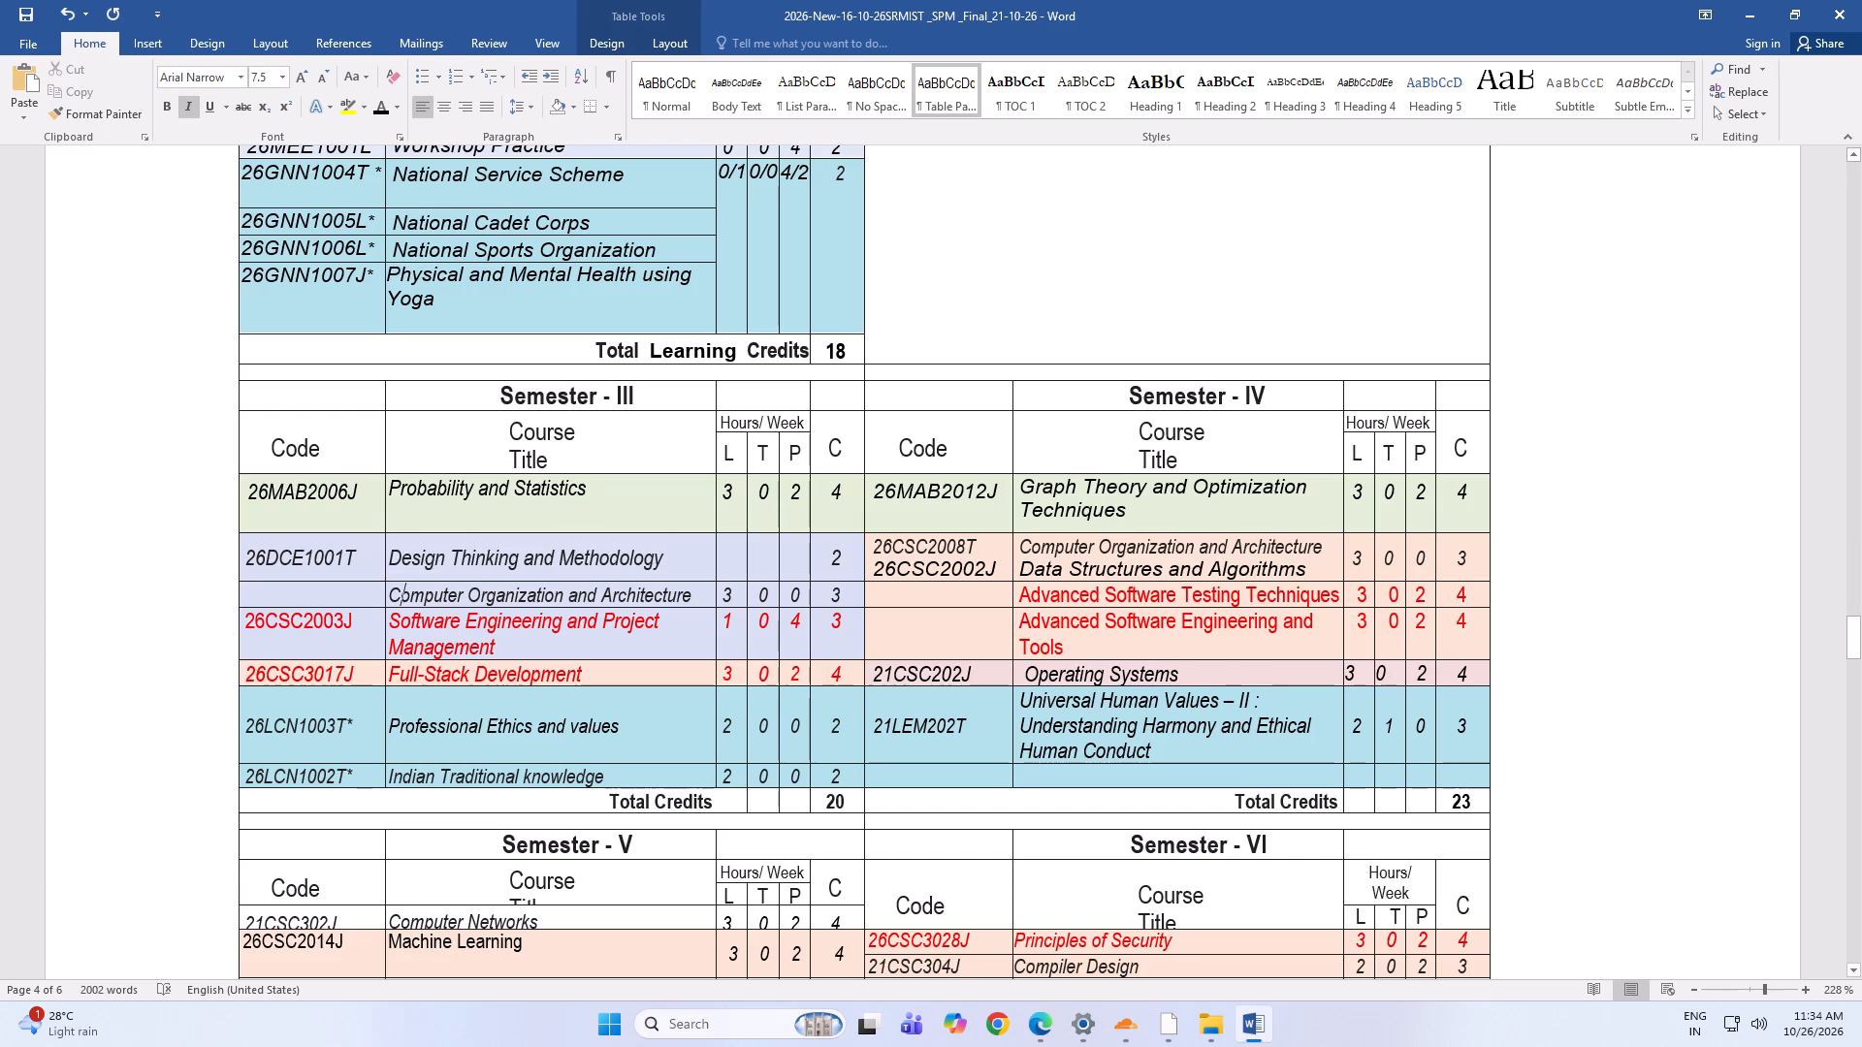
{"action": "left_click_drag", "start_coordinate": [431, 590], "coordinate": [703, 590]}
{"action": "key", "text": "Delete"}
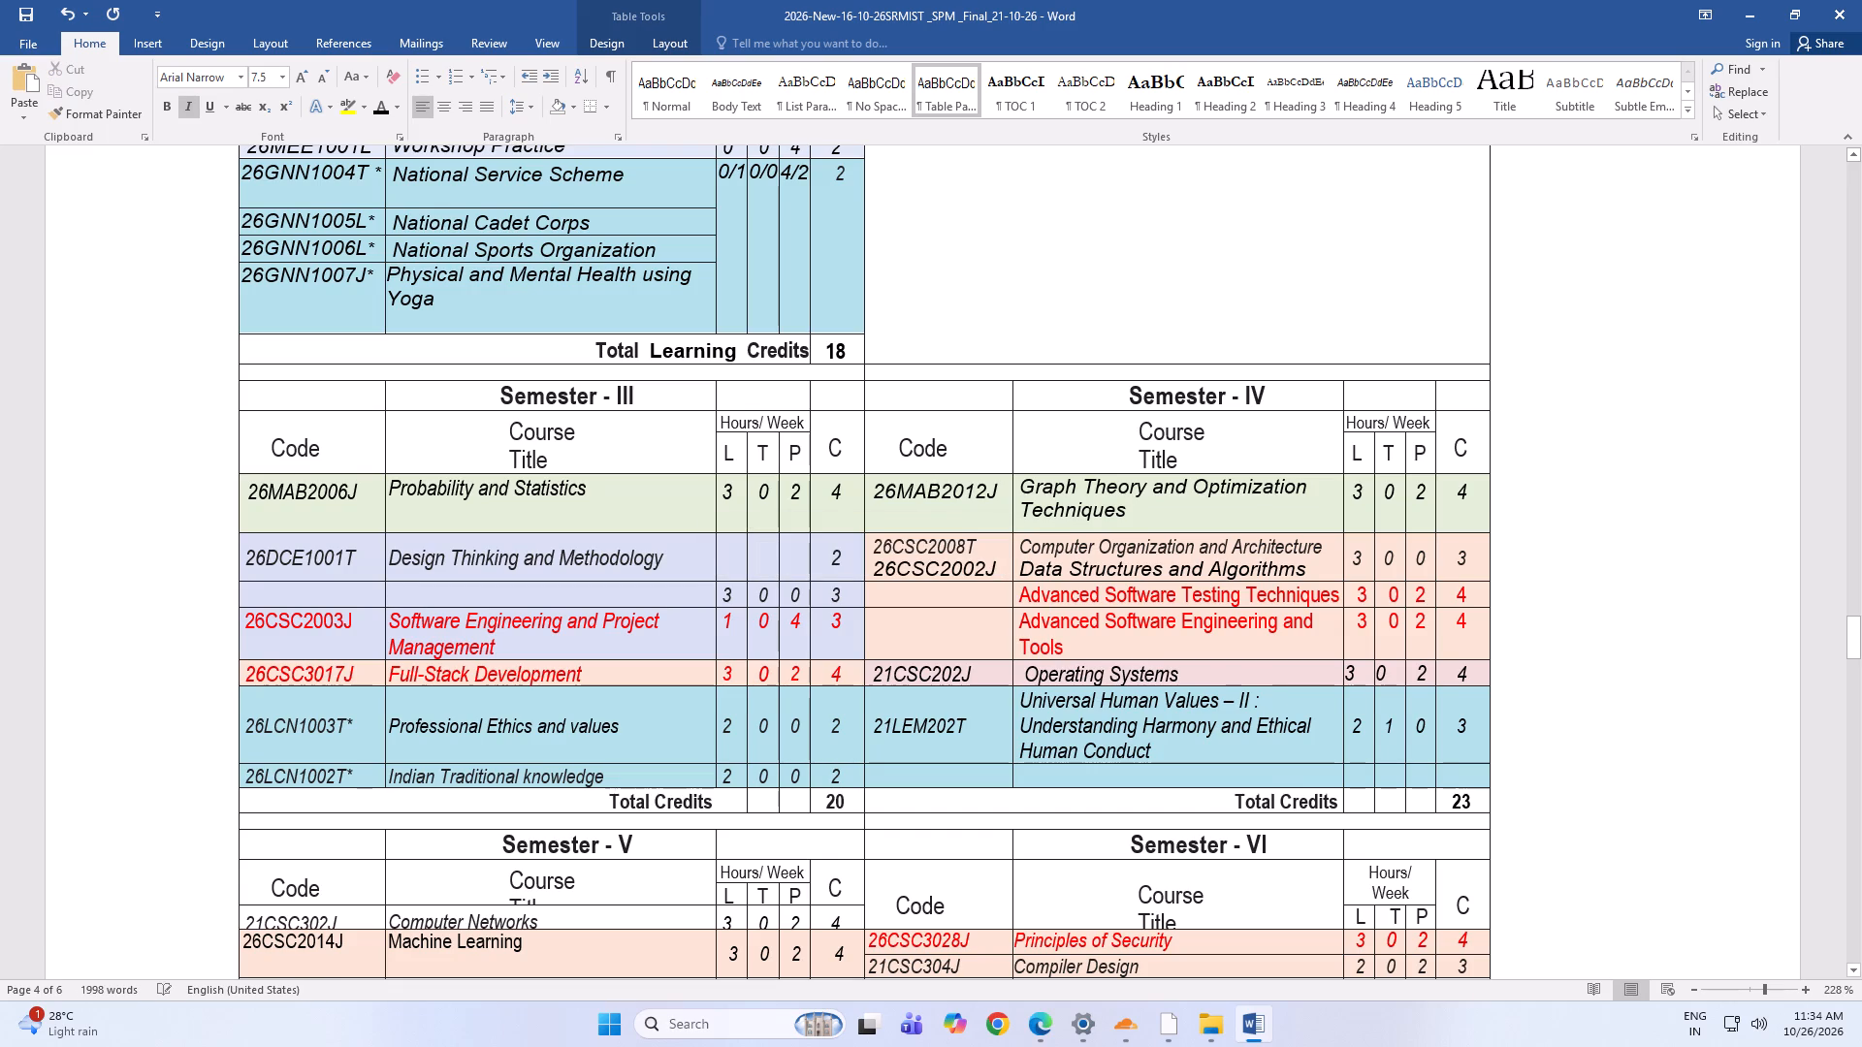
Move the code 26CSC2002J and the title Data Structures and Algorithms from Semester IV into the emptied Semester III row.
{"action": "left_click_drag", "start_coordinate": [1004, 571], "coordinate": [869, 578]}
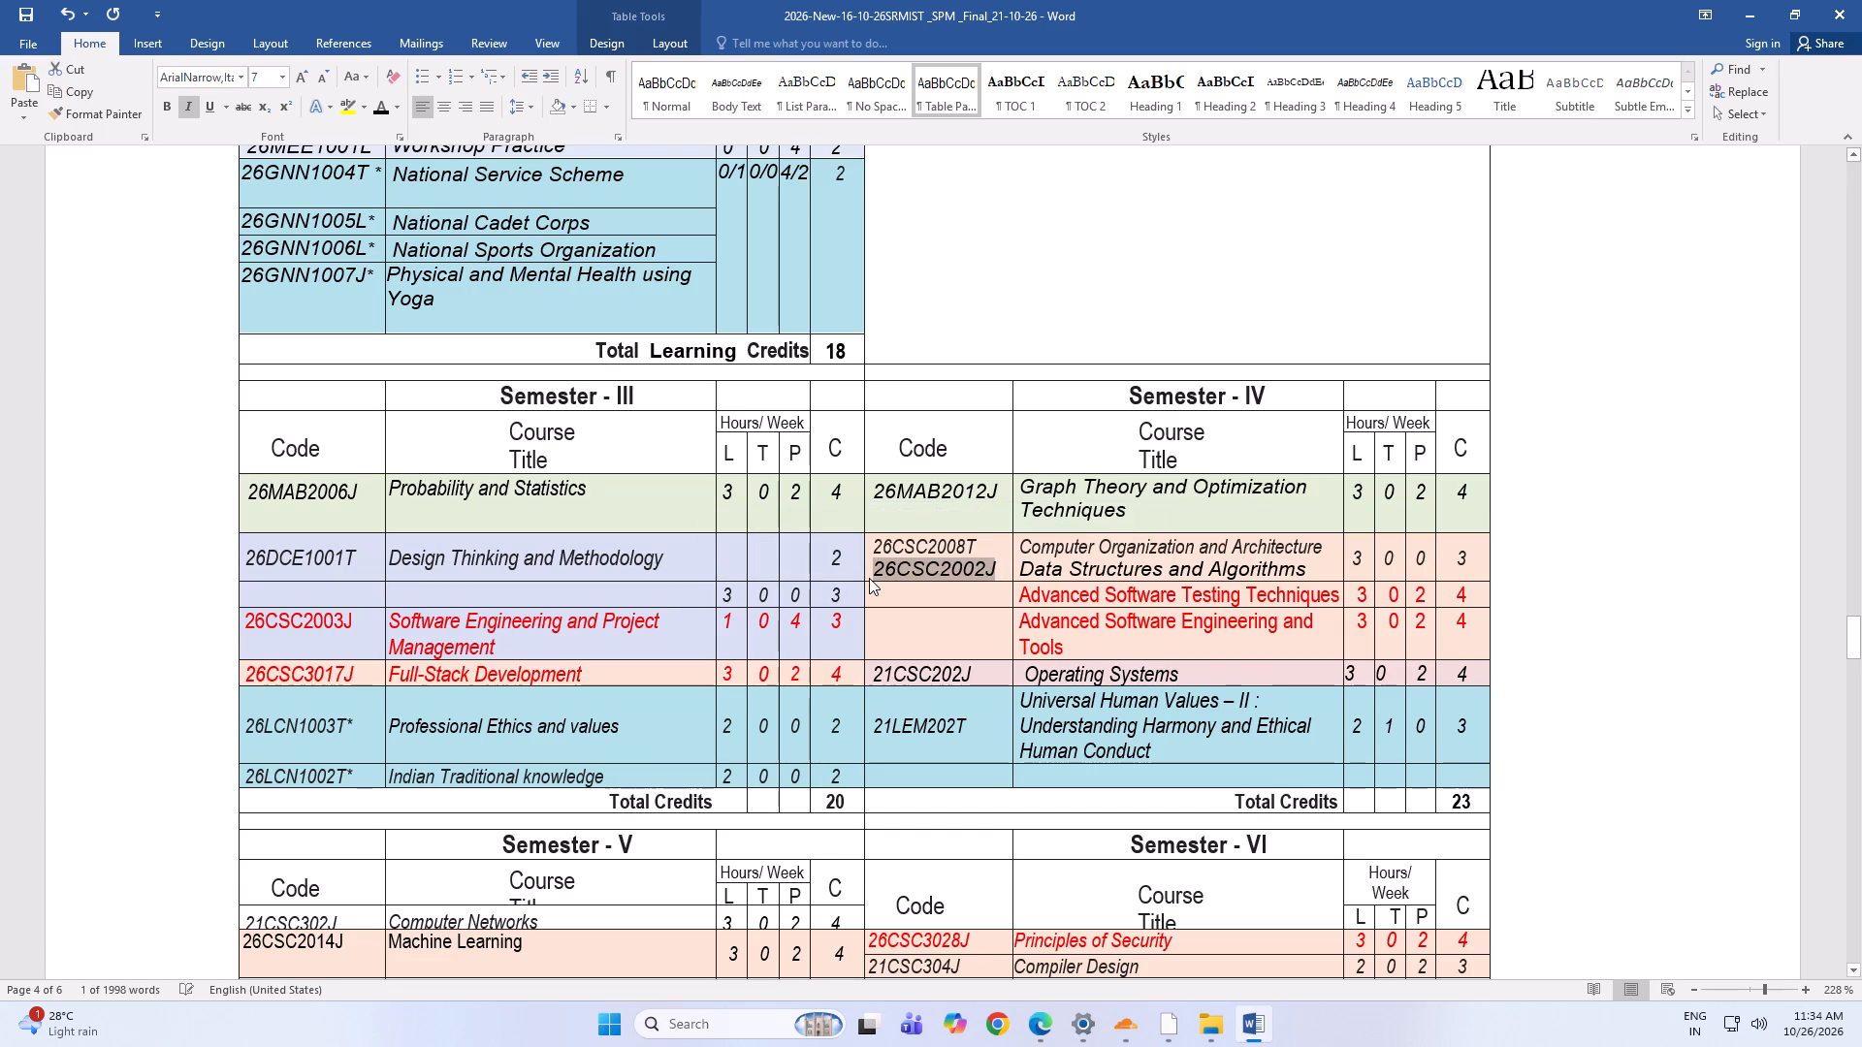
{"action": "key", "text": "ctrl+x"}
{"action": "left_click", "coordinate": [331, 590]}
{"action": "key", "text": "ctrl+v"}
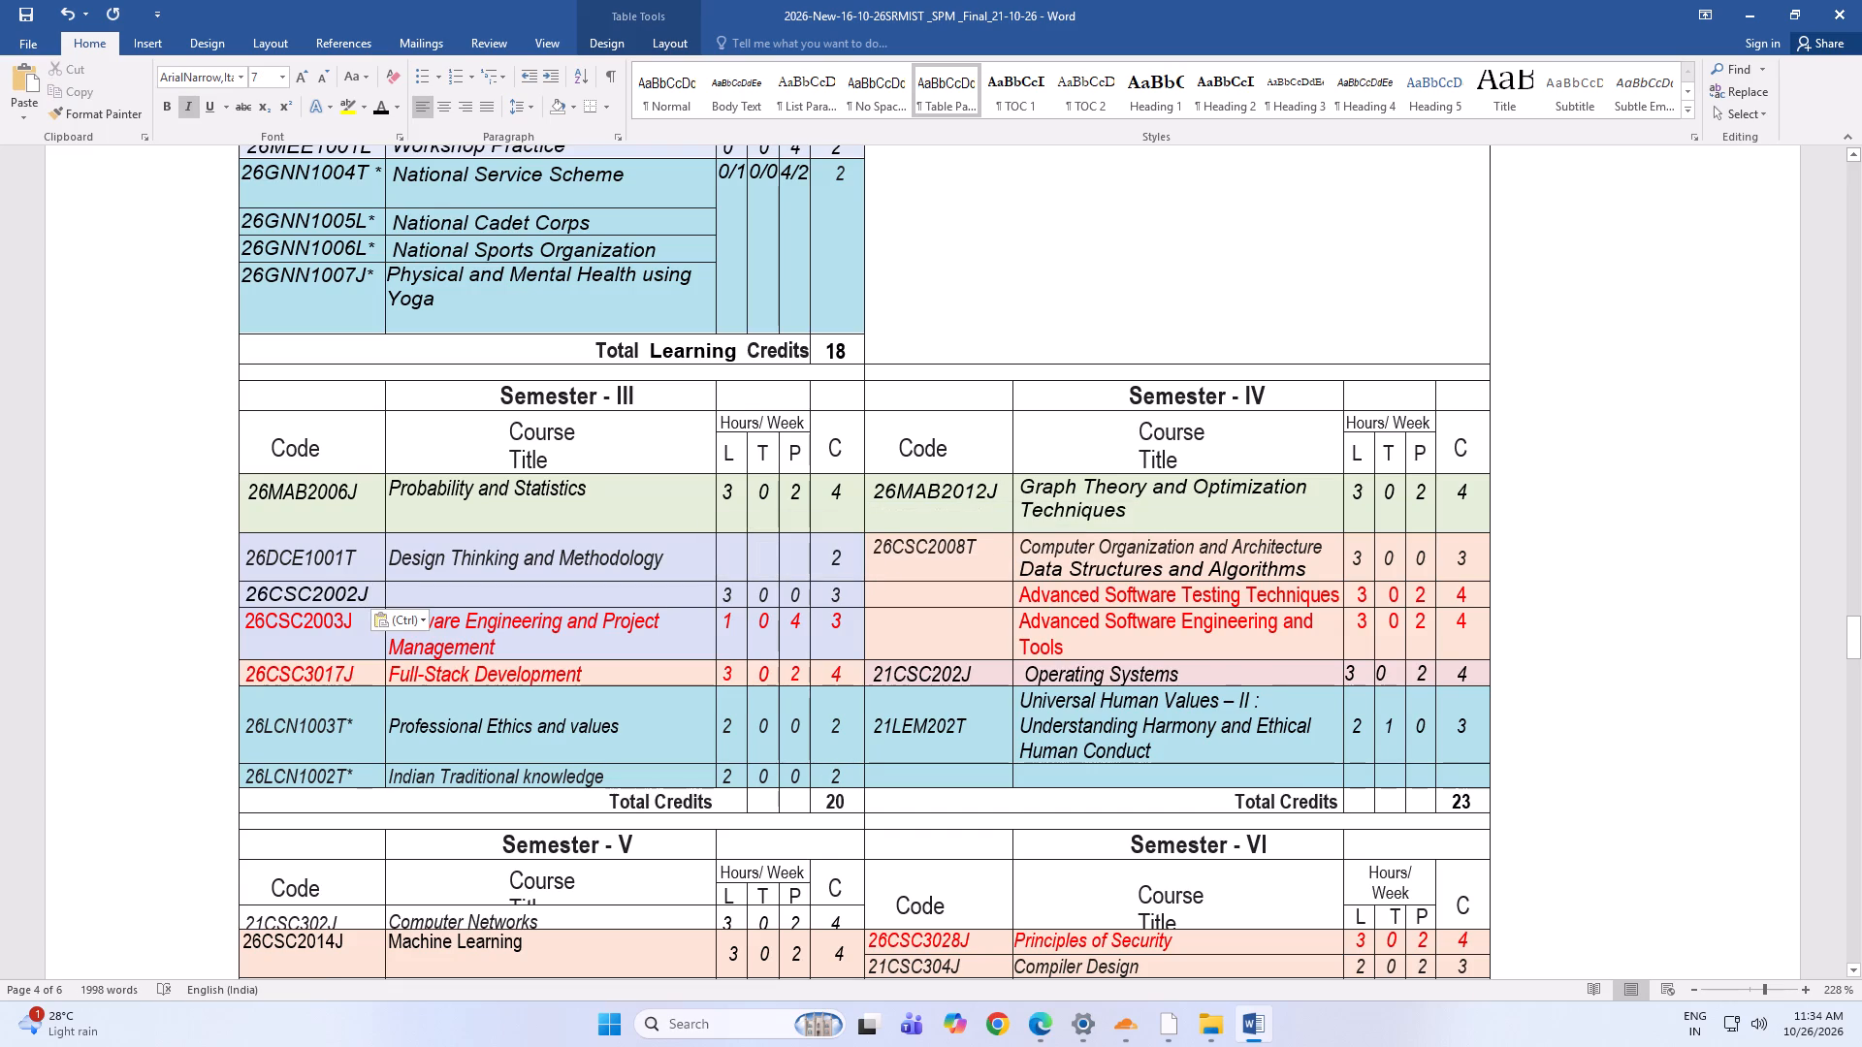
{"action": "left_click_drag", "start_coordinate": [1309, 574], "coordinate": [1243, 574]}
{"action": "left_click_drag", "start_coordinate": [1243, 574], "coordinate": [1045, 572]}
{"action": "key", "text": "ctrl+x"}
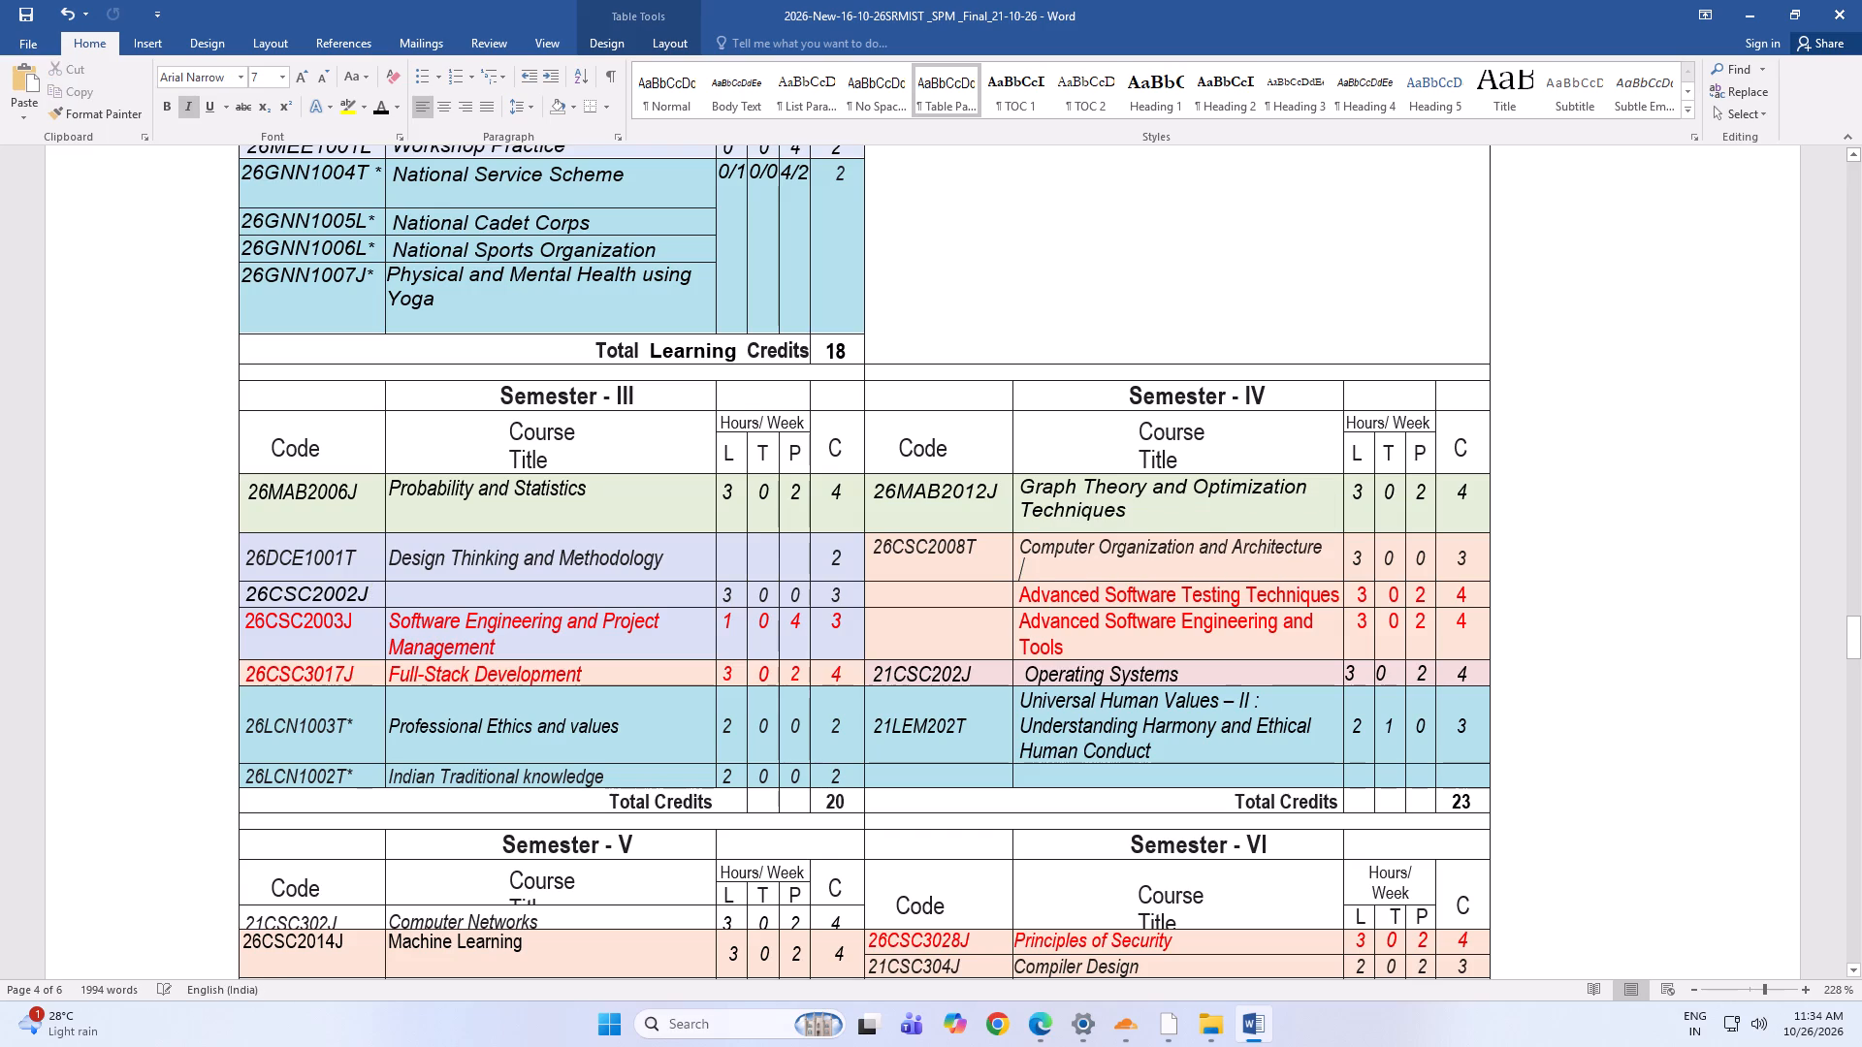
{"action": "left_click", "coordinate": [433, 594]}
{"action": "key", "text": "ctrl+v"}
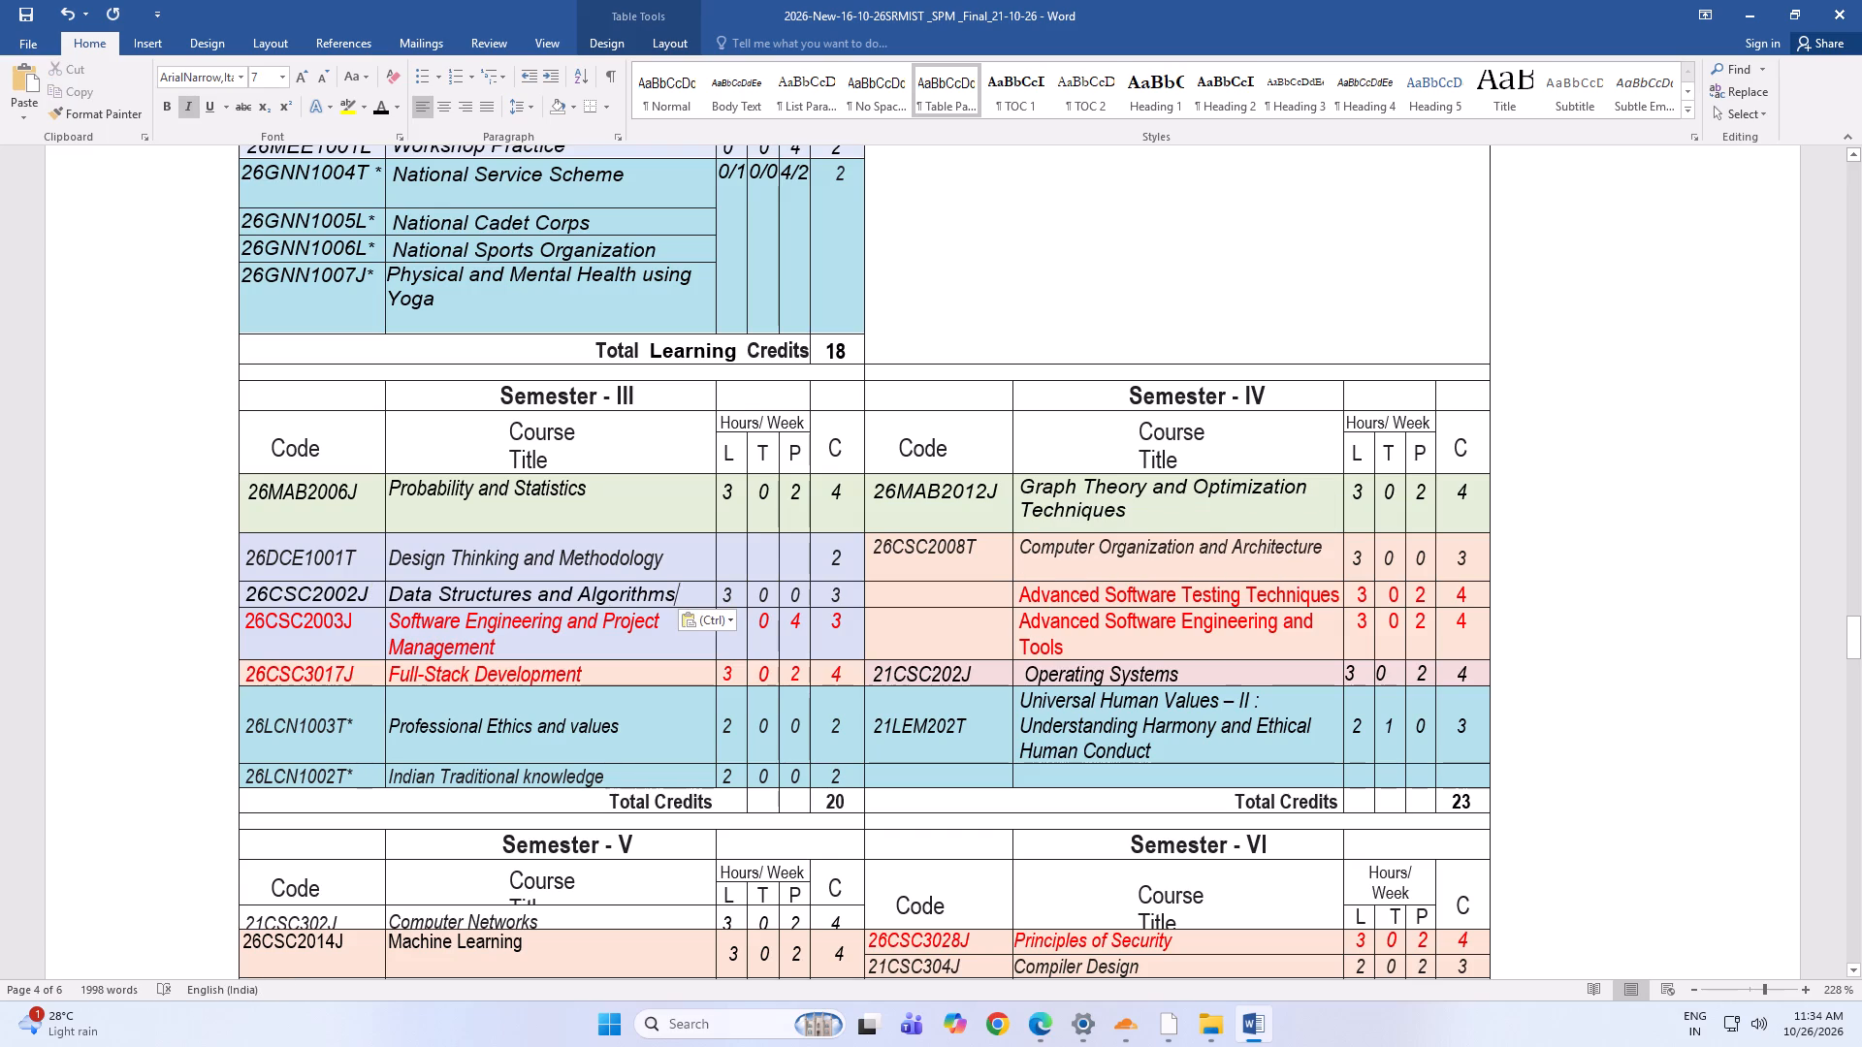
Indent the L and T hours of Operating Systems in Semester IV with spaces to align them with their columns.
{"action": "left_click", "coordinate": [1346, 673]}
{"action": "key", "text": "space"}
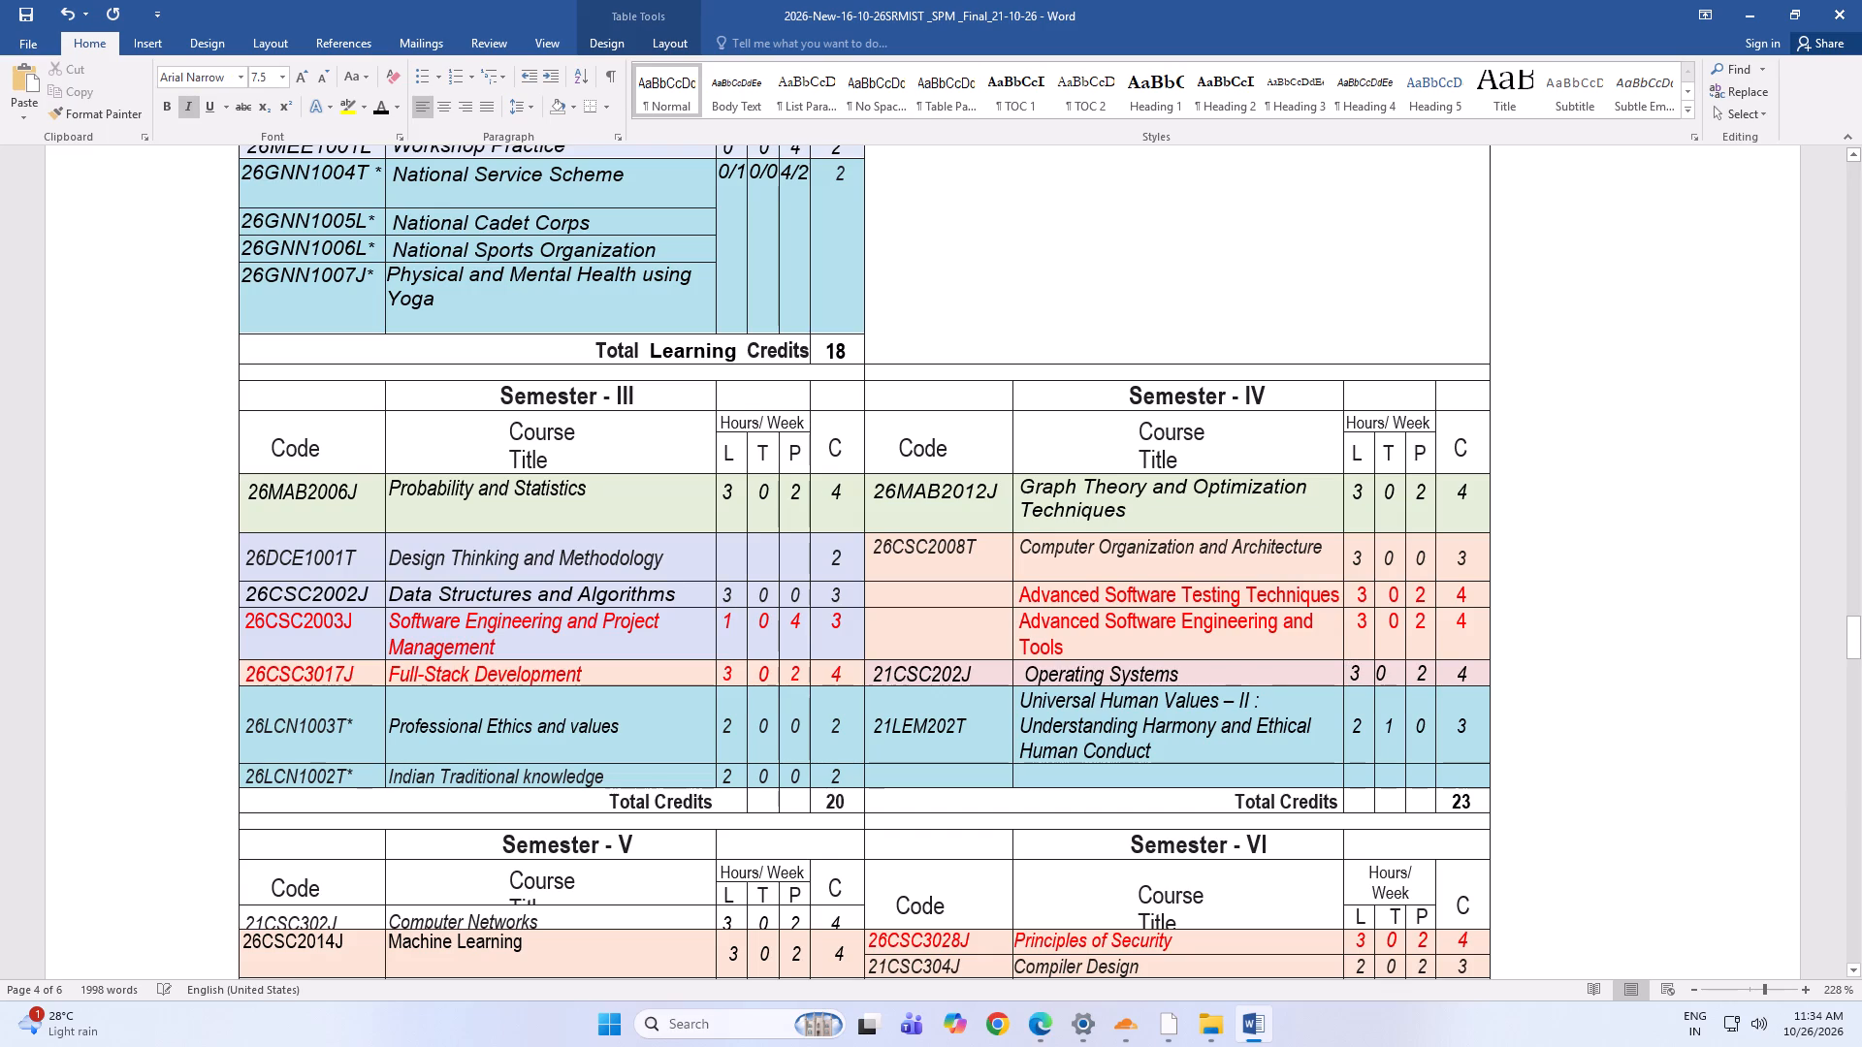
{"action": "left_click", "coordinate": [1378, 672]}
{"action": "key", "text": "space"}
{"action": "key", "text": "space"}
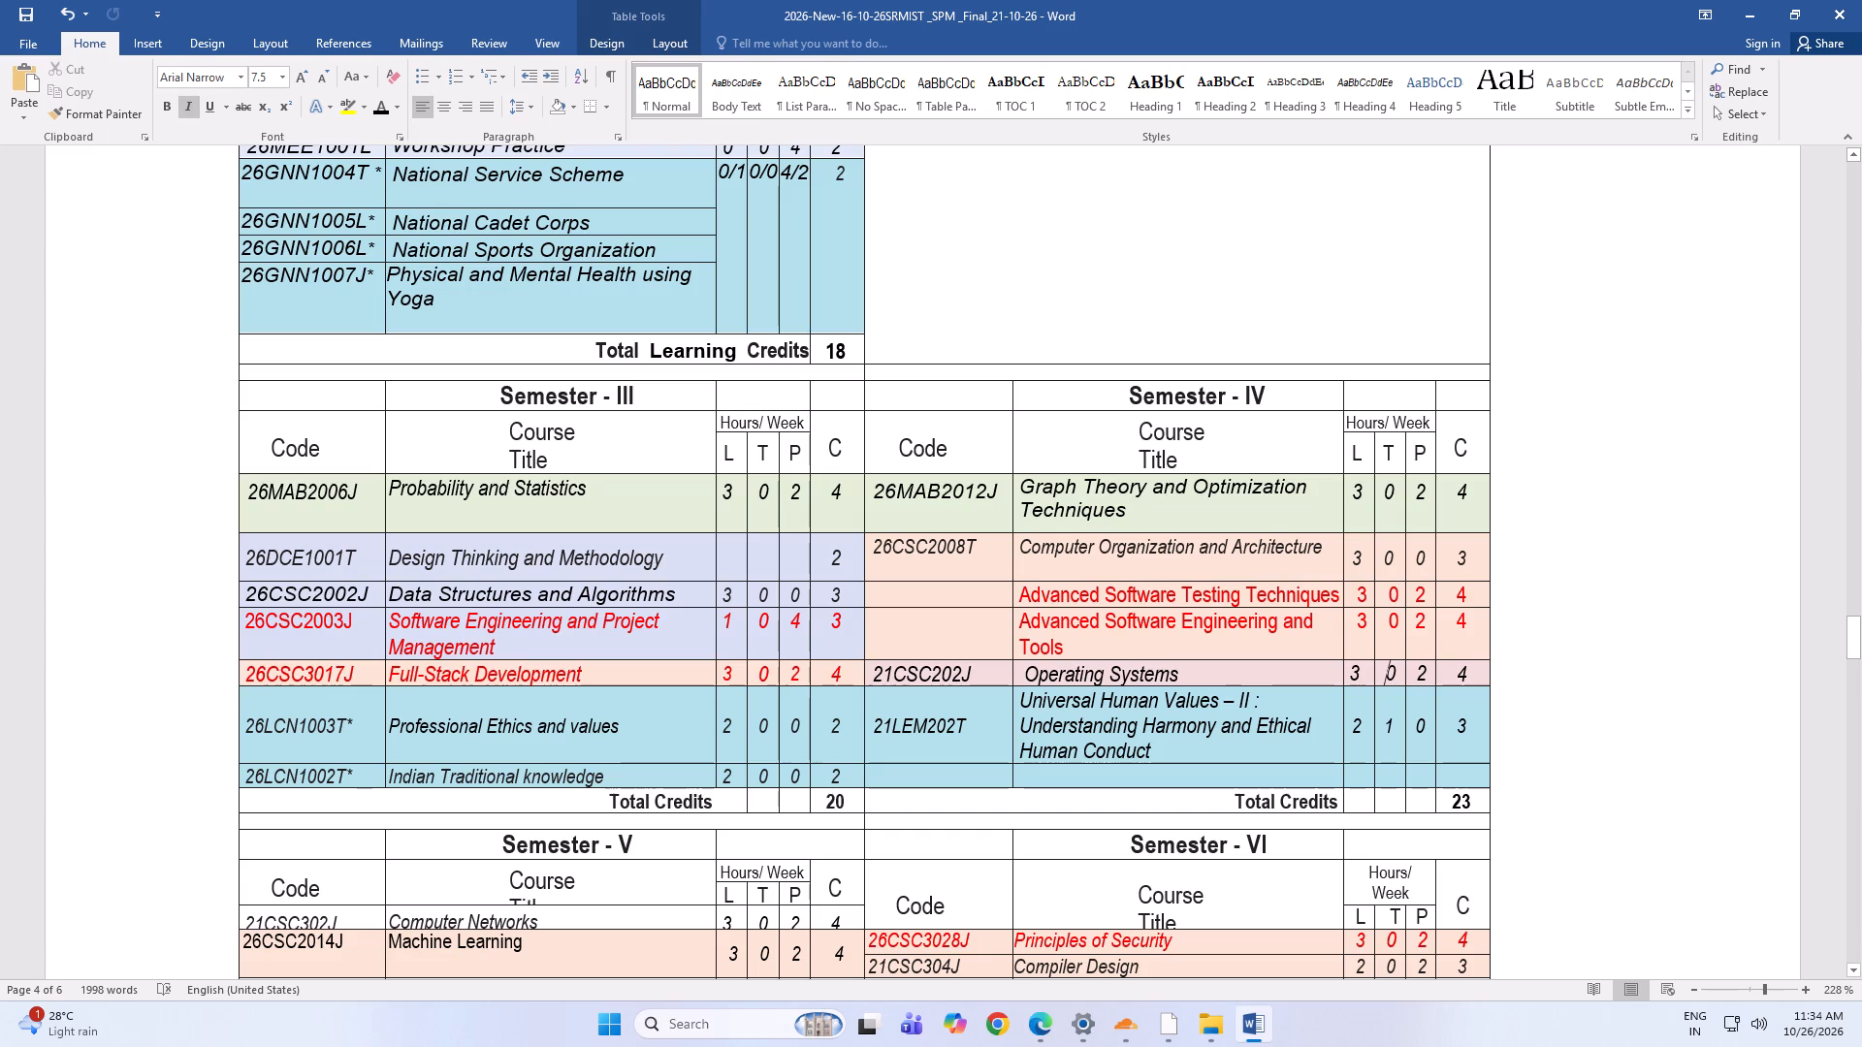
Change the Operating Systems course code in Semester IV to 26CSC2011J.
{"action": "left_click", "coordinate": [893, 677]}
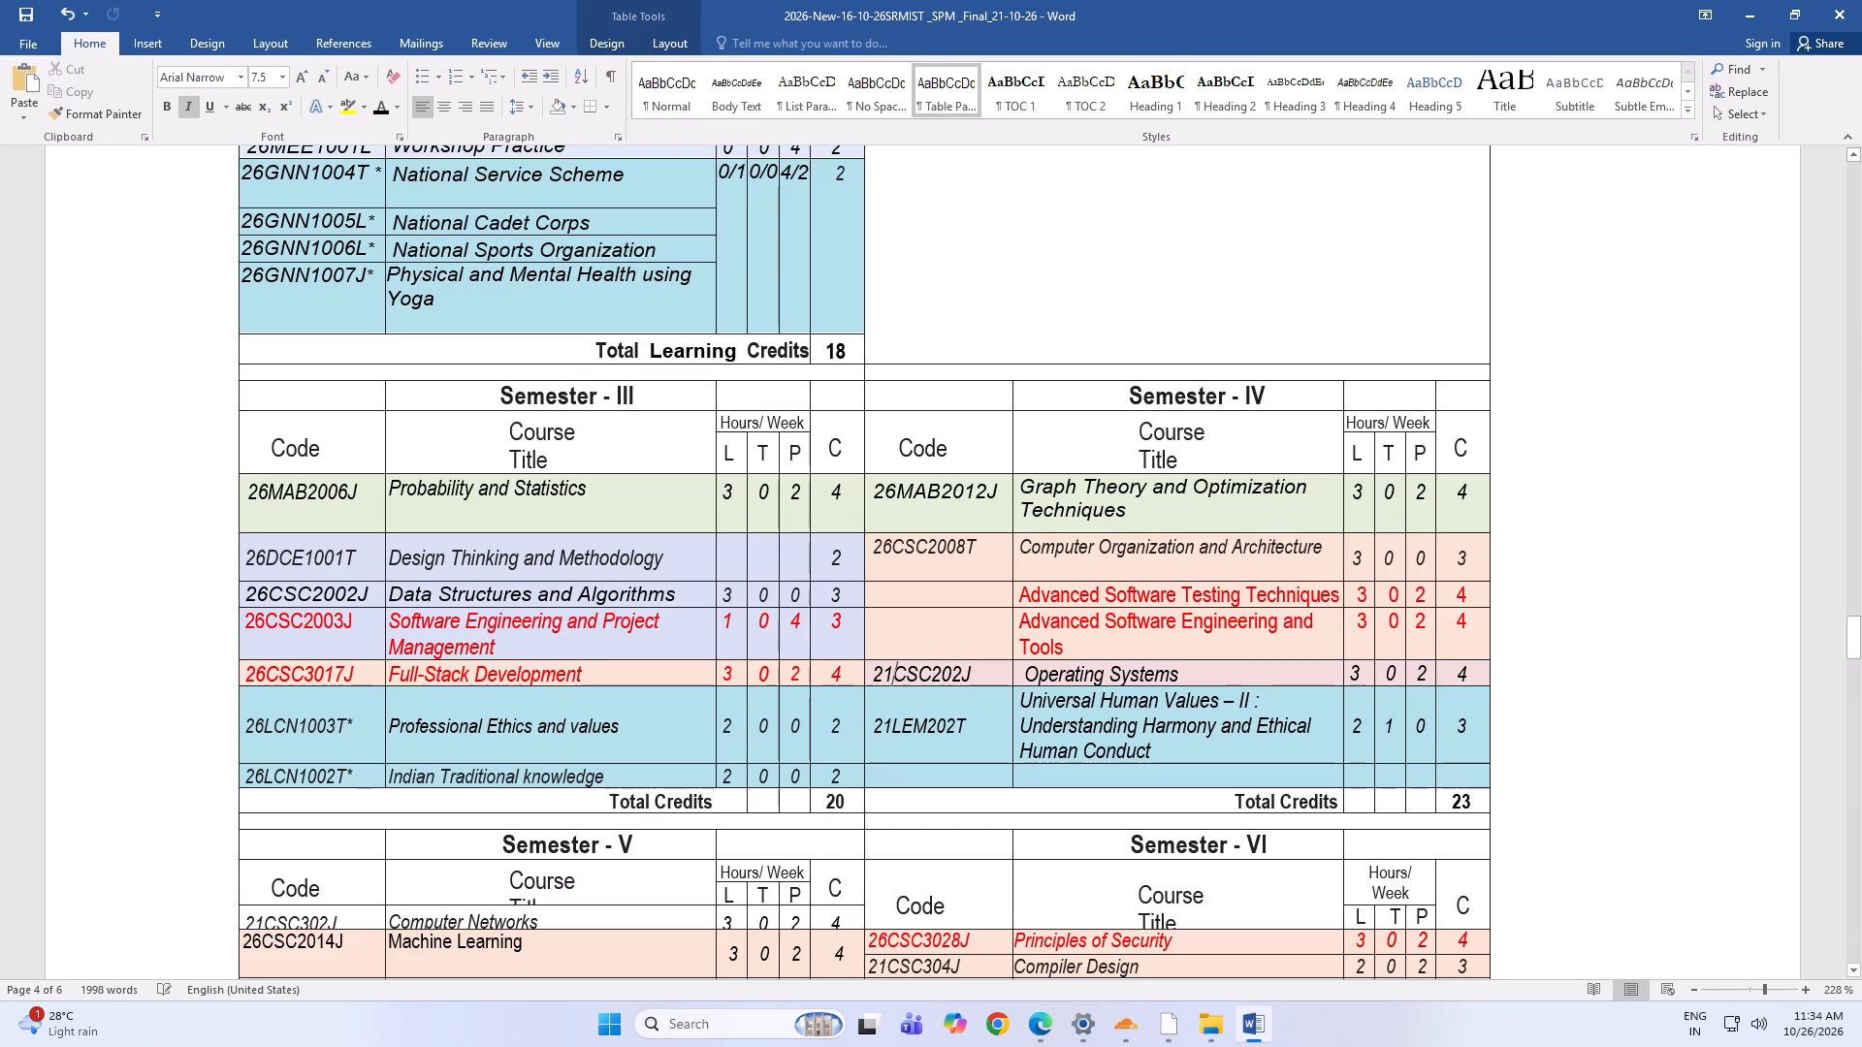
{"action": "key", "text": "BackSpace"}
{"action": "key", "text": "6"}
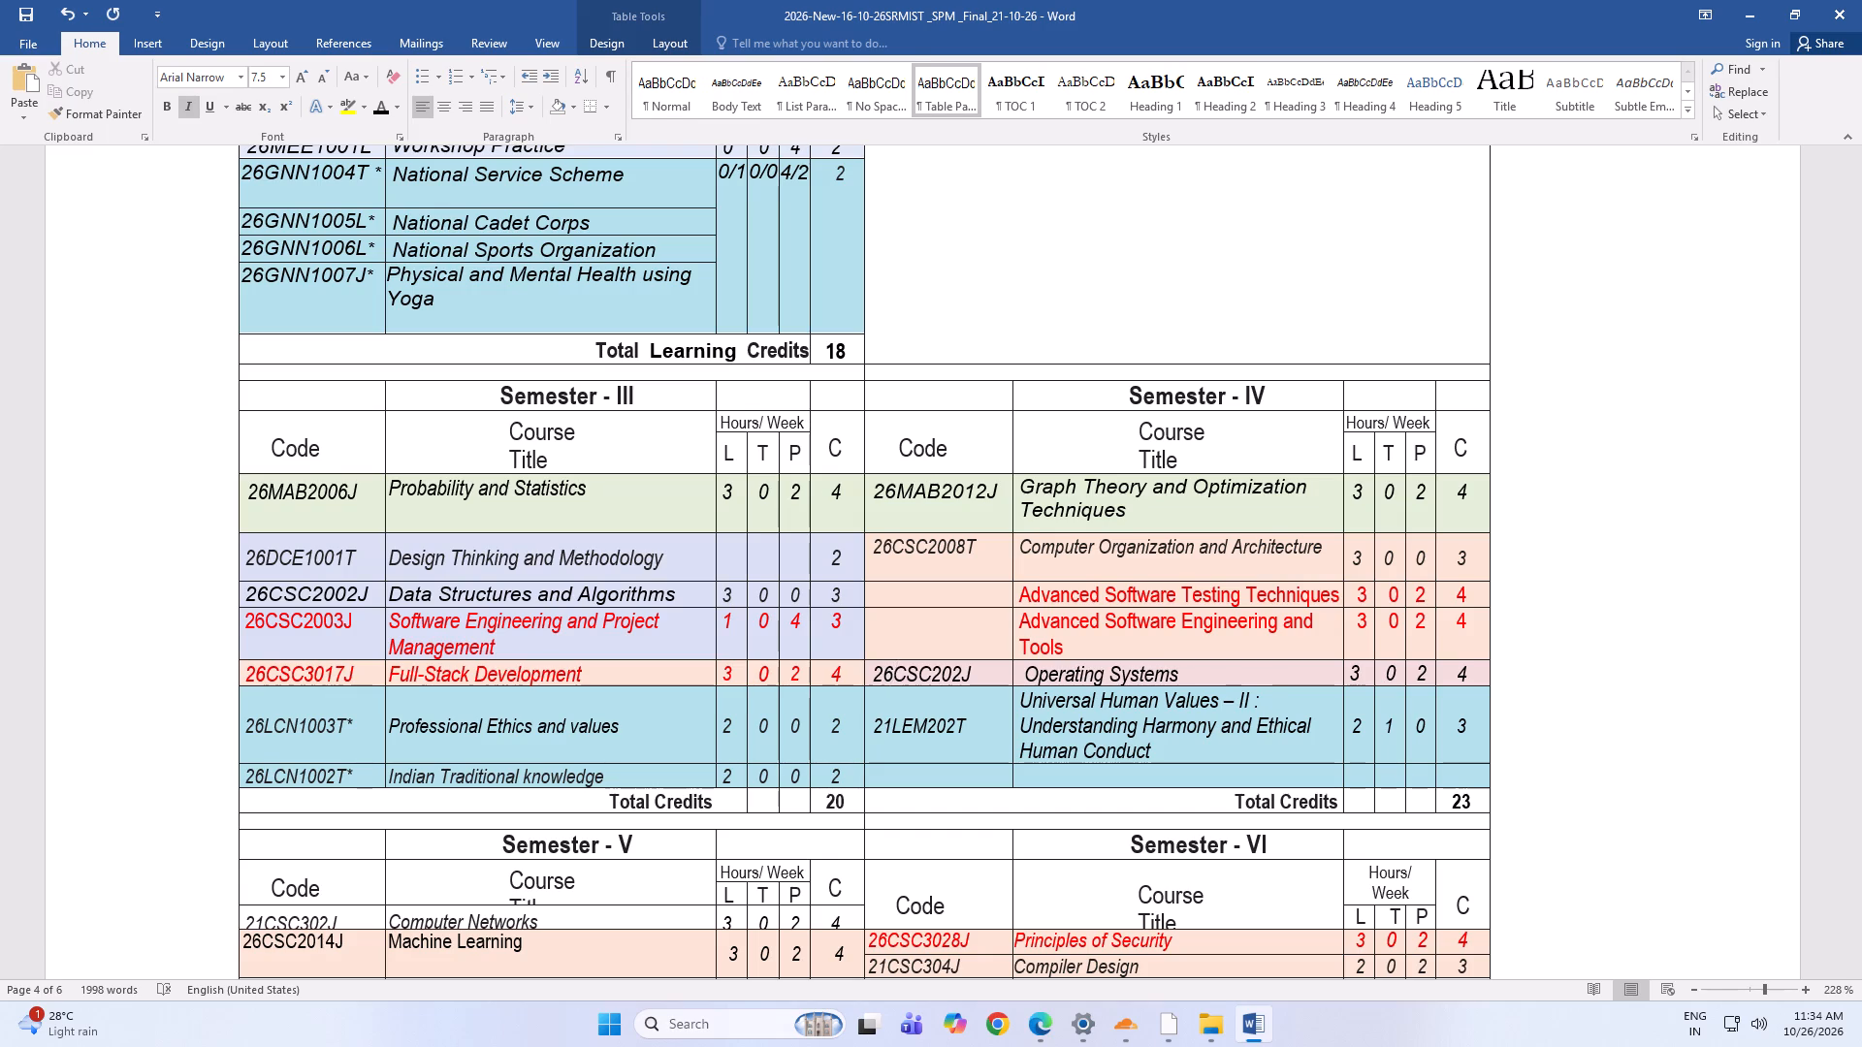
{"action": "key", "text": "Right"}
{"action": "key", "text": "Right"}
{"action": "key", "text": "Right"}
{"action": "key", "text": "Right"}
{"action": "key", "text": "Right"}
{"action": "key", "text": "Right"}
{"action": "key", "text": "BackSpace"}
{"action": "type", "text": "11"}
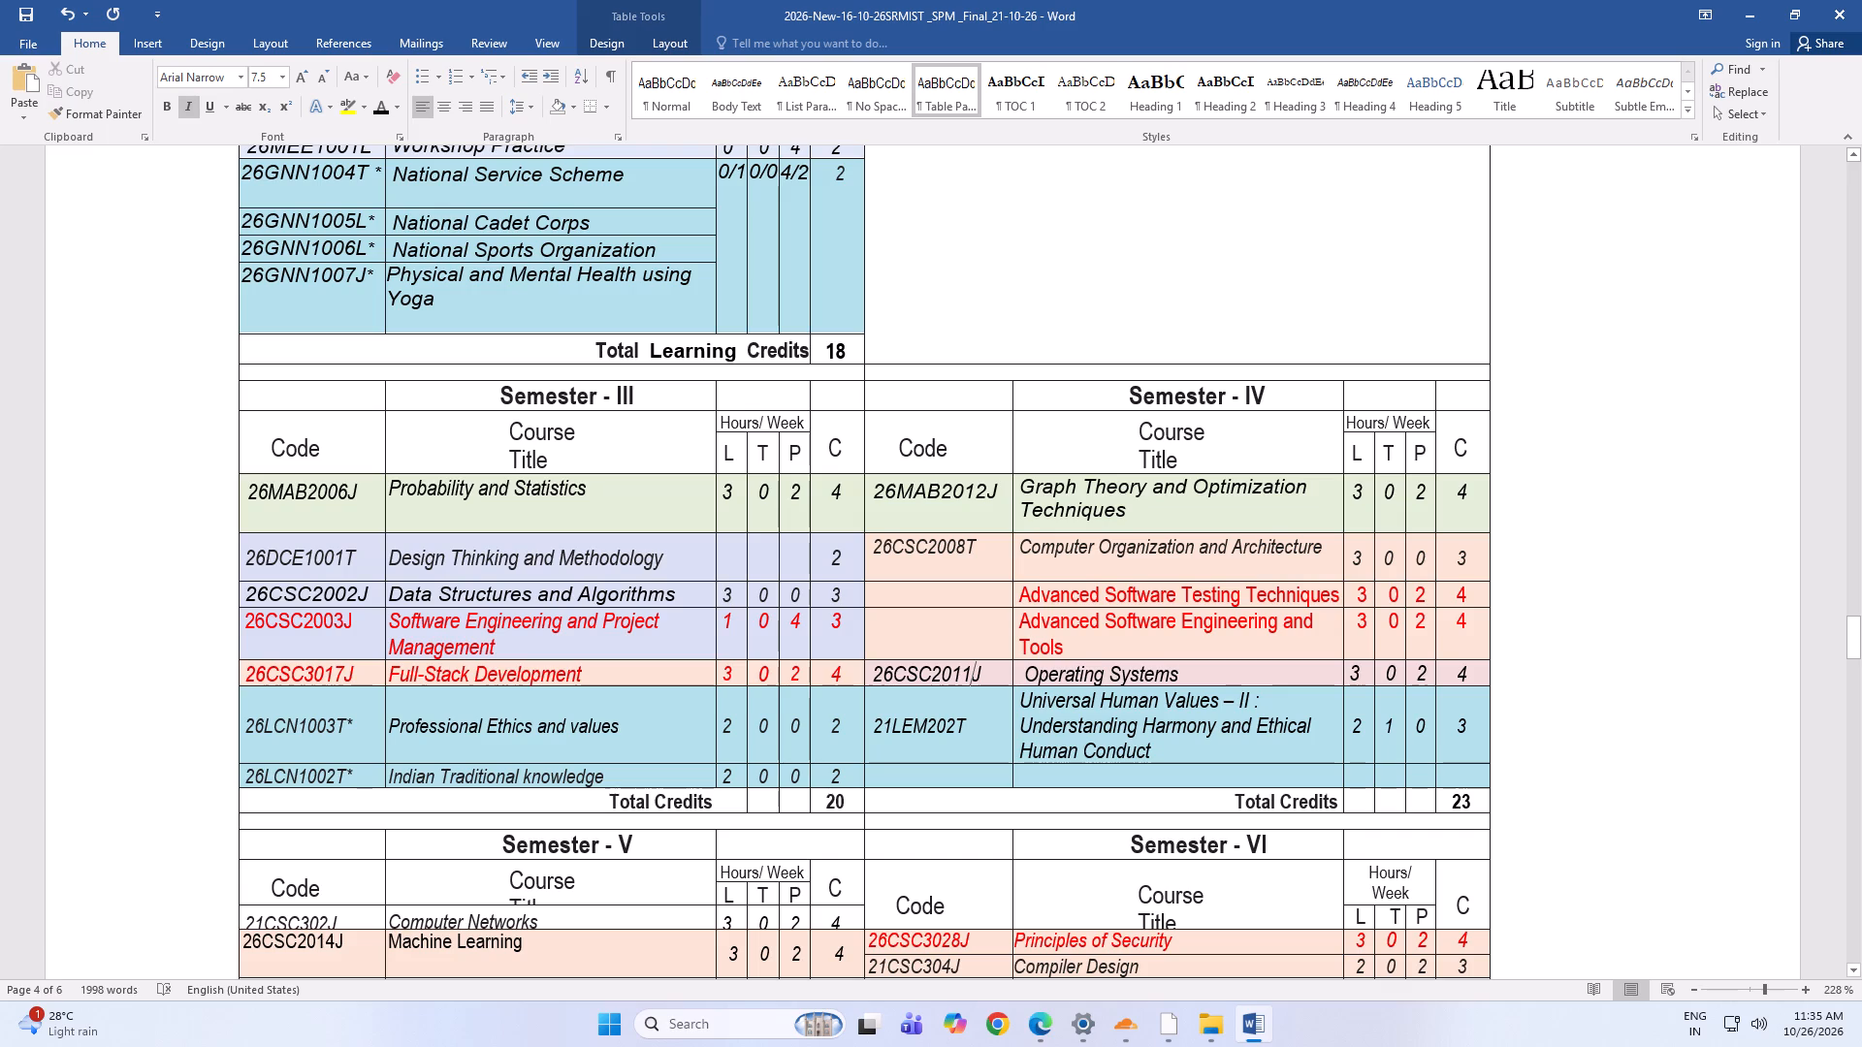
Replace the "– II" after Universal Human Values in the Semester IV course title with a hyphen.
{"action": "left_click_drag", "start_coordinate": [1236, 699], "coordinate": [1252, 700]}
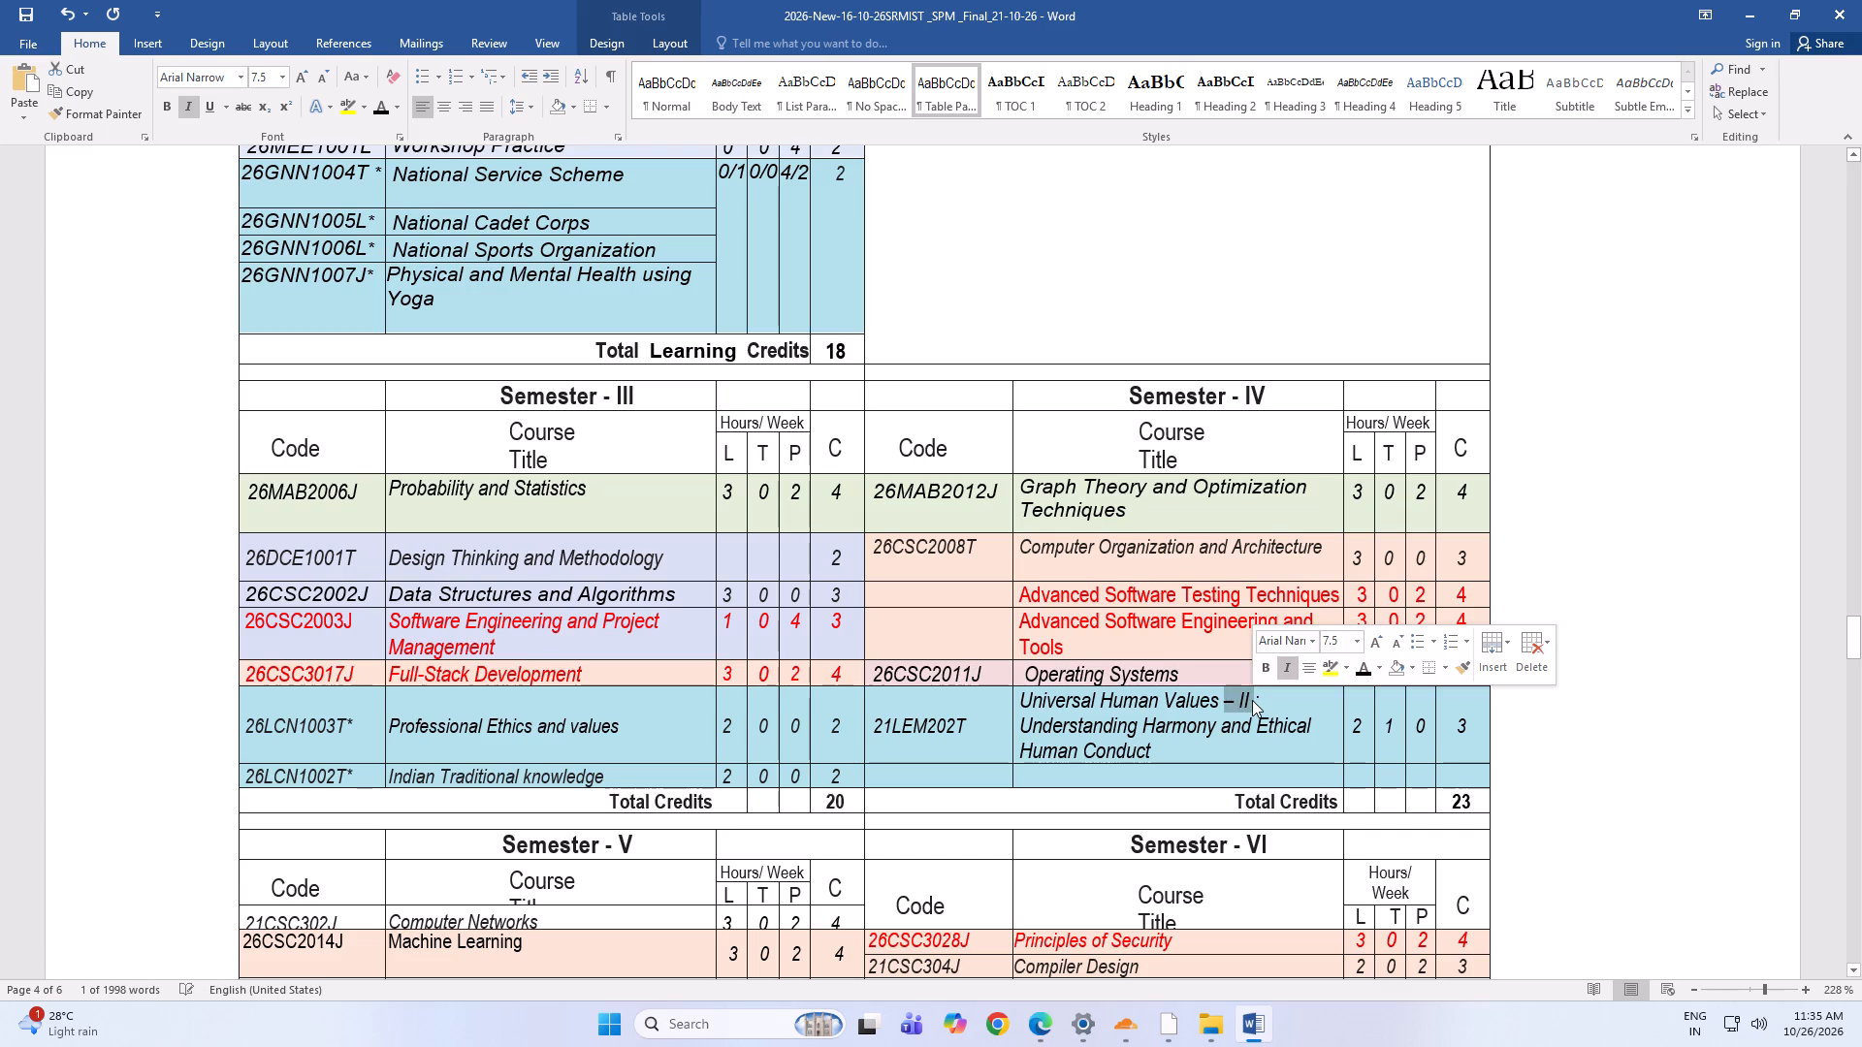
{"action": "key", "text": "BackSpace"}
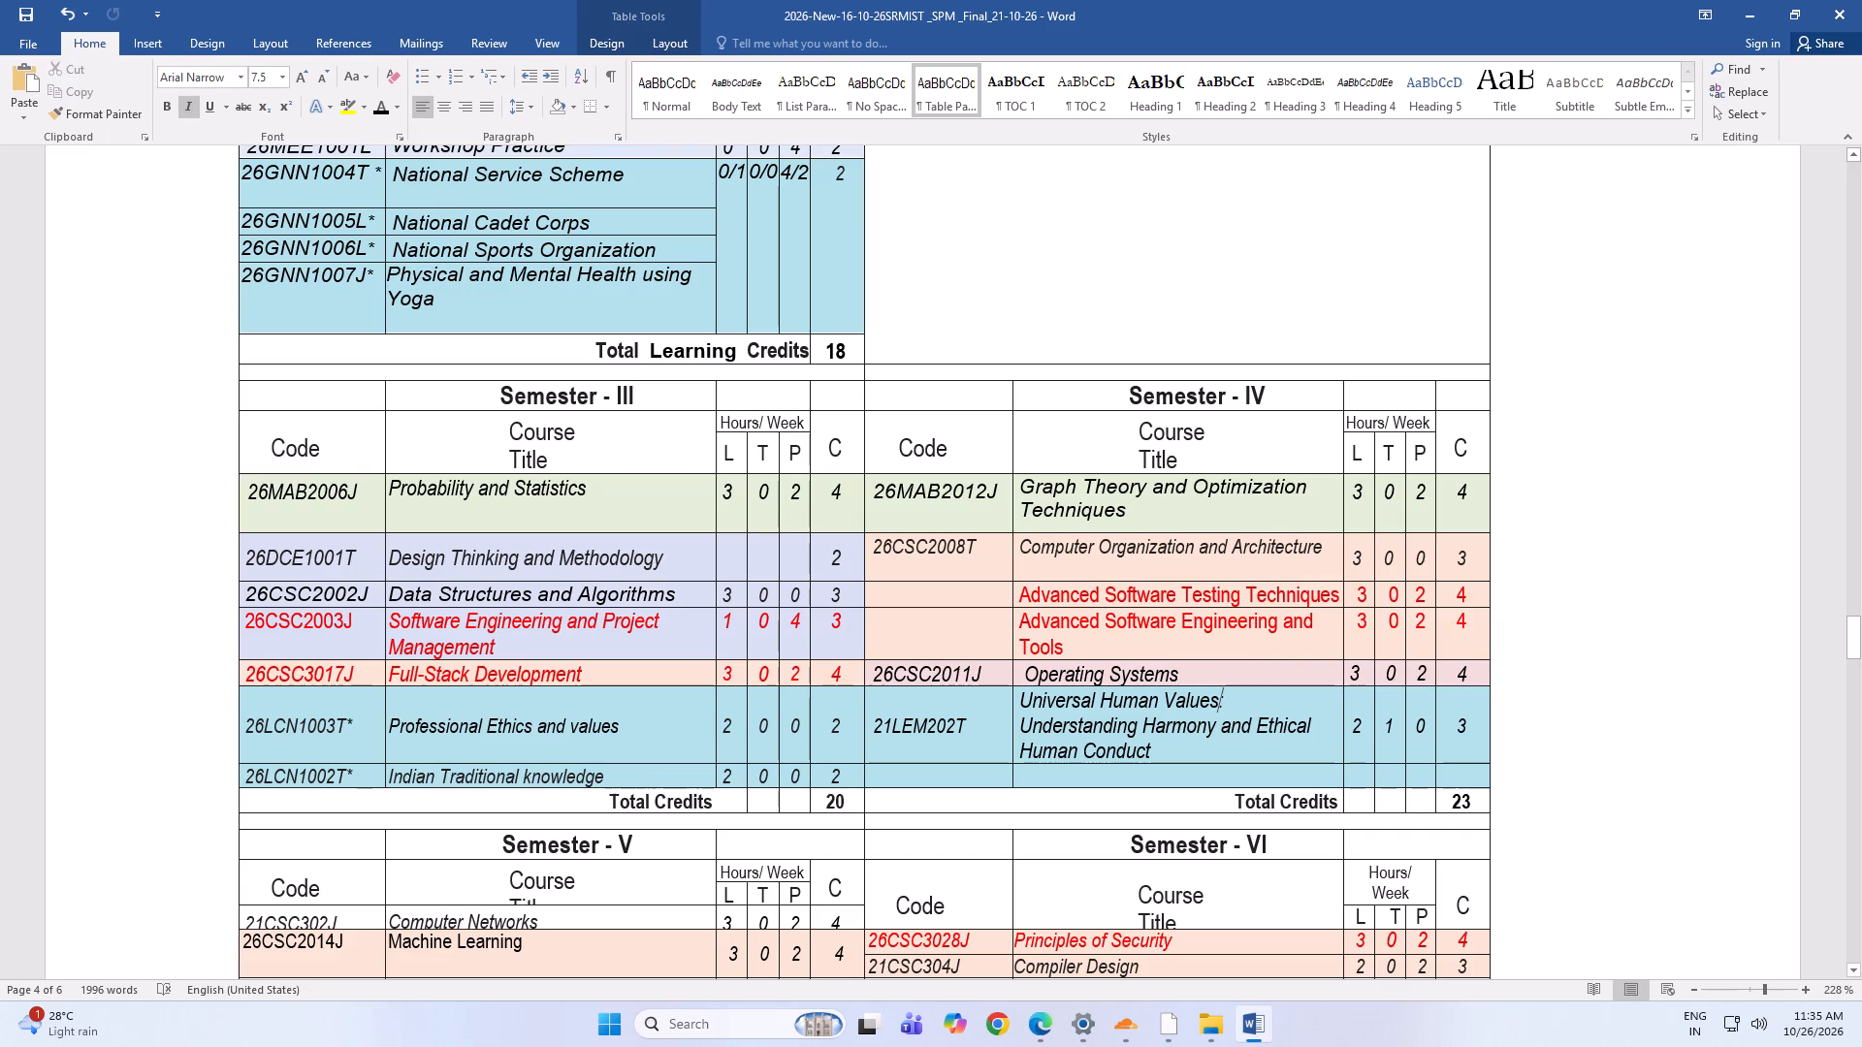
{"action": "key", "text": "minus"}
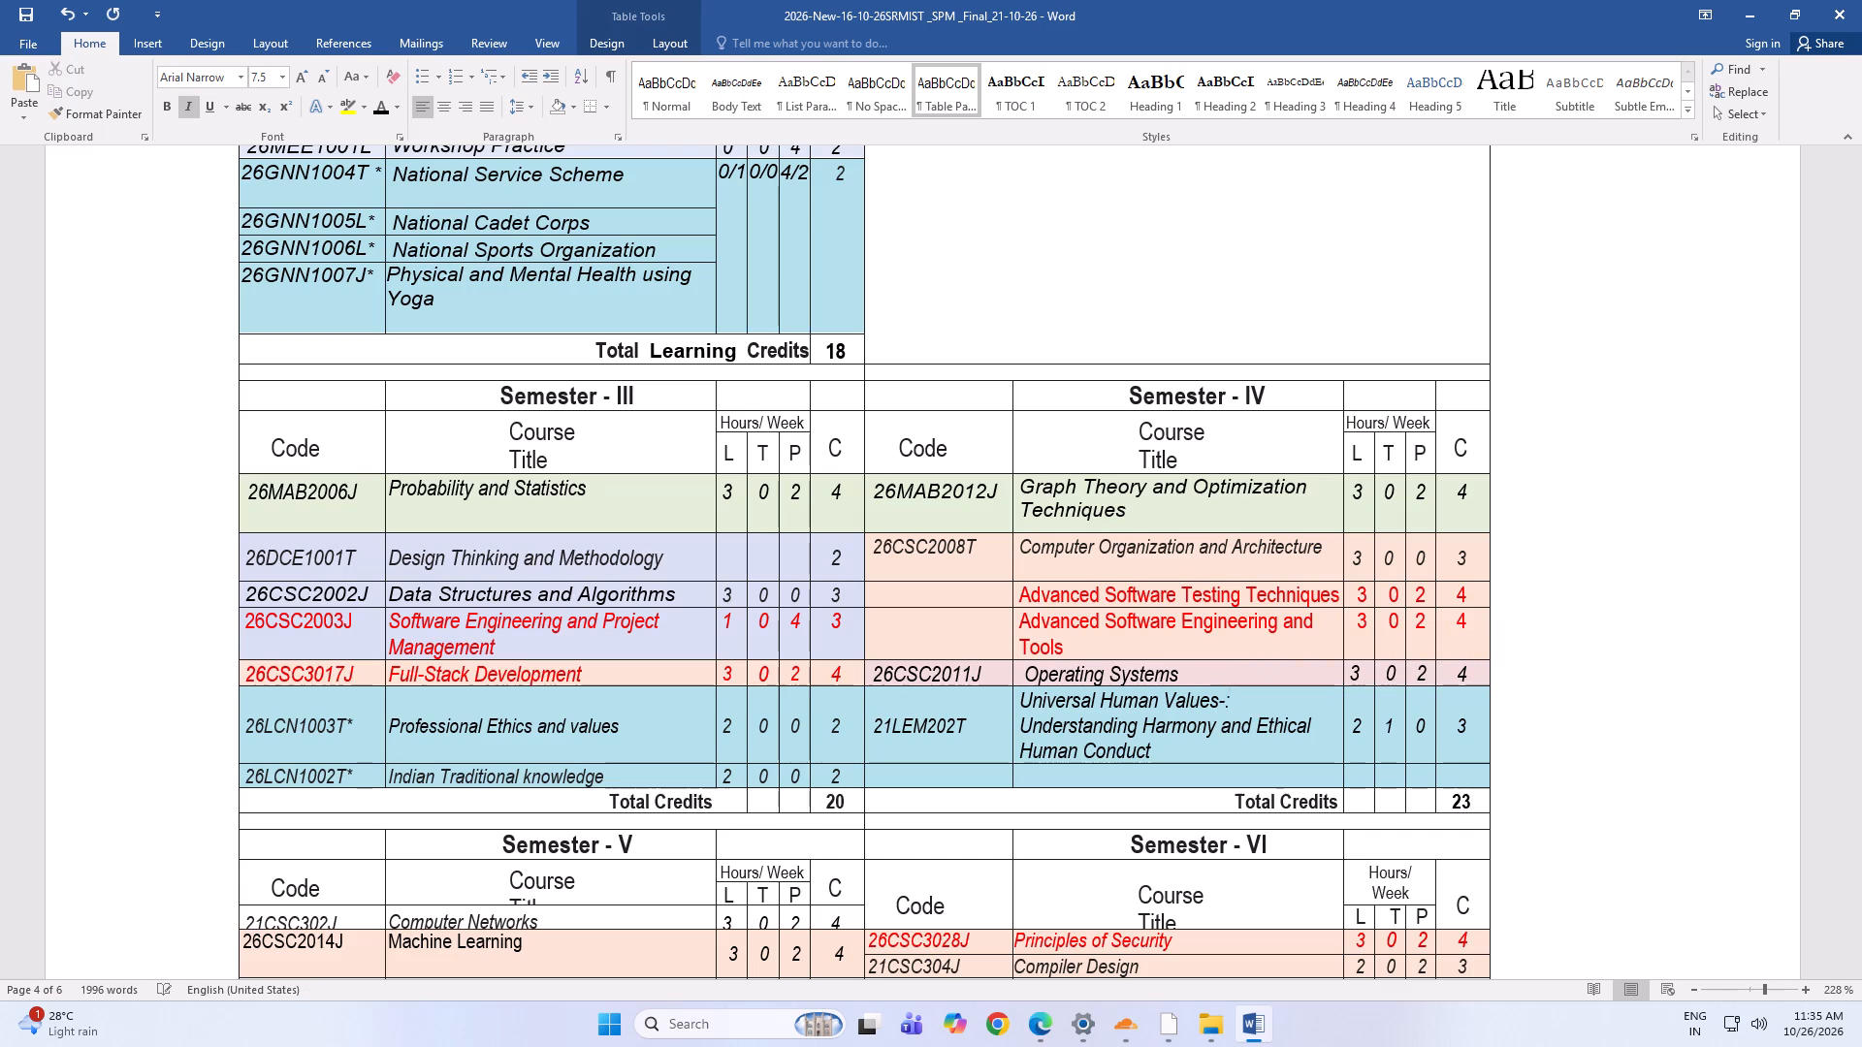
Replace the Universal Human Values course code in Semester IV with 26GNN1001T*.
{"action": "left_click_drag", "start_coordinate": [884, 729], "coordinate": [977, 721]}
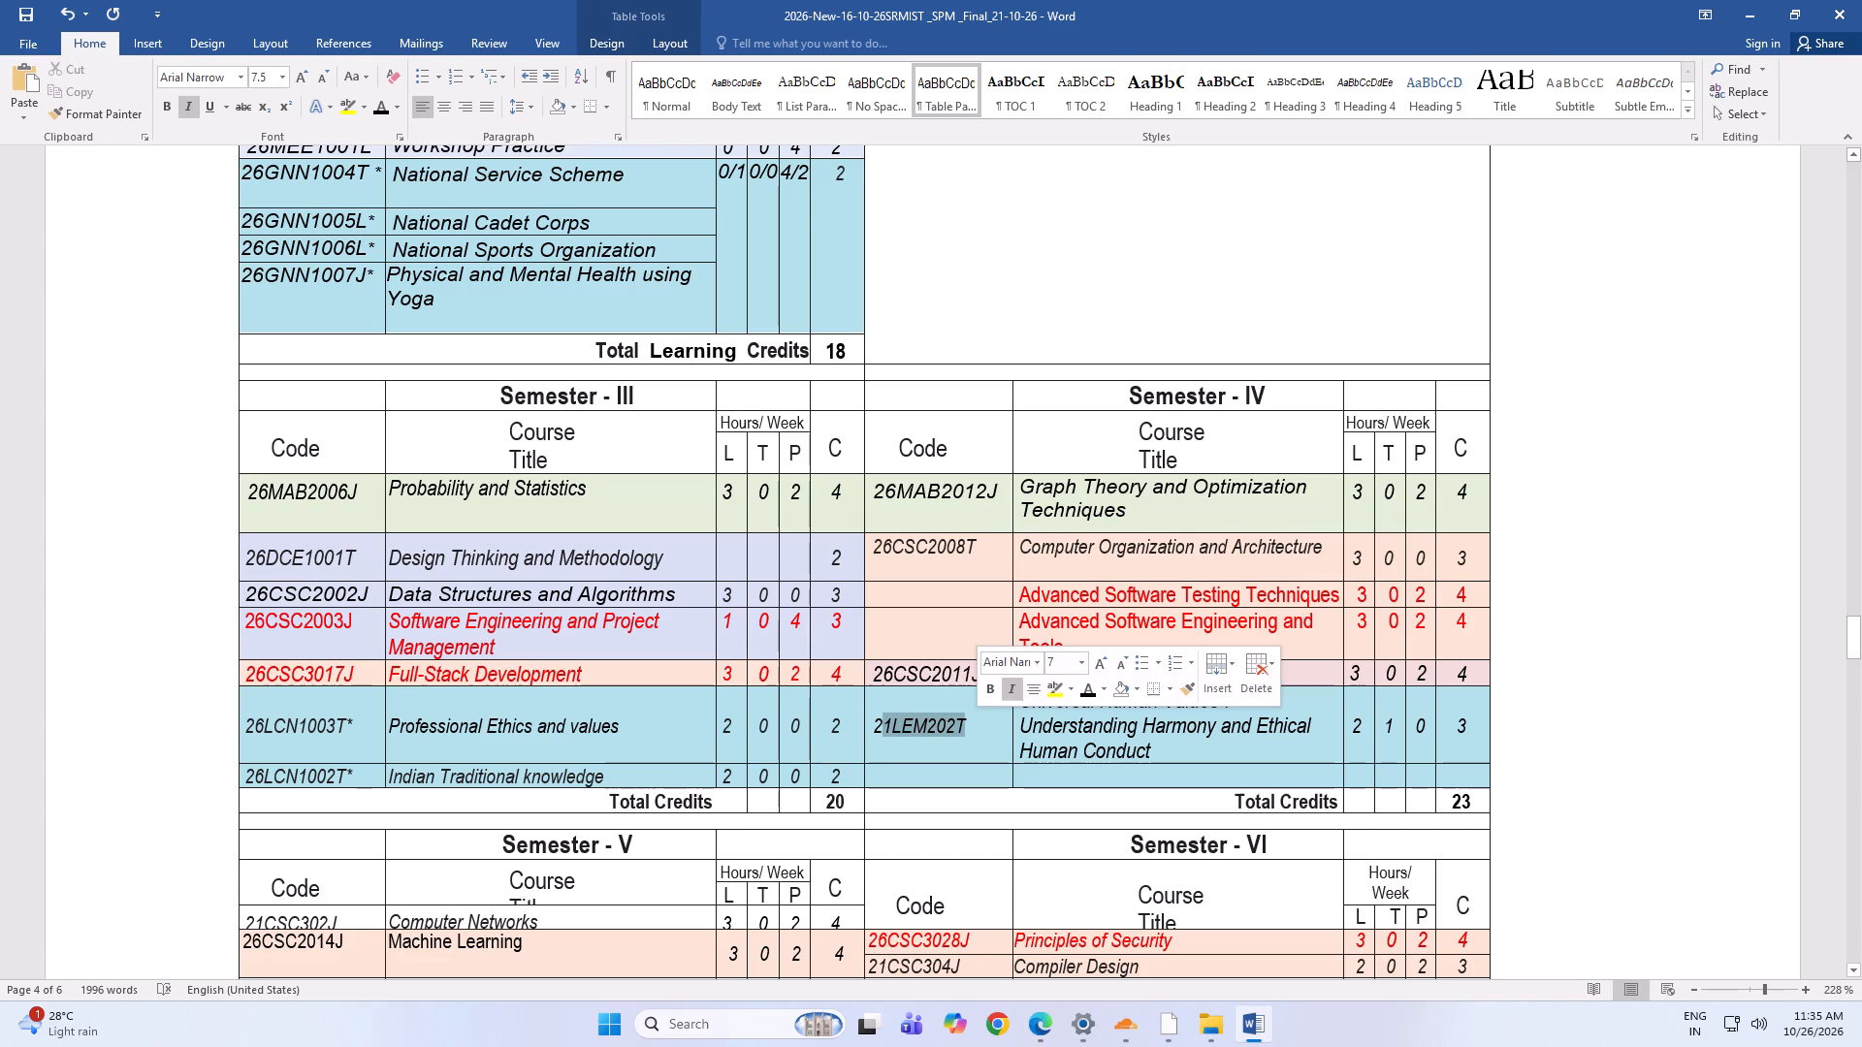
{"action": "key", "text": "BackSpace"}
{"action": "key", "text": "6"}
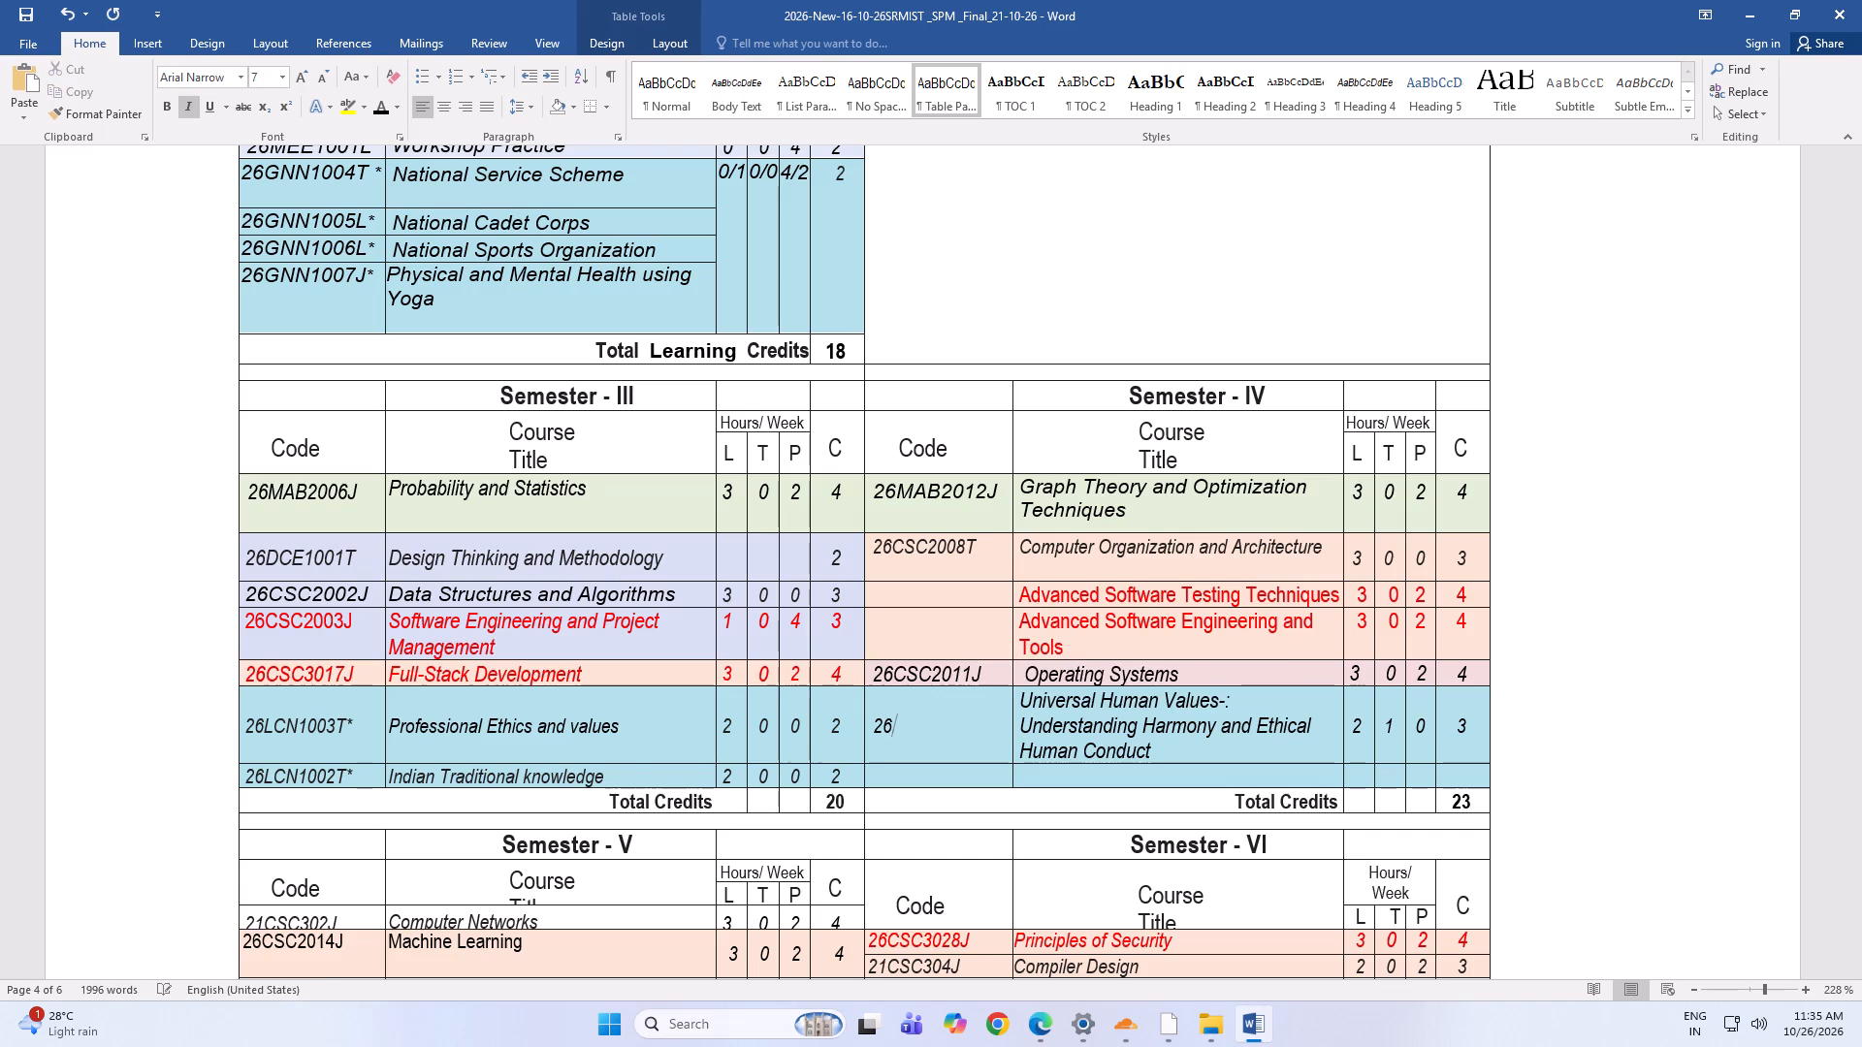
{"action": "type", "text": "GNN"}
{"action": "type", "text": "1001T"}
{"action": "key", "text": "shift+asterisk"}
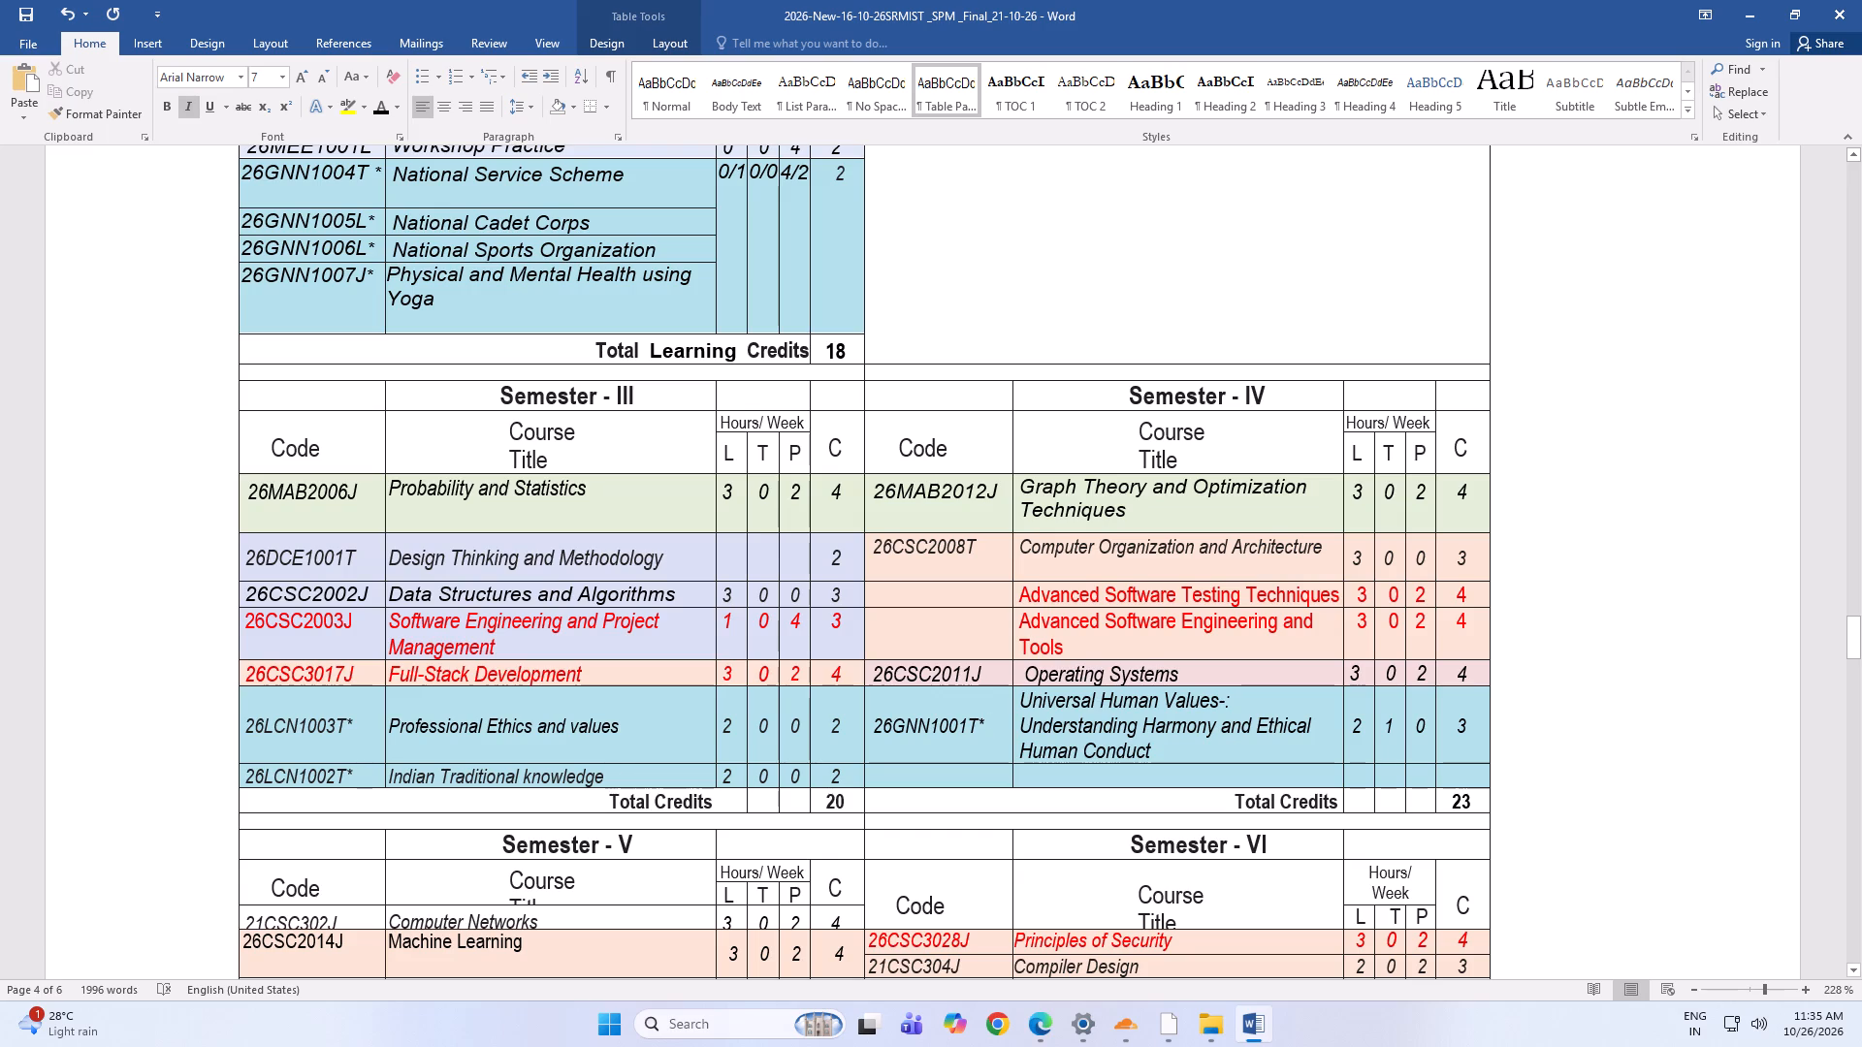
Set the Semester IV Total Credits to 22.
{"action": "left_click", "coordinate": [1472, 800]}
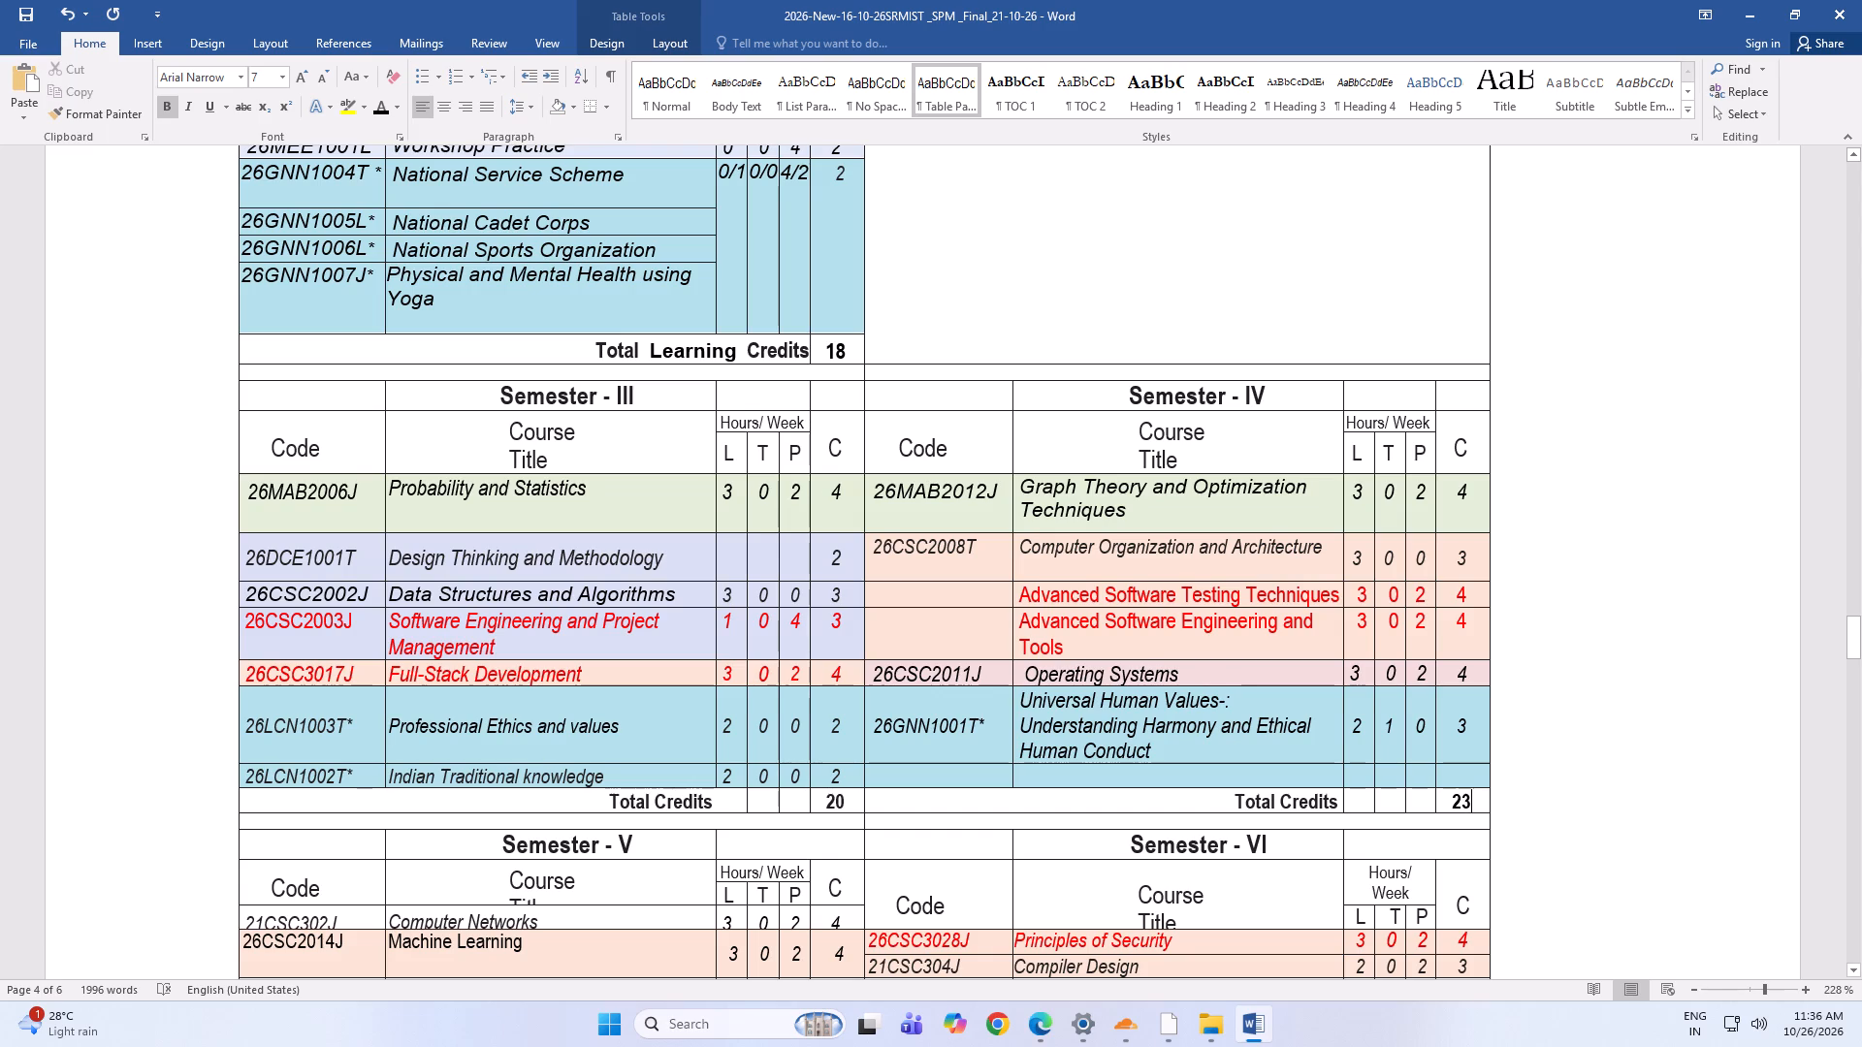
{"action": "left_click", "coordinate": [1478, 799]}
{"action": "key", "text": "BackSpace"}
{"action": "key", "text": "2"}
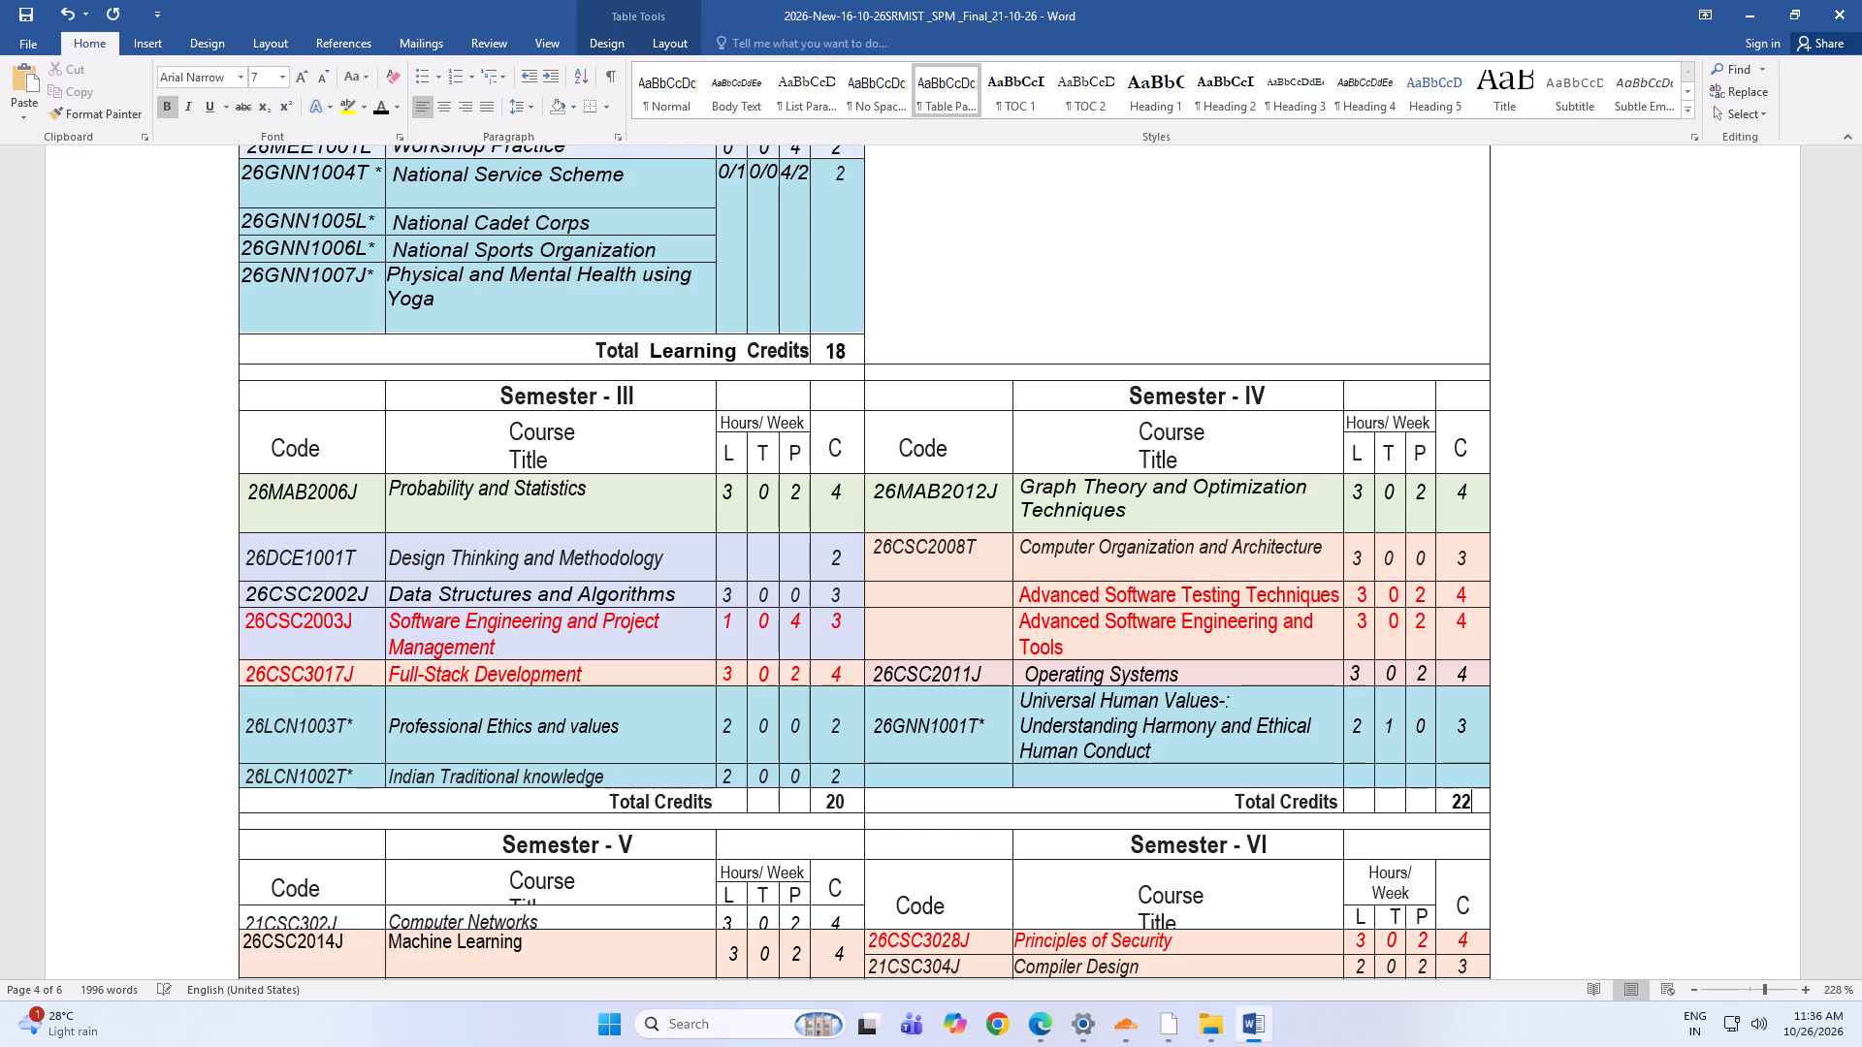
Review the course rows, hours and credit totals across the tables from Semester I to Semester VIII.
{"action": "left_click", "coordinate": [847, 802]}
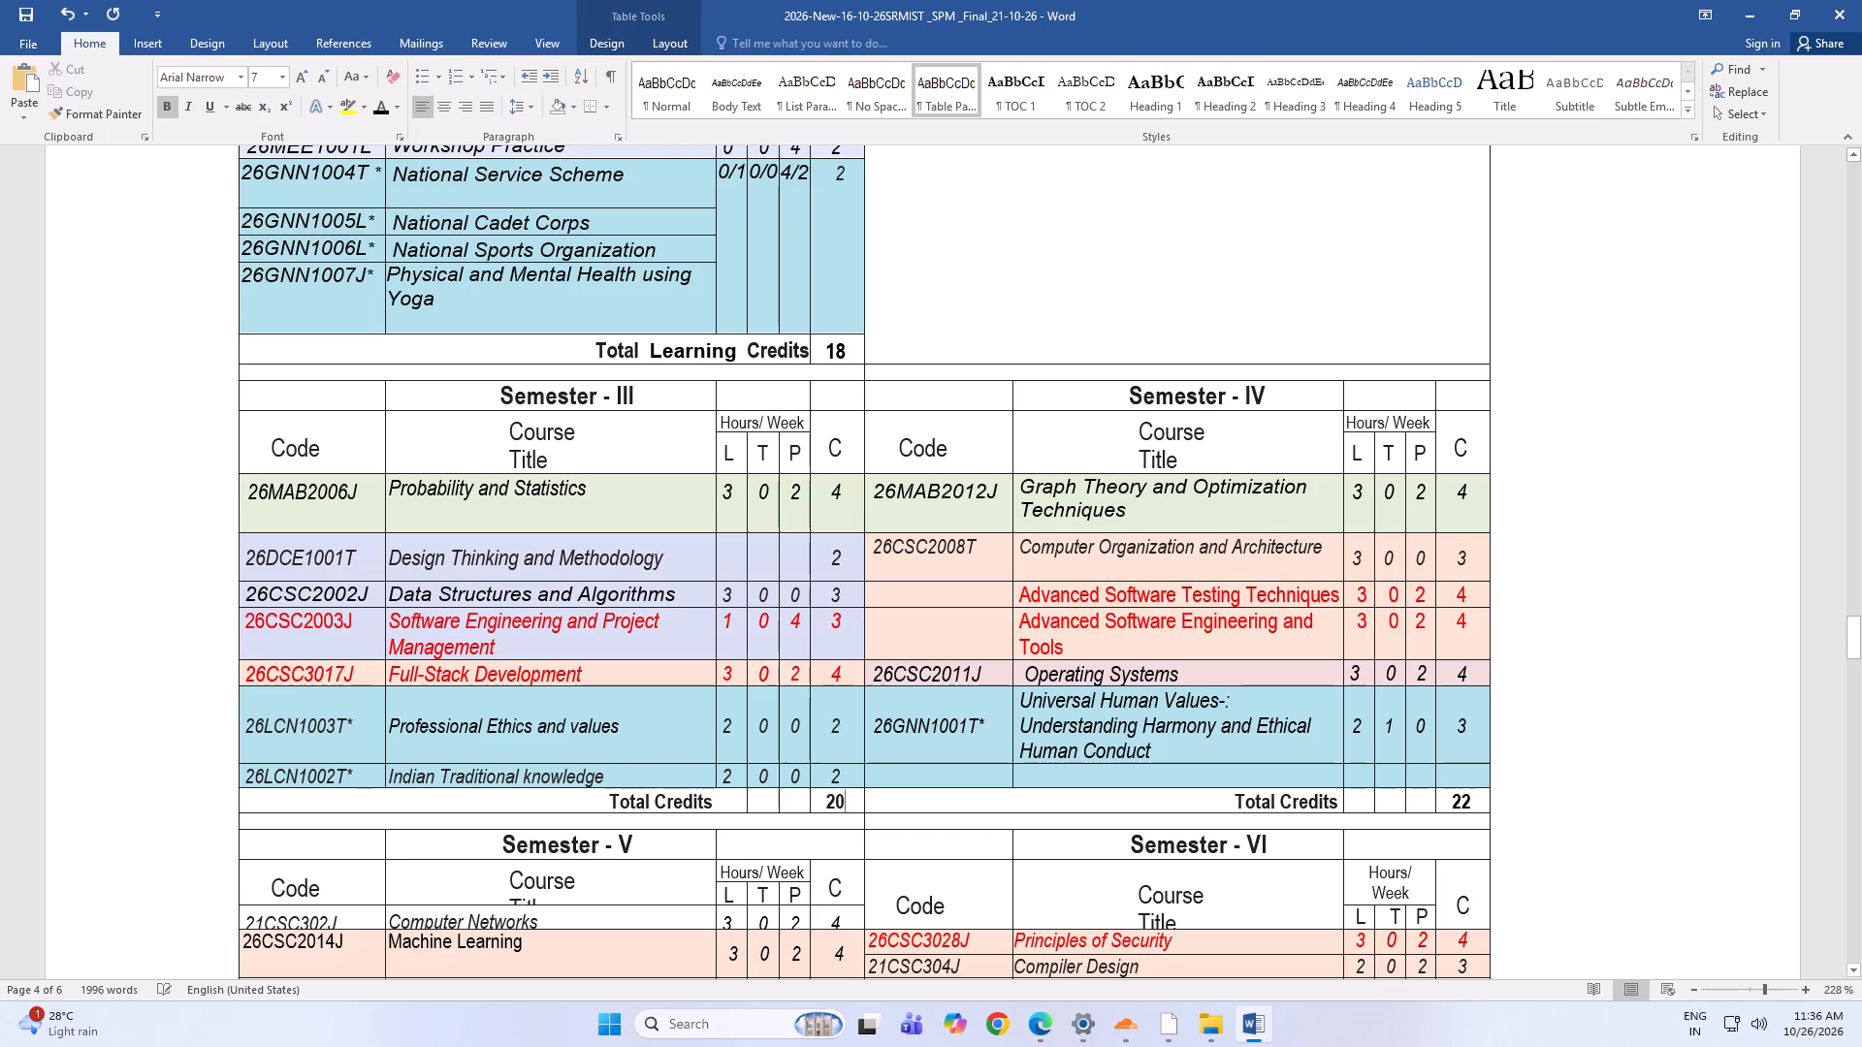
{"action": "scroll", "coordinate": [847, 802], "scroll_direction": "up", "scroll_amount": 5}
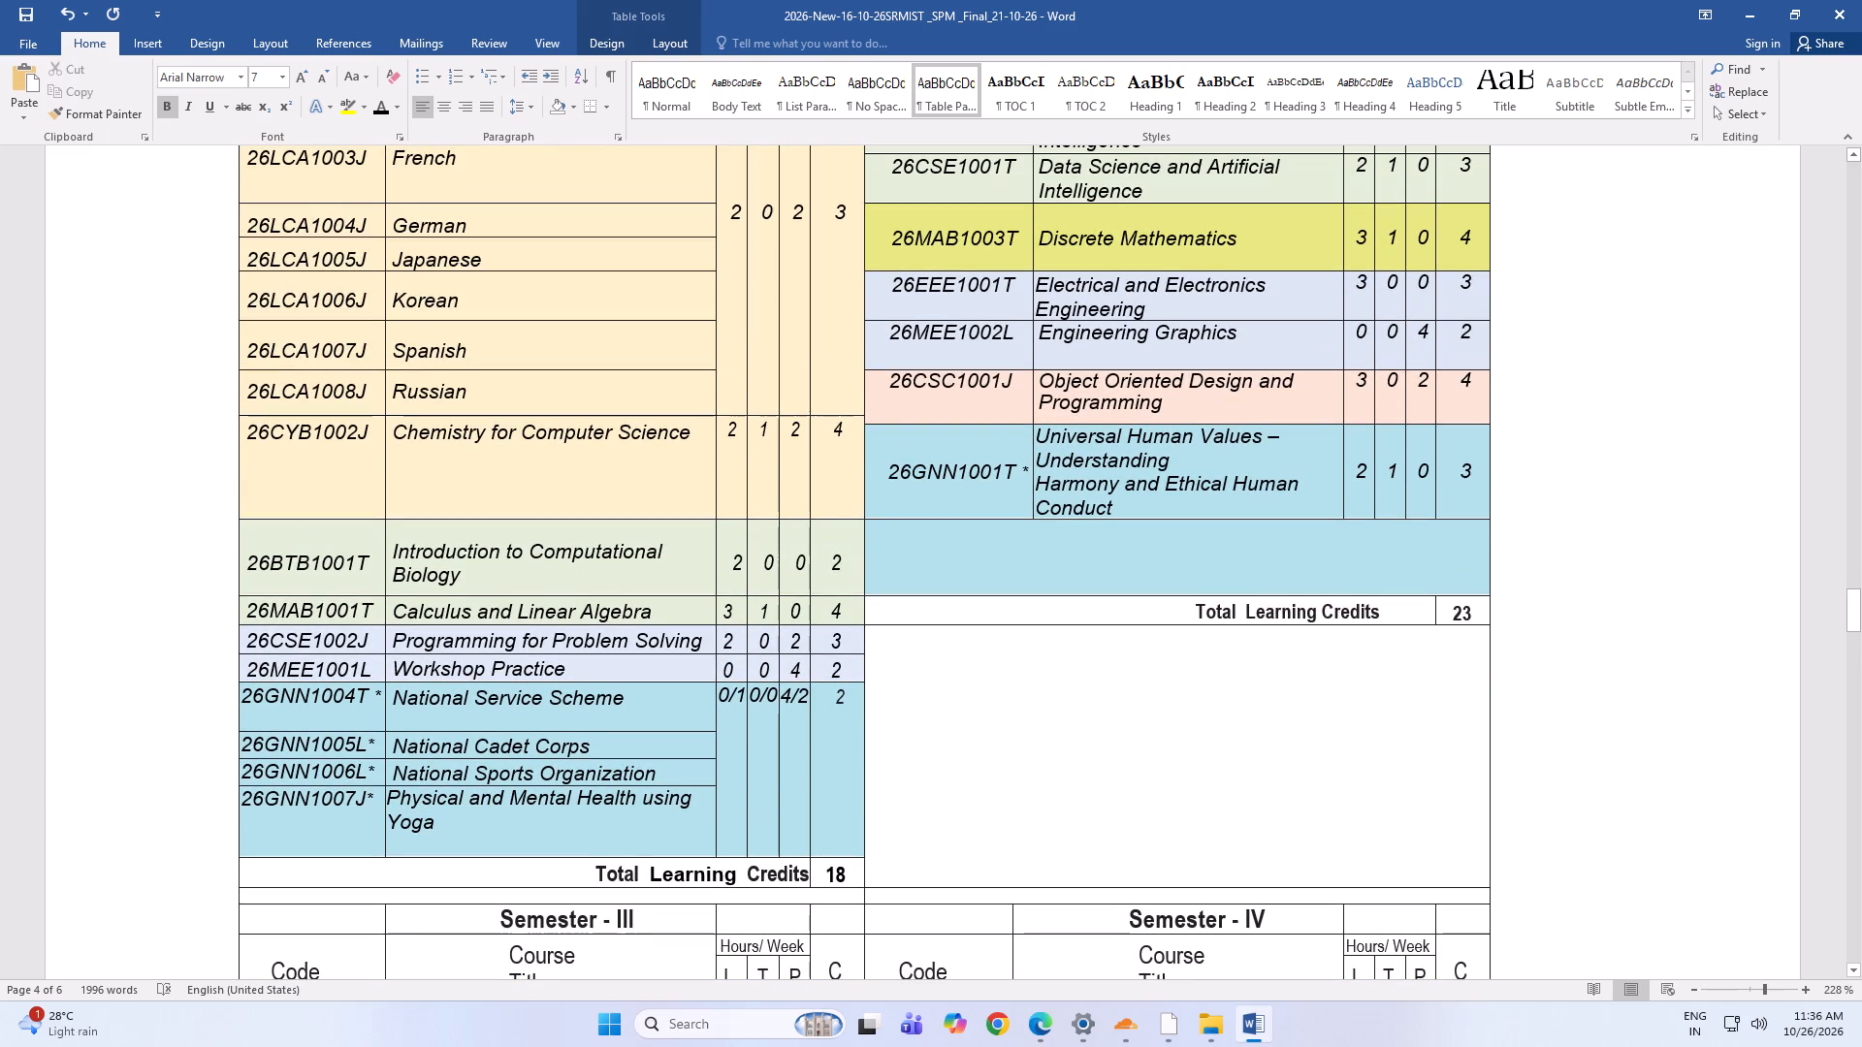
{"action": "scroll", "coordinate": [847, 802], "scroll_direction": "down", "scroll_amount": 7}
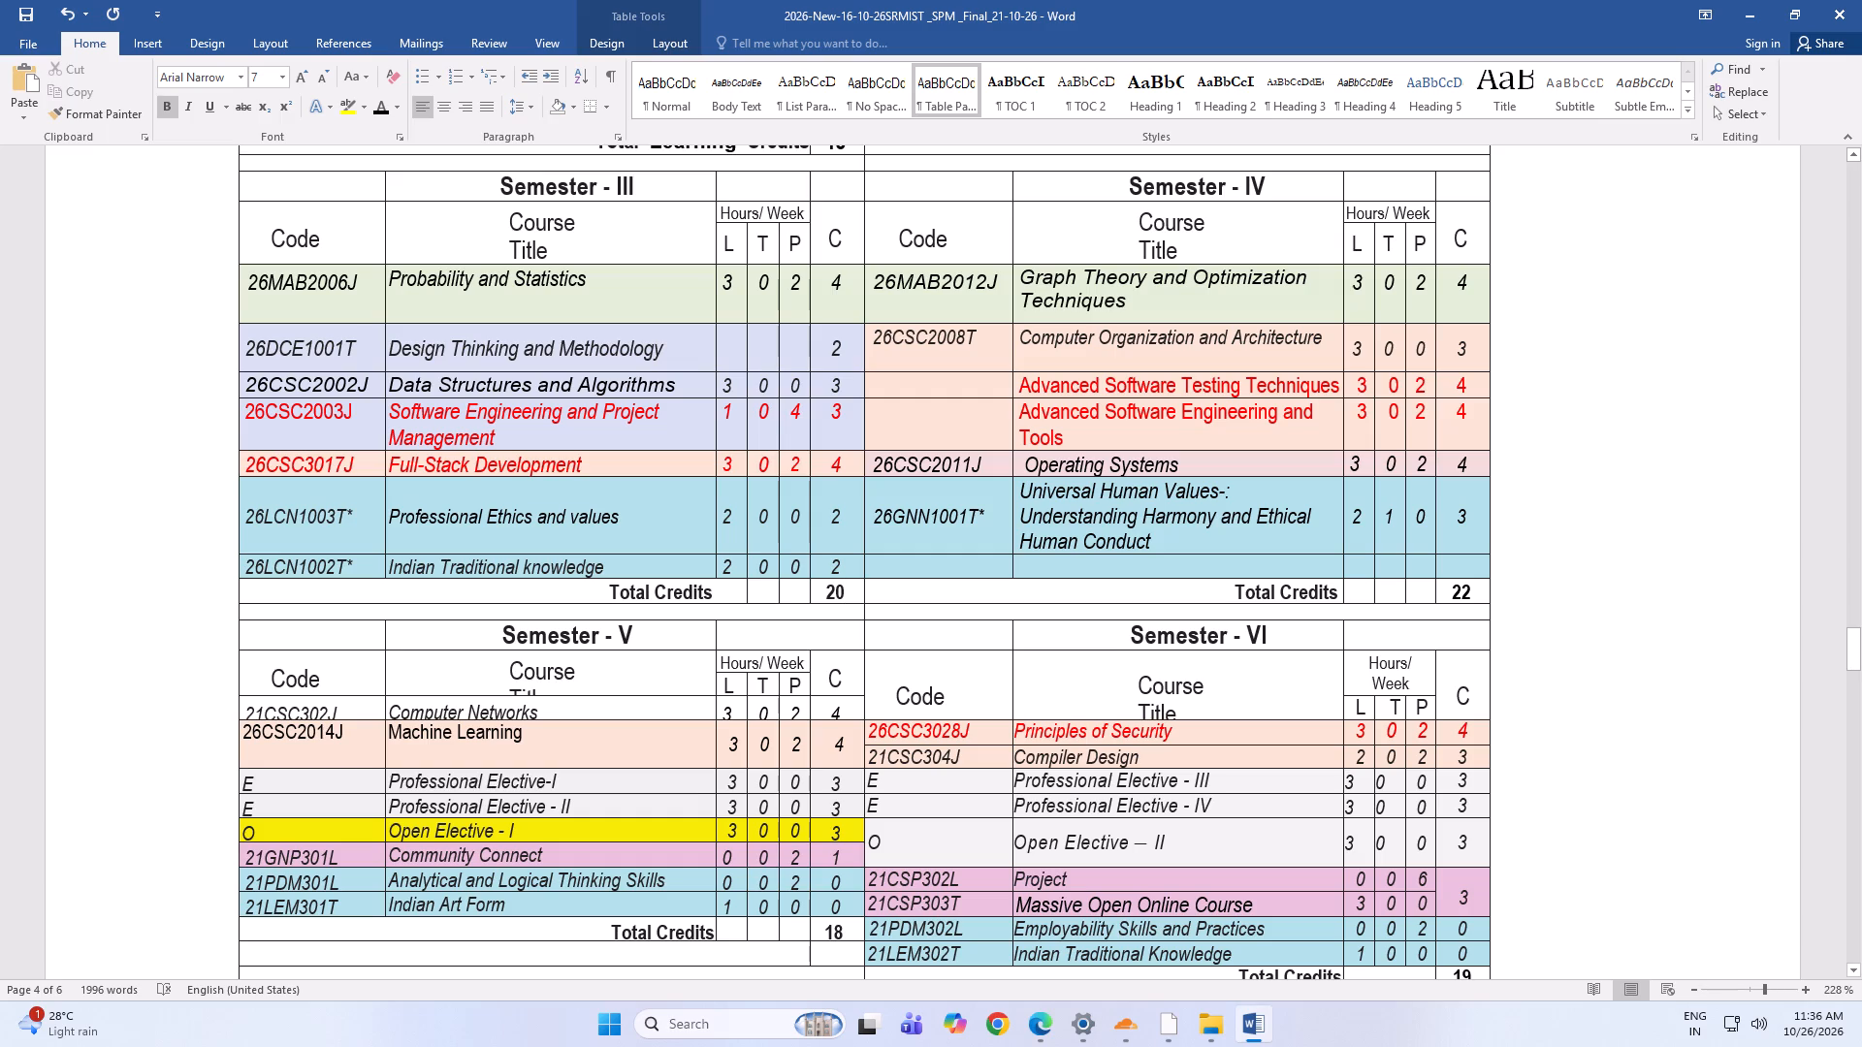
{"action": "scroll", "coordinate": [659, 831], "scroll_direction": "down", "scroll_amount": 2}
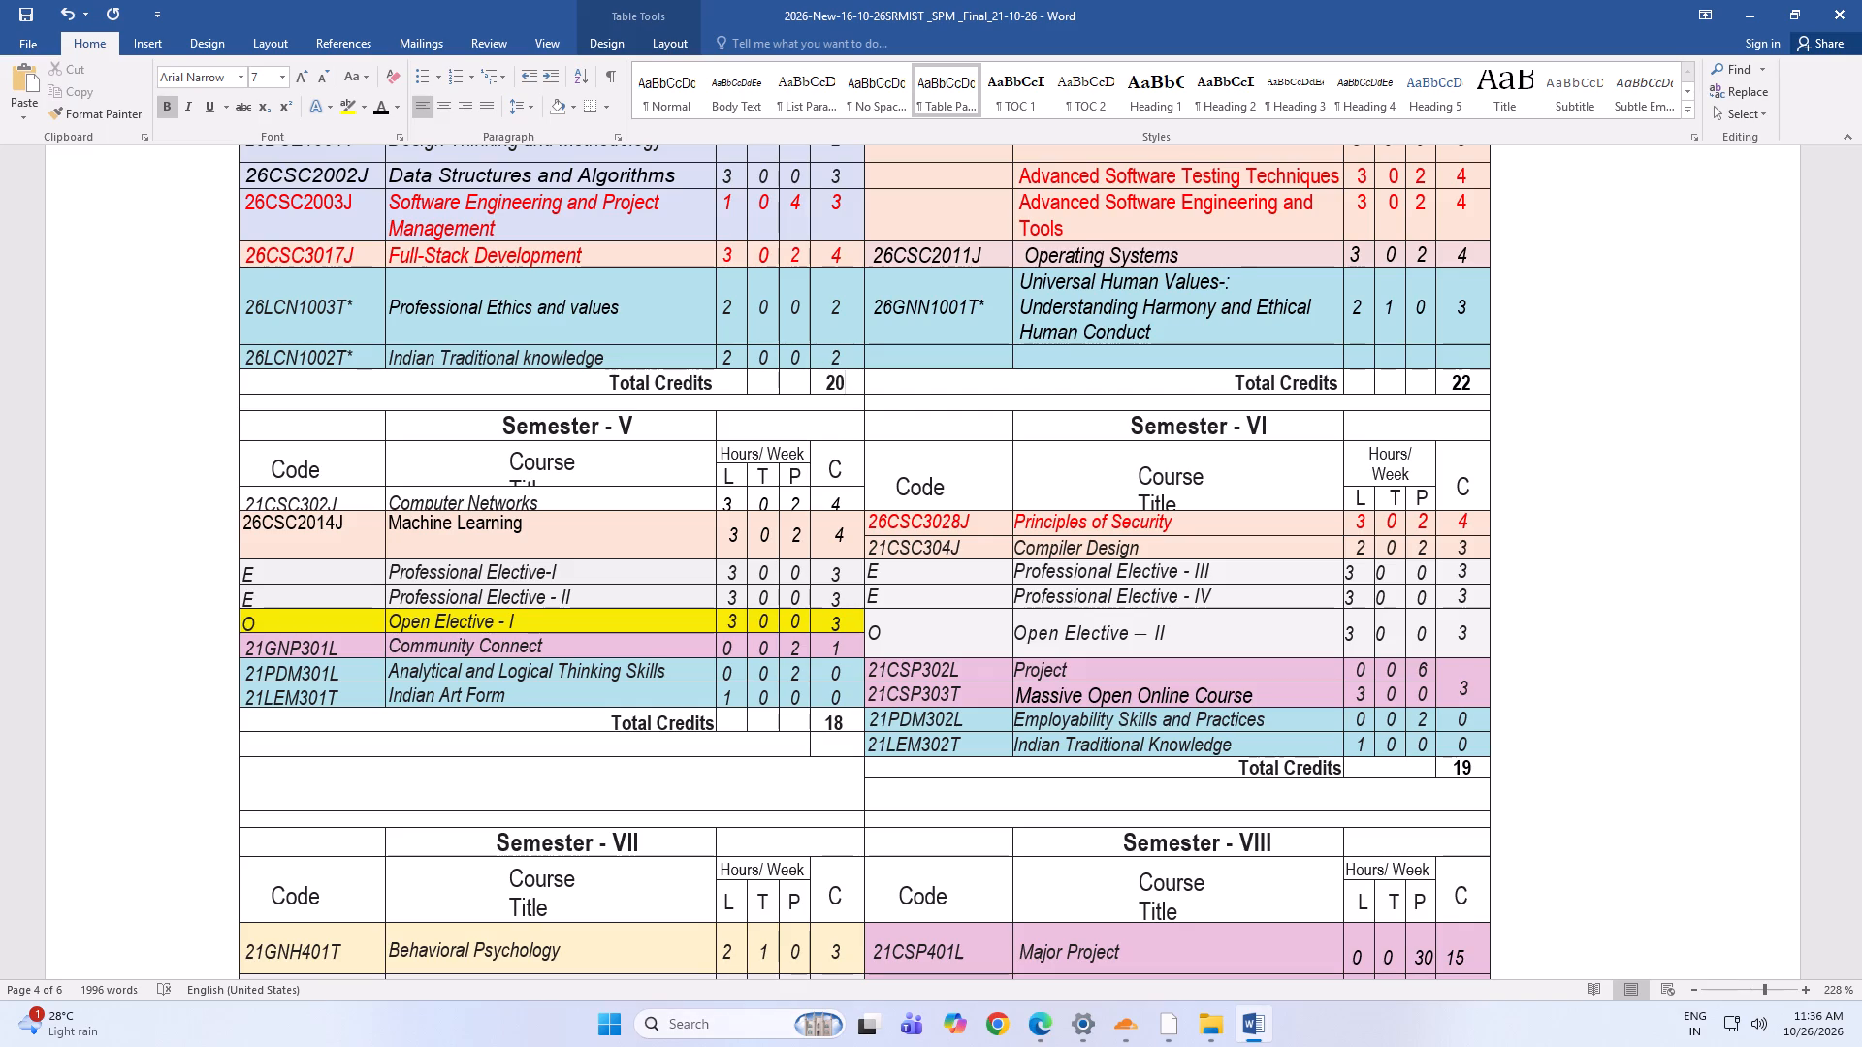
{"action": "scroll", "coordinate": [831, 458], "scroll_direction": "up", "scroll_amount": 4}
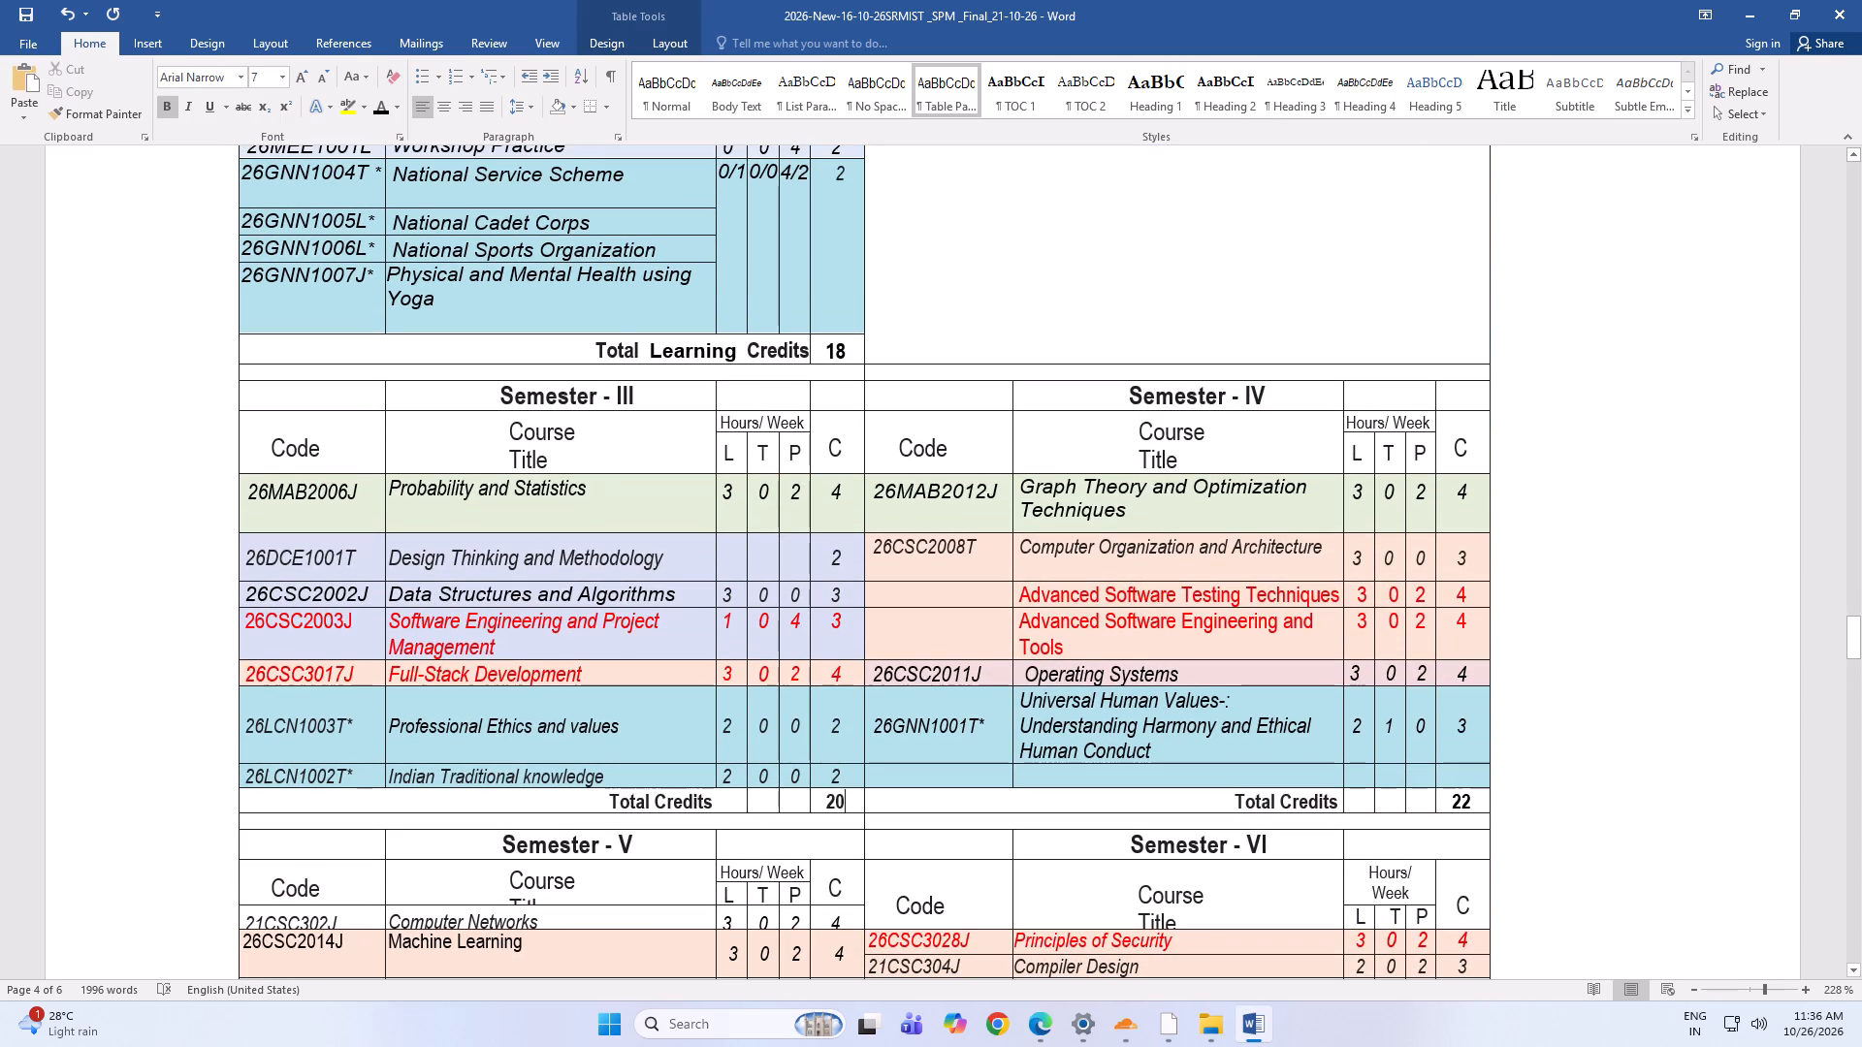
{"action": "scroll", "coordinate": [1003, 682], "scroll_direction": "down", "scroll_amount": 3}
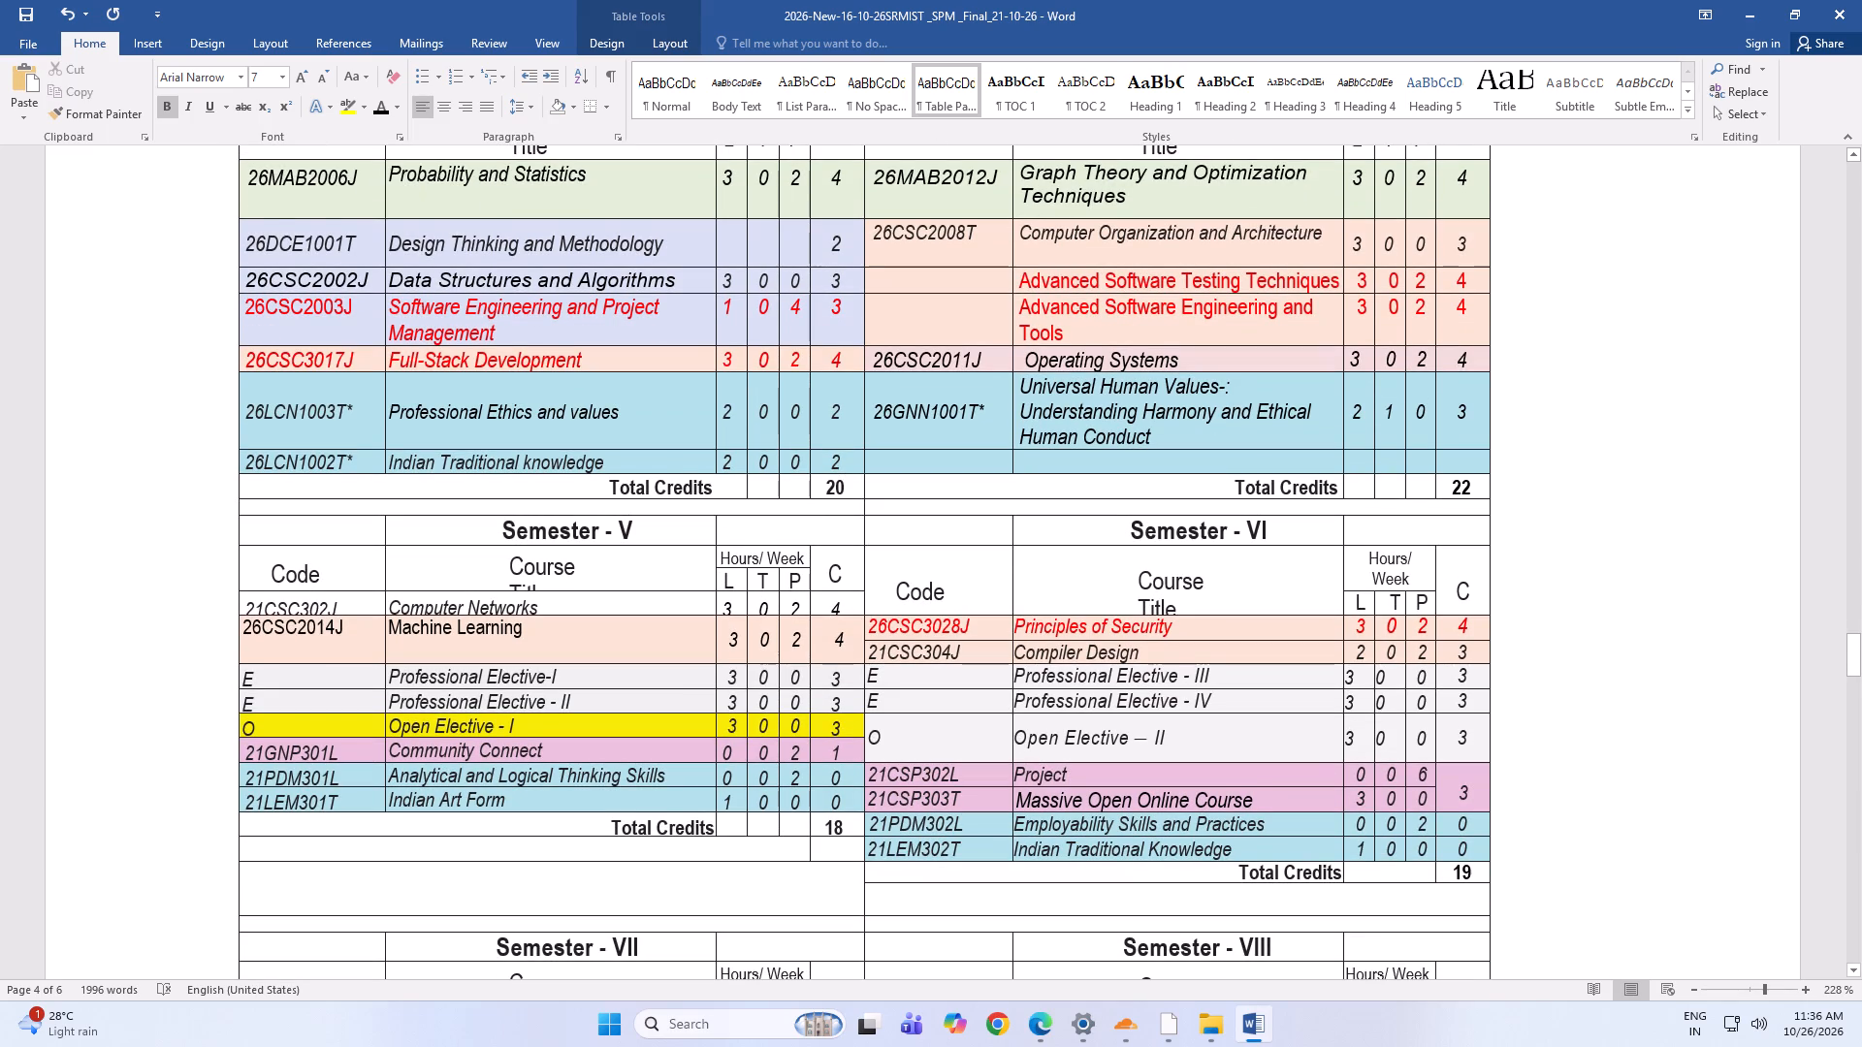
{"action": "scroll", "coordinate": [1003, 682], "scroll_direction": "down", "scroll_amount": 2}
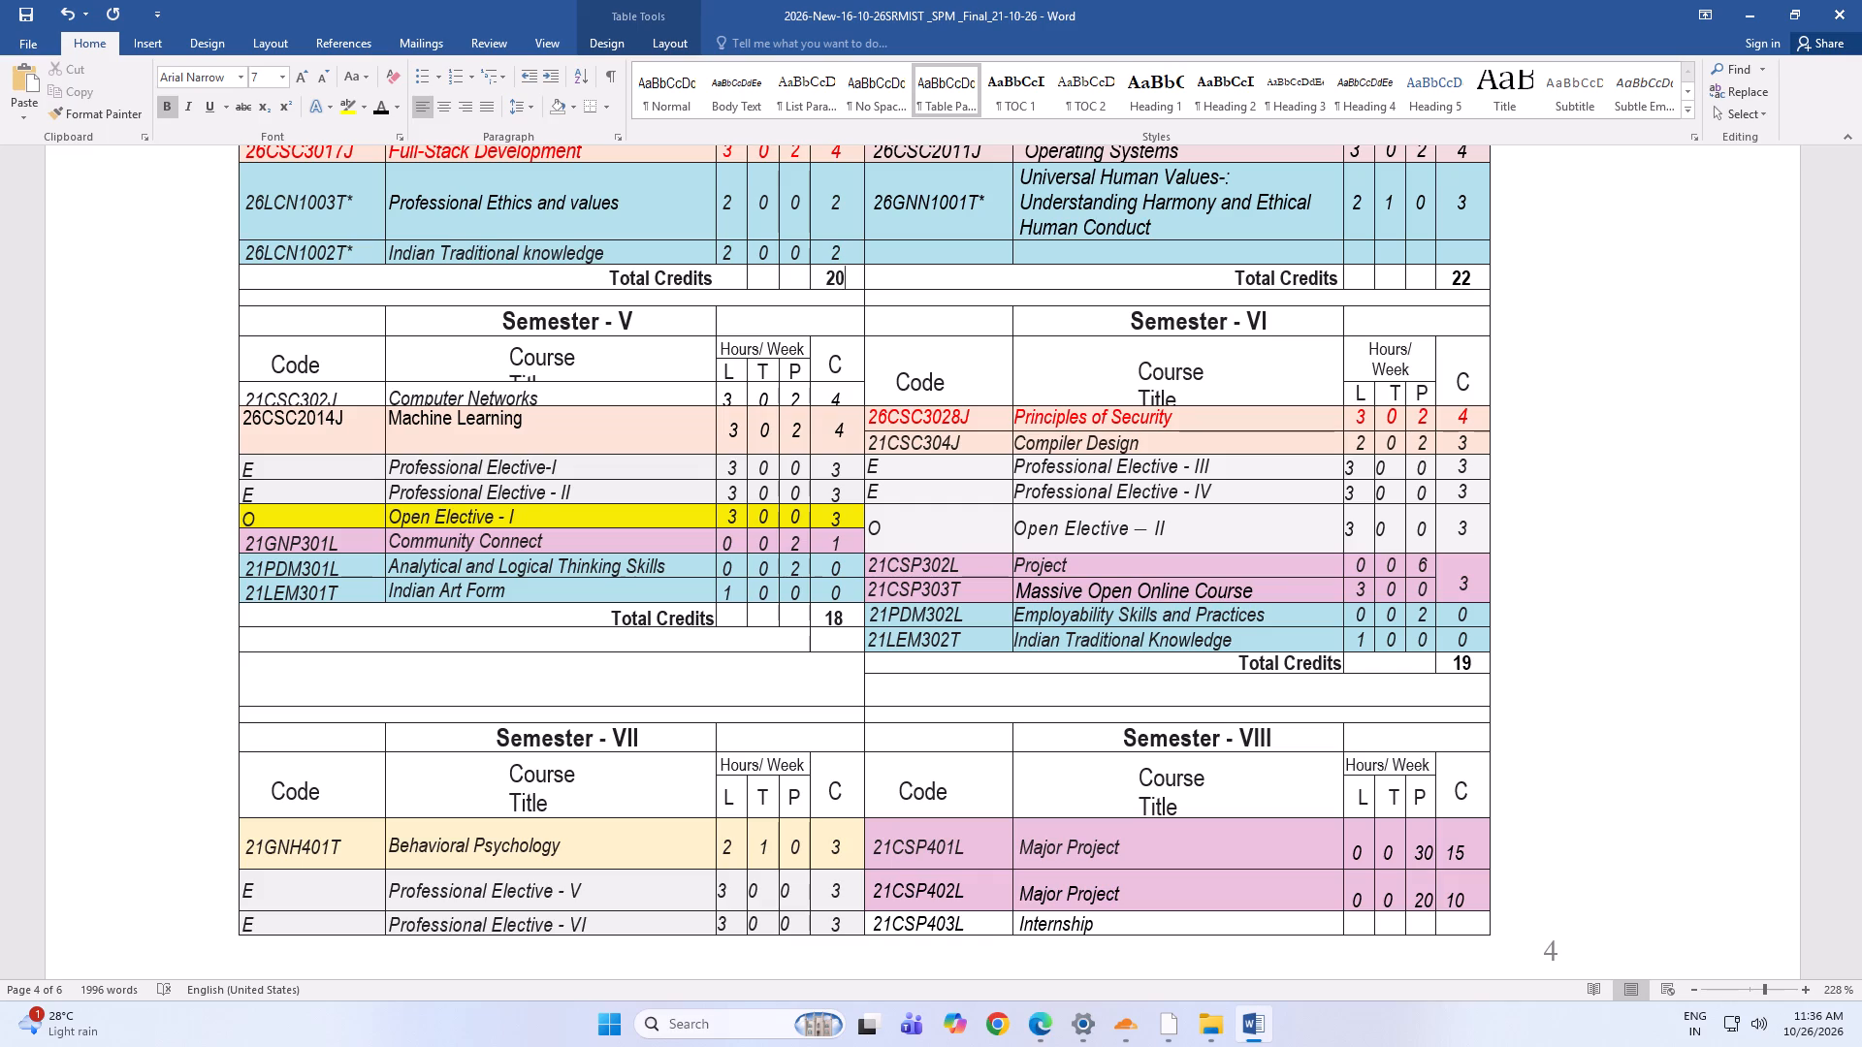
{"action": "scroll", "coordinate": [1003, 682], "scroll_direction": "down", "scroll_amount": 8}
{"action": "scroll", "coordinate": [1003, 682], "scroll_direction": "up", "scroll_amount": 5}
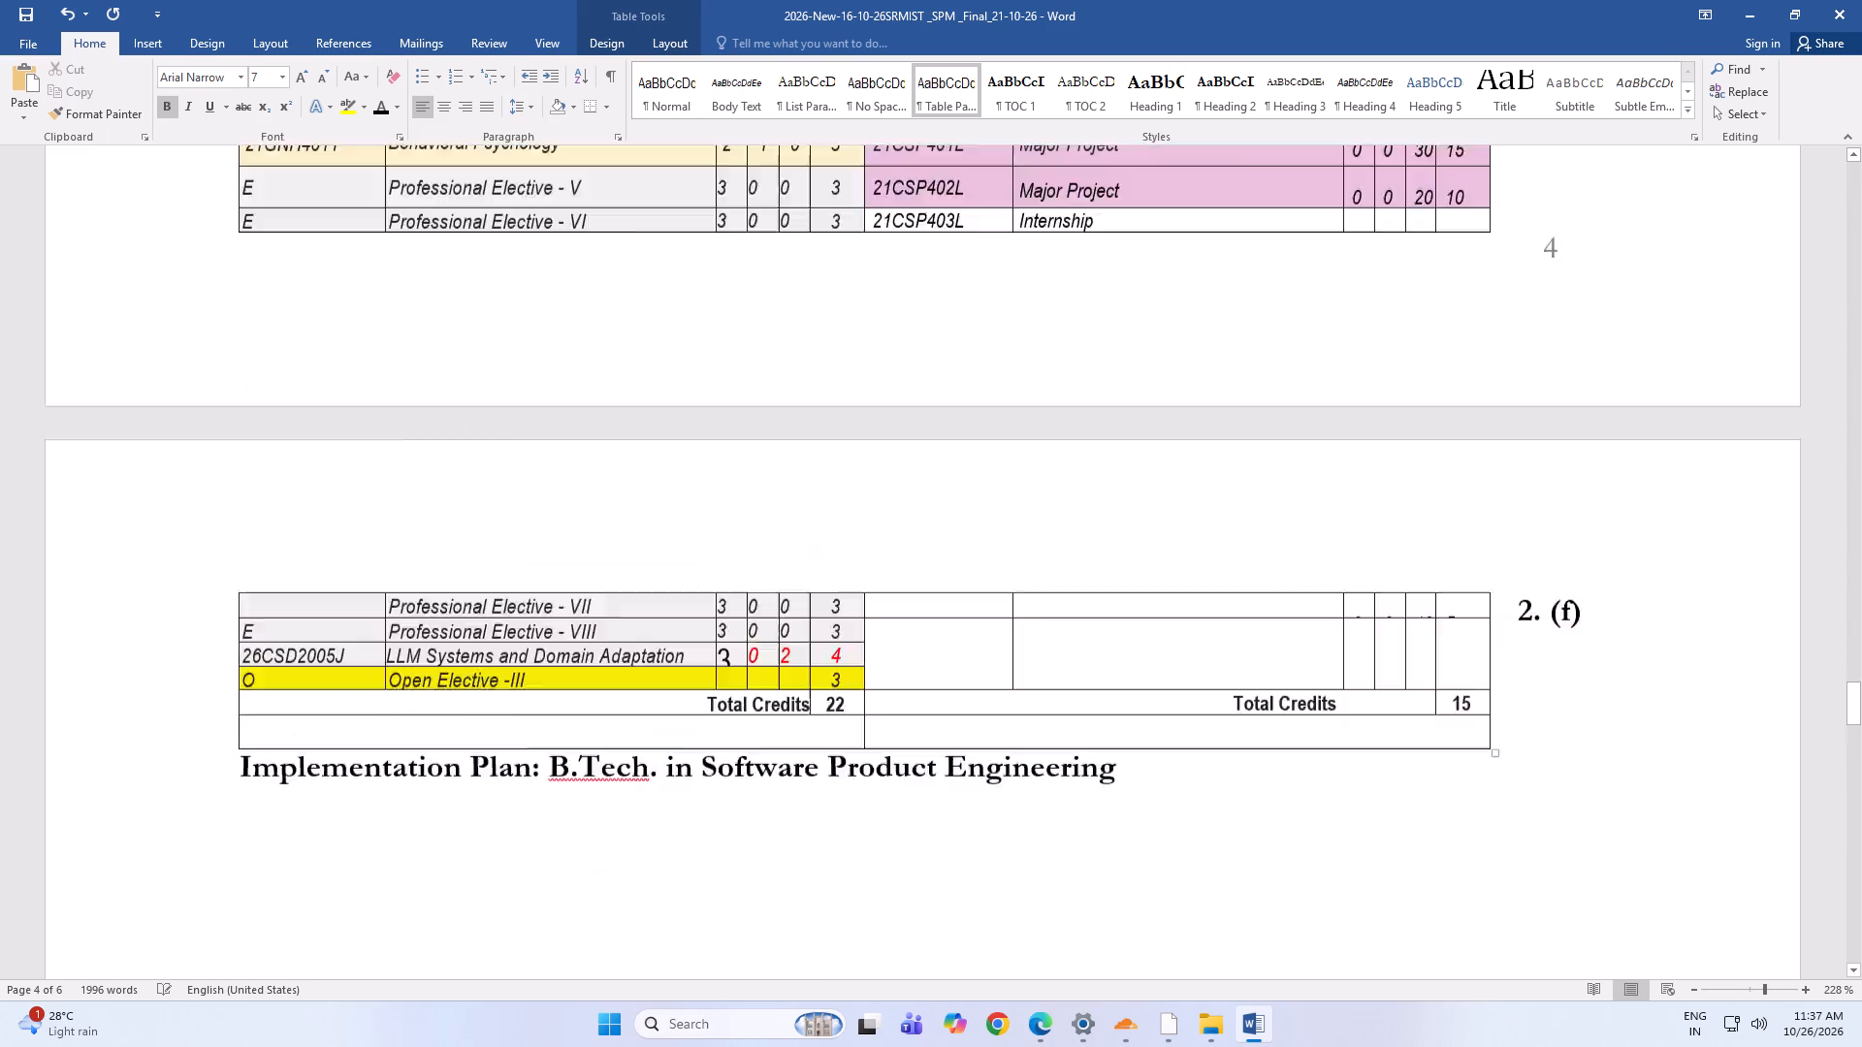
{"action": "scroll", "coordinate": [1003, 682], "scroll_direction": "up", "scroll_amount": 7}
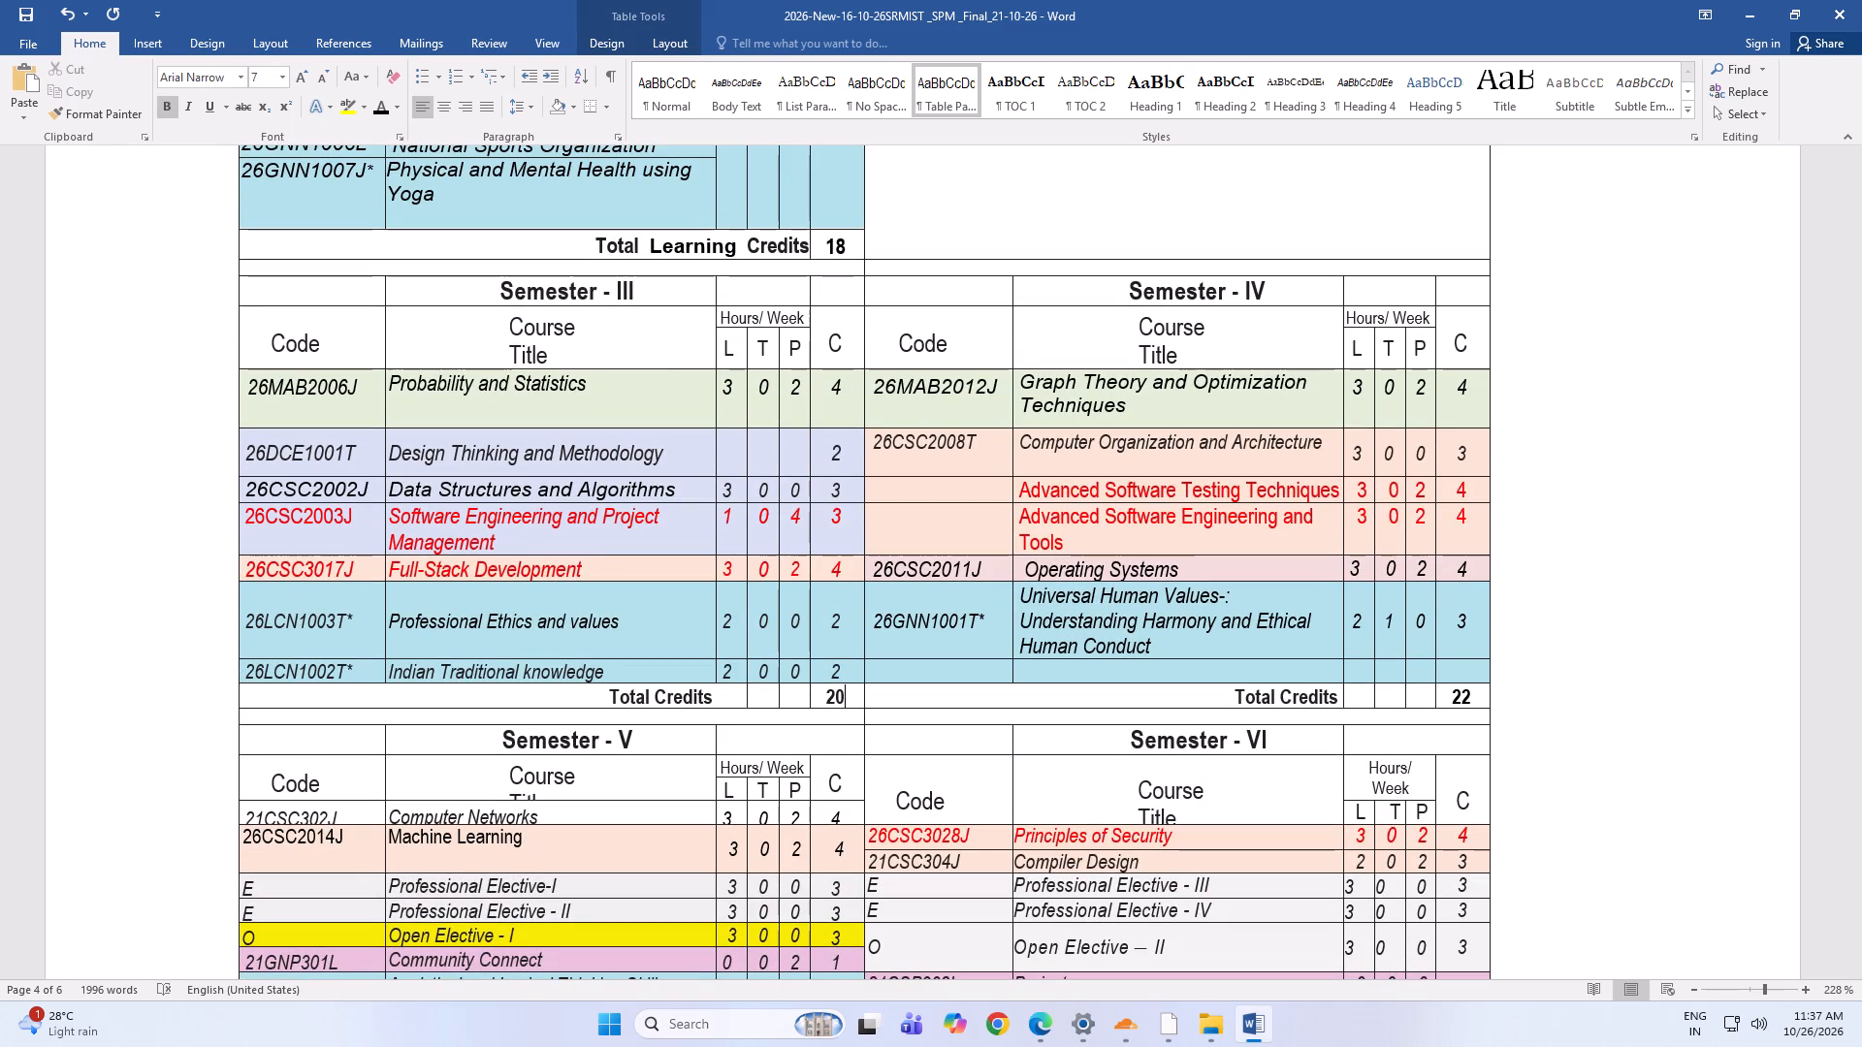
{"action": "scroll", "coordinate": [1003, 682], "scroll_direction": "down", "scroll_amount": 3}
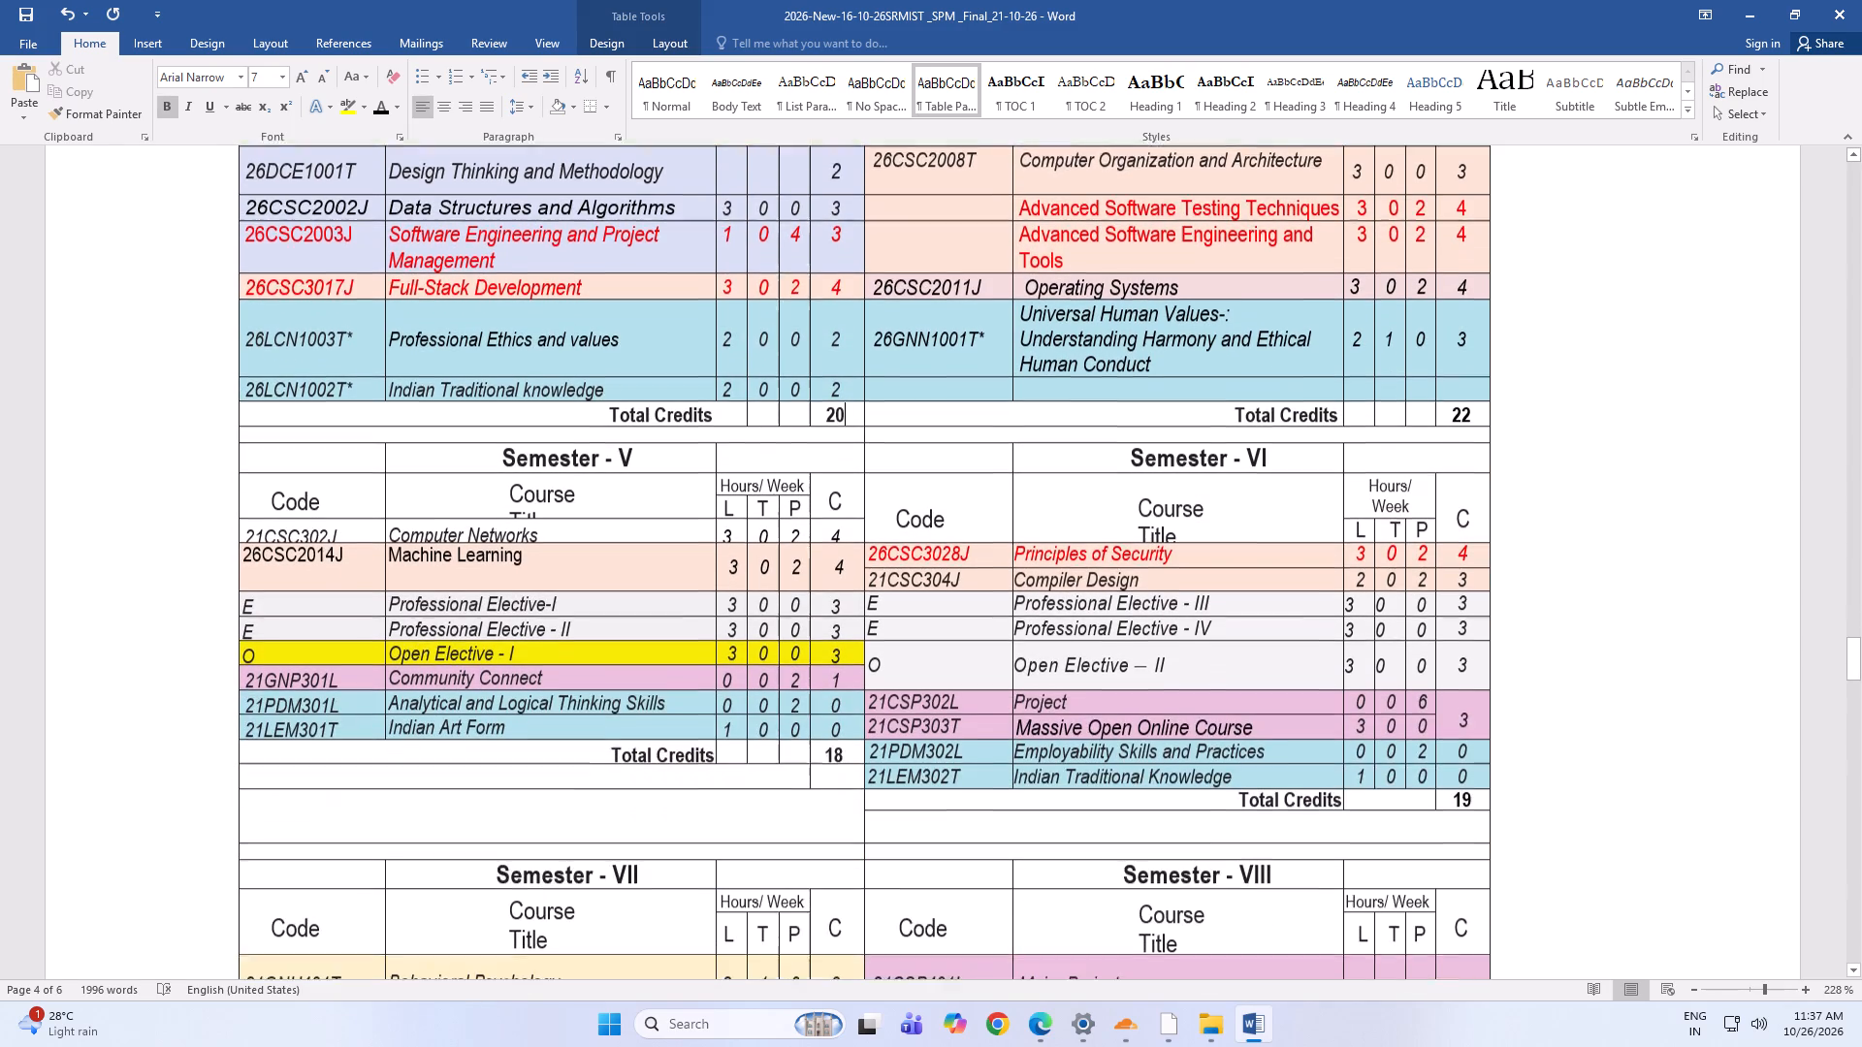
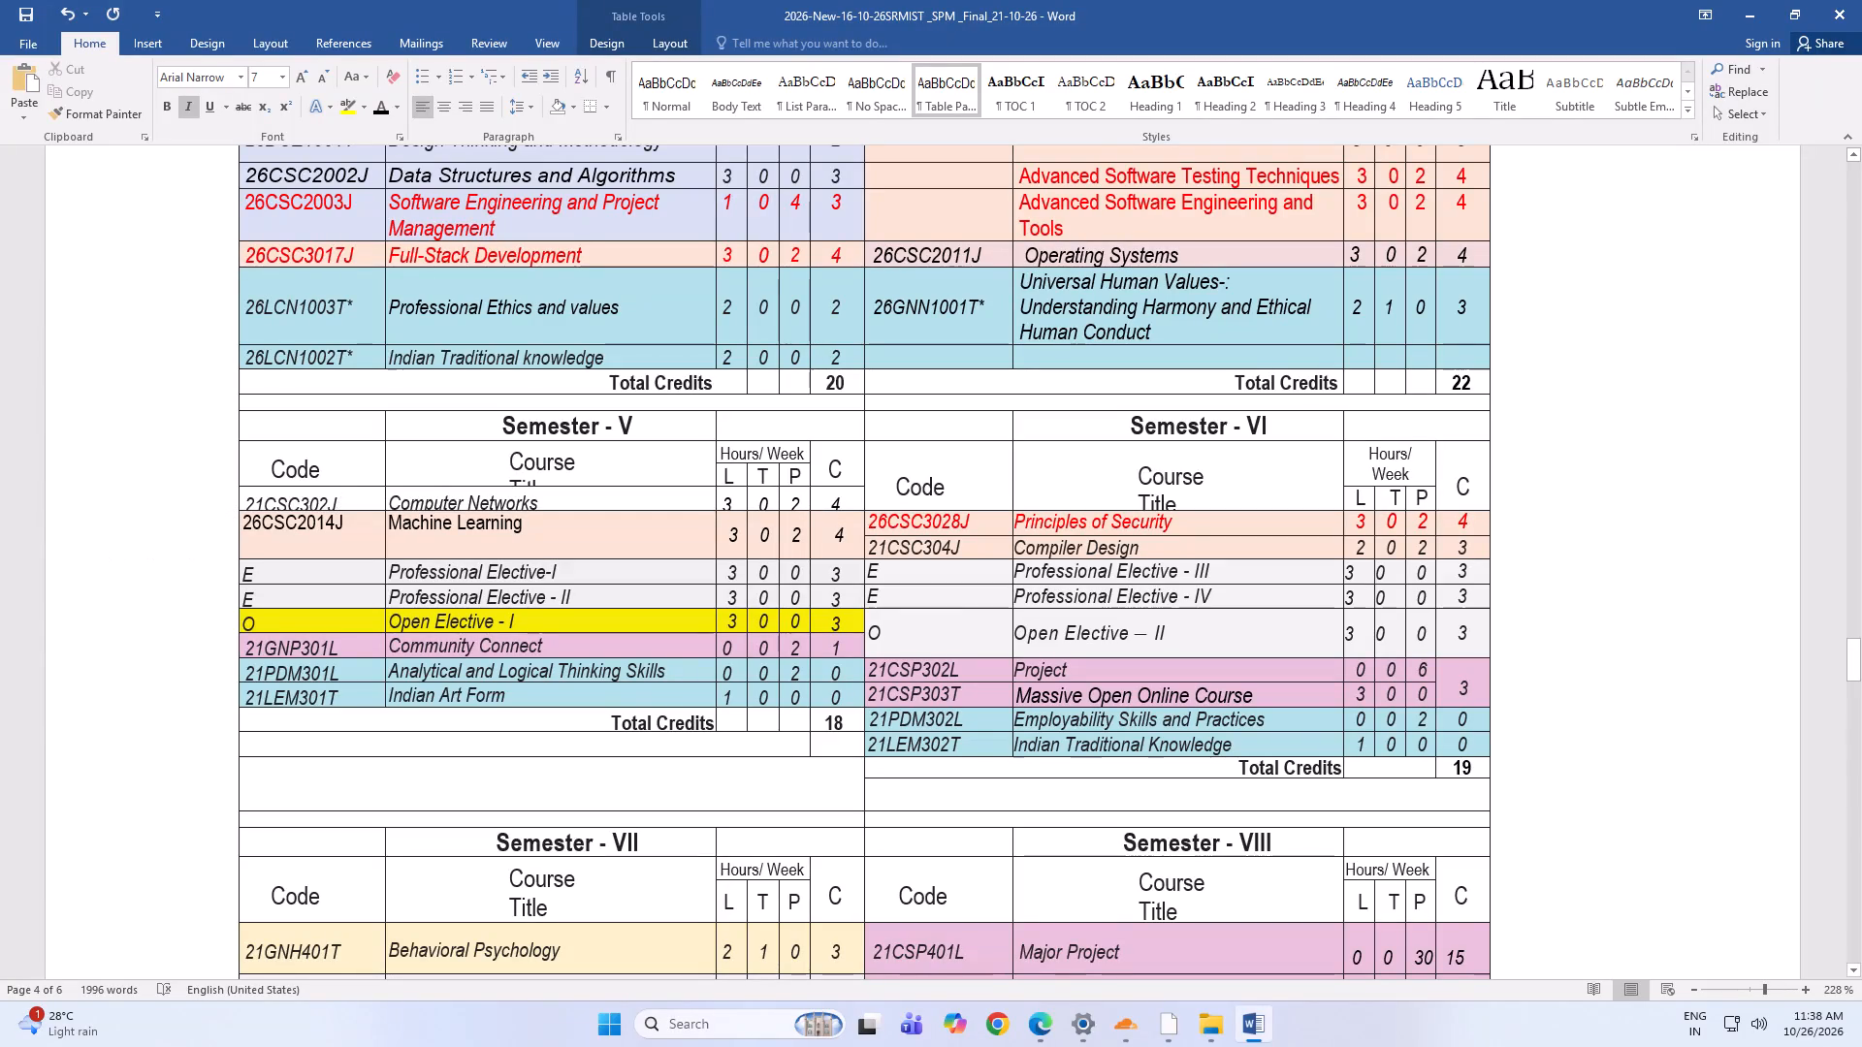
Replace the Computer Networks course code in Semester V with 26CSC2007J.
{"action": "left_click_drag", "start_coordinate": [345, 496], "coordinate": [247, 496]}
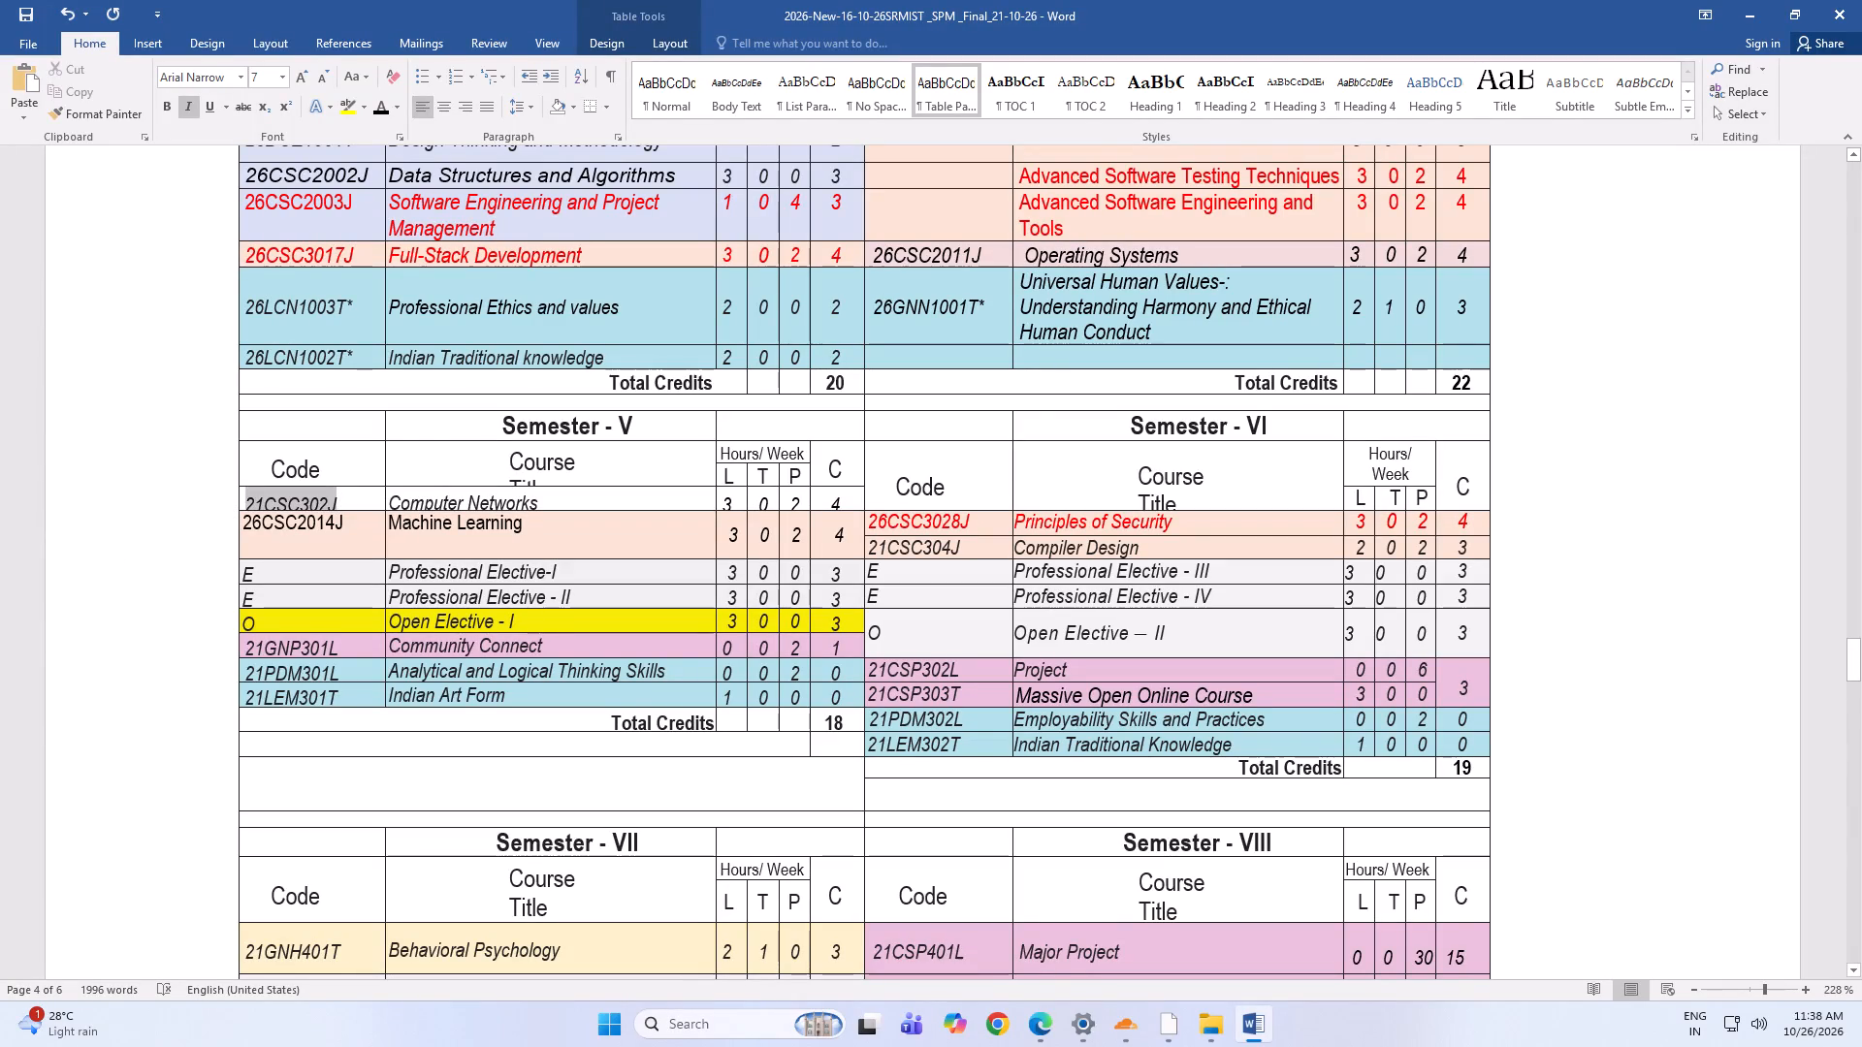
{"action": "left_click_drag", "start_coordinate": [247, 496], "coordinate": [245, 496]}
{"action": "key", "text": "BackSpace"}
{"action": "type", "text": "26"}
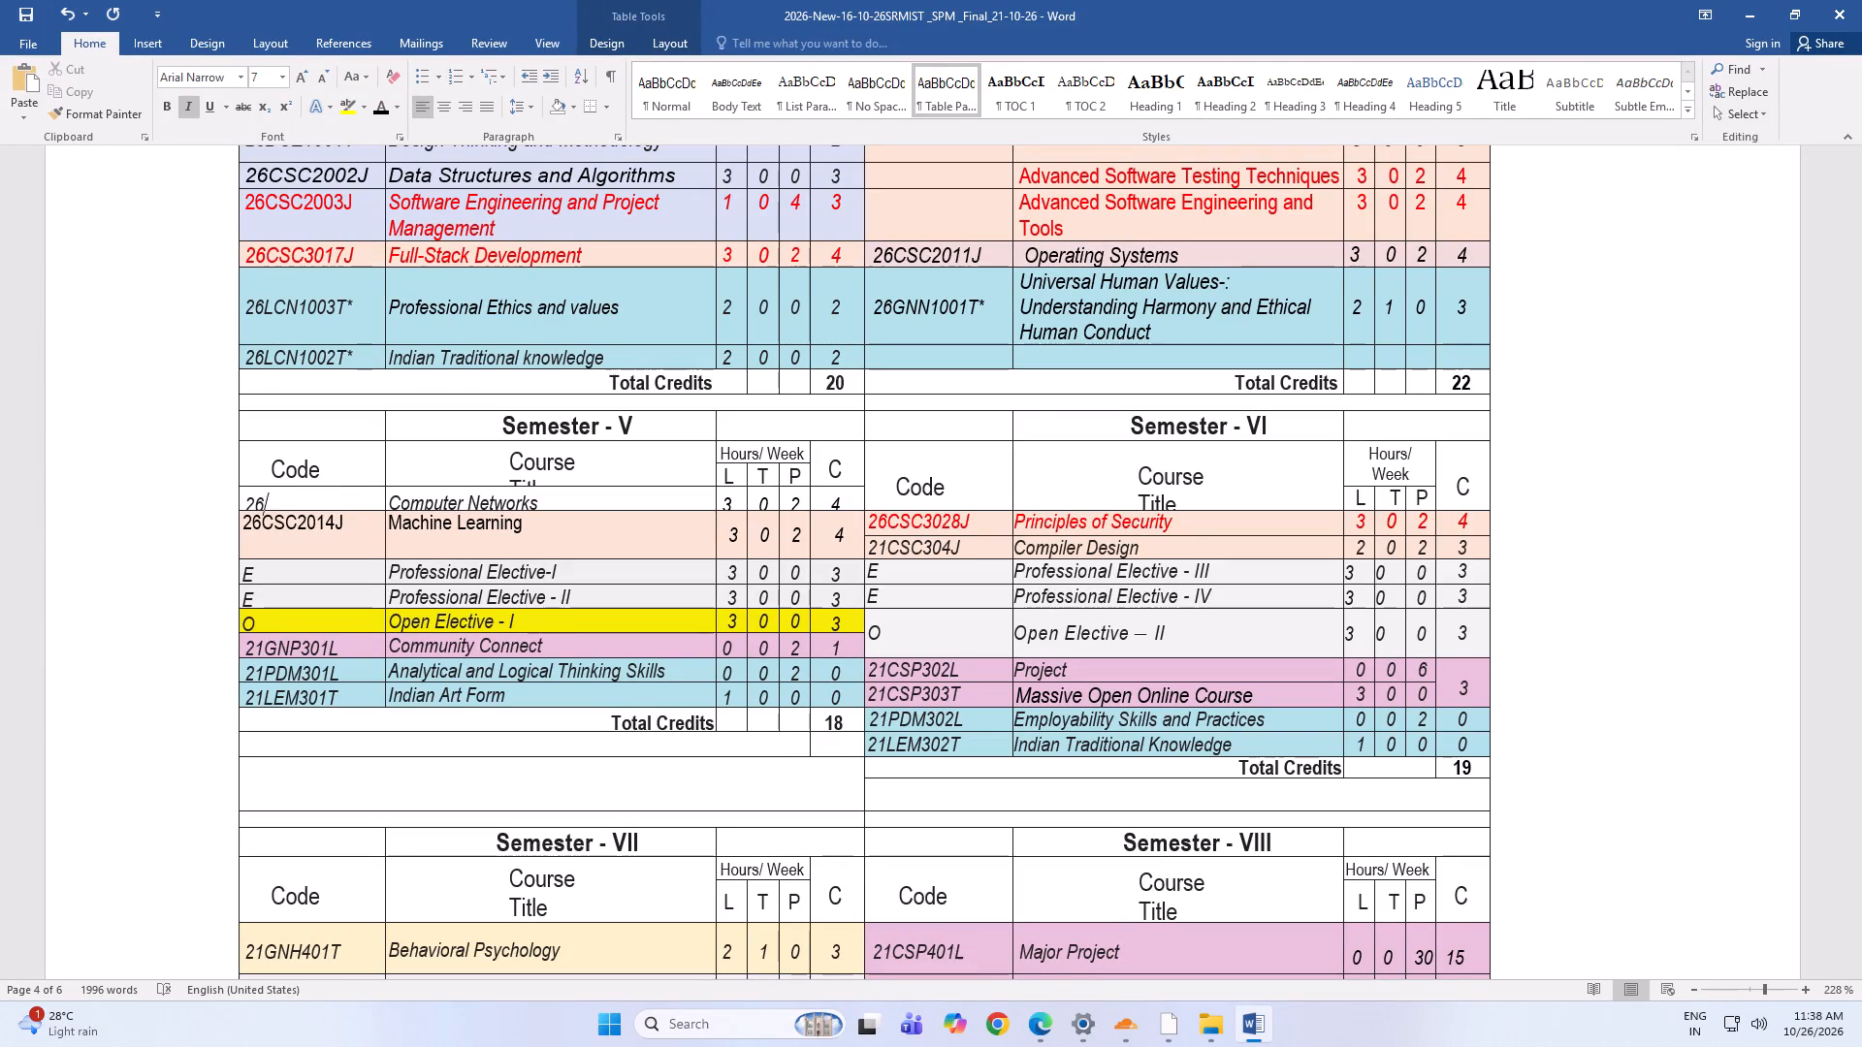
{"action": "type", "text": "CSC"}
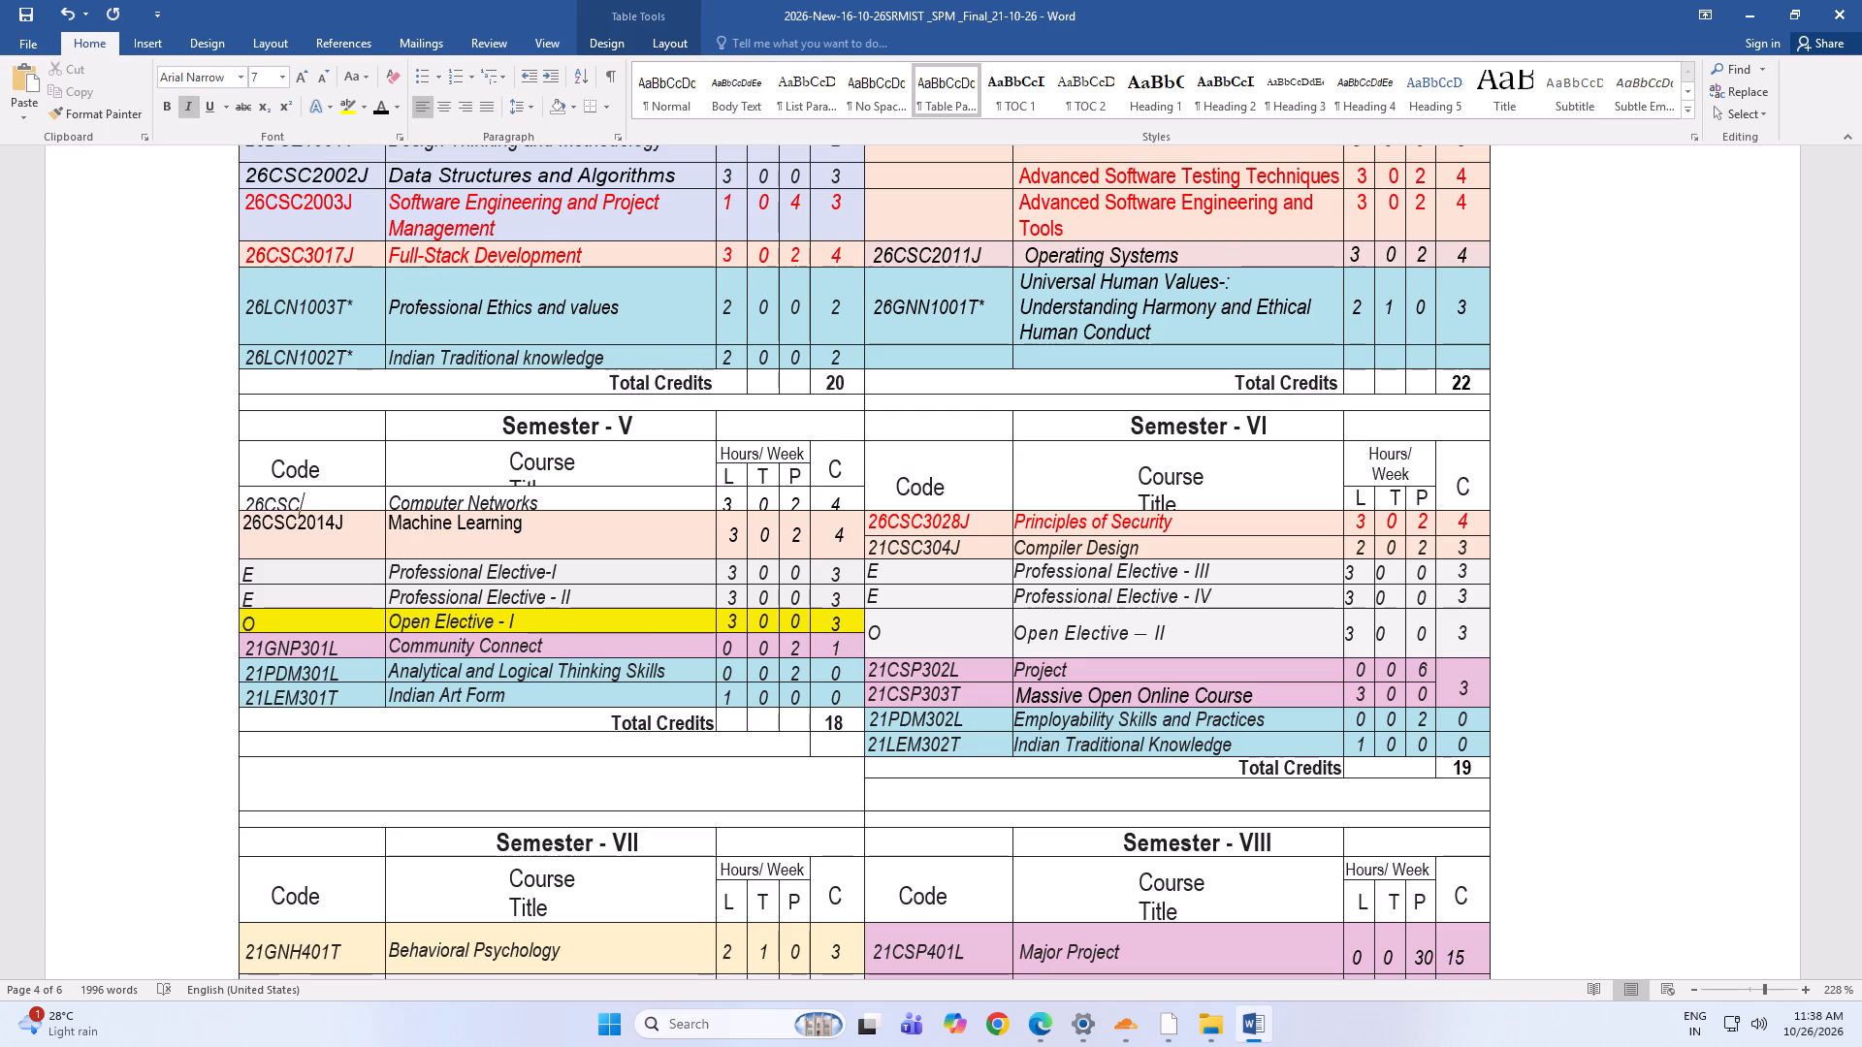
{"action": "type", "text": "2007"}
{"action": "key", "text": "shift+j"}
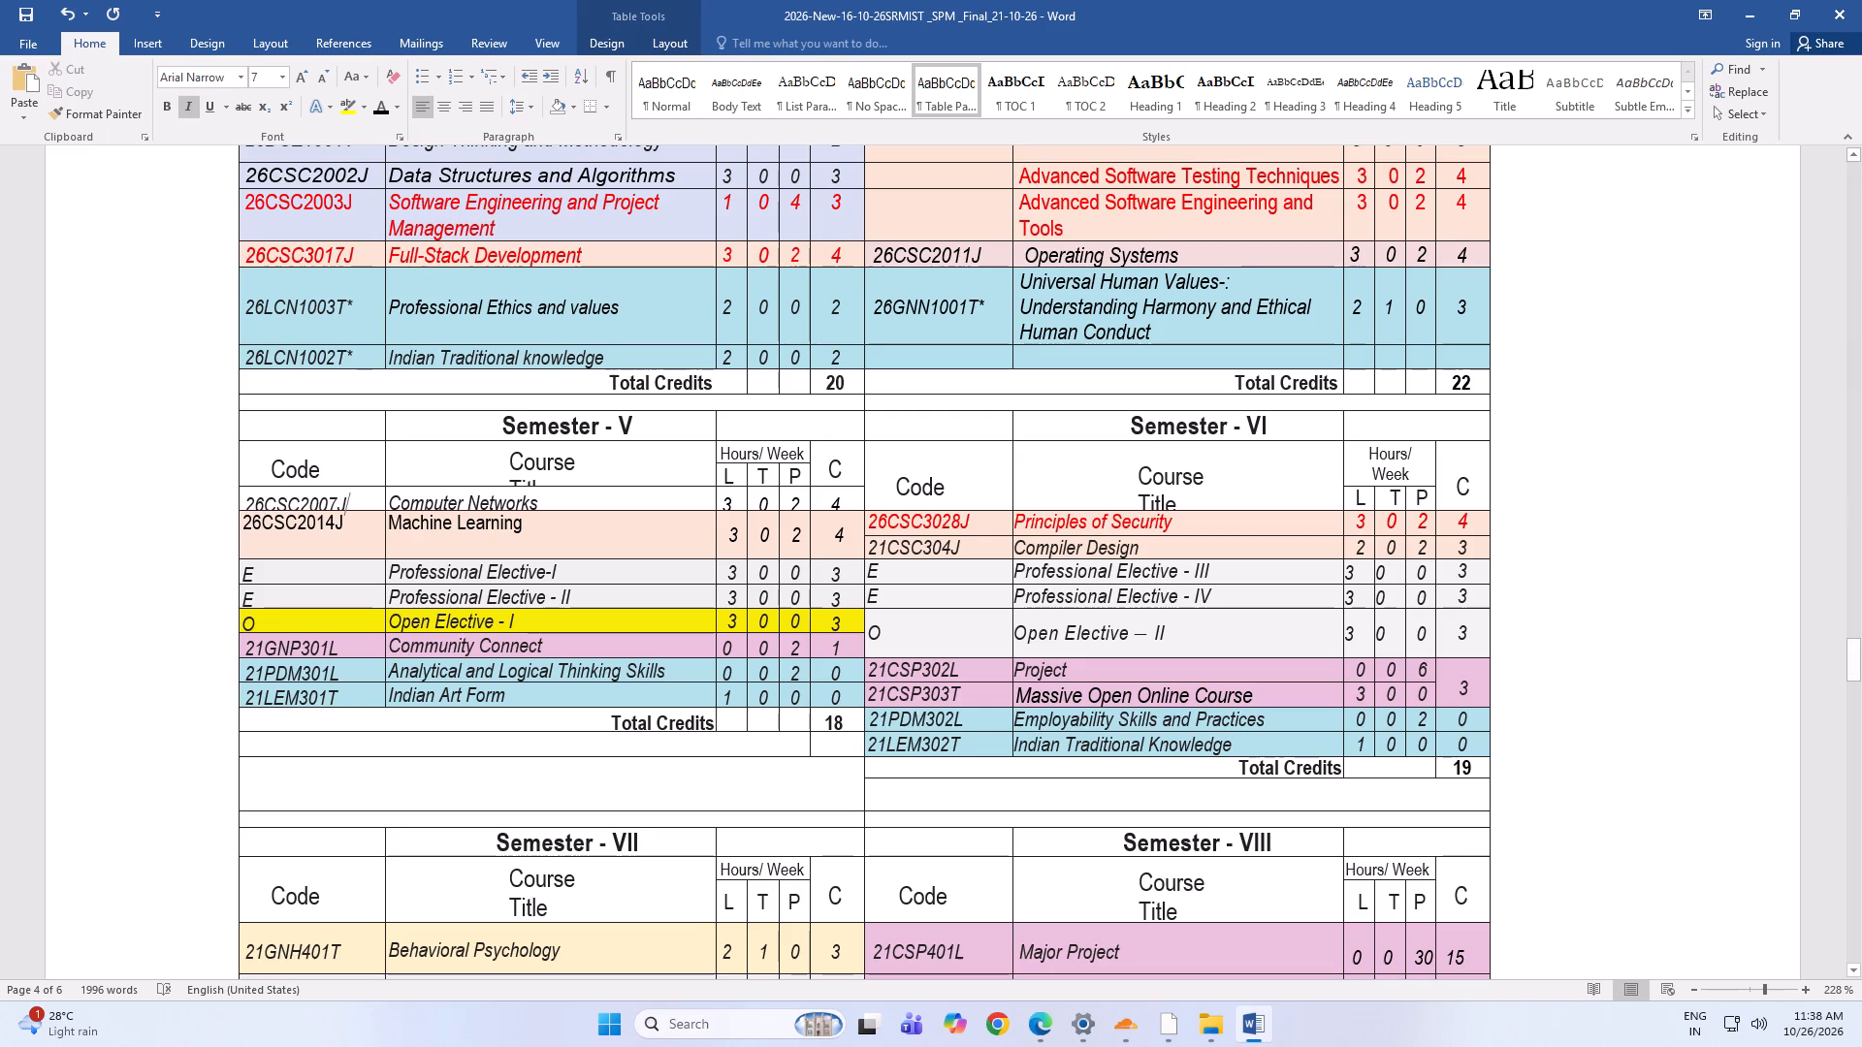
Increase the height of the Computer Networks row in Semester V so that its text is no longer cut off.
{"action": "left_click_drag", "start_coordinate": [239, 507], "coordinate": [232, 556]}
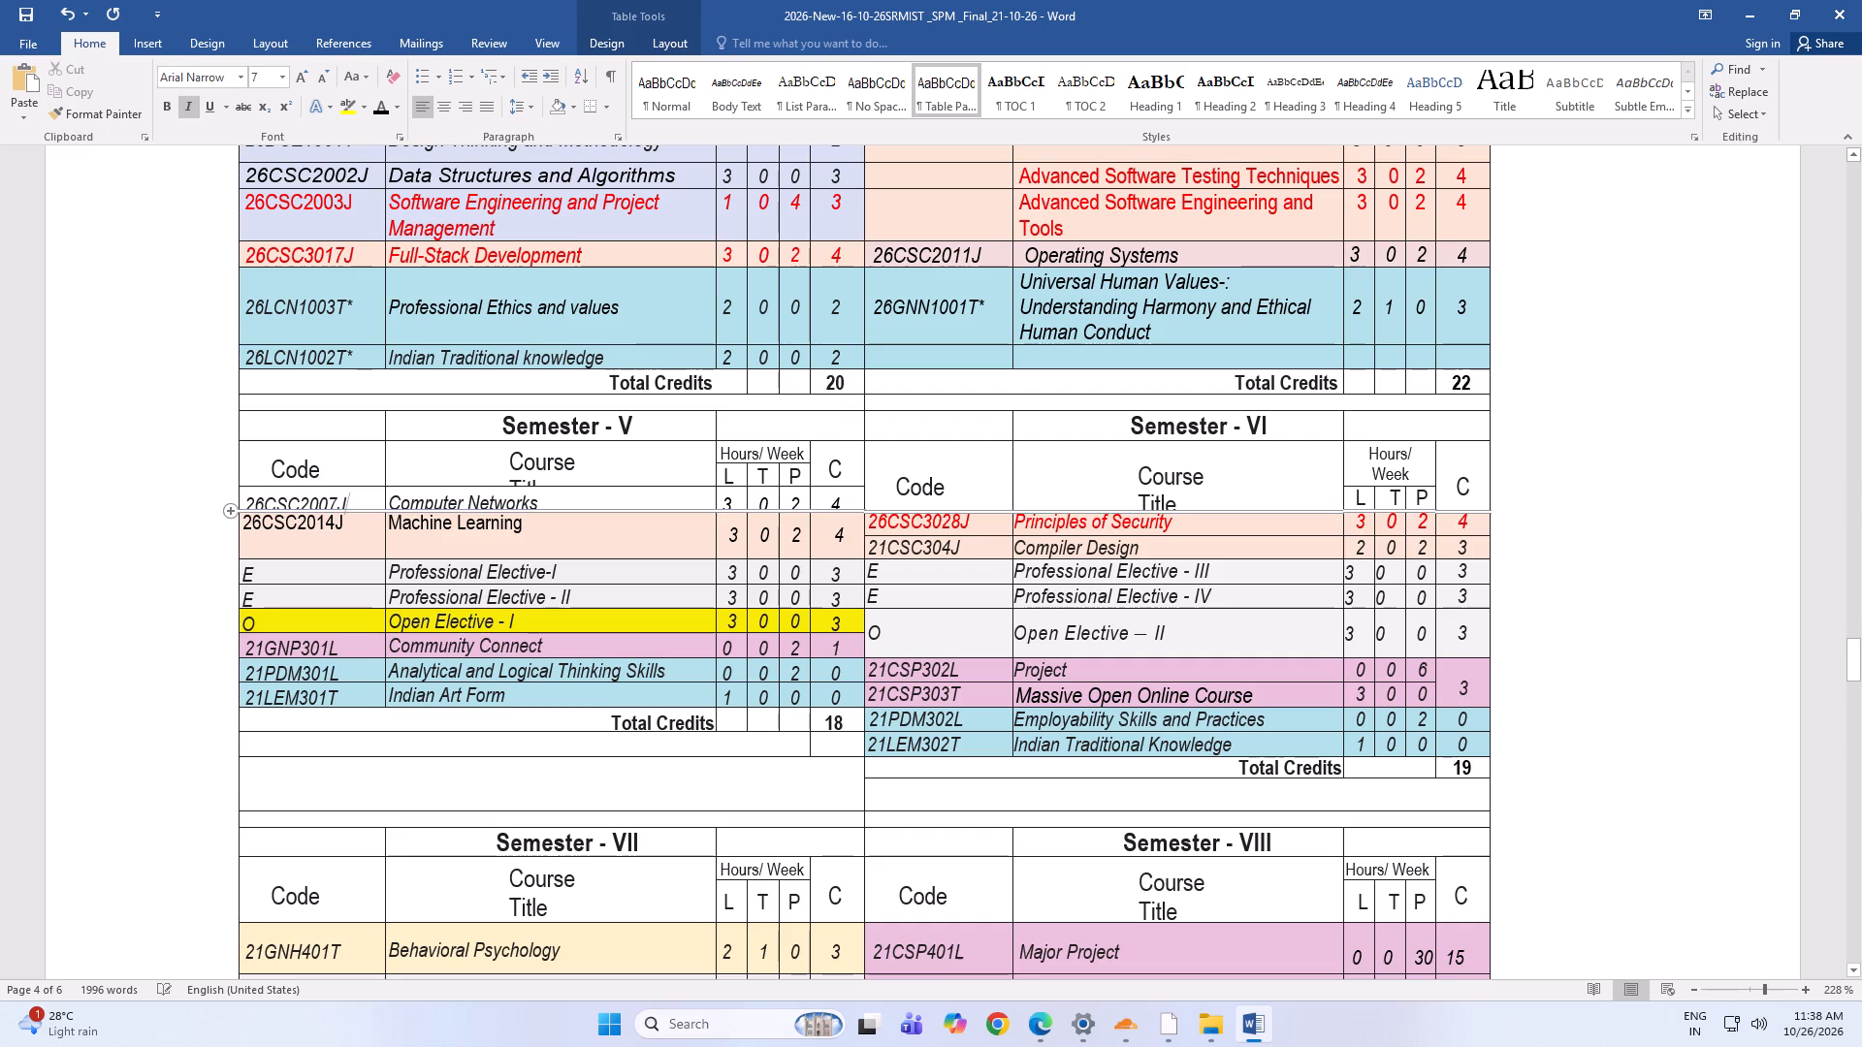
{"action": "left_click_drag", "start_coordinate": [239, 508], "coordinate": [240, 587]}
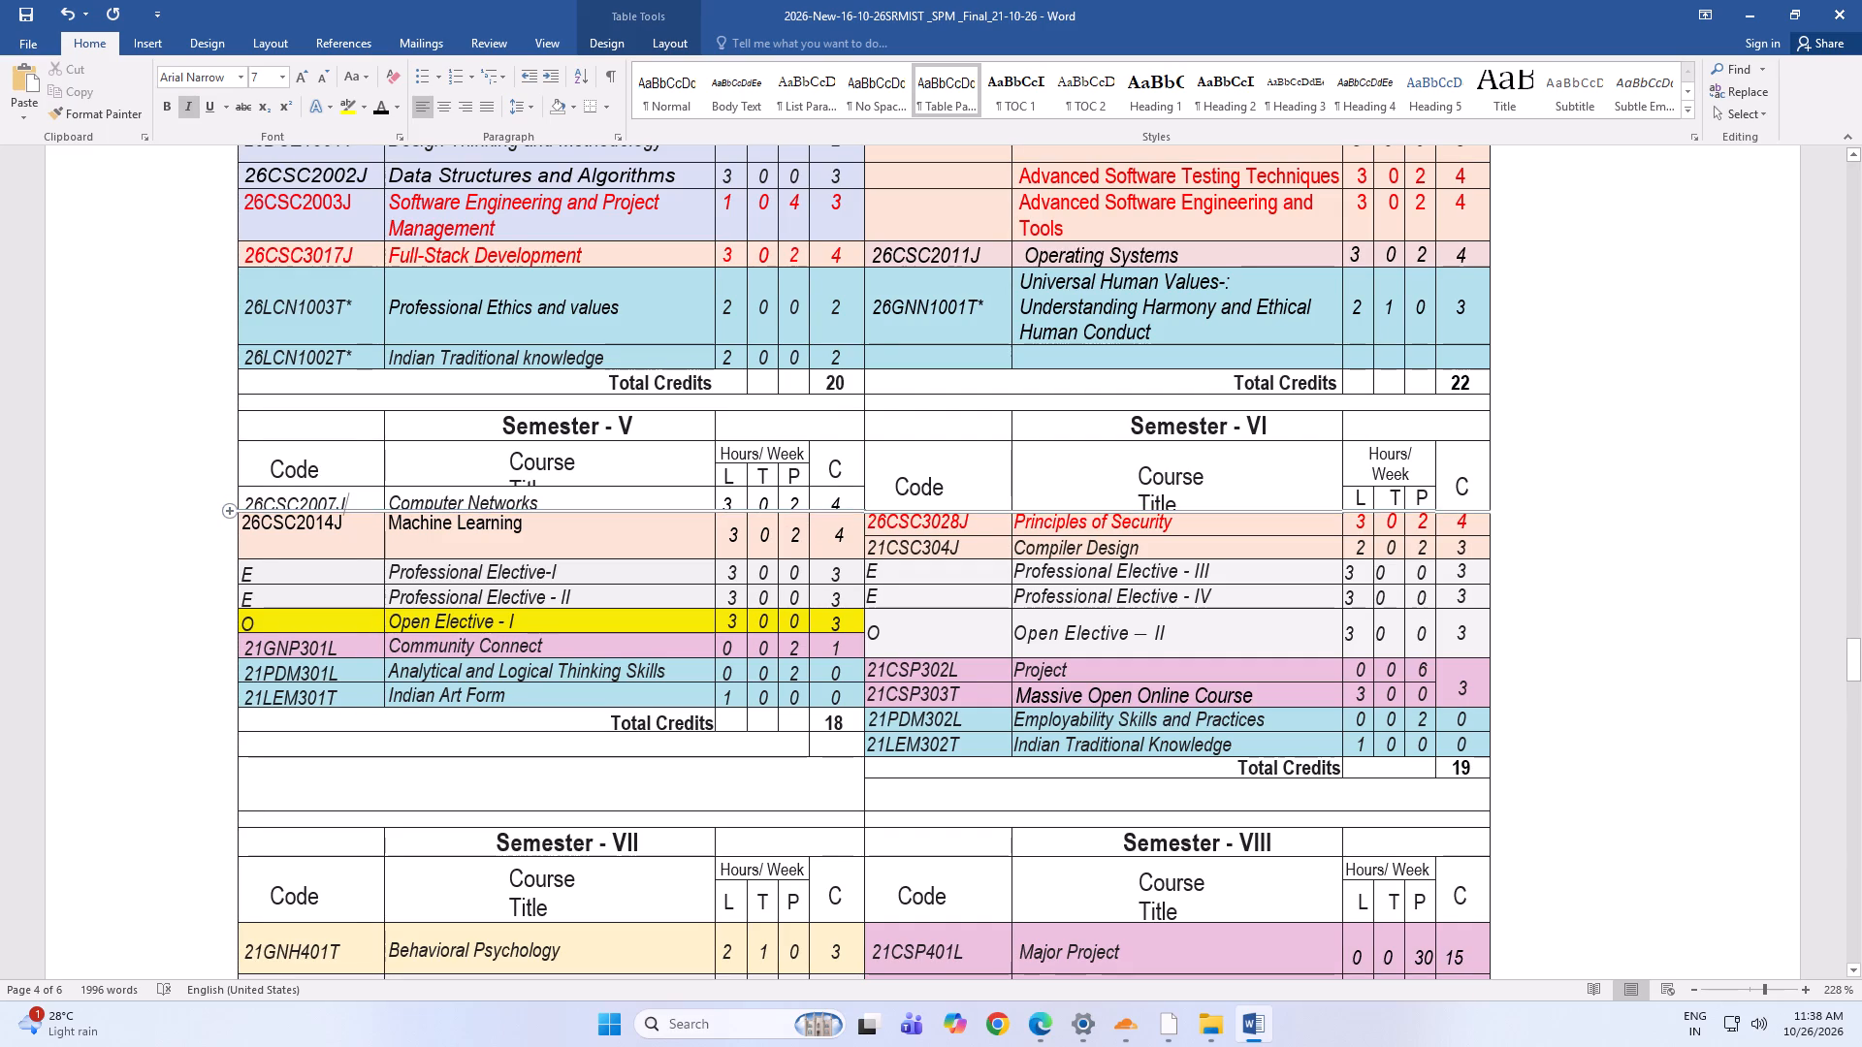
{"action": "left_click_drag", "start_coordinate": [228, 507], "coordinate": [222, 546]}
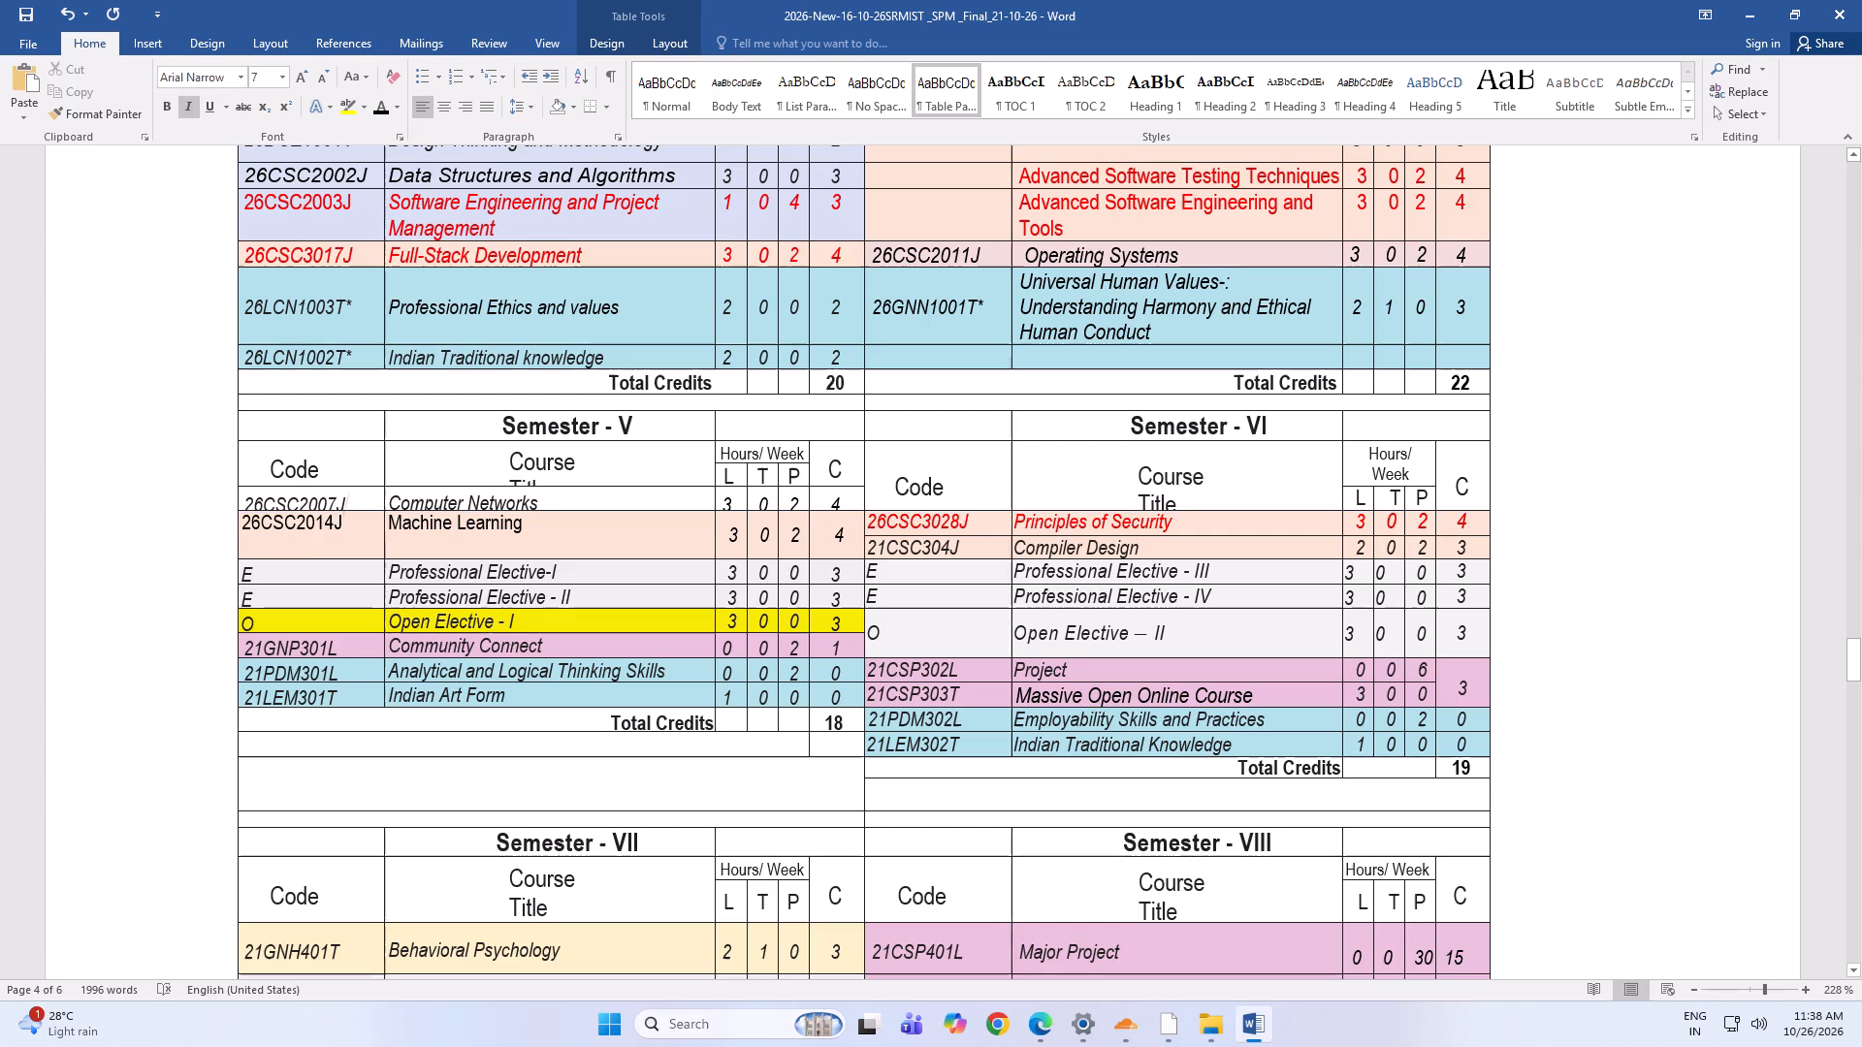
{"action": "left_click", "coordinate": [375, 499]}
{"action": "key", "text": "Return"}
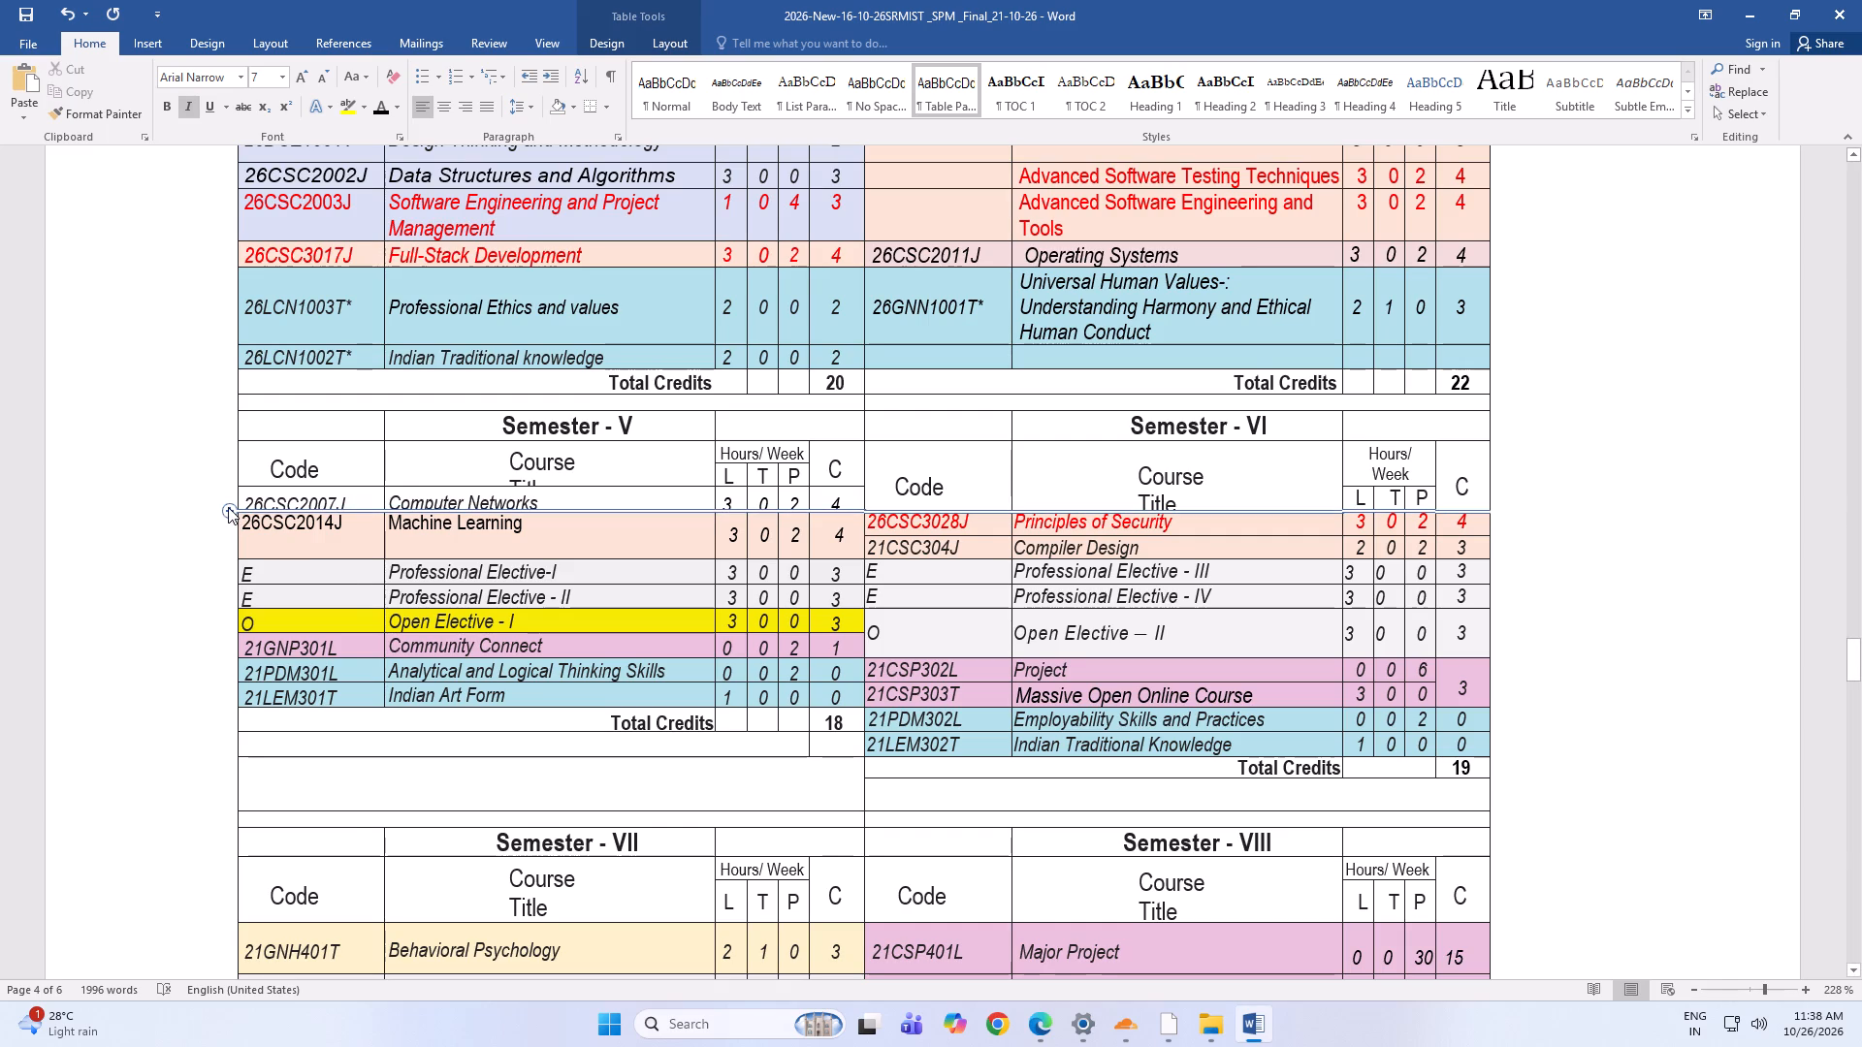
{"action": "left_click_drag", "start_coordinate": [228, 507], "coordinate": [228, 550]}
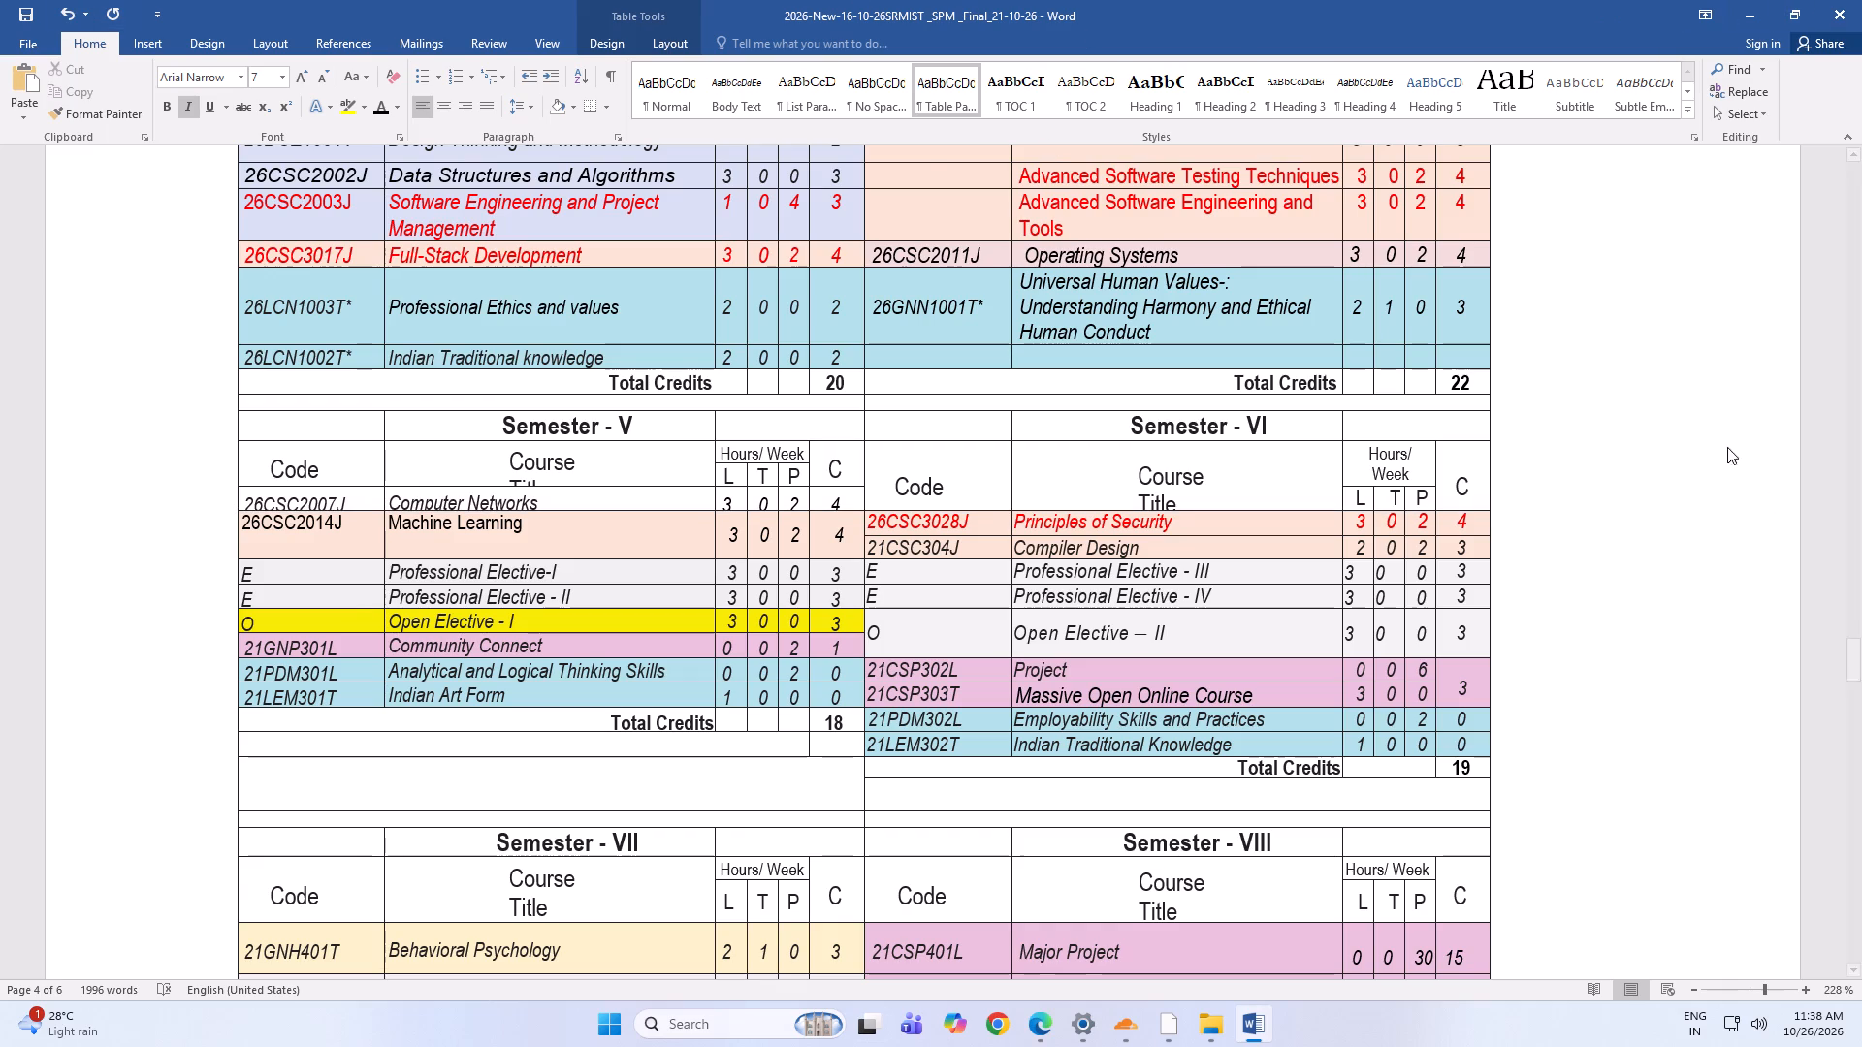
{"action": "scroll", "coordinate": [972, 1046], "scroll_direction": "down", "scroll_amount": 1}
{"action": "scroll", "coordinate": [1312, 1046], "scroll_direction": "down", "scroll_amount": 8}
{"action": "middle_click", "coordinate": [1281, 1035]}
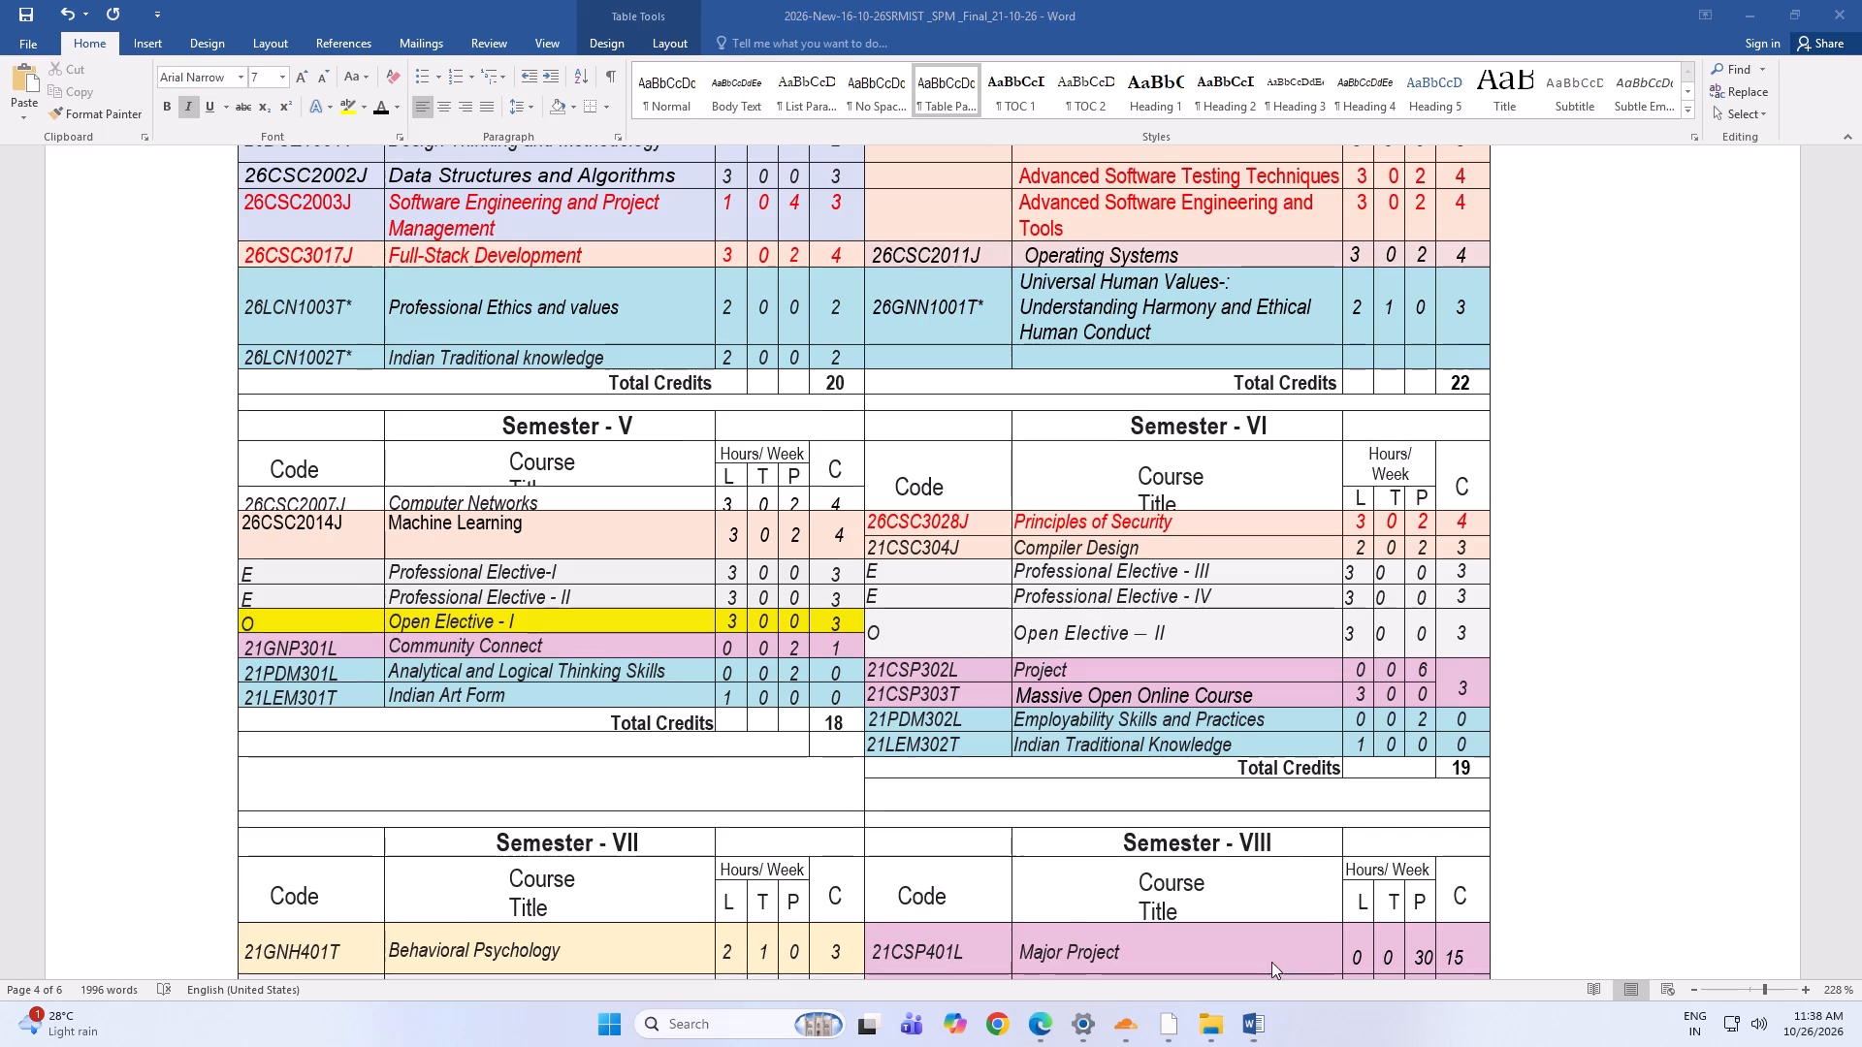
{"action": "scroll", "coordinate": [1271, 962], "scroll_direction": "down", "scroll_amount": 2}
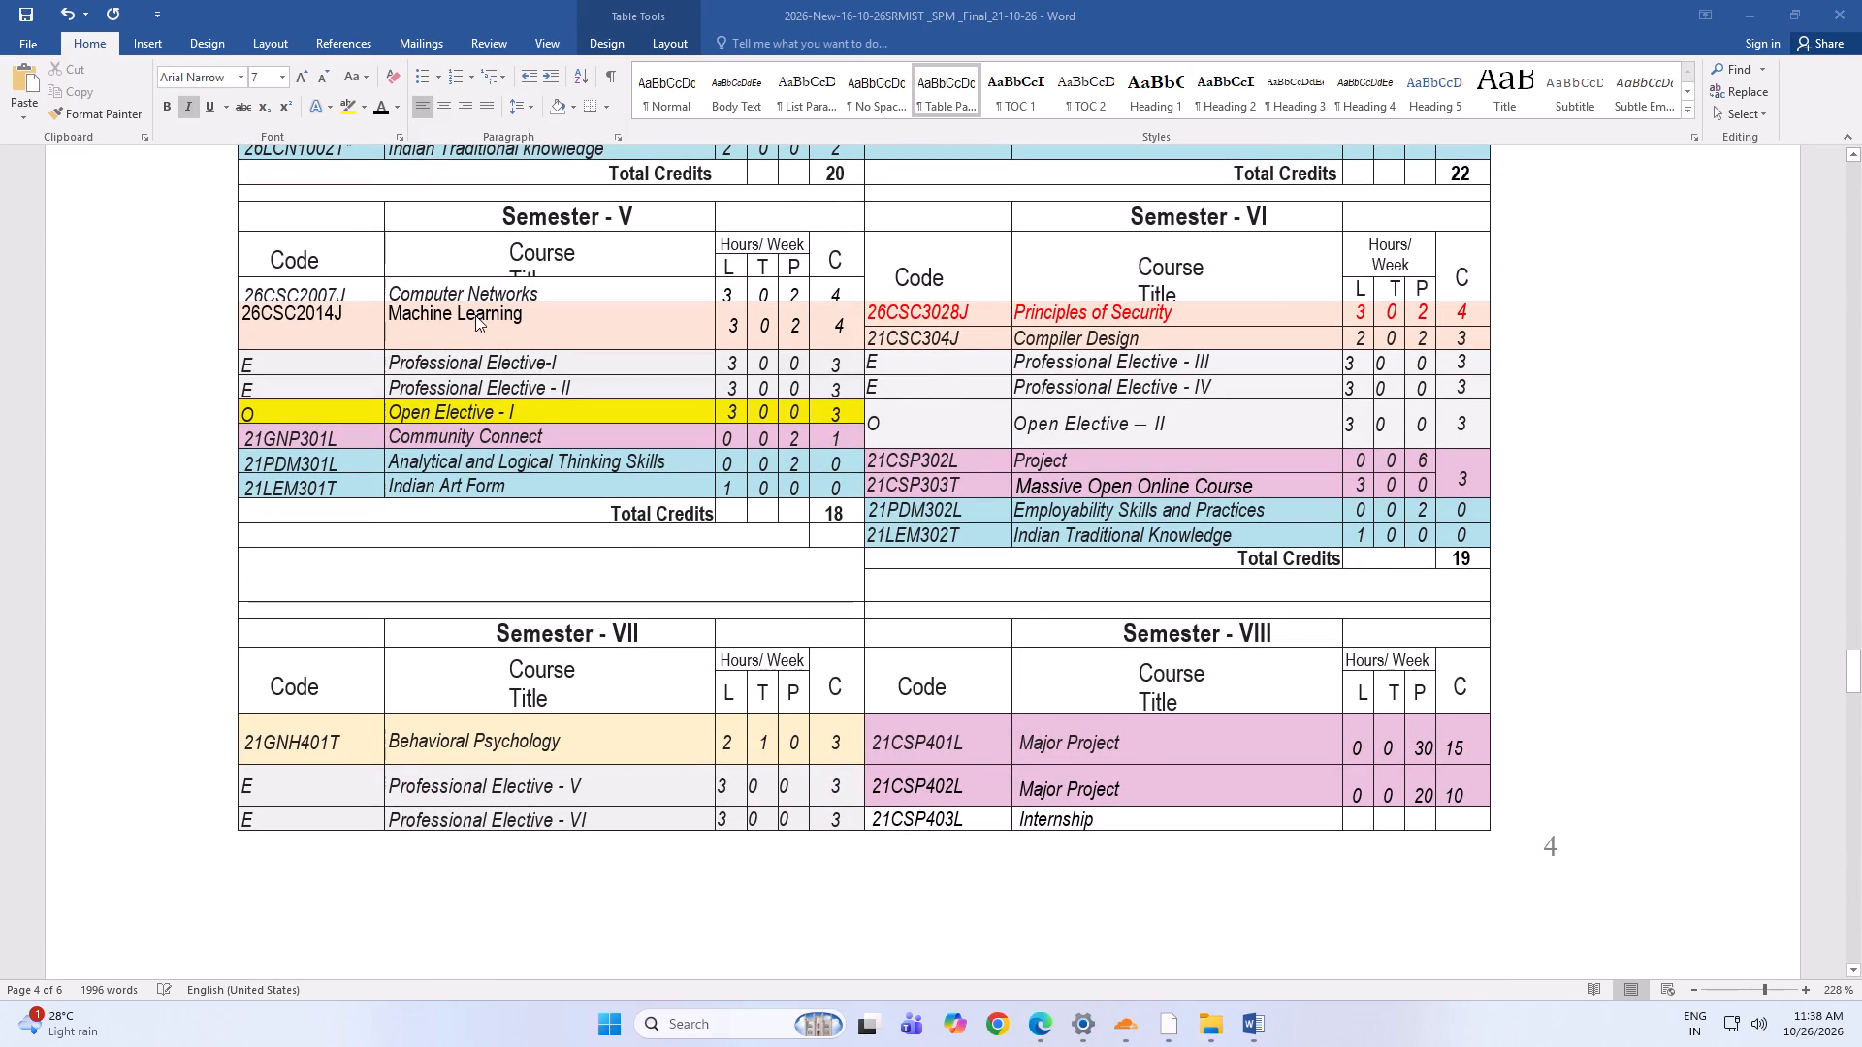
{"action": "left_click", "coordinate": [346, 289]}
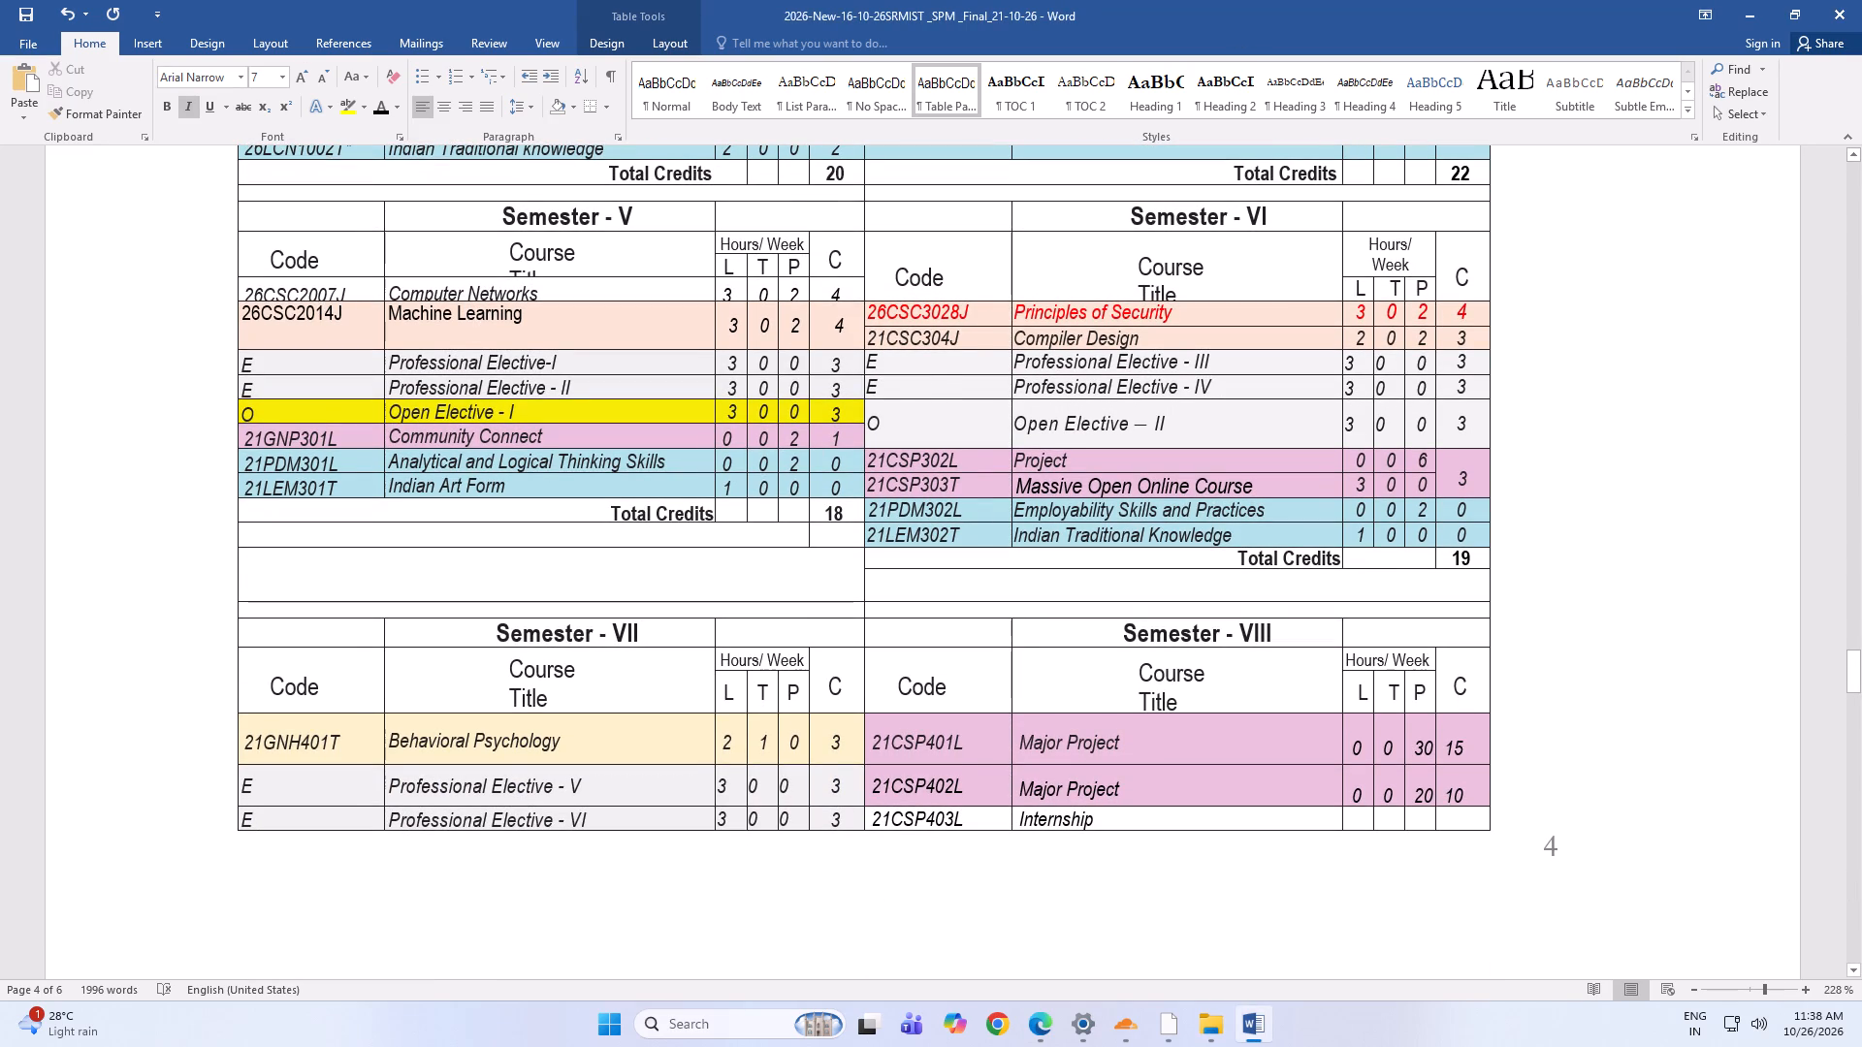
{"action": "left_click_drag", "start_coordinate": [370, 301], "coordinate": [374, 322]}
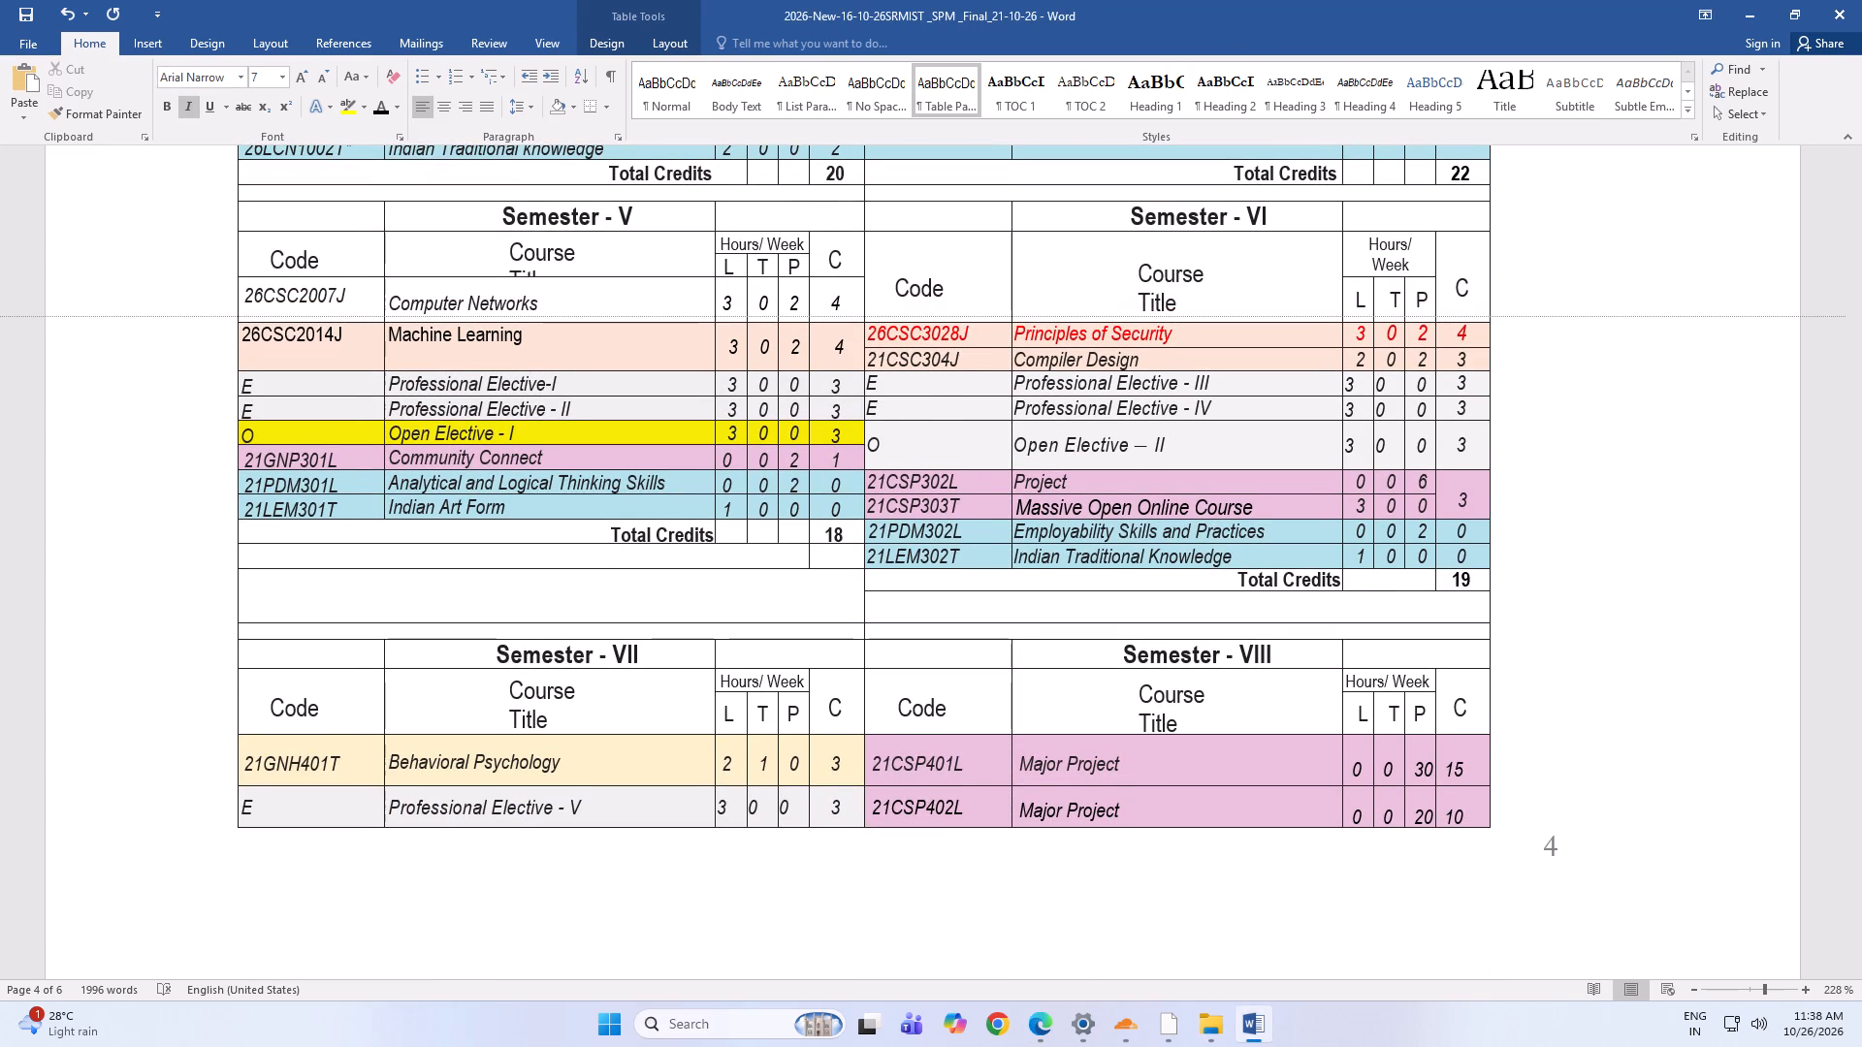
{"action": "left_click_drag", "start_coordinate": [374, 322], "coordinate": [387, 305]}
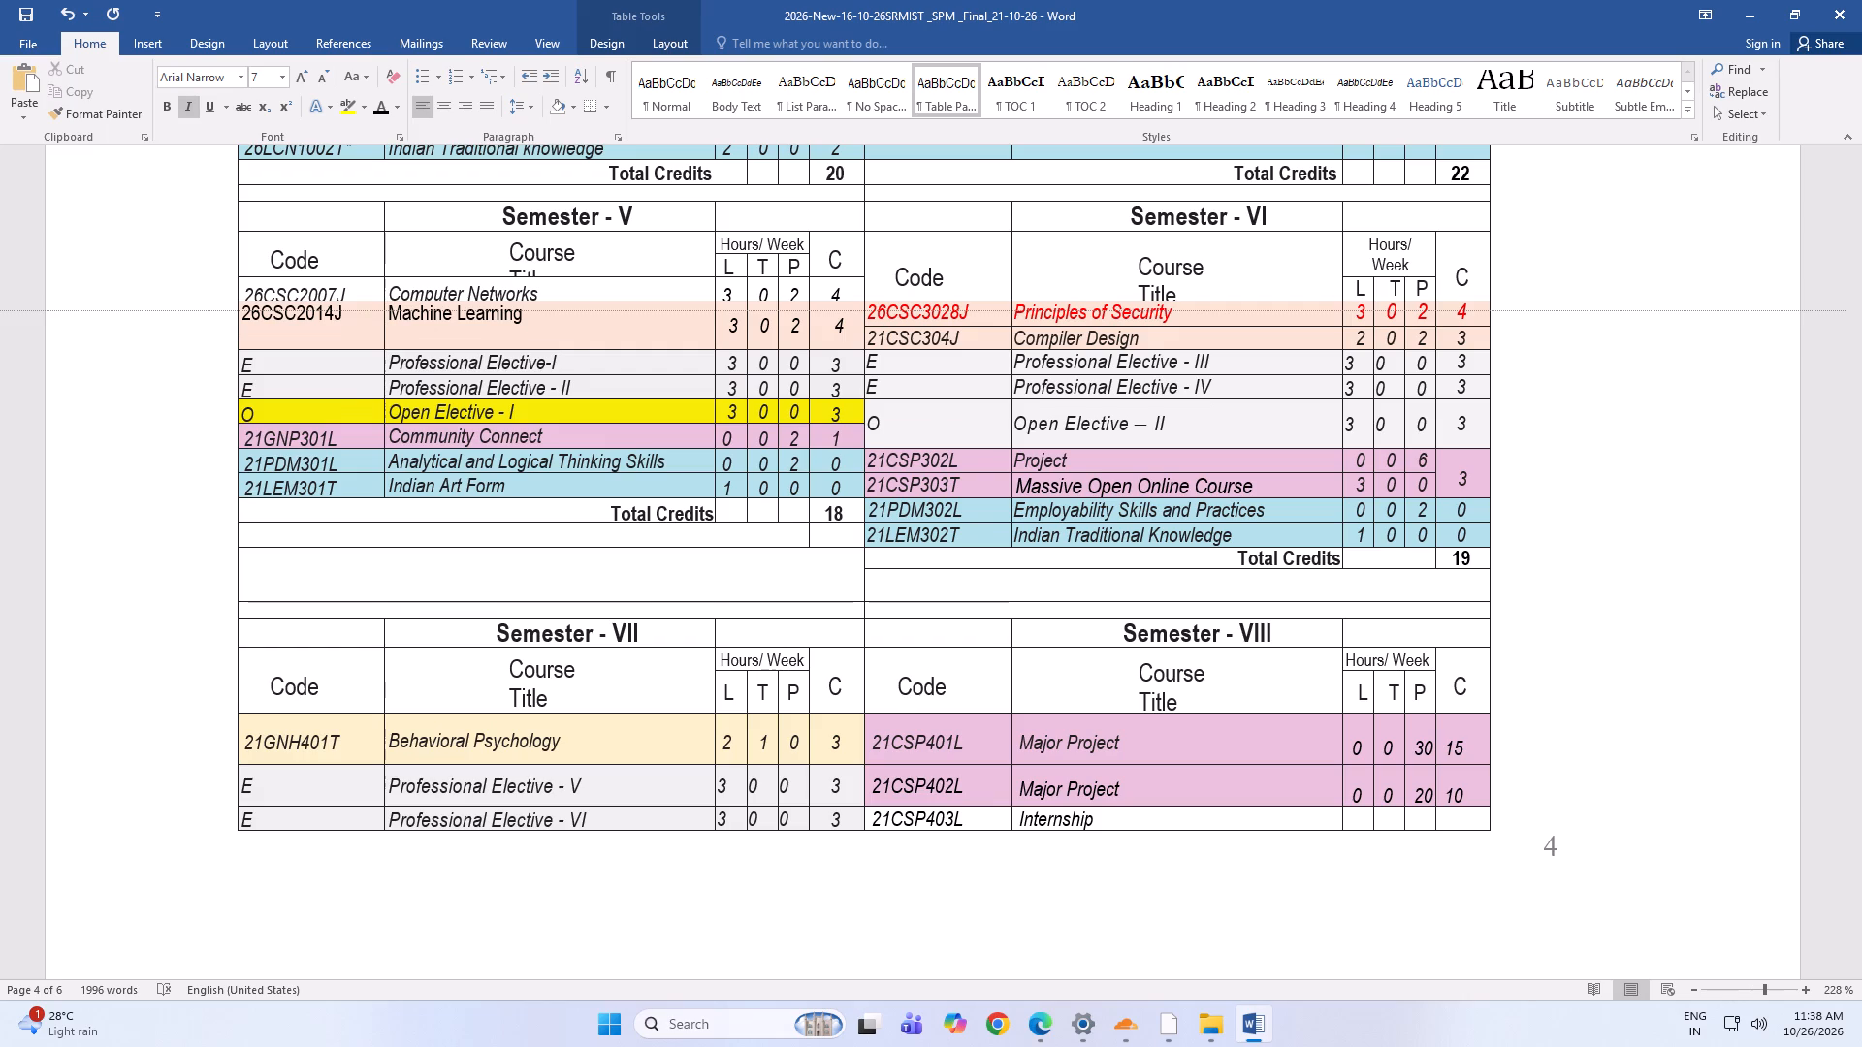
{"action": "left_click_drag", "start_coordinate": [387, 305], "coordinate": [387, 314]}
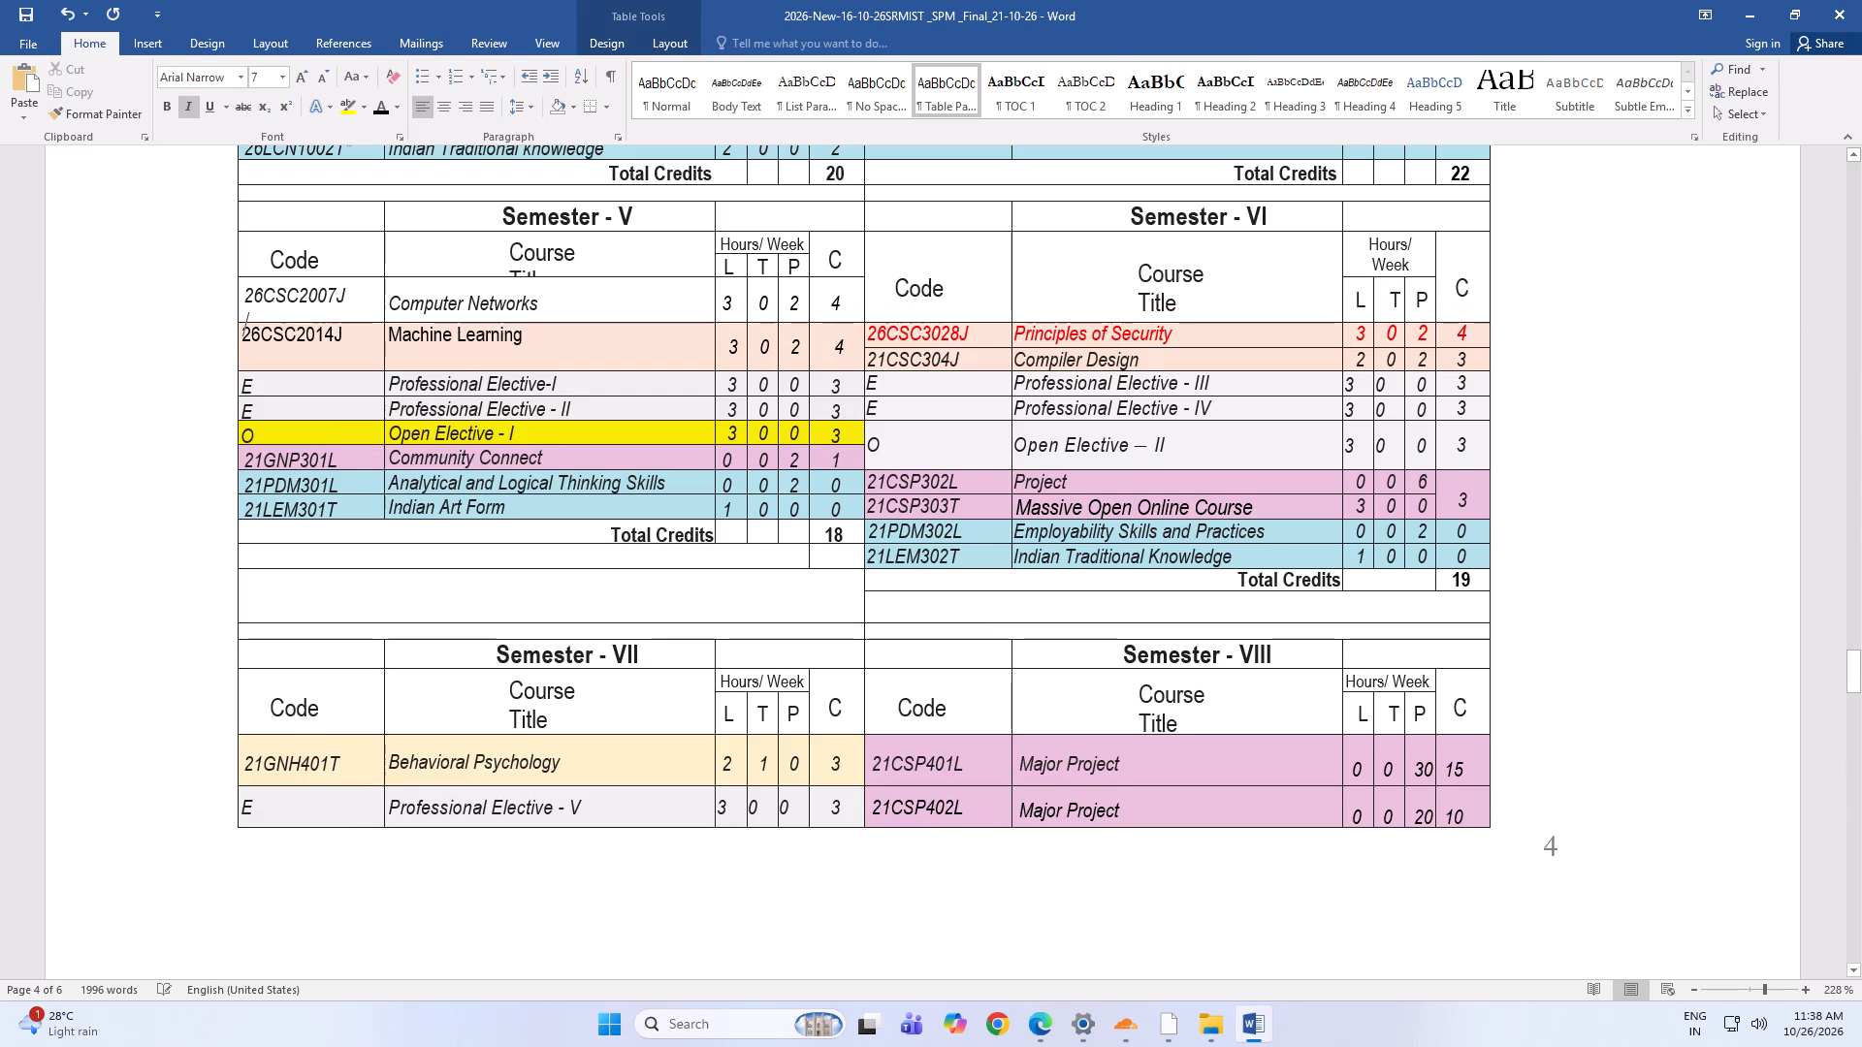
{"action": "left_click", "coordinate": [1166, 386]}
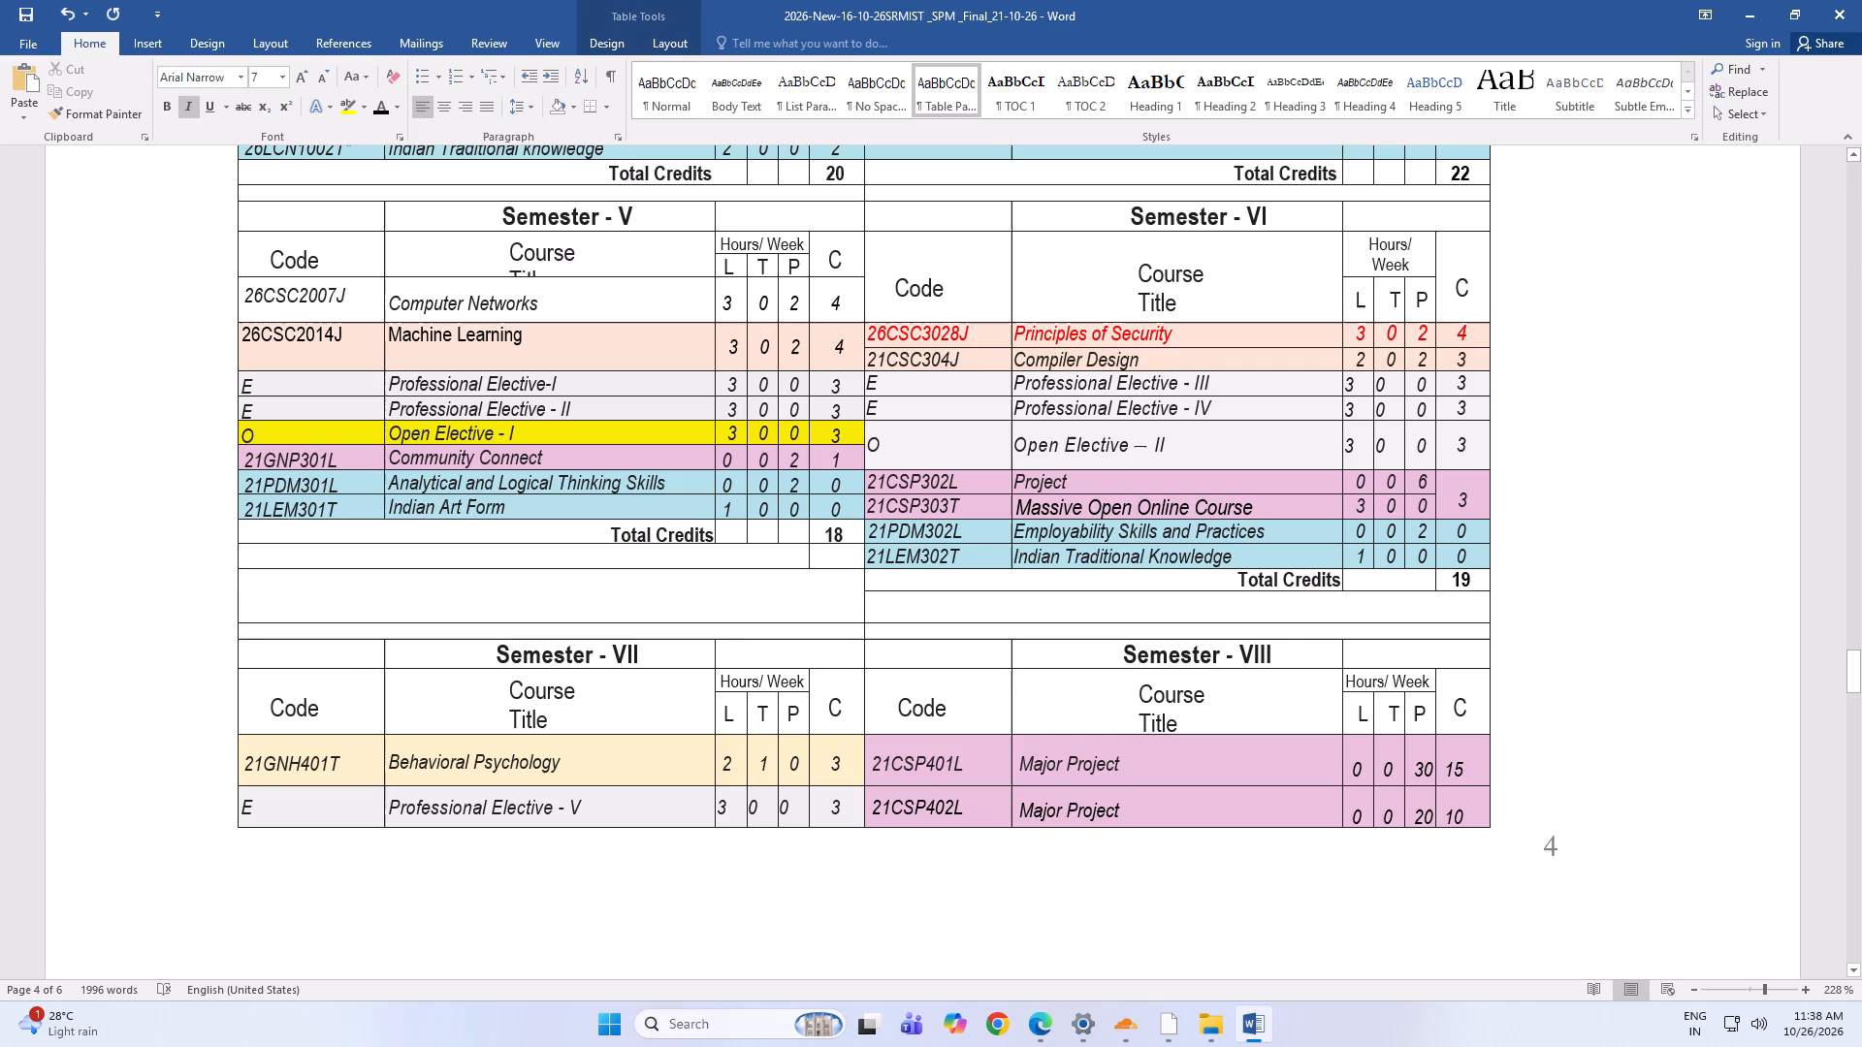
Increase the height of the Semester V column header row so that the full Course Title heading fits.
{"action": "left_click_drag", "start_coordinate": [249, 277], "coordinate": [248, 294]}
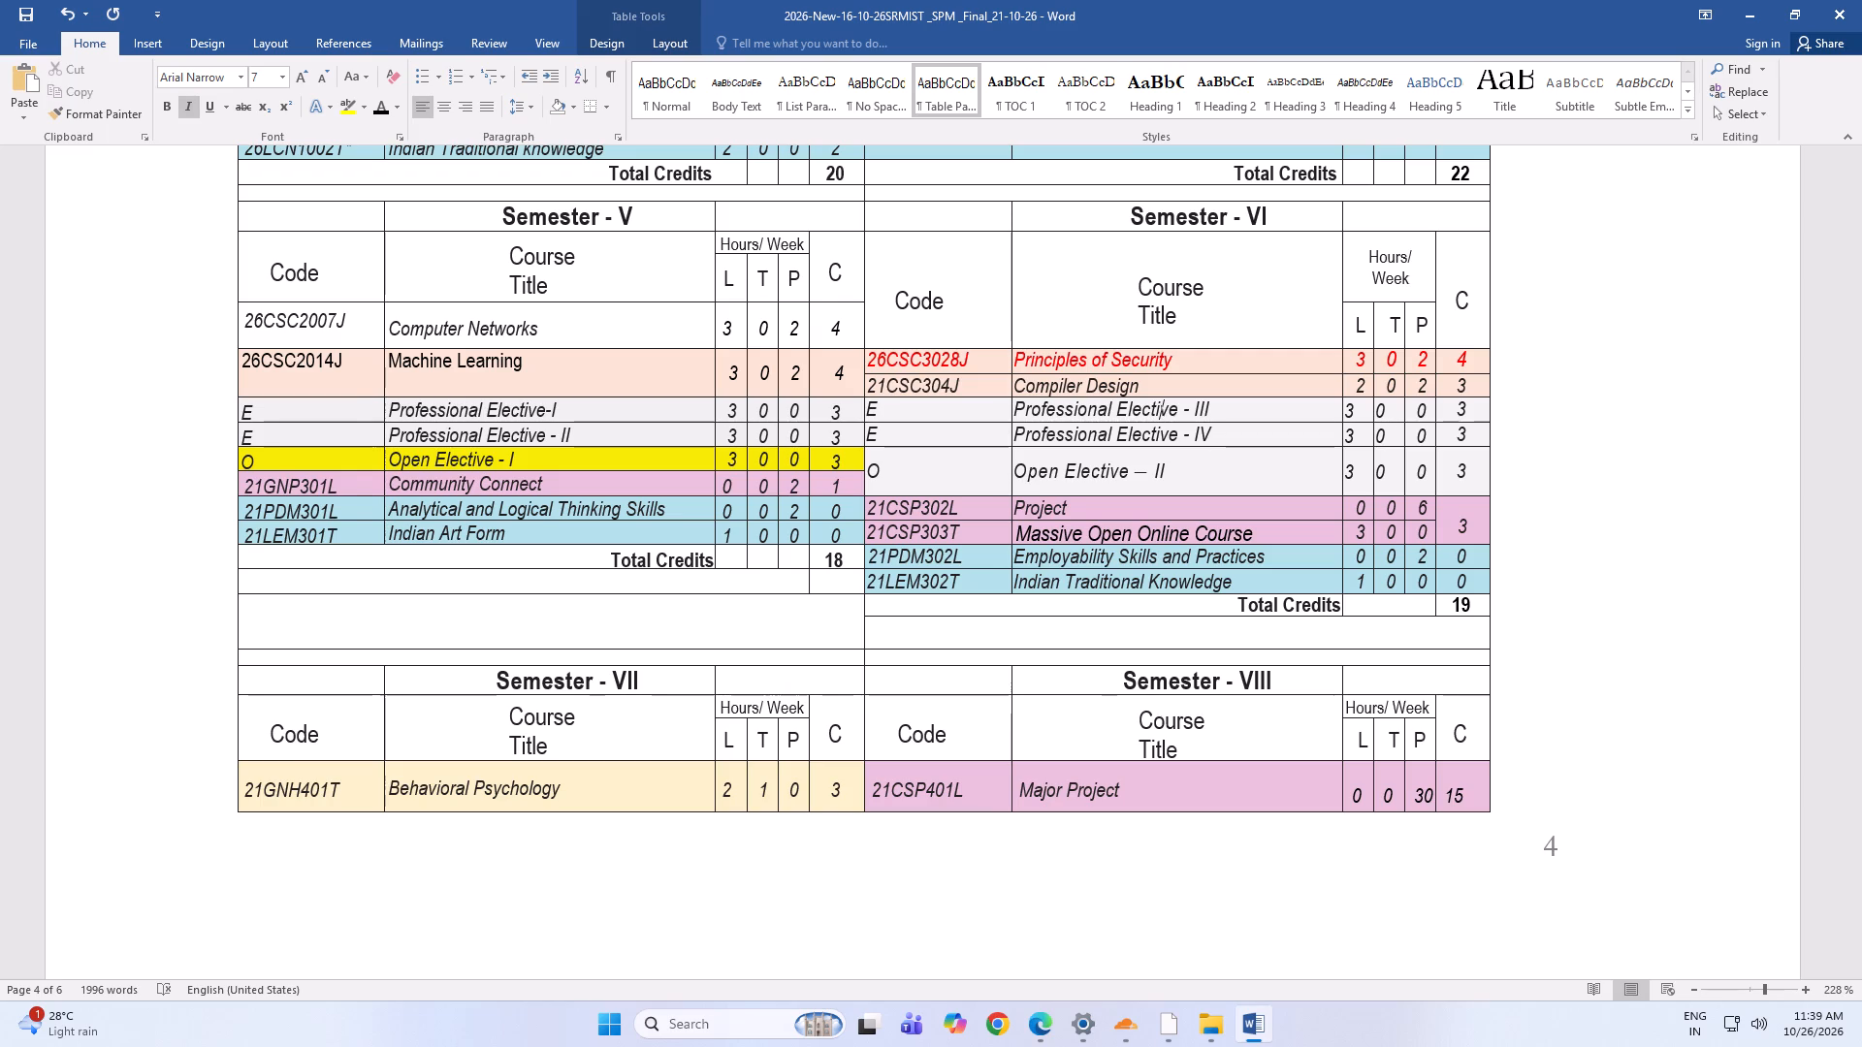
Review the course codes, titles, hours and credits in the tables from Semester I to Semester VI.
{"action": "scroll", "coordinate": [1326, 478], "scroll_direction": "up", "scroll_amount": 5}
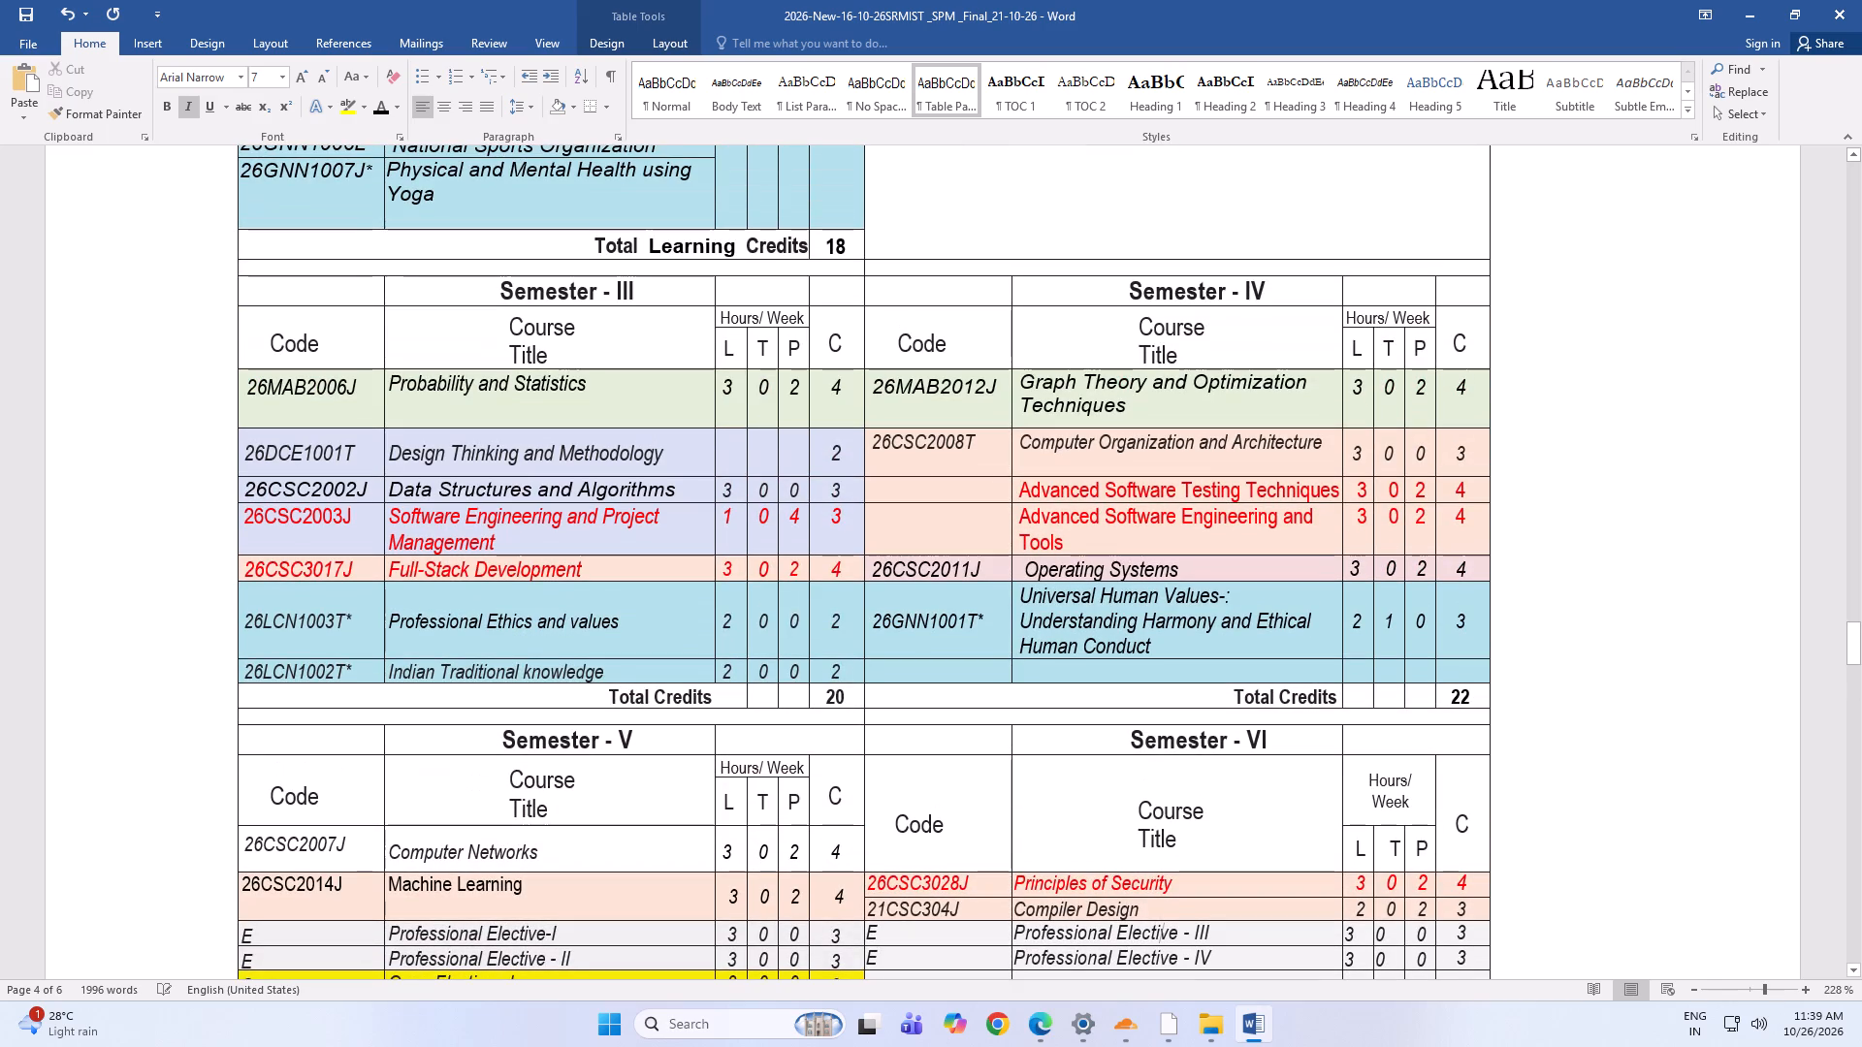
{"action": "scroll", "coordinate": [1328, 474], "scroll_direction": "up", "scroll_amount": 8}
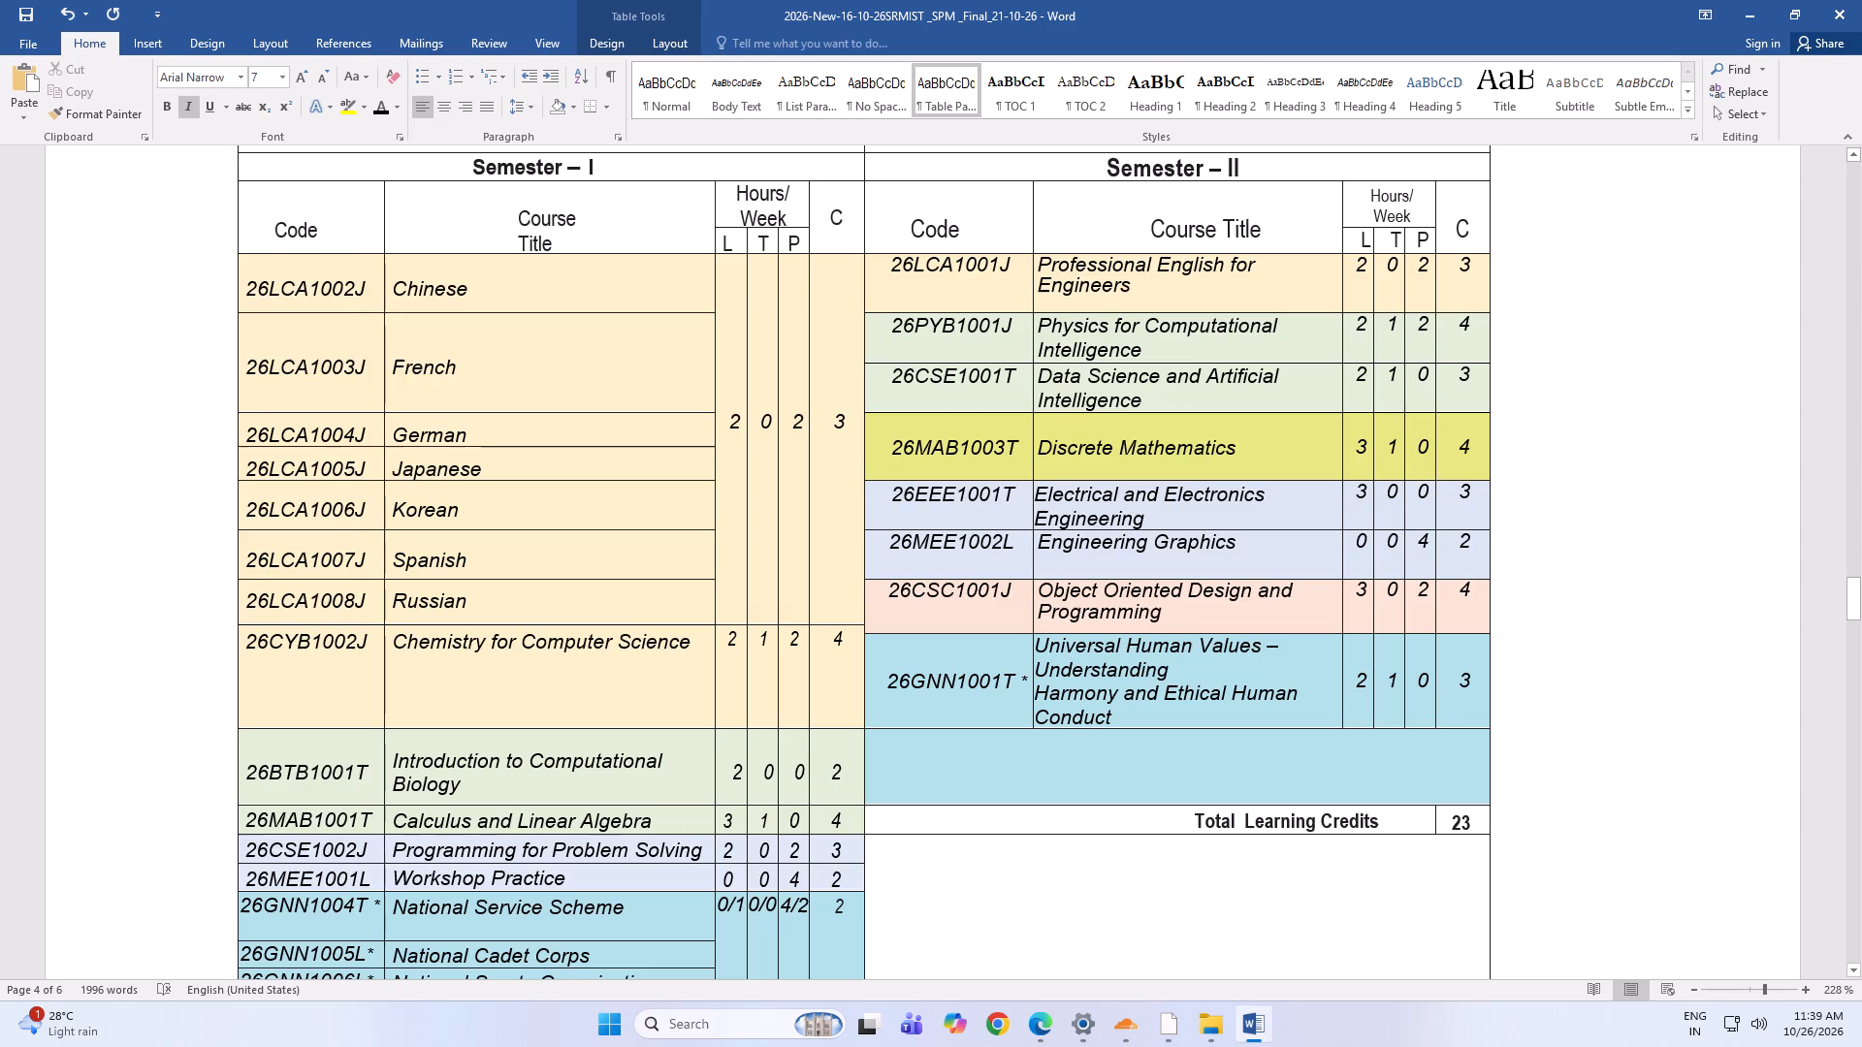
{"action": "scroll", "coordinate": [612, 732], "scroll_direction": "down", "scroll_amount": 3}
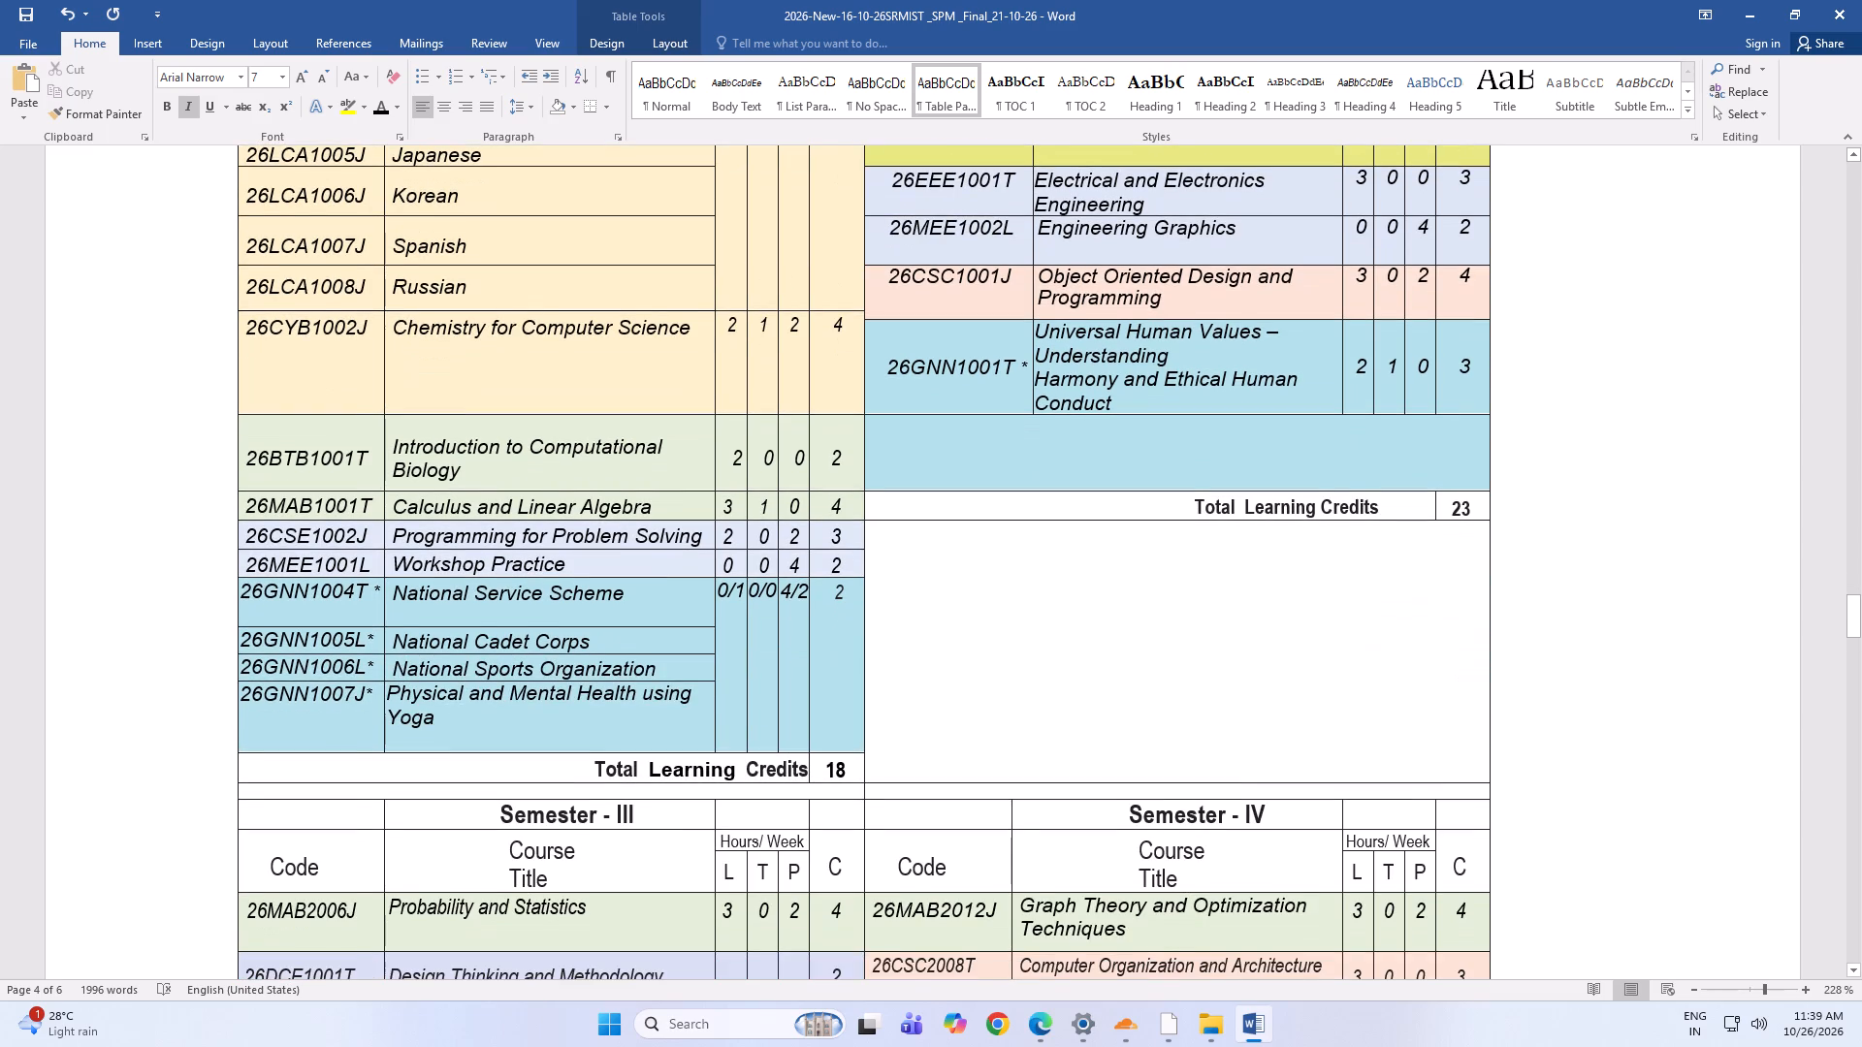
{"action": "scroll", "coordinate": [615, 732], "scroll_direction": "up", "scroll_amount": 4}
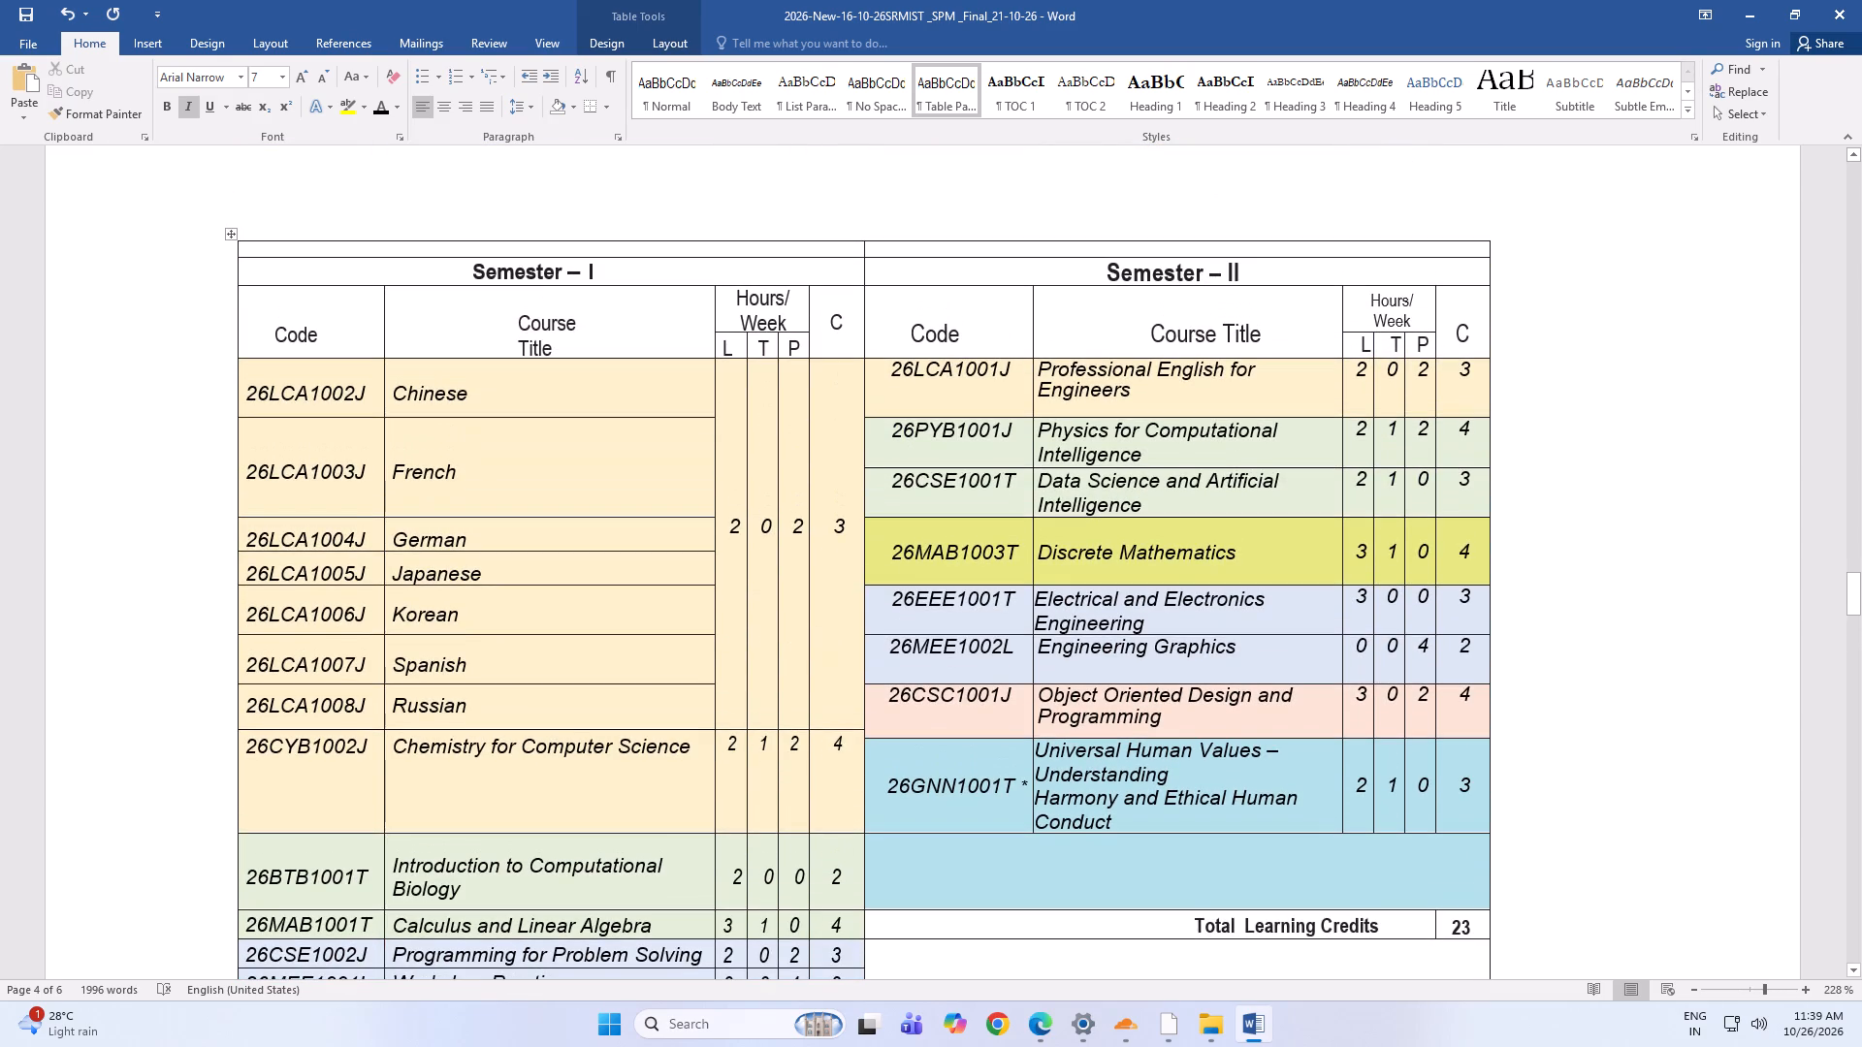
{"action": "left_click", "coordinate": [1173, 512]}
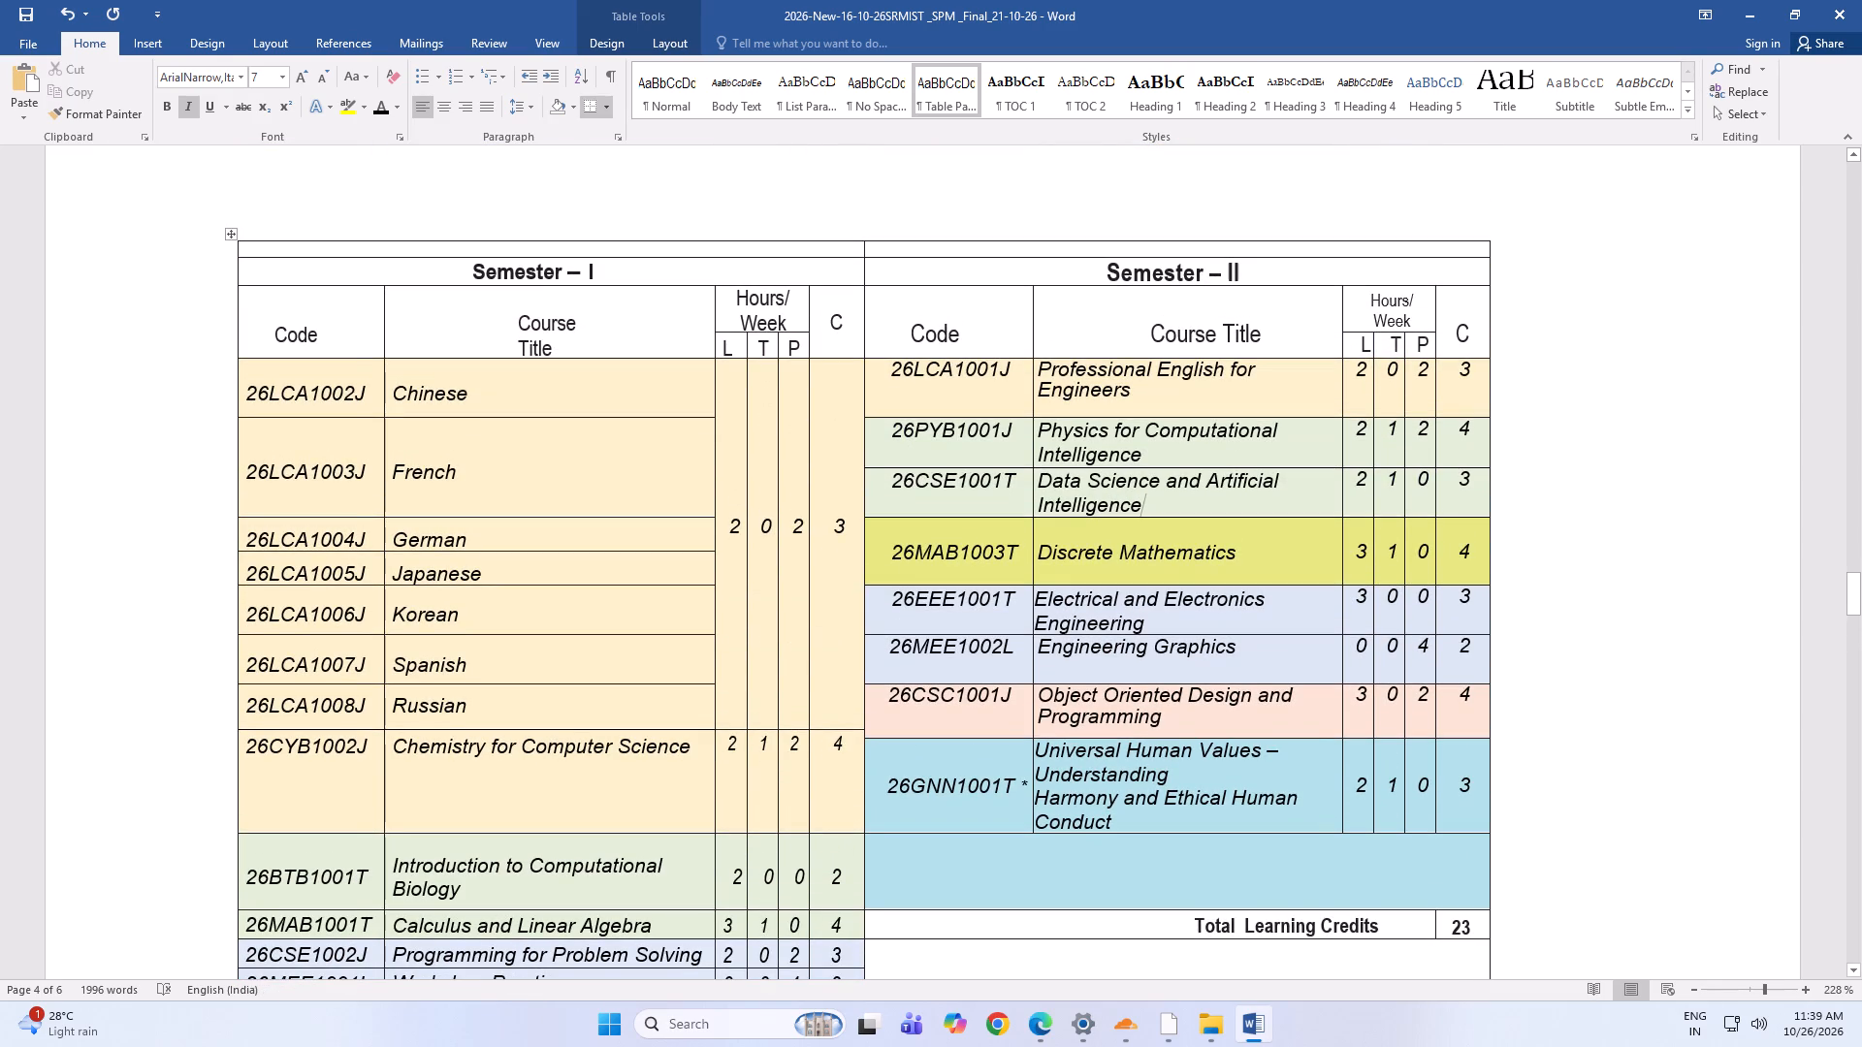
{"action": "left_click", "coordinate": [1192, 550]}
{"action": "left_click", "coordinate": [1175, 638]}
{"action": "scroll", "coordinate": [1174, 640], "scroll_direction": "down", "scroll_amount": 9}
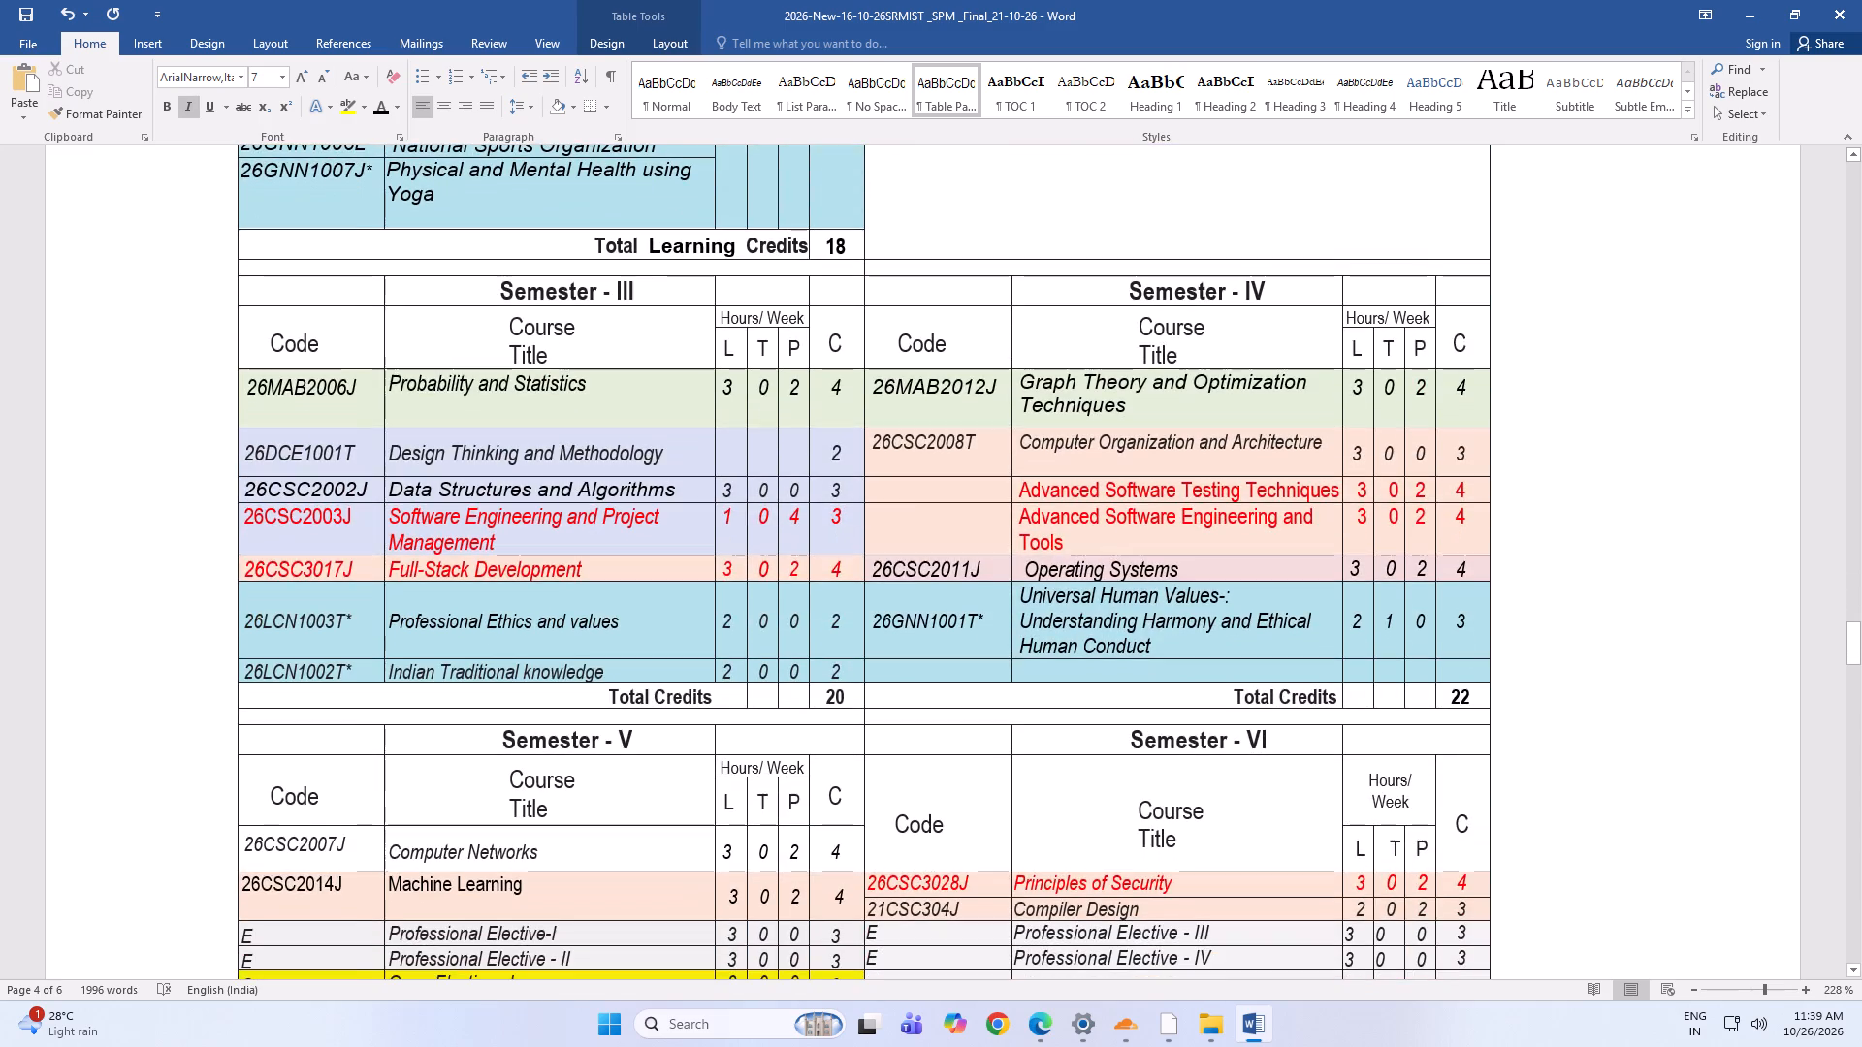
{"action": "scroll", "coordinate": [1051, 598], "scroll_direction": "down", "scroll_amount": 3}
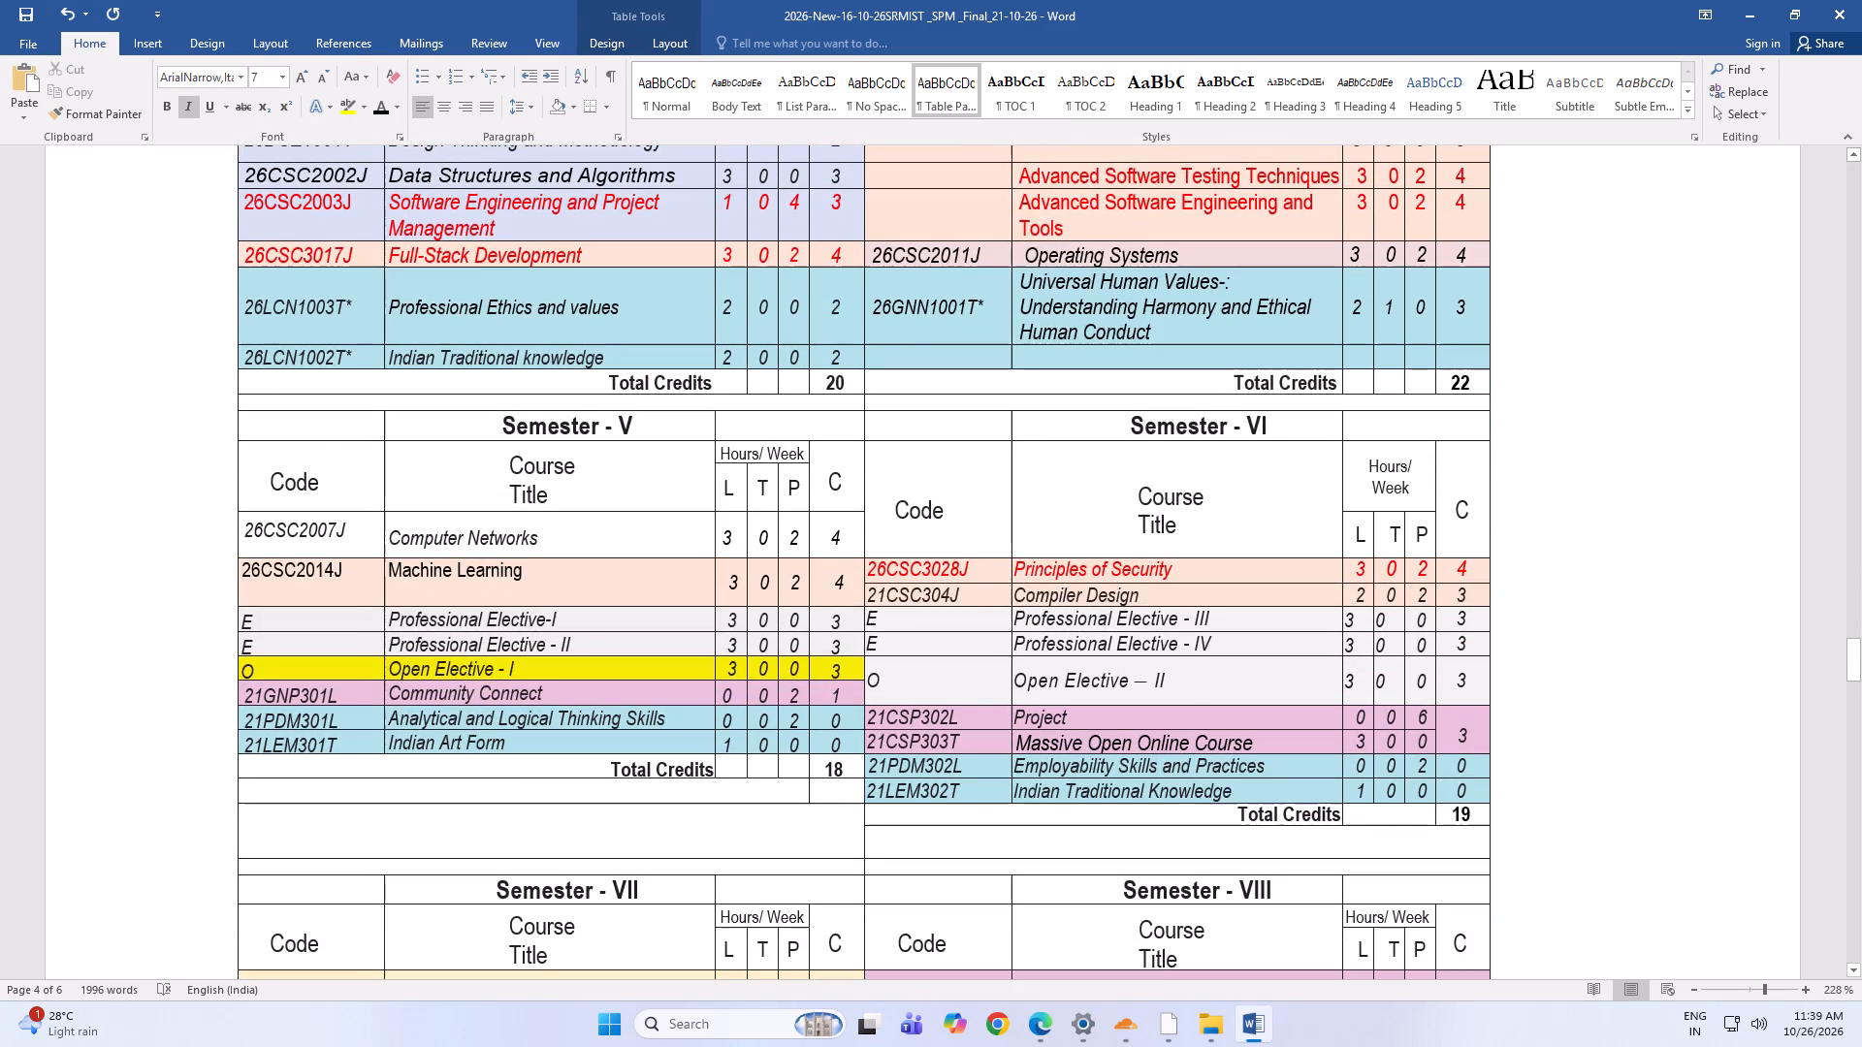
{"action": "scroll", "coordinate": [666, 607], "scroll_direction": "up", "scroll_amount": 14}
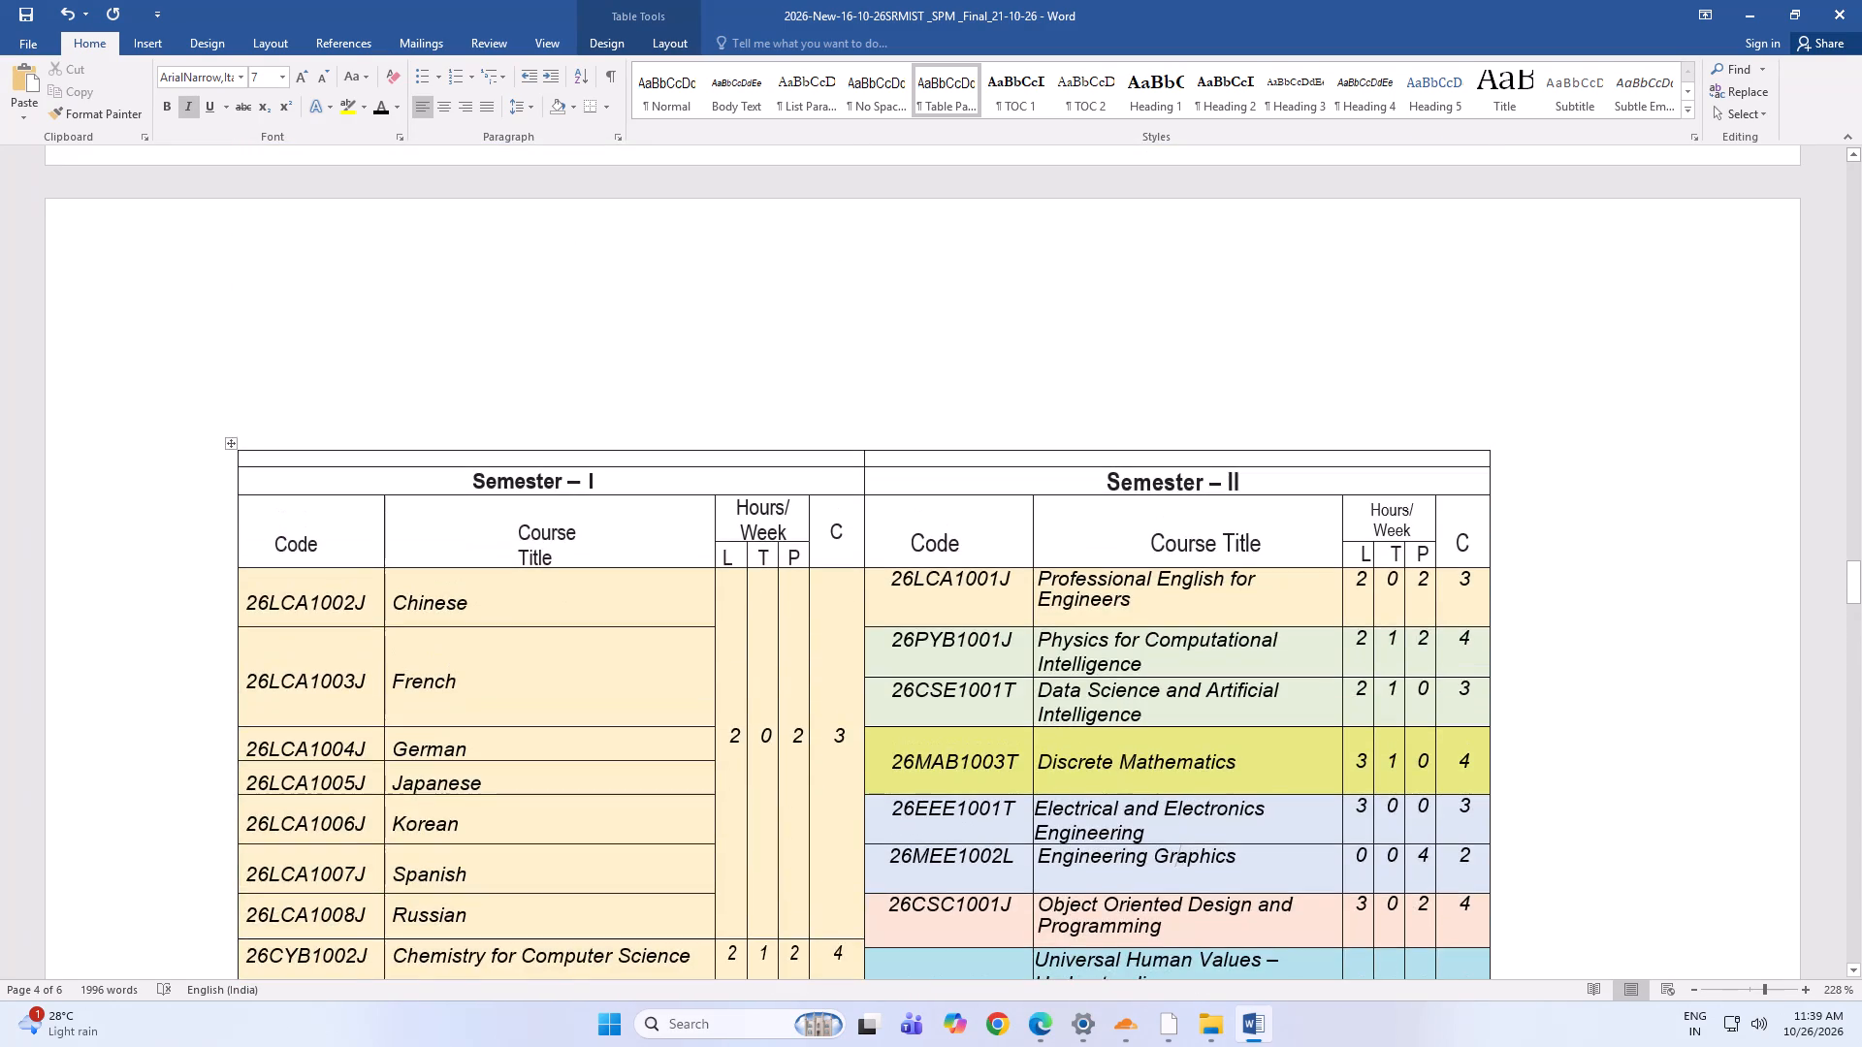
{"action": "scroll", "coordinate": [666, 606], "scroll_direction": "down", "scroll_amount": 4}
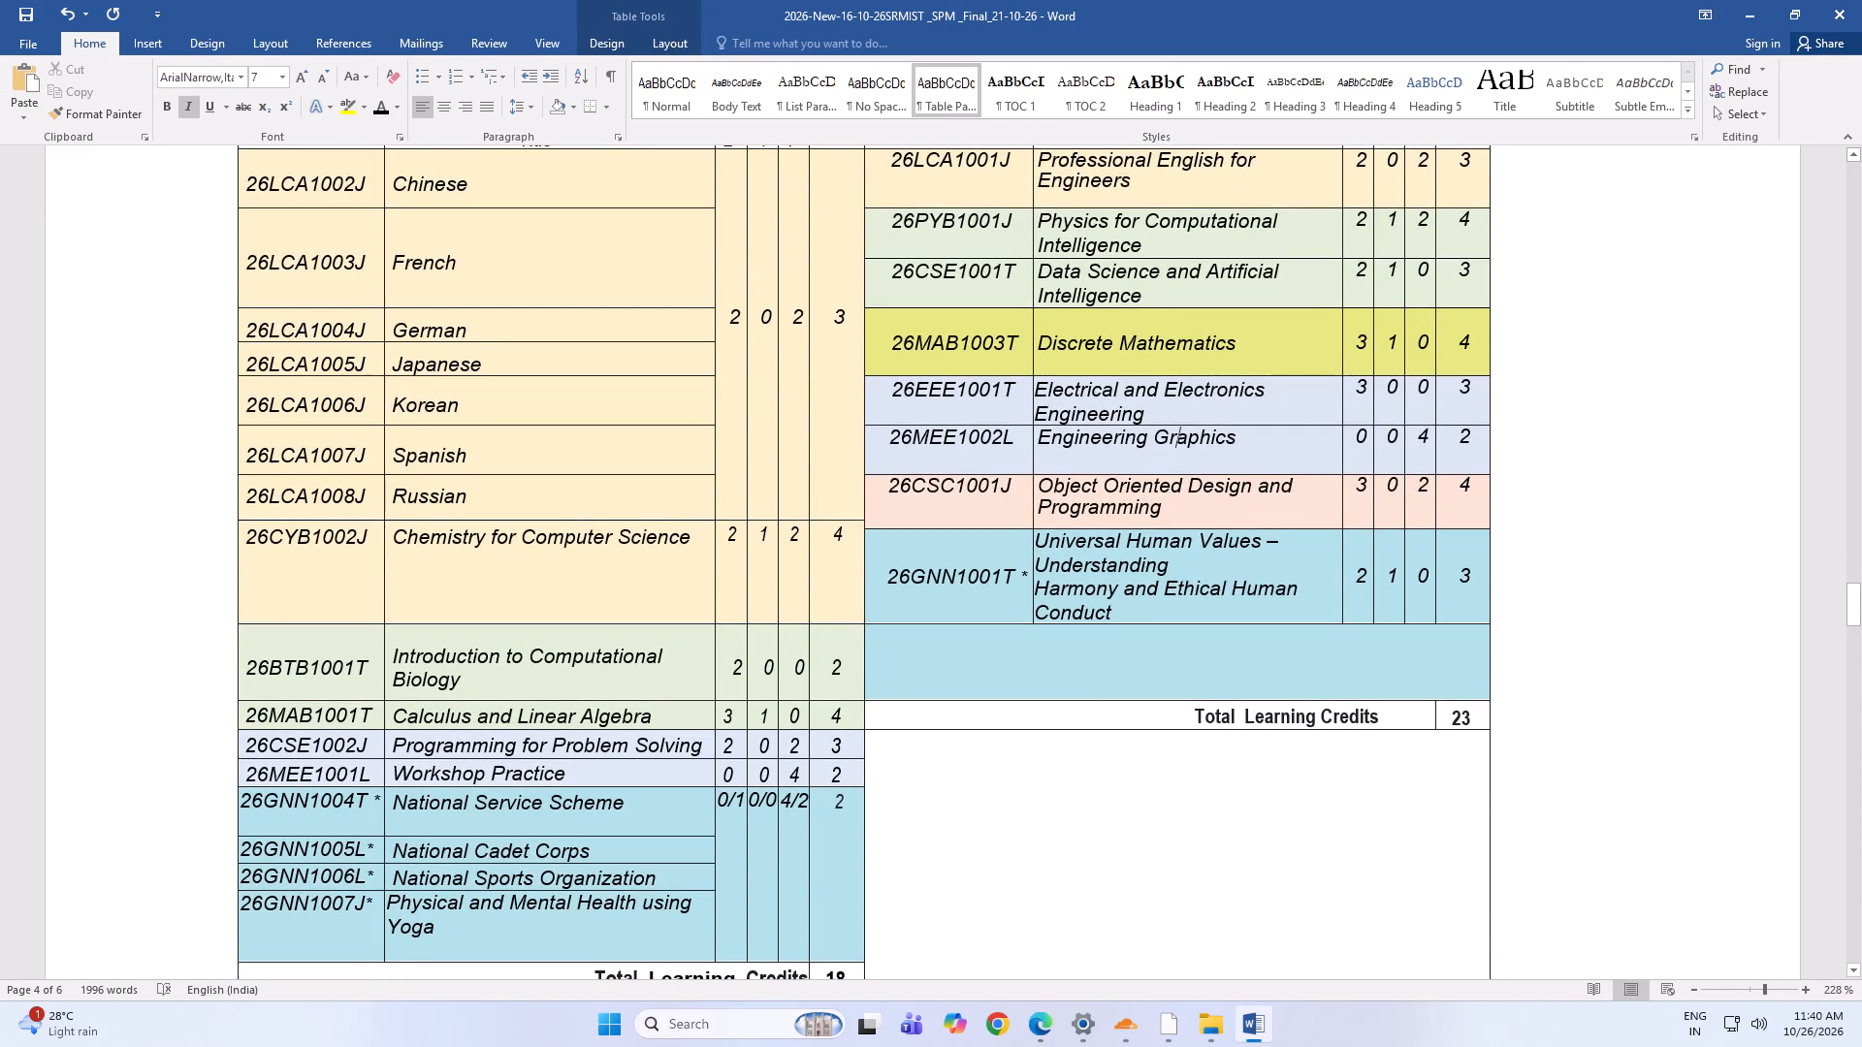
{"action": "scroll", "coordinate": [903, 572], "scroll_direction": "down", "scroll_amount": 9}
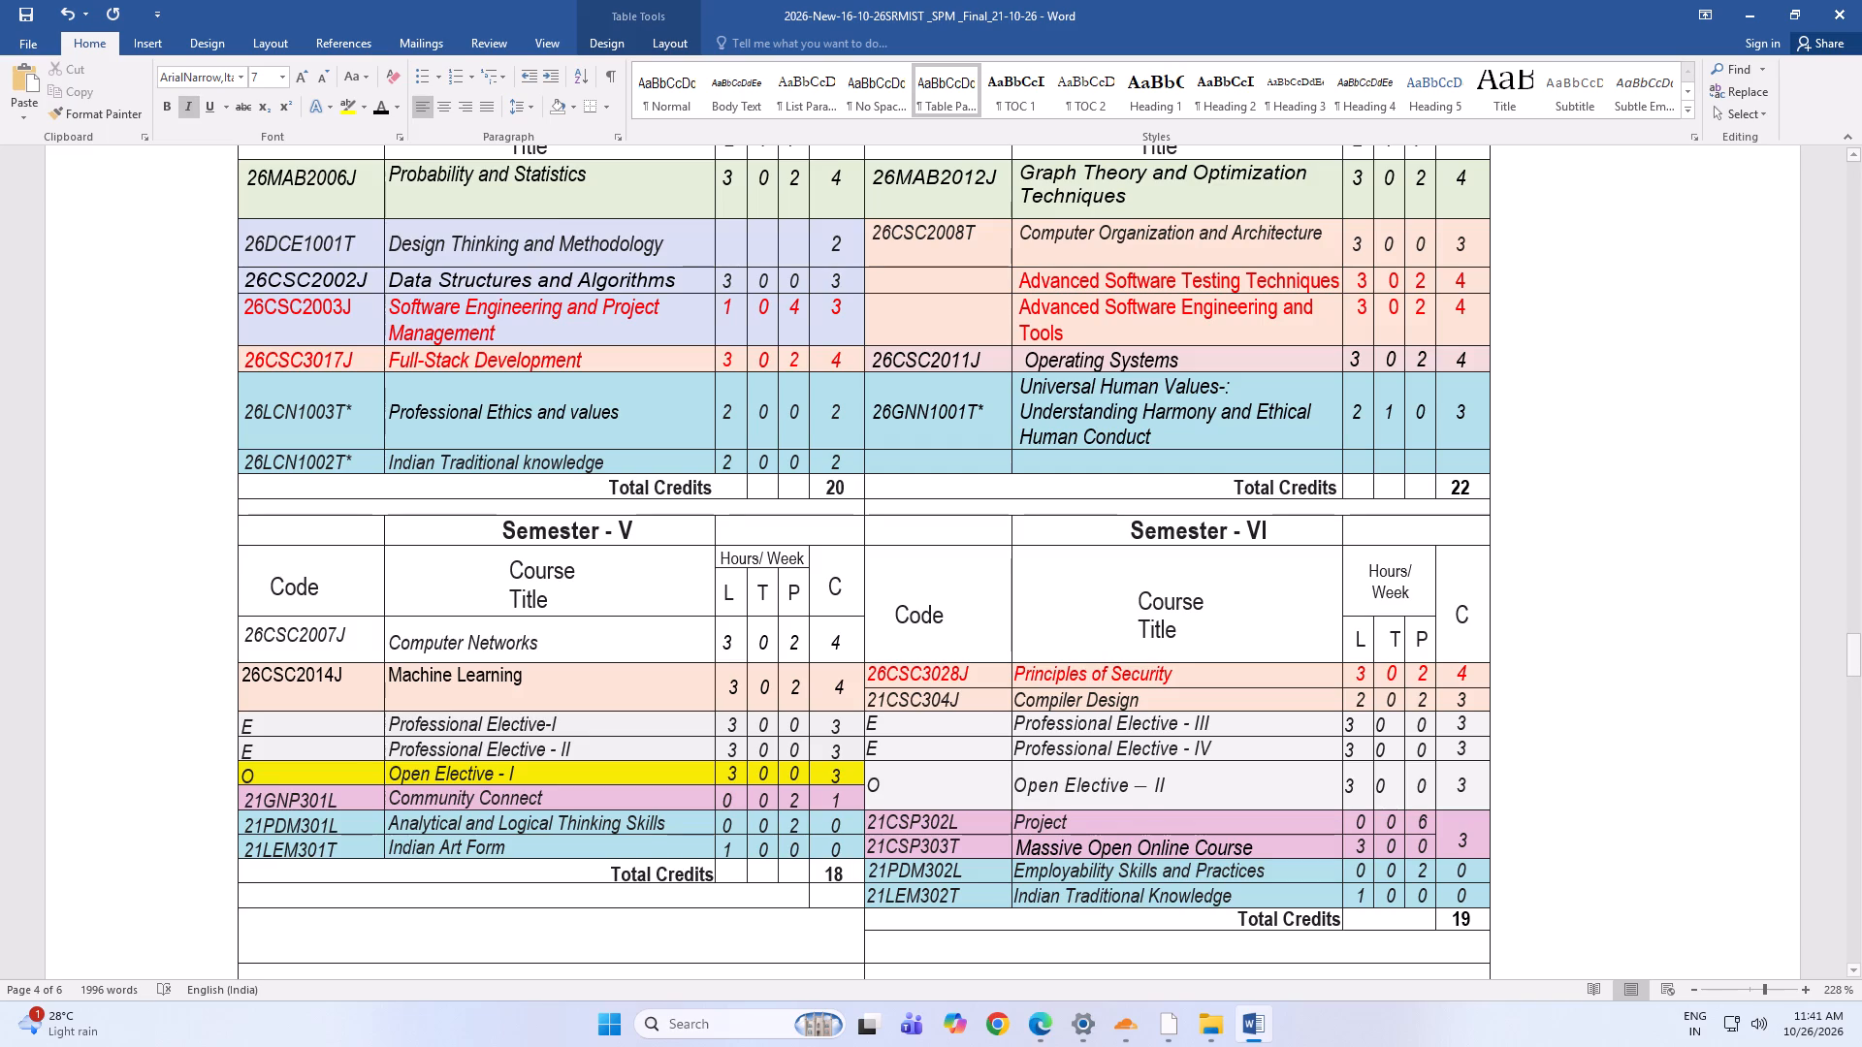
Check the Semester III Total Credits against its course rows and look over the remaining tables through Semester VIII.
{"action": "left_click", "coordinate": [821, 481]}
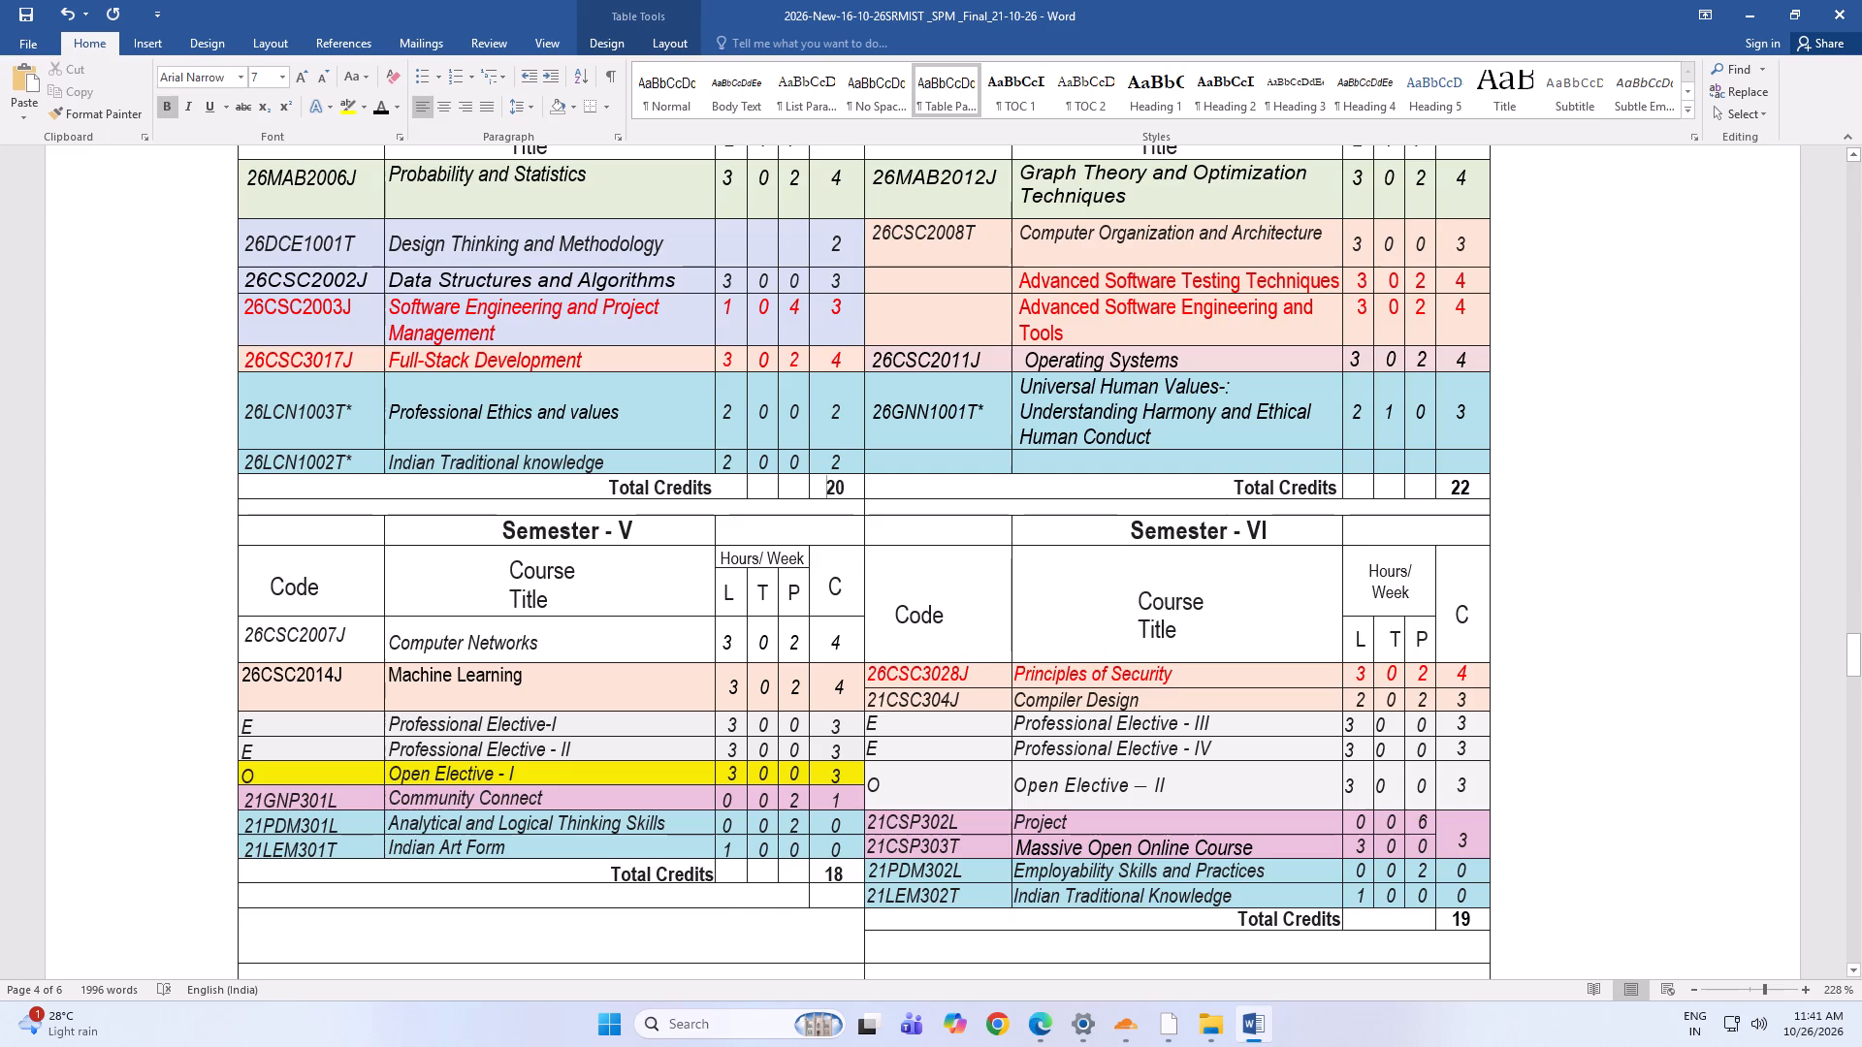
{"action": "scroll", "coordinate": [376, 352], "scroll_direction": "up", "scroll_amount": 3}
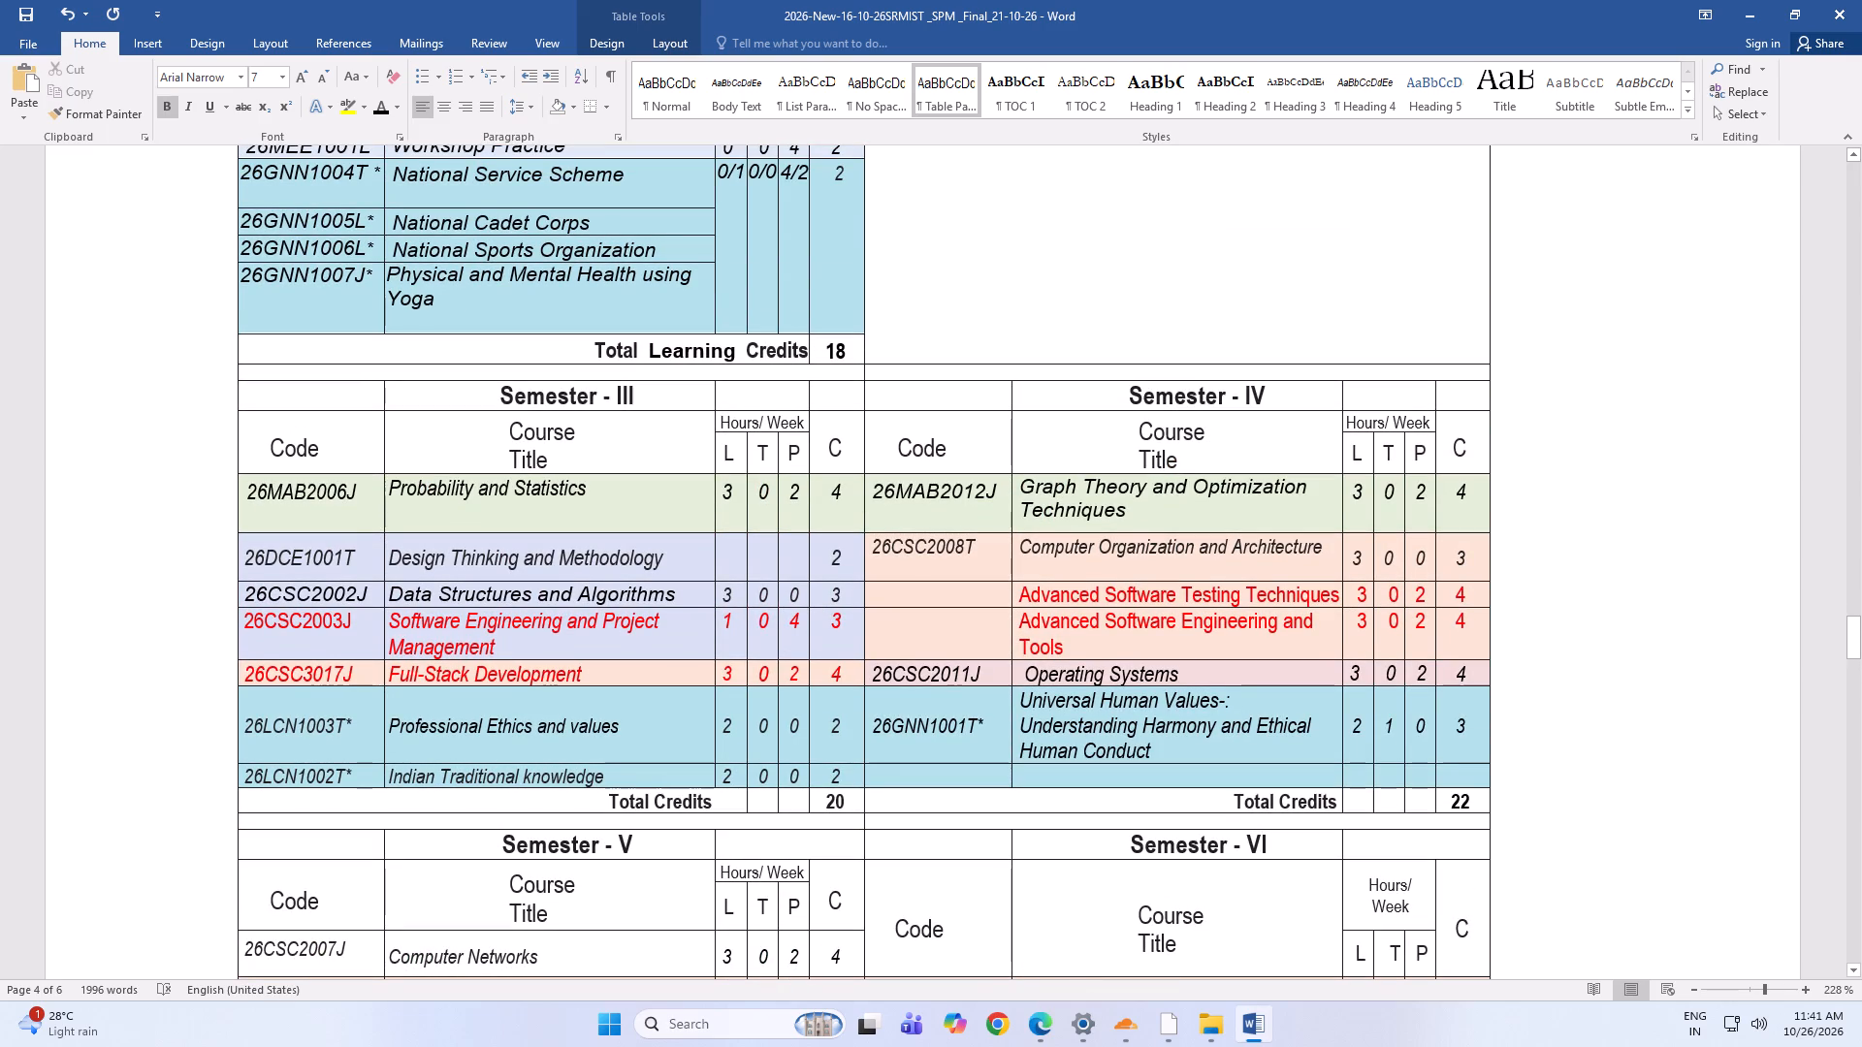
{"action": "left_click", "coordinate": [818, 809]}
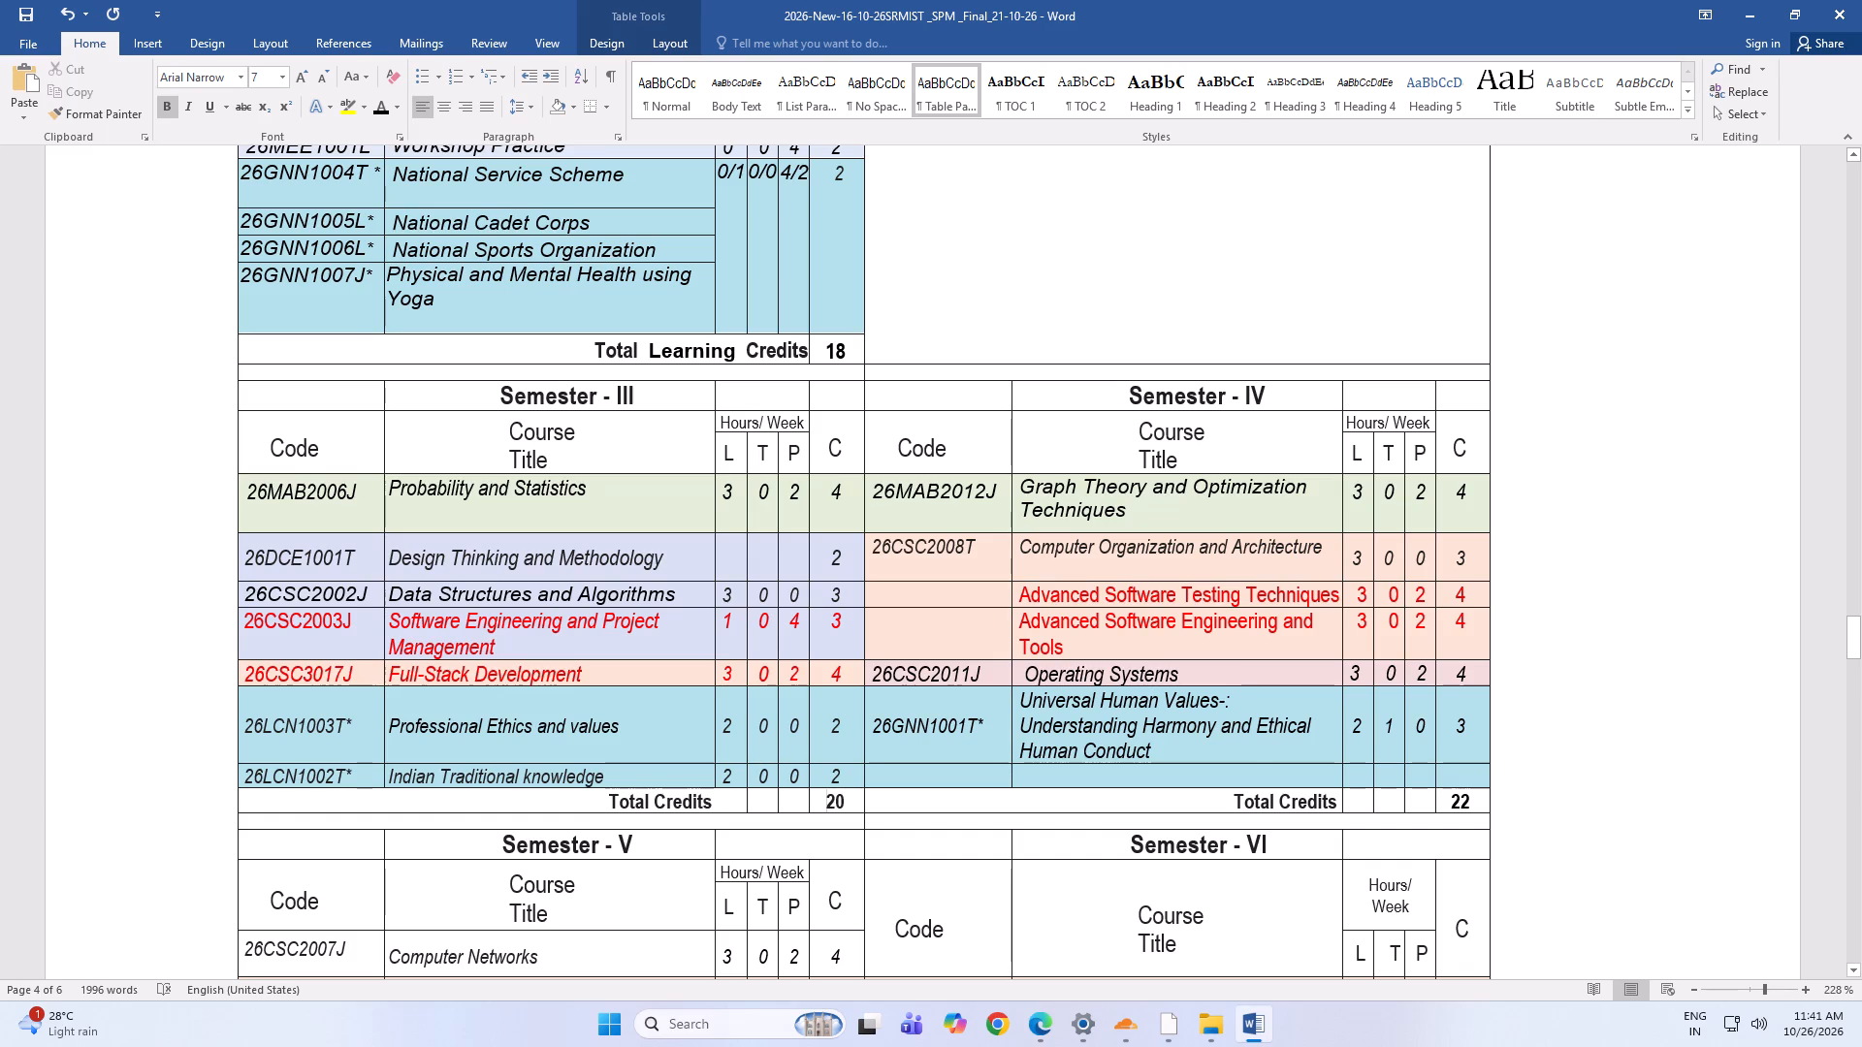
{"action": "scroll", "coordinate": [819, 809], "scroll_direction": "down", "scroll_amount": 3}
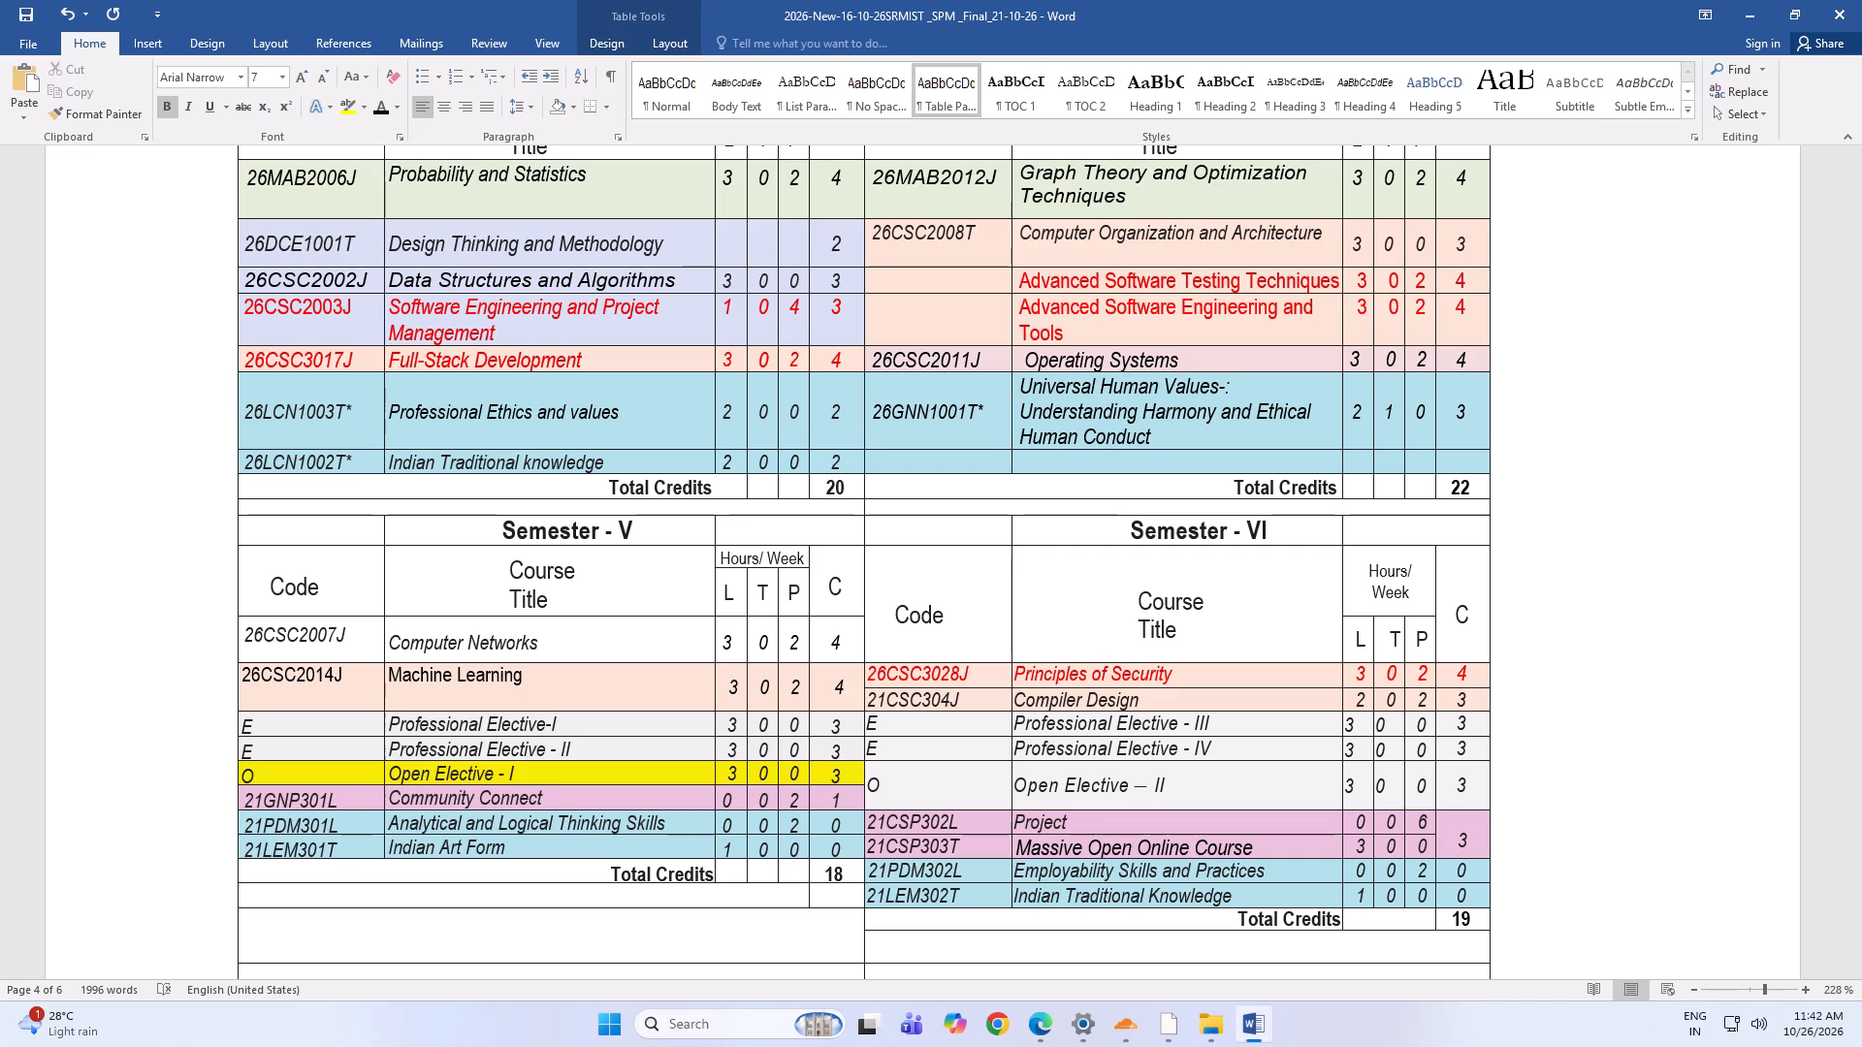
{"action": "scroll", "coordinate": [661, 718], "scroll_direction": "down", "scroll_amount": 8}
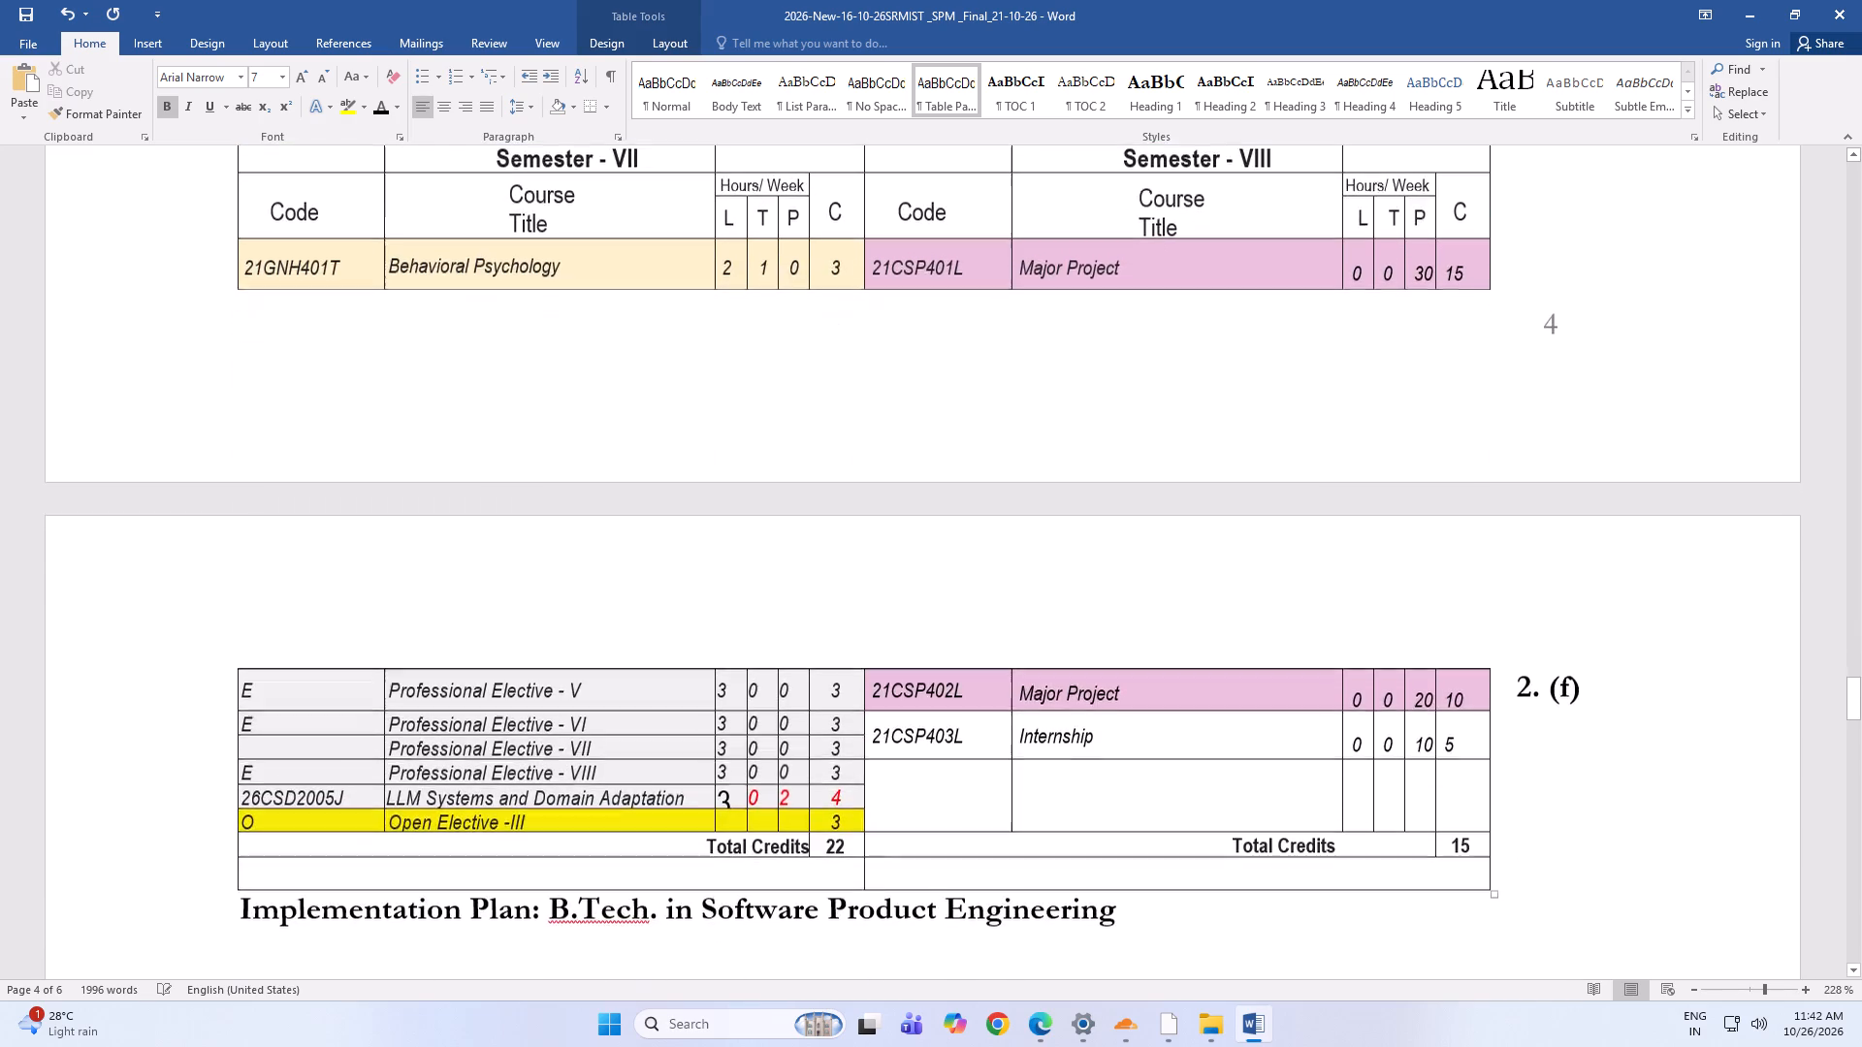
{"action": "scroll", "coordinate": [684, 775], "scroll_direction": "down", "scroll_amount": 5}
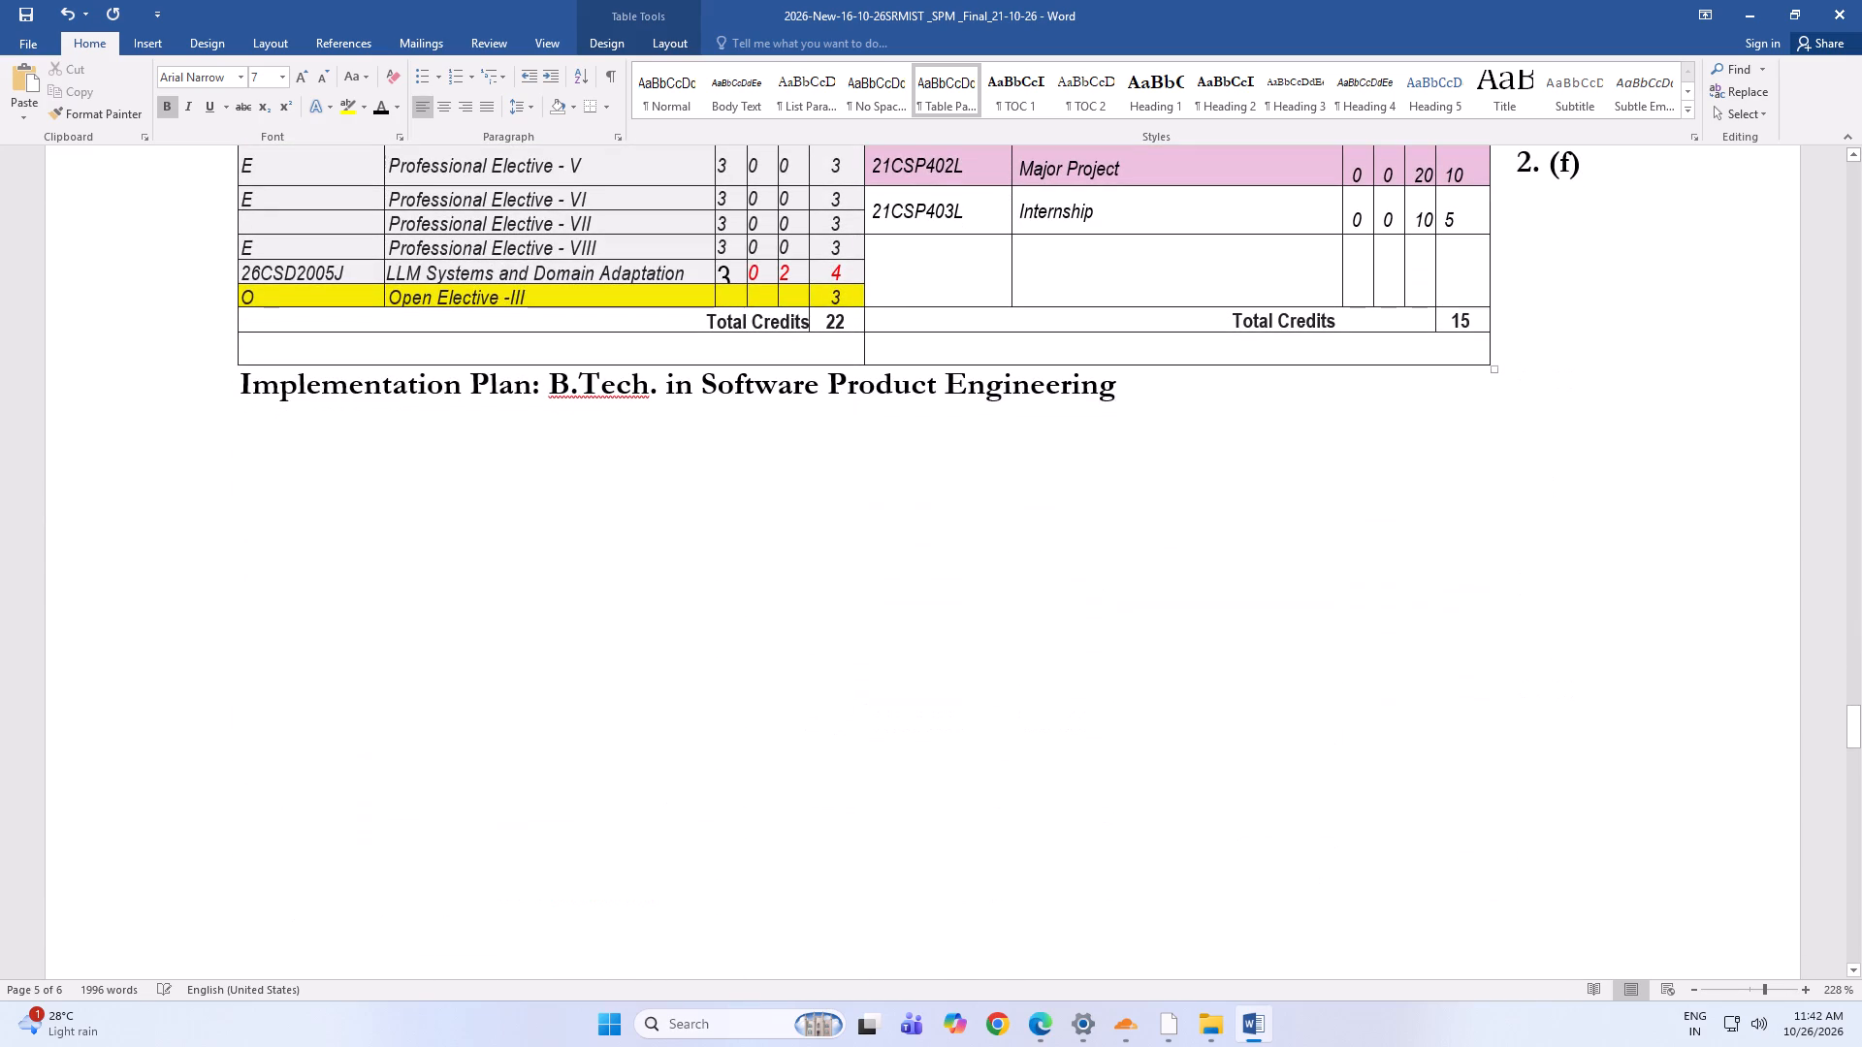
Look back through the whole curriculum document from the Semester VII and VIII tables to the department mission on the first page.
{"action": "scroll", "coordinate": [684, 775], "scroll_direction": "down", "scroll_amount": 13}
{"action": "scroll", "coordinate": [684, 776], "scroll_direction": "up", "scroll_amount": 16}
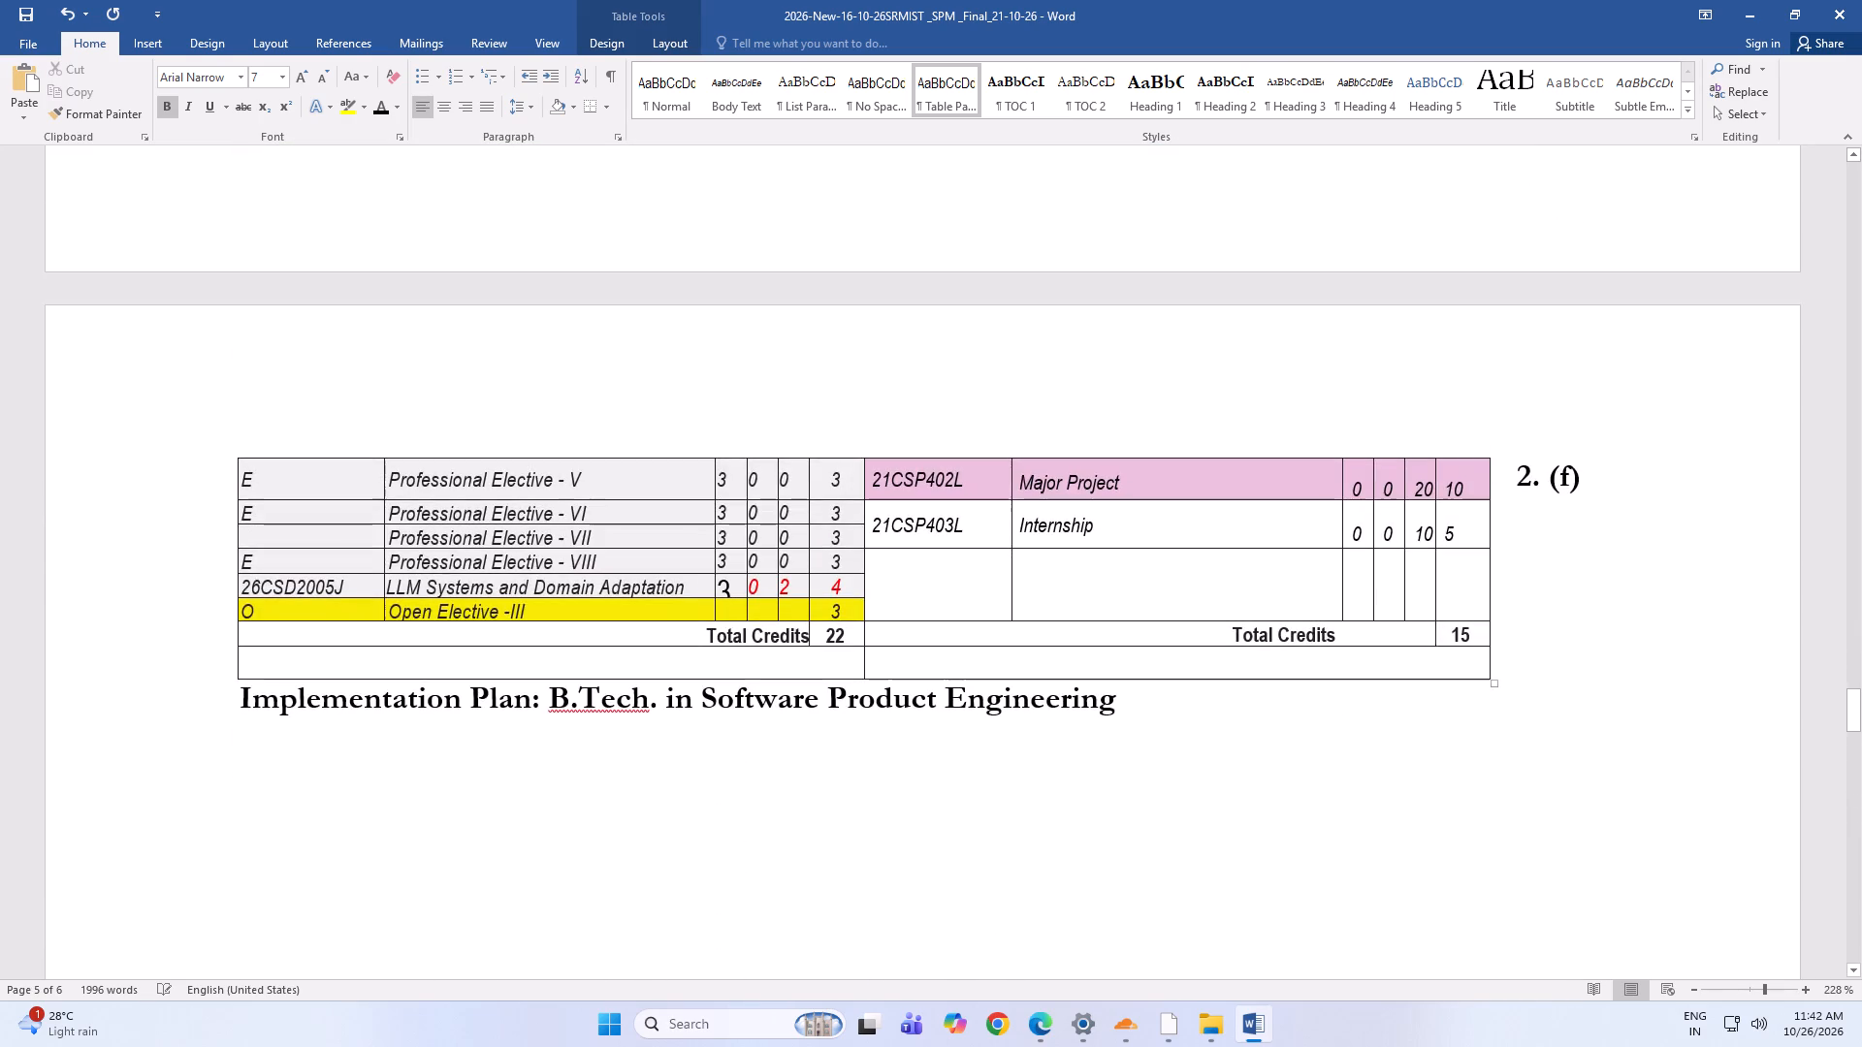
{"action": "scroll", "coordinate": [686, 777], "scroll_direction": "up", "scroll_amount": 16}
{"action": "scroll", "coordinate": [686, 777], "scroll_direction": "up", "scroll_amount": 17}
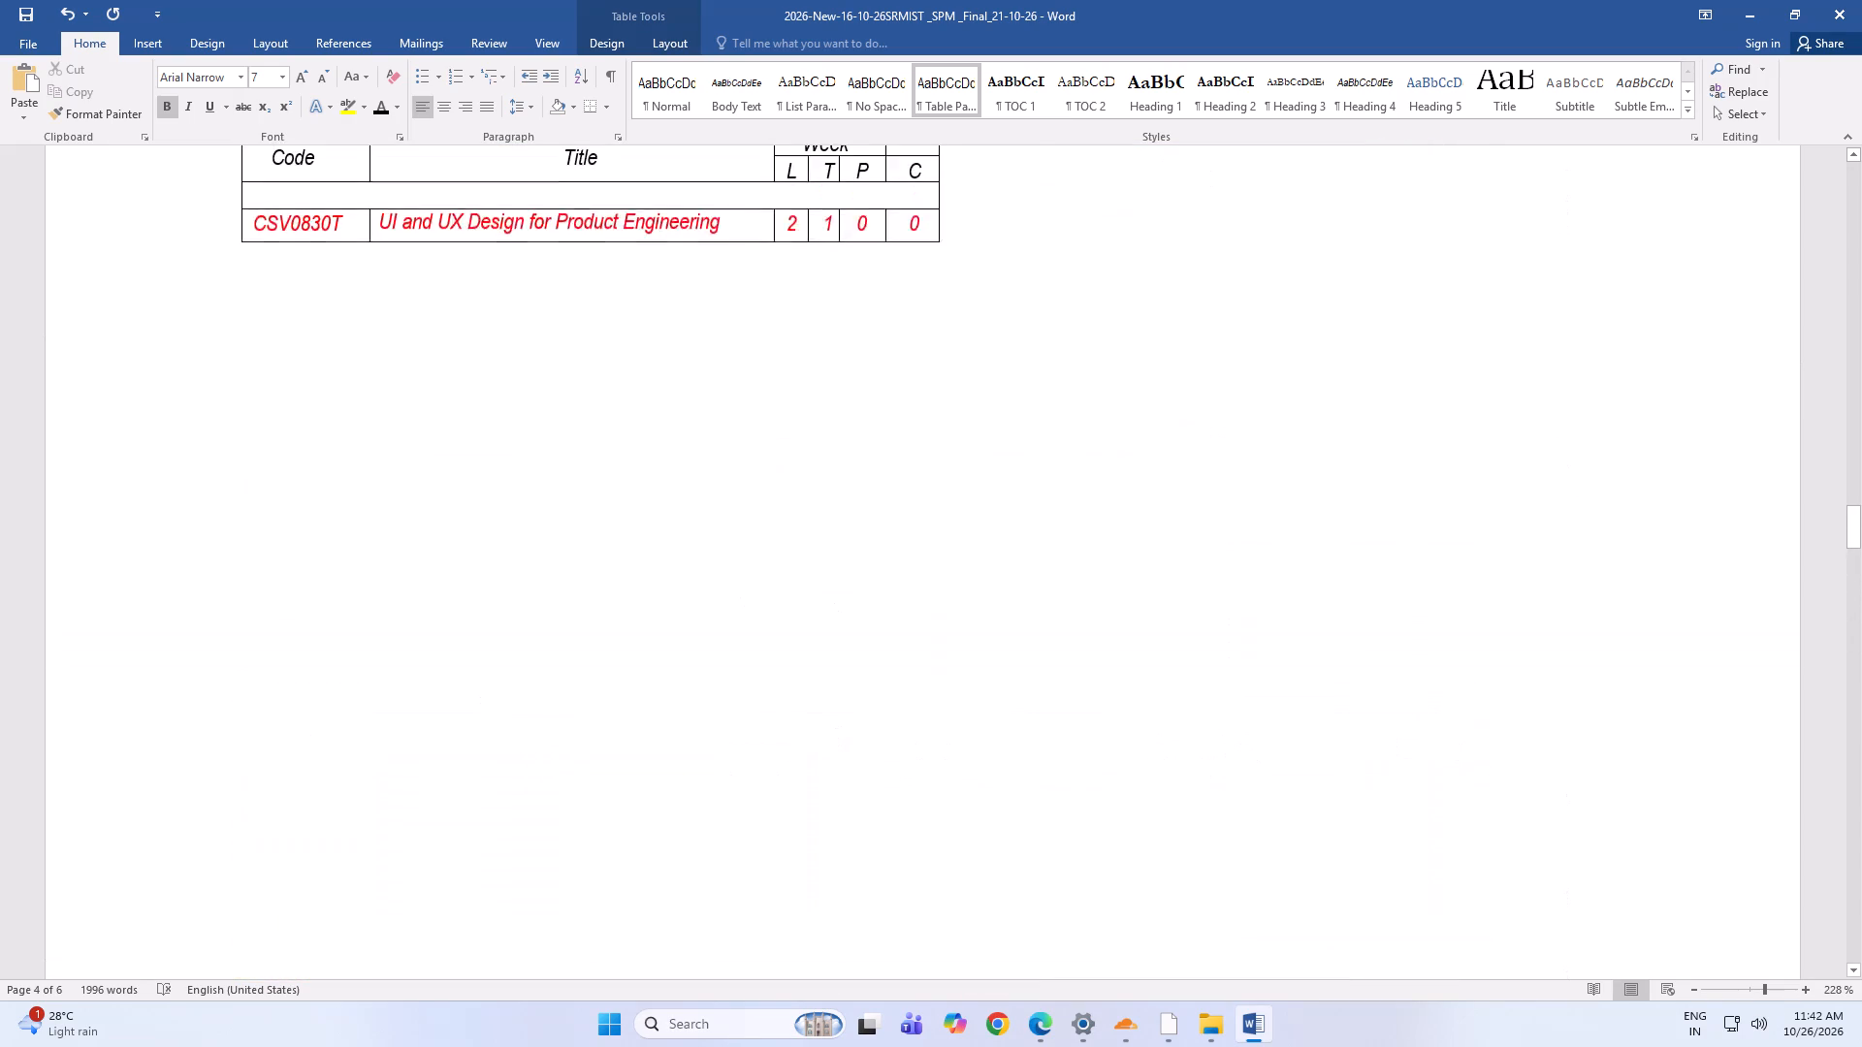
{"action": "scroll", "coordinate": [686, 777], "scroll_direction": "up", "scroll_amount": 17}
{"action": "scroll", "coordinate": [687, 777], "scroll_direction": "up", "scroll_amount": 9}
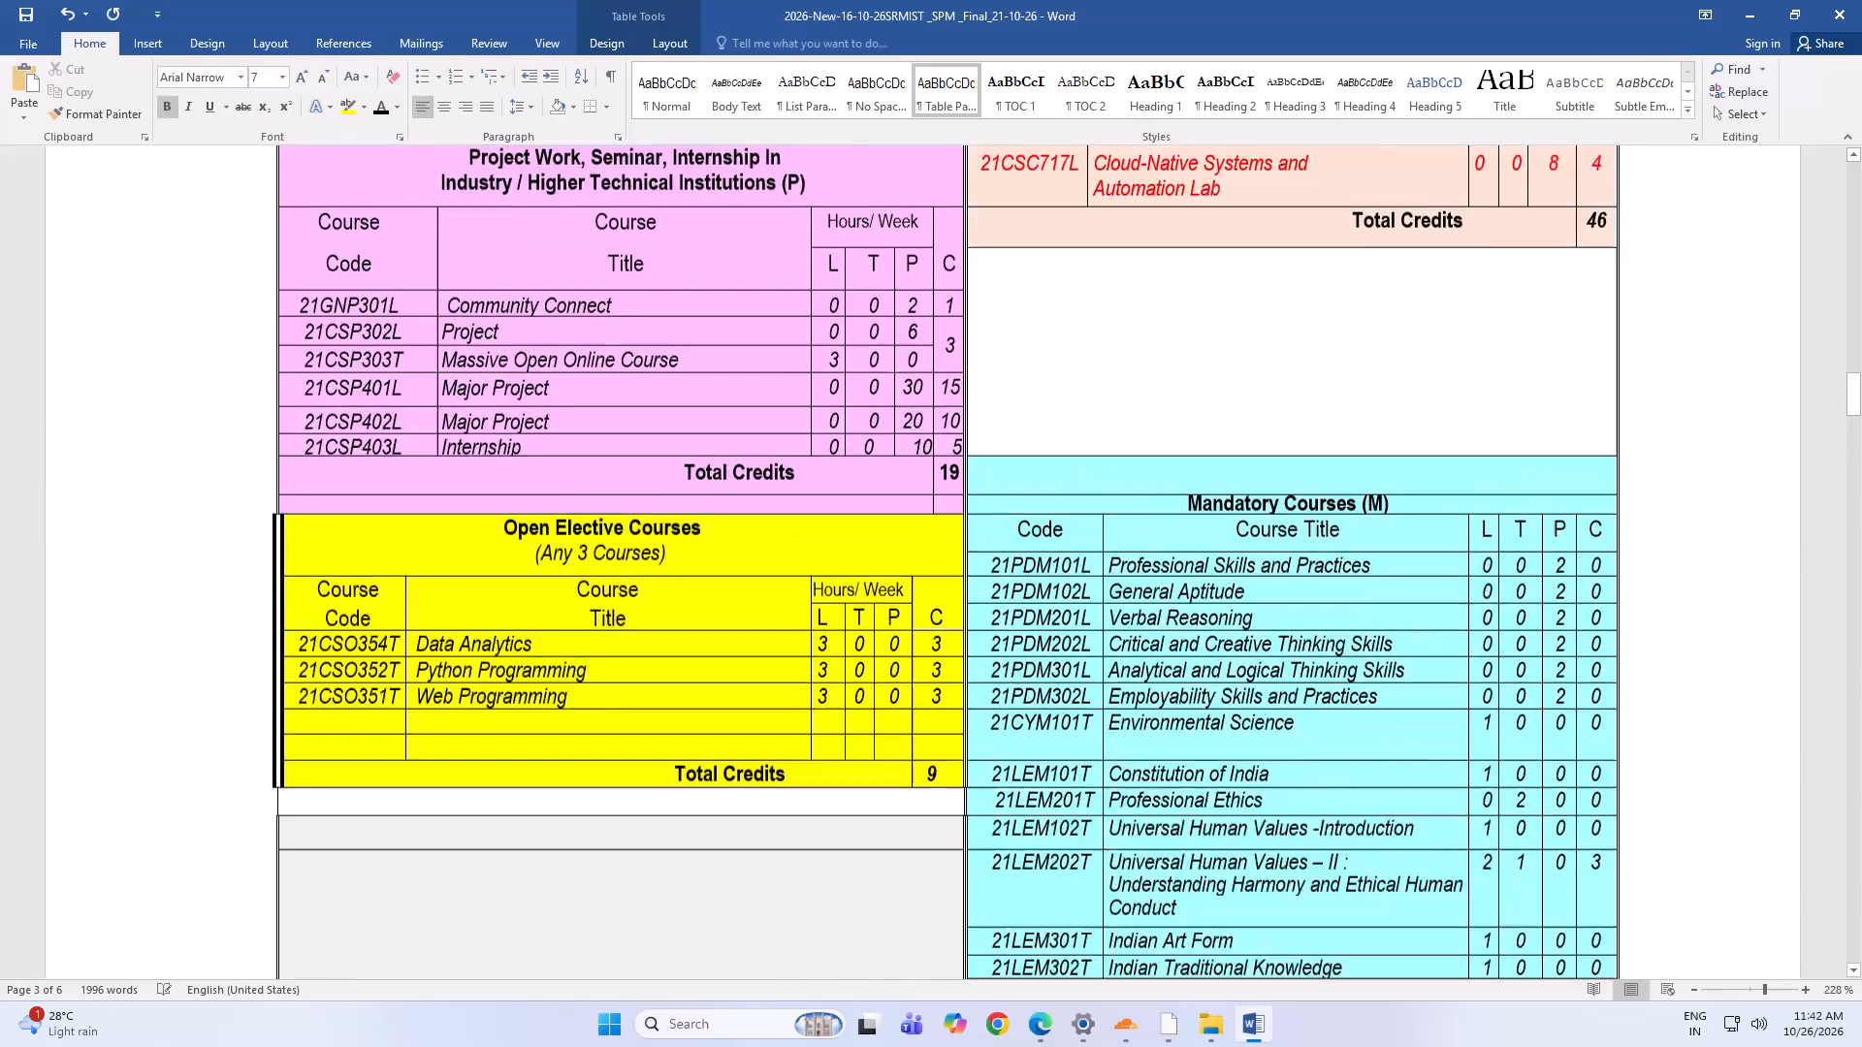
{"action": "scroll", "coordinate": [687, 777], "scroll_direction": "up", "scroll_amount": 16}
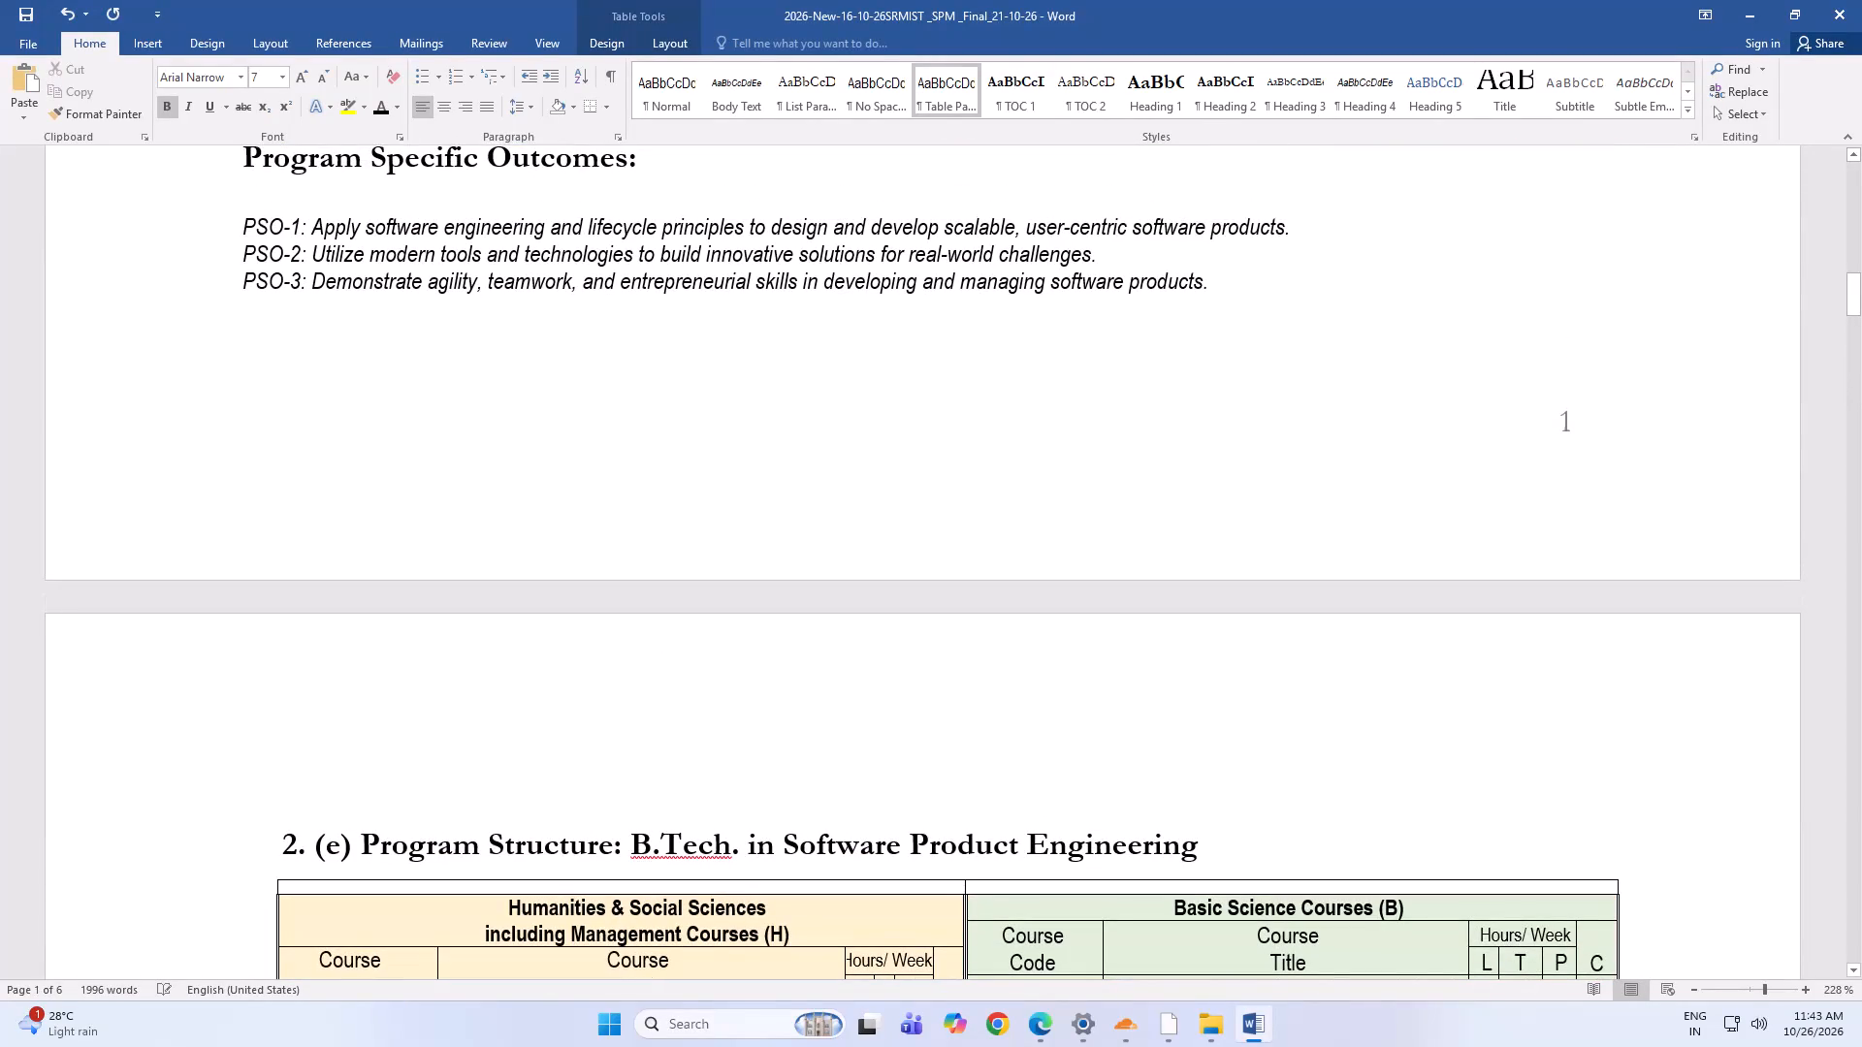
{"action": "scroll", "coordinate": [687, 777], "scroll_direction": "up", "scroll_amount": 16}
{"action": "scroll", "coordinate": [687, 777], "scroll_direction": "up", "scroll_amount": 9}
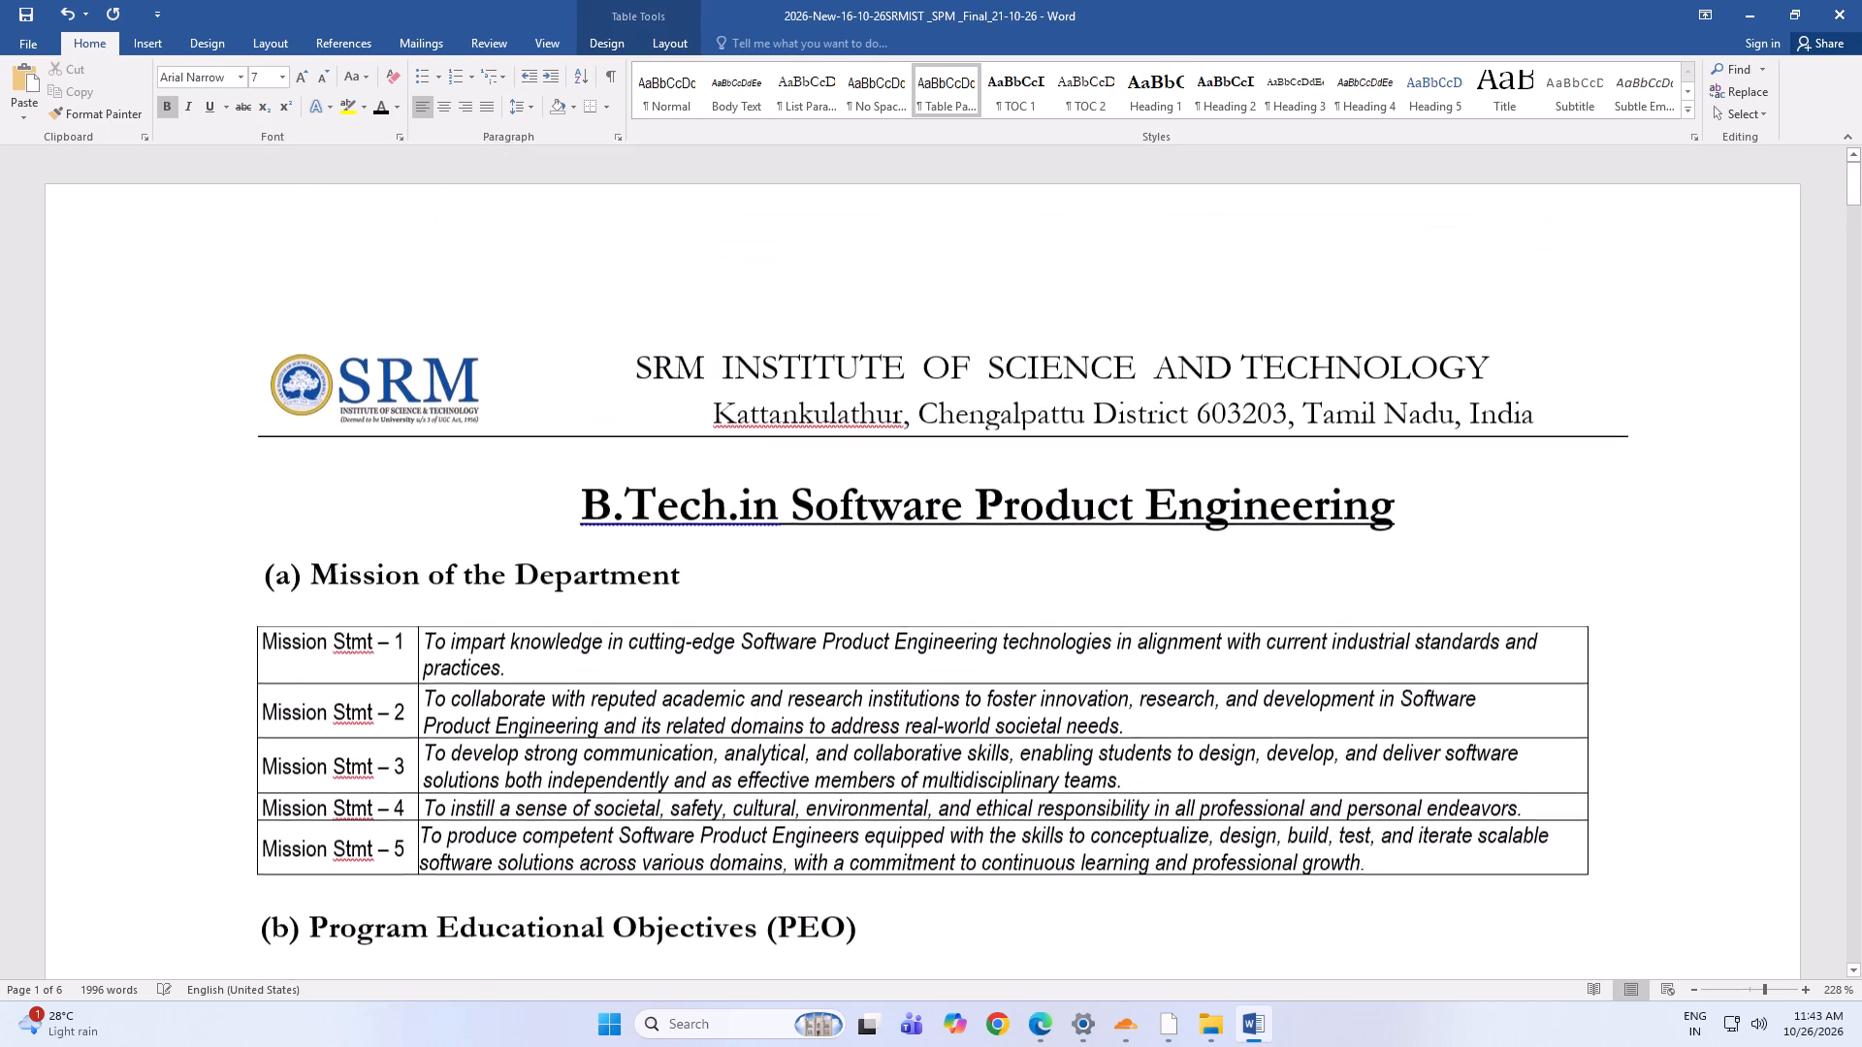
Look over the program structure course tables and the semester tables through Semester VIII.
{"action": "scroll", "coordinate": [690, 780], "scroll_direction": "down", "scroll_amount": 16}
{"action": "scroll", "coordinate": [692, 780], "scroll_direction": "down", "scroll_amount": 14}
{"action": "scroll", "coordinate": [692, 780], "scroll_direction": "down", "scroll_amount": 8}
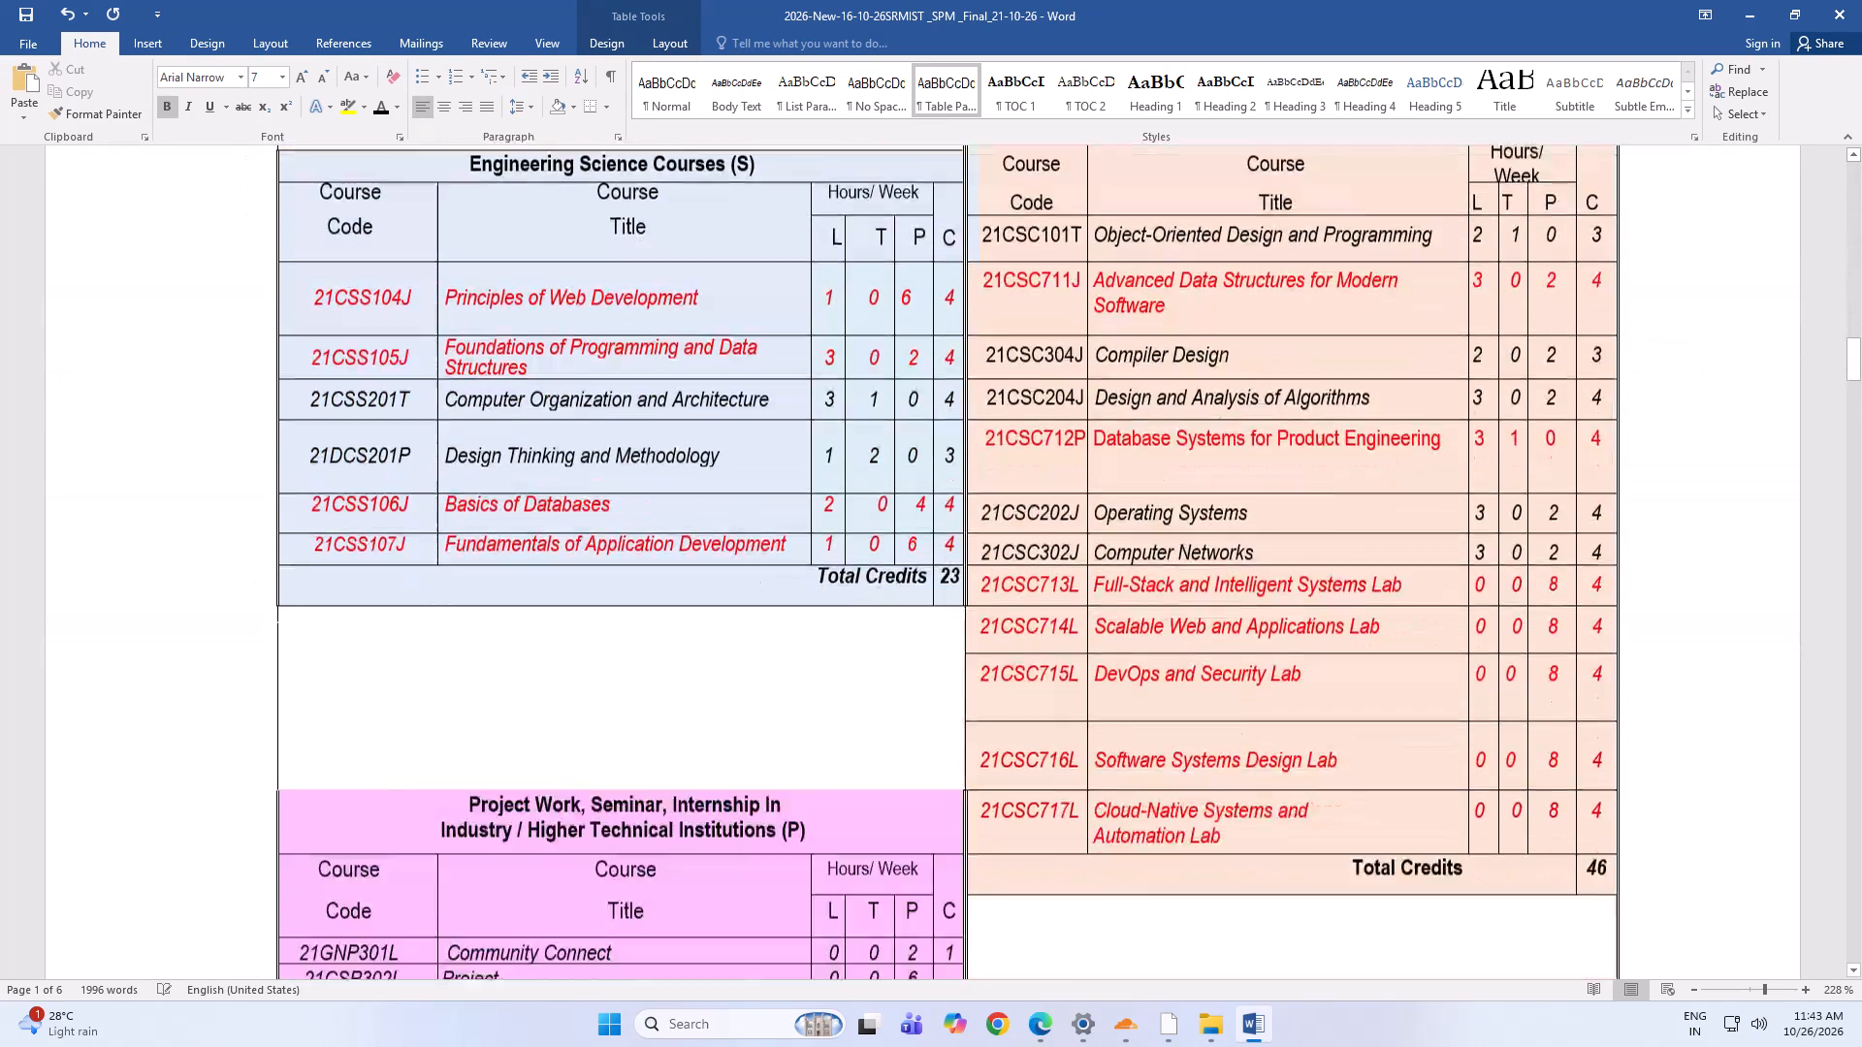
{"action": "scroll", "coordinate": [692, 780], "scroll_direction": "down", "scroll_amount": 18}
{"action": "scroll", "coordinate": [693, 781], "scroll_direction": "down", "scroll_amount": 18}
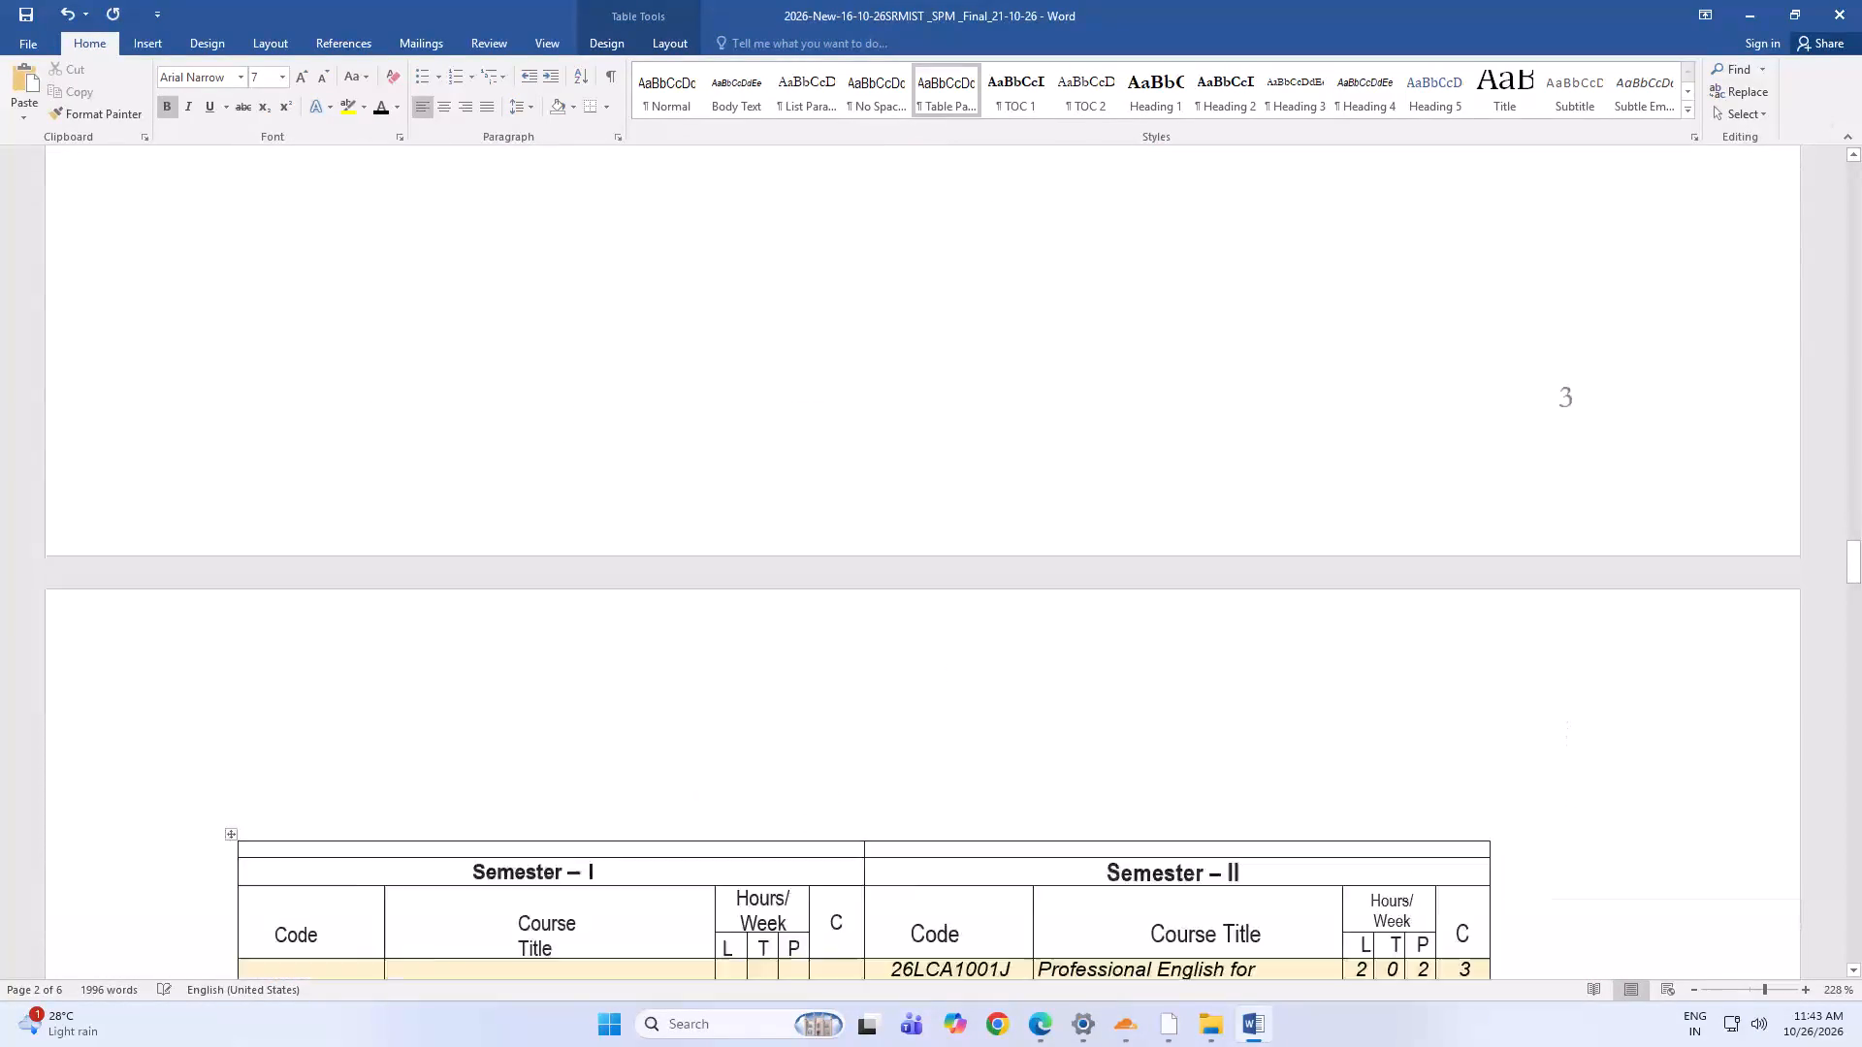
{"action": "scroll", "coordinate": [693, 782], "scroll_direction": "down", "scroll_amount": 12}
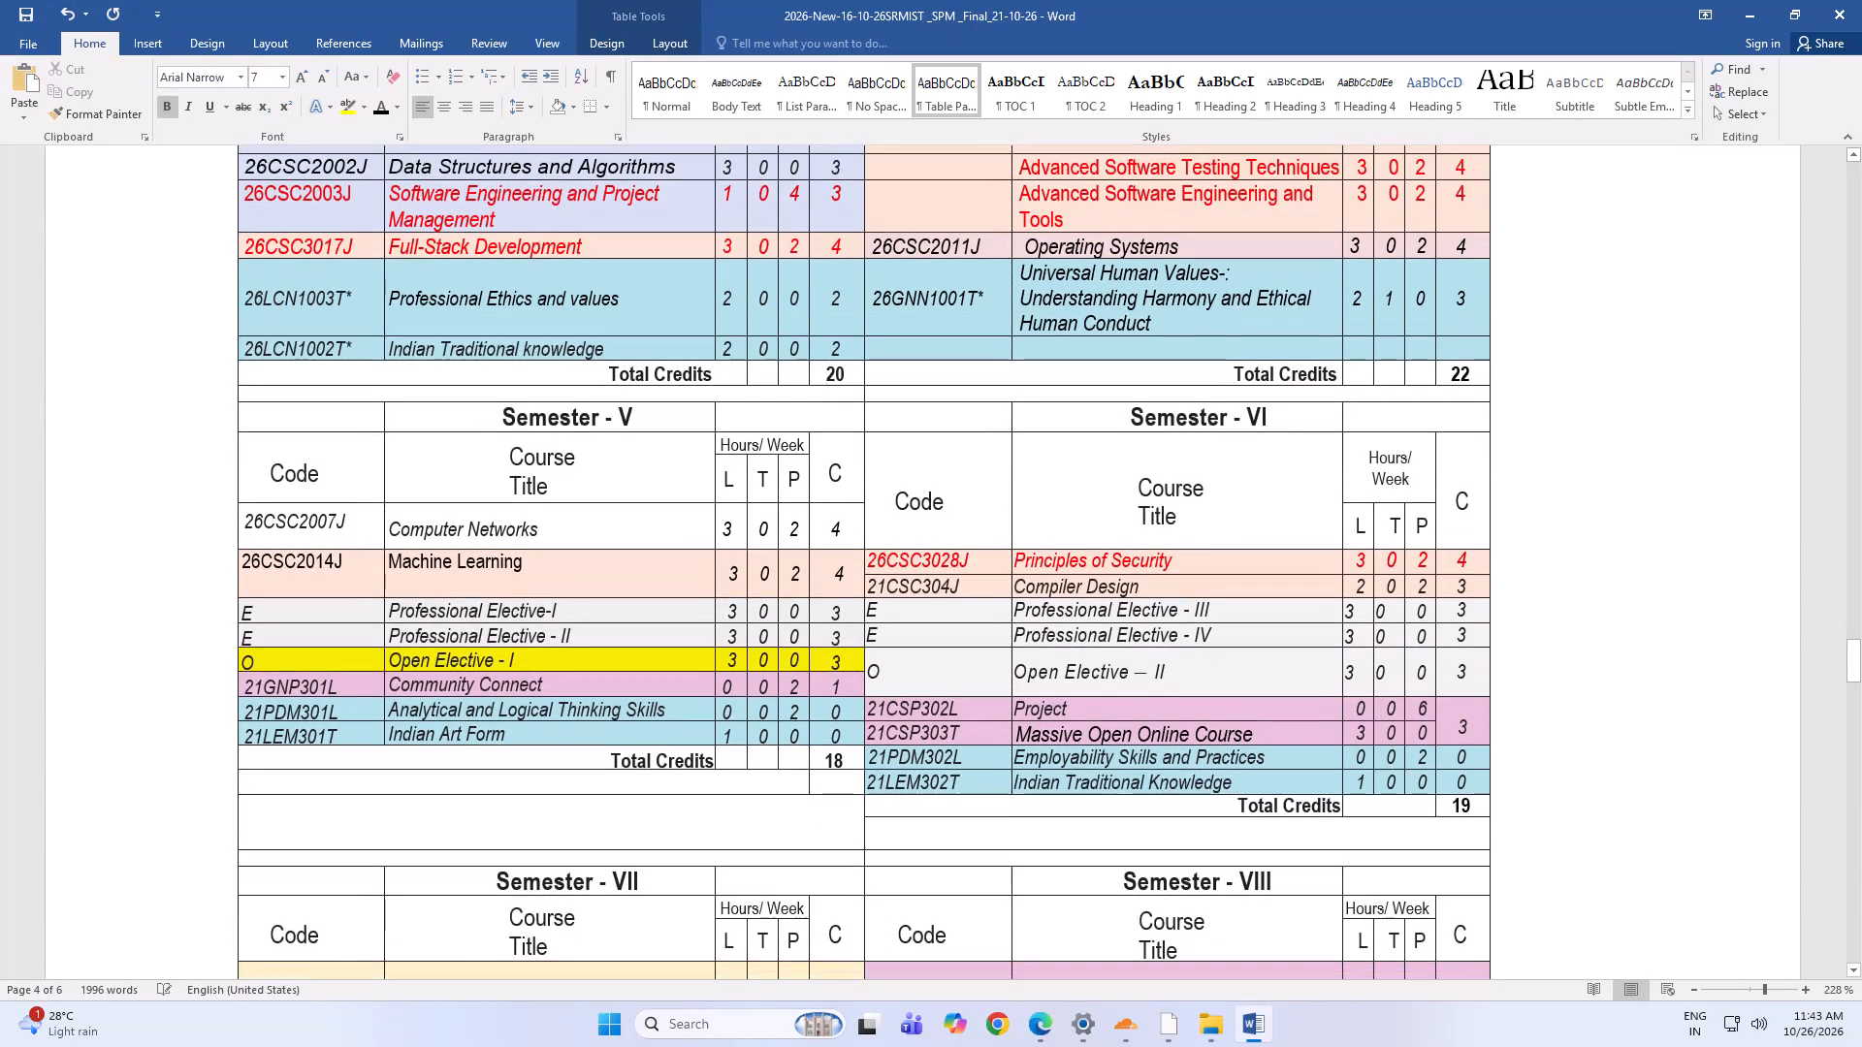
{"action": "scroll", "coordinate": [693, 782], "scroll_direction": "down", "scroll_amount": 2}
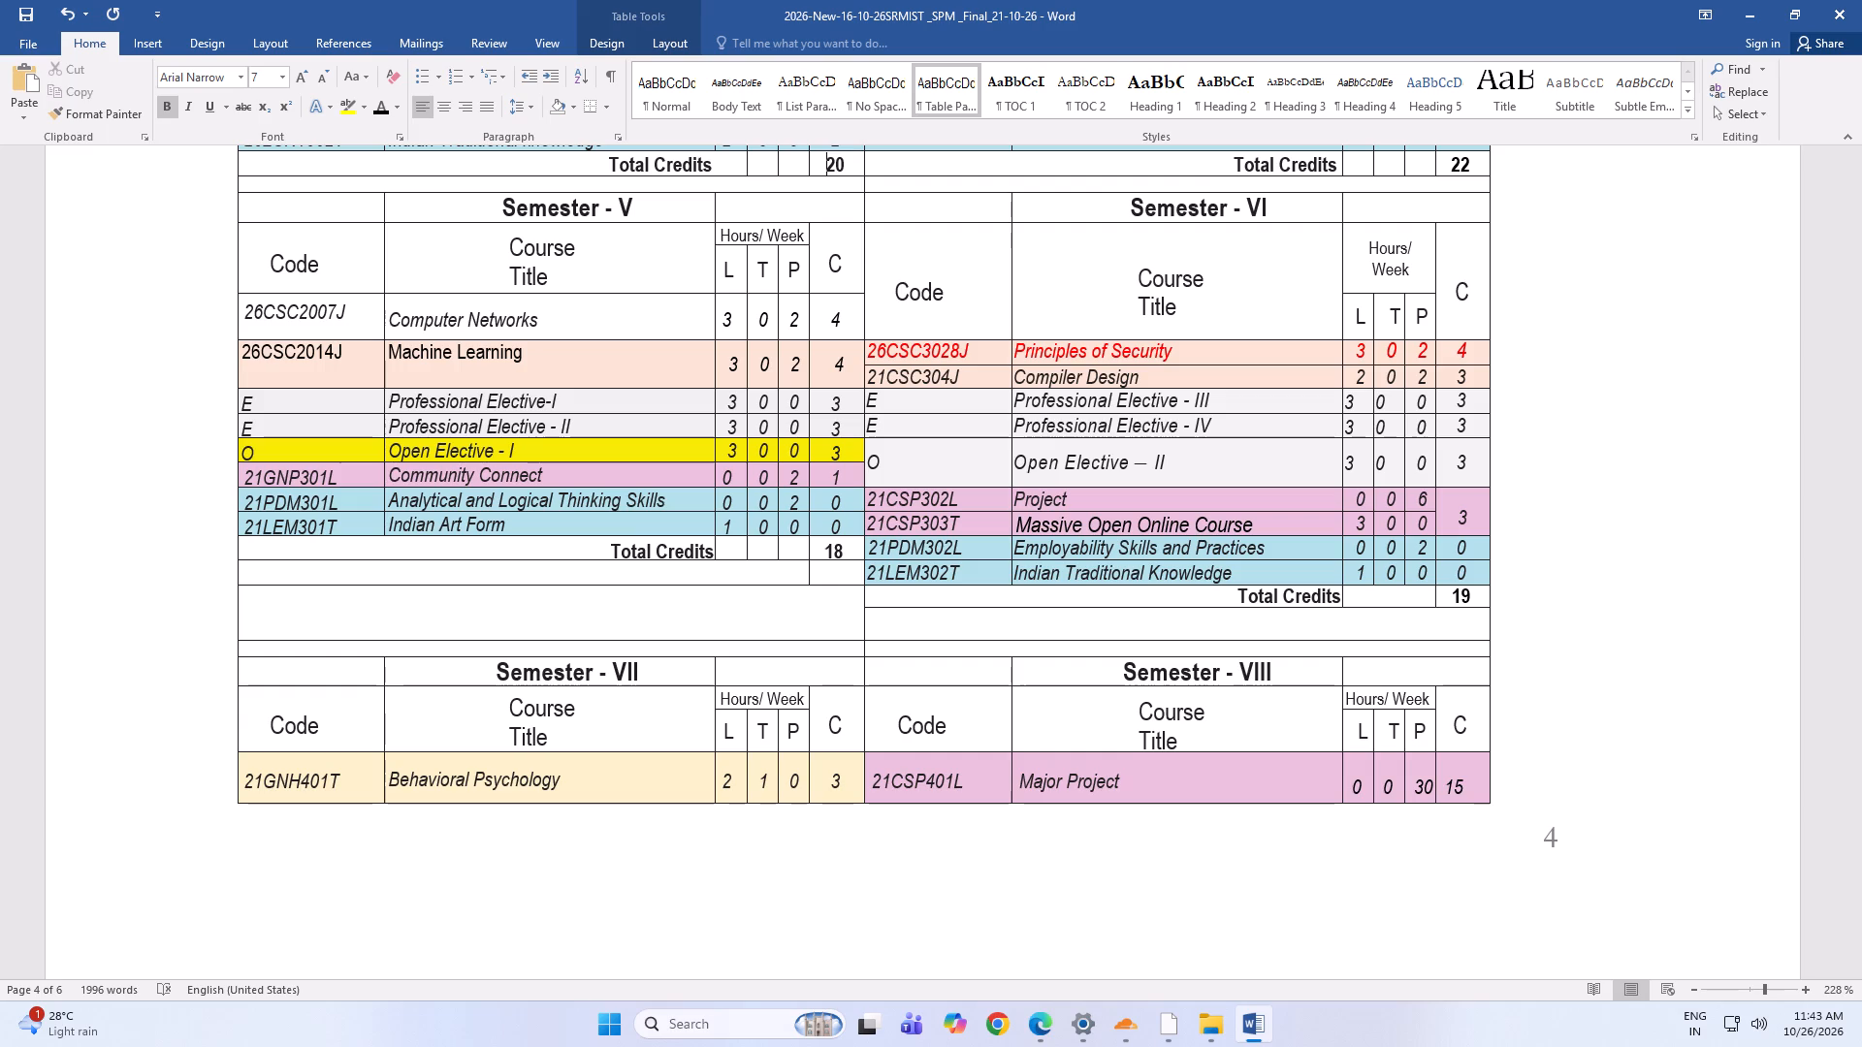
Check the total credits of Semesters I to IV against their course rows.
{"action": "scroll", "coordinate": [698, 782], "scroll_direction": "up", "scroll_amount": 9}
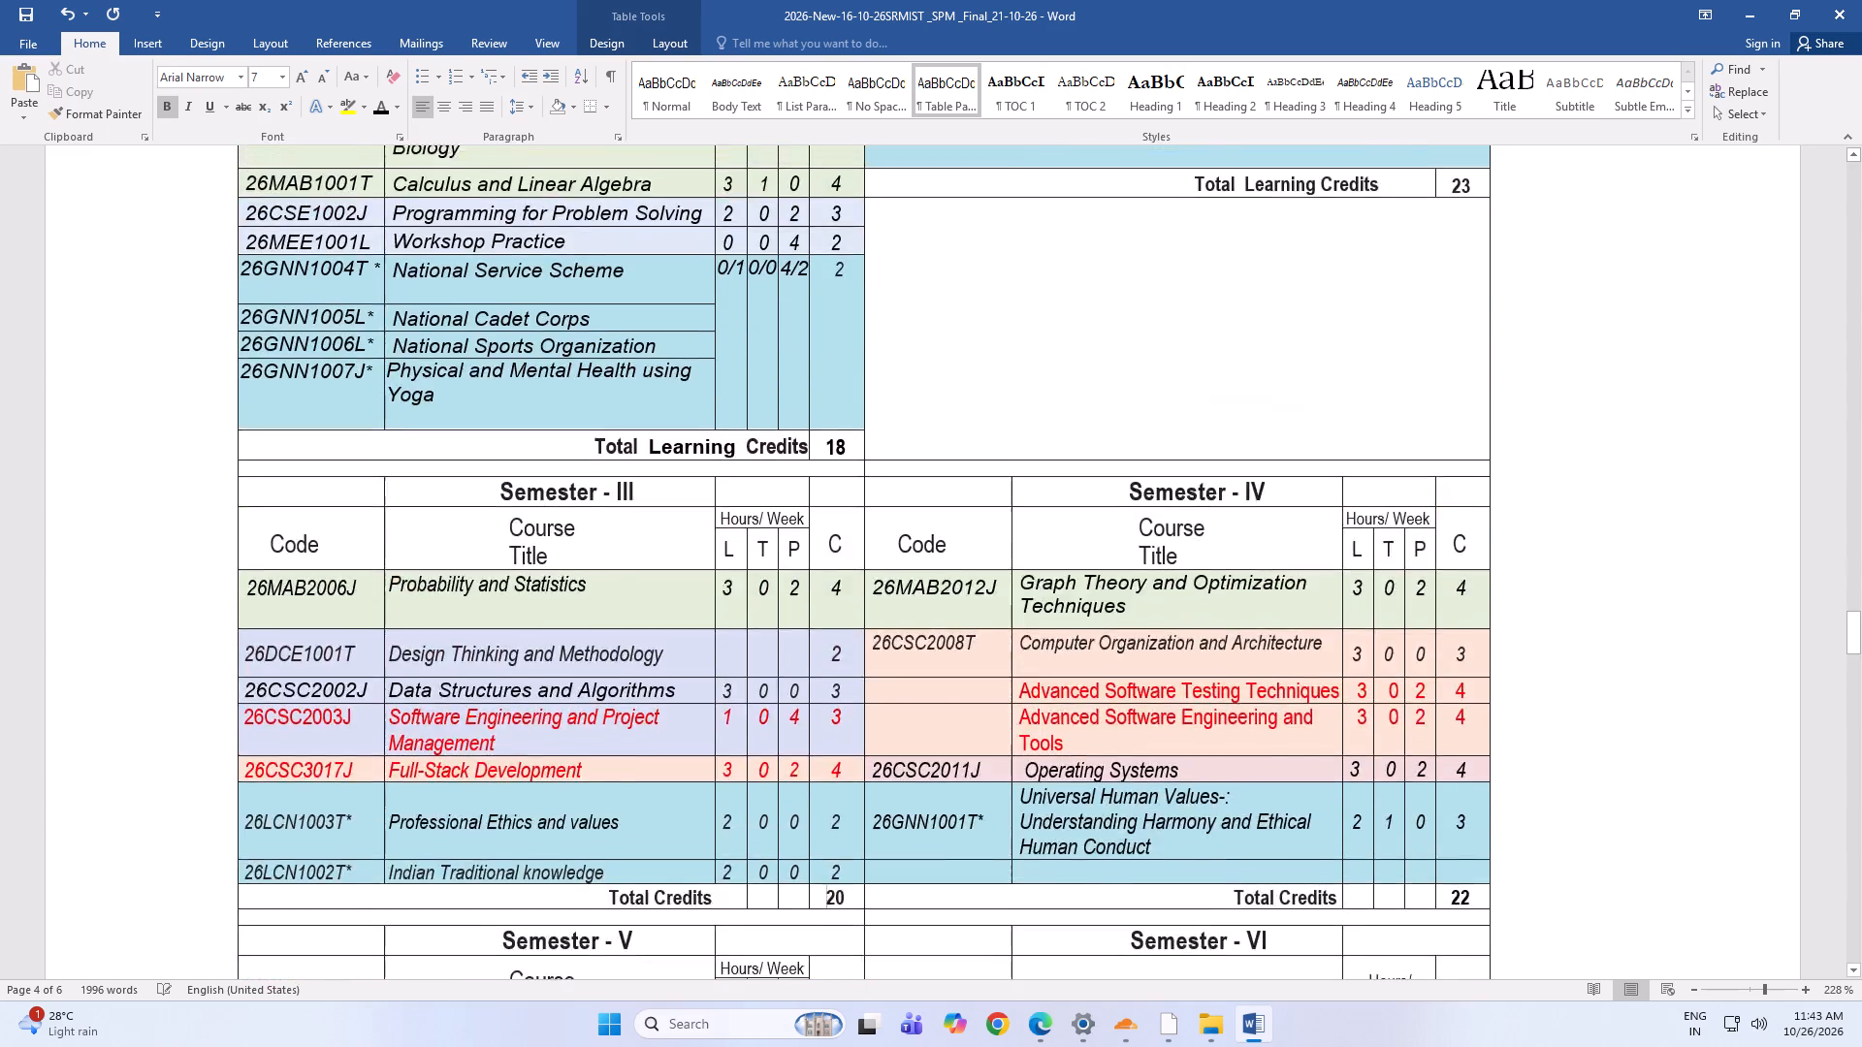
{"action": "scroll", "coordinate": [702, 785], "scroll_direction": "up", "scroll_amount": 6}
{"action": "scroll", "coordinate": [706, 788], "scroll_direction": "down", "scroll_amount": 4}
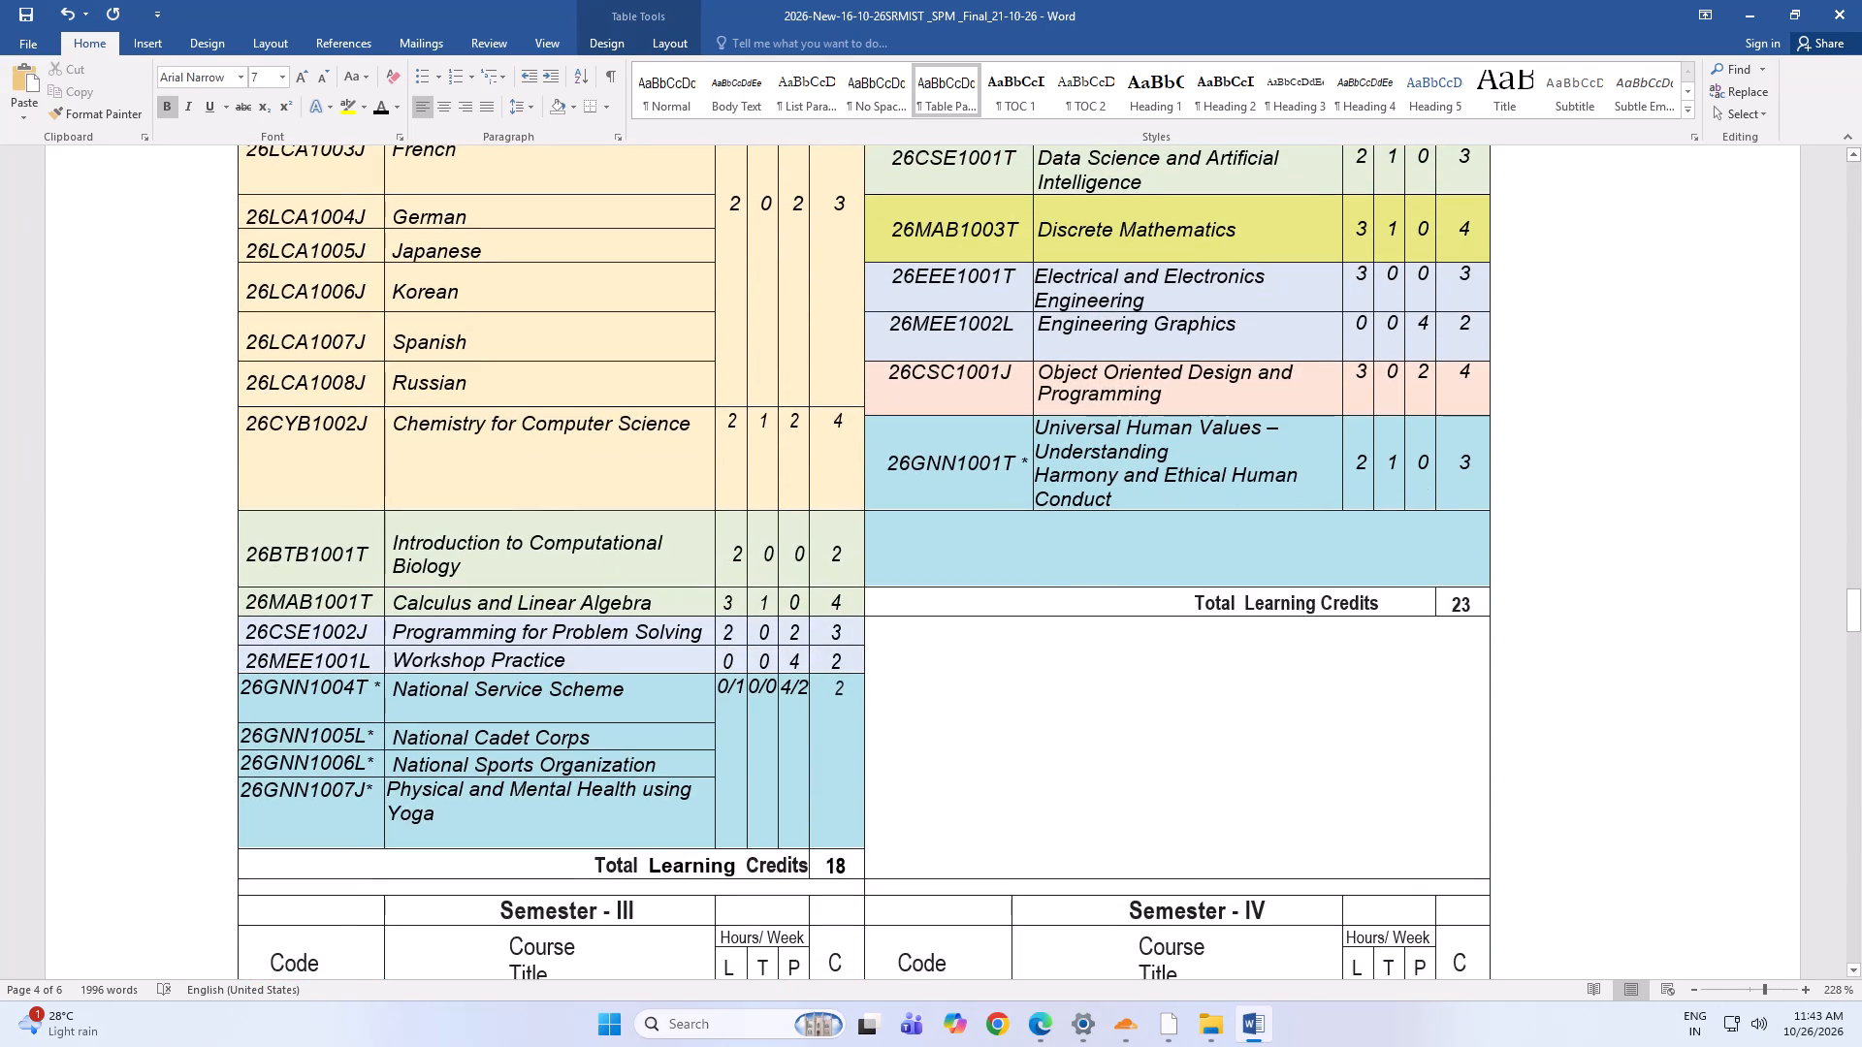
{"action": "left_click", "coordinate": [827, 863]}
{"action": "left_click", "coordinate": [1447, 603]}
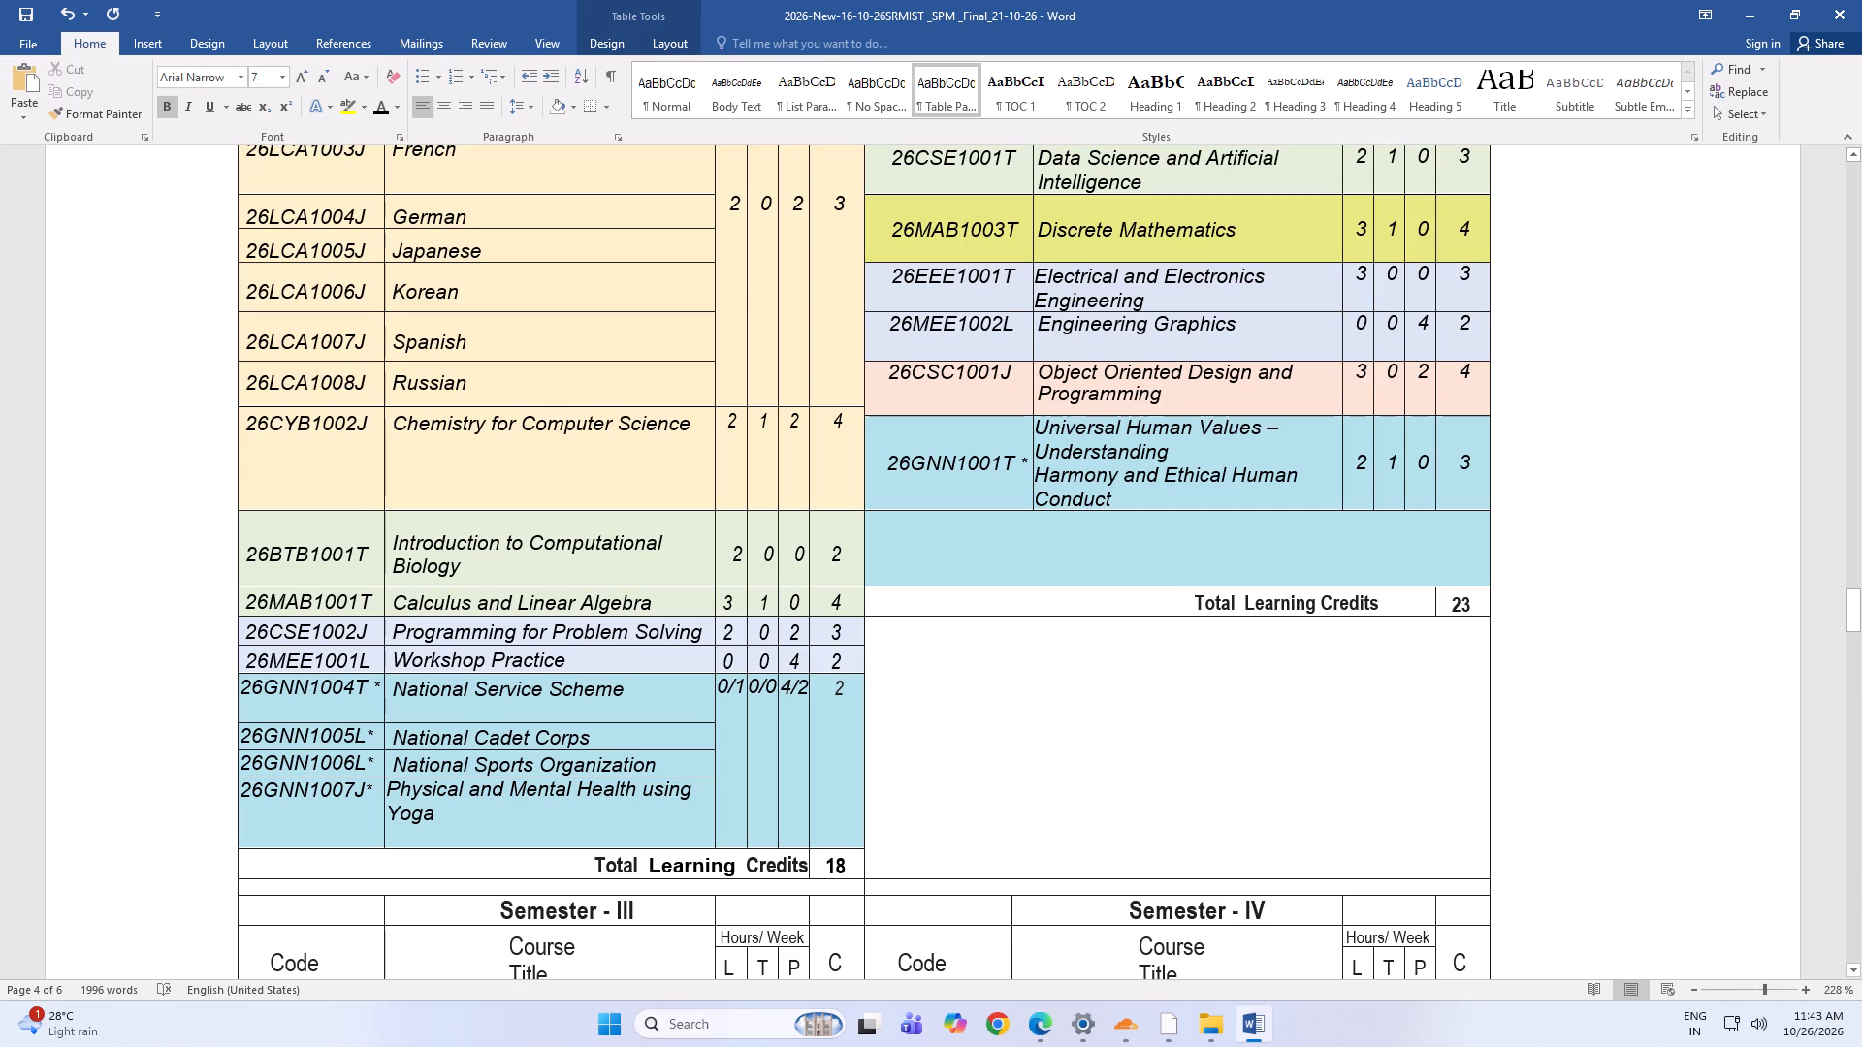
{"action": "scroll", "coordinate": [1371, 675], "scroll_direction": "down", "scroll_amount": 6}
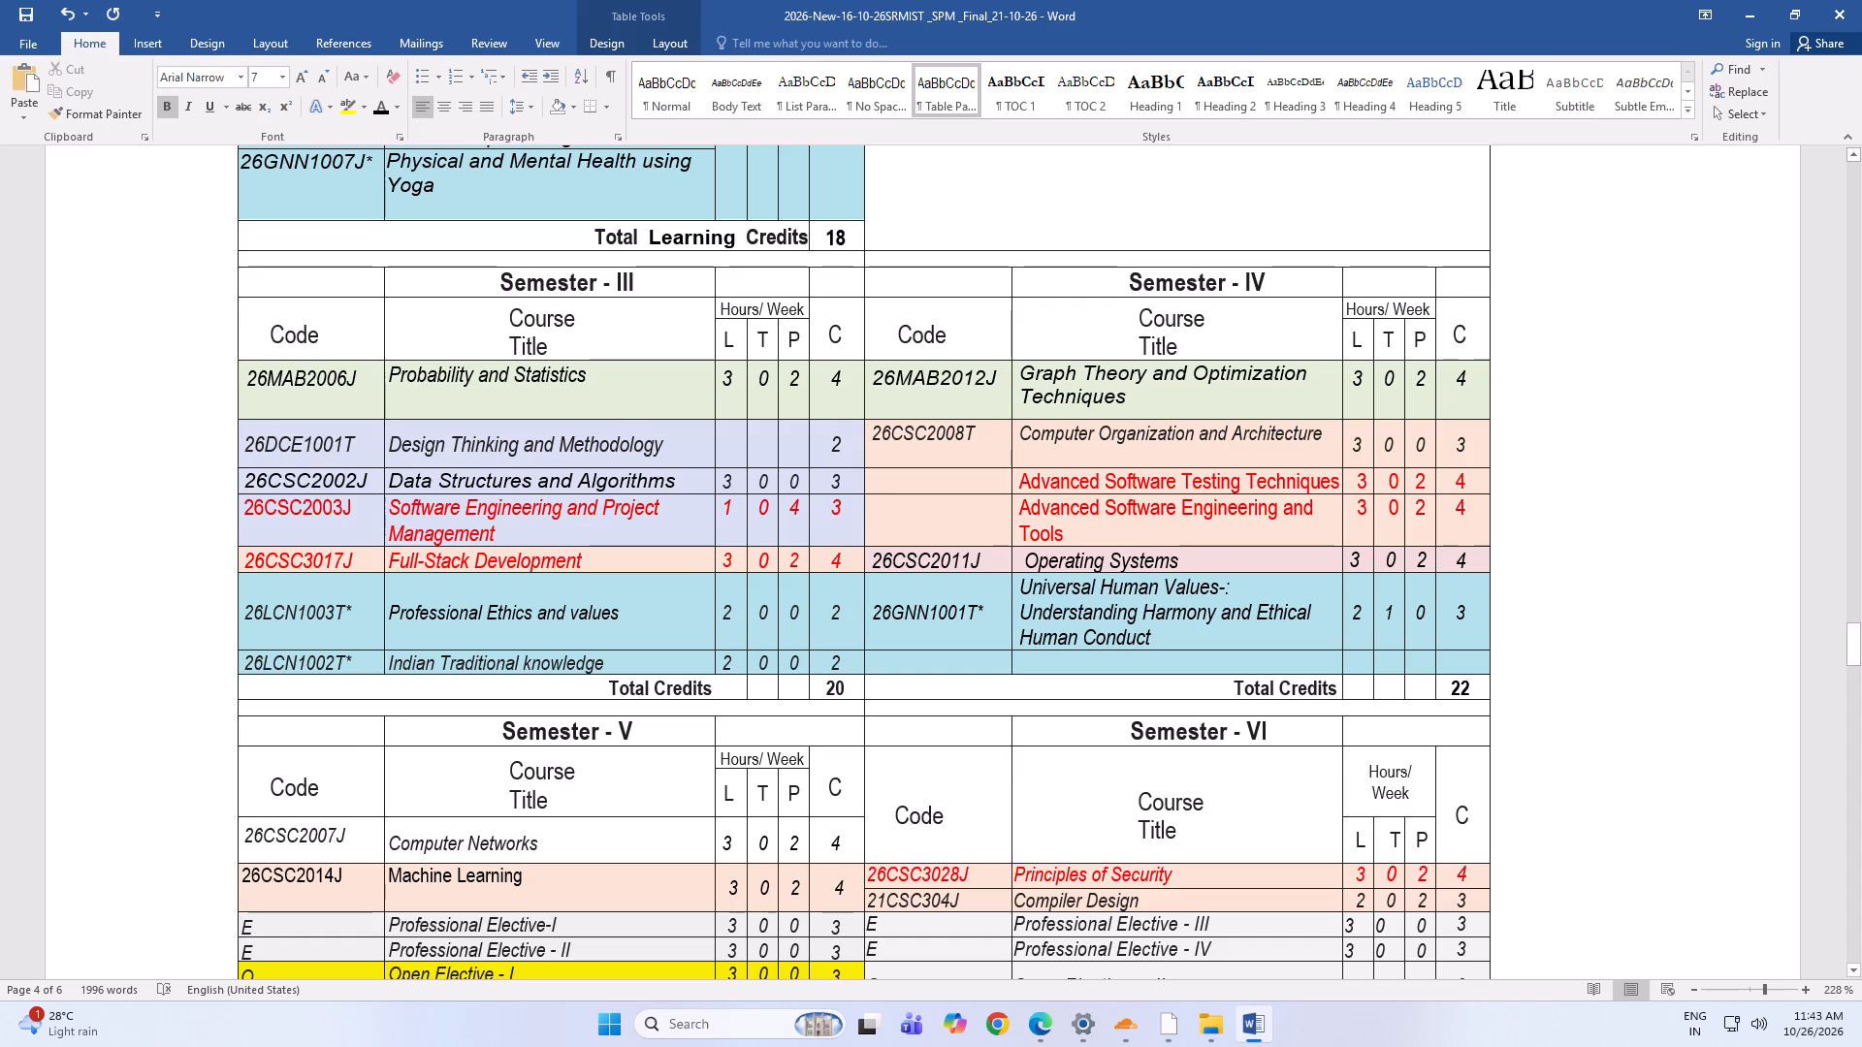
{"action": "left_click", "coordinate": [650, 683]}
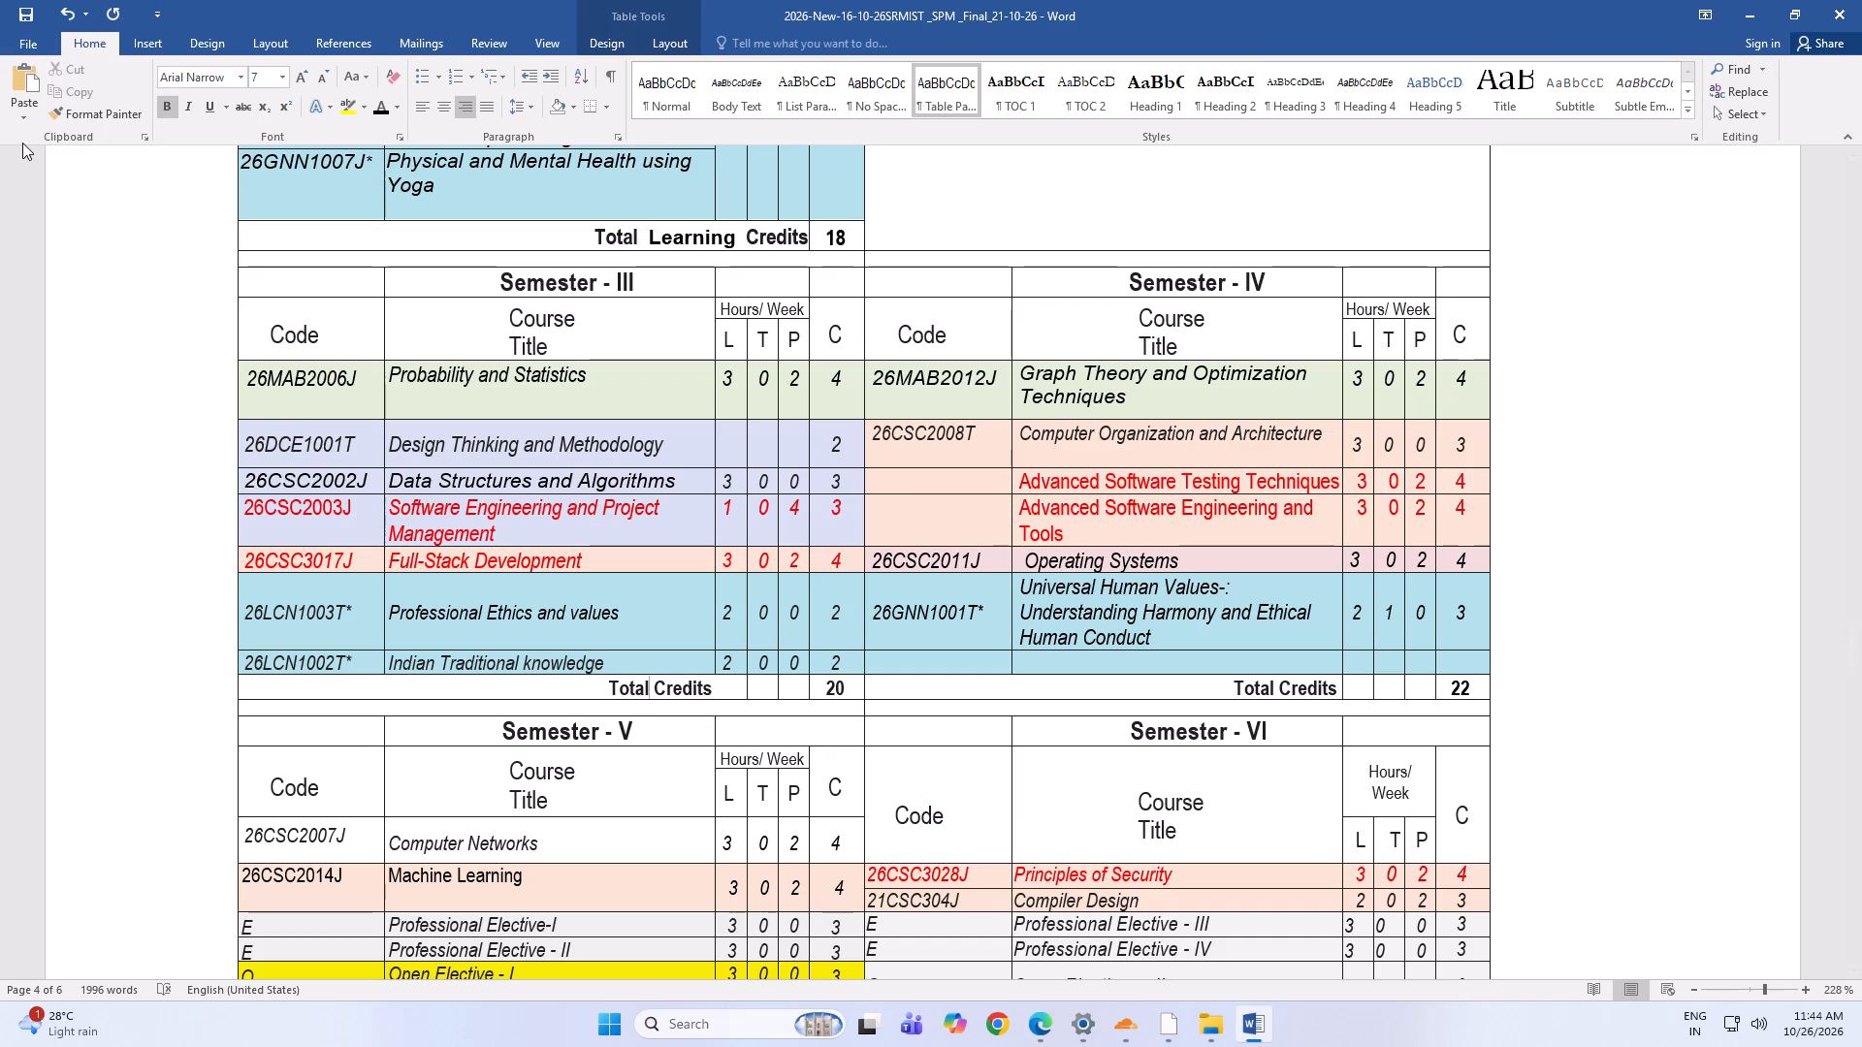
Save a copy of the document in the Downloads folder as 2026-New-16-10-26SRMIST _SPM _Final_26-10-26.
{"action": "left_click", "coordinate": [23, 39]}
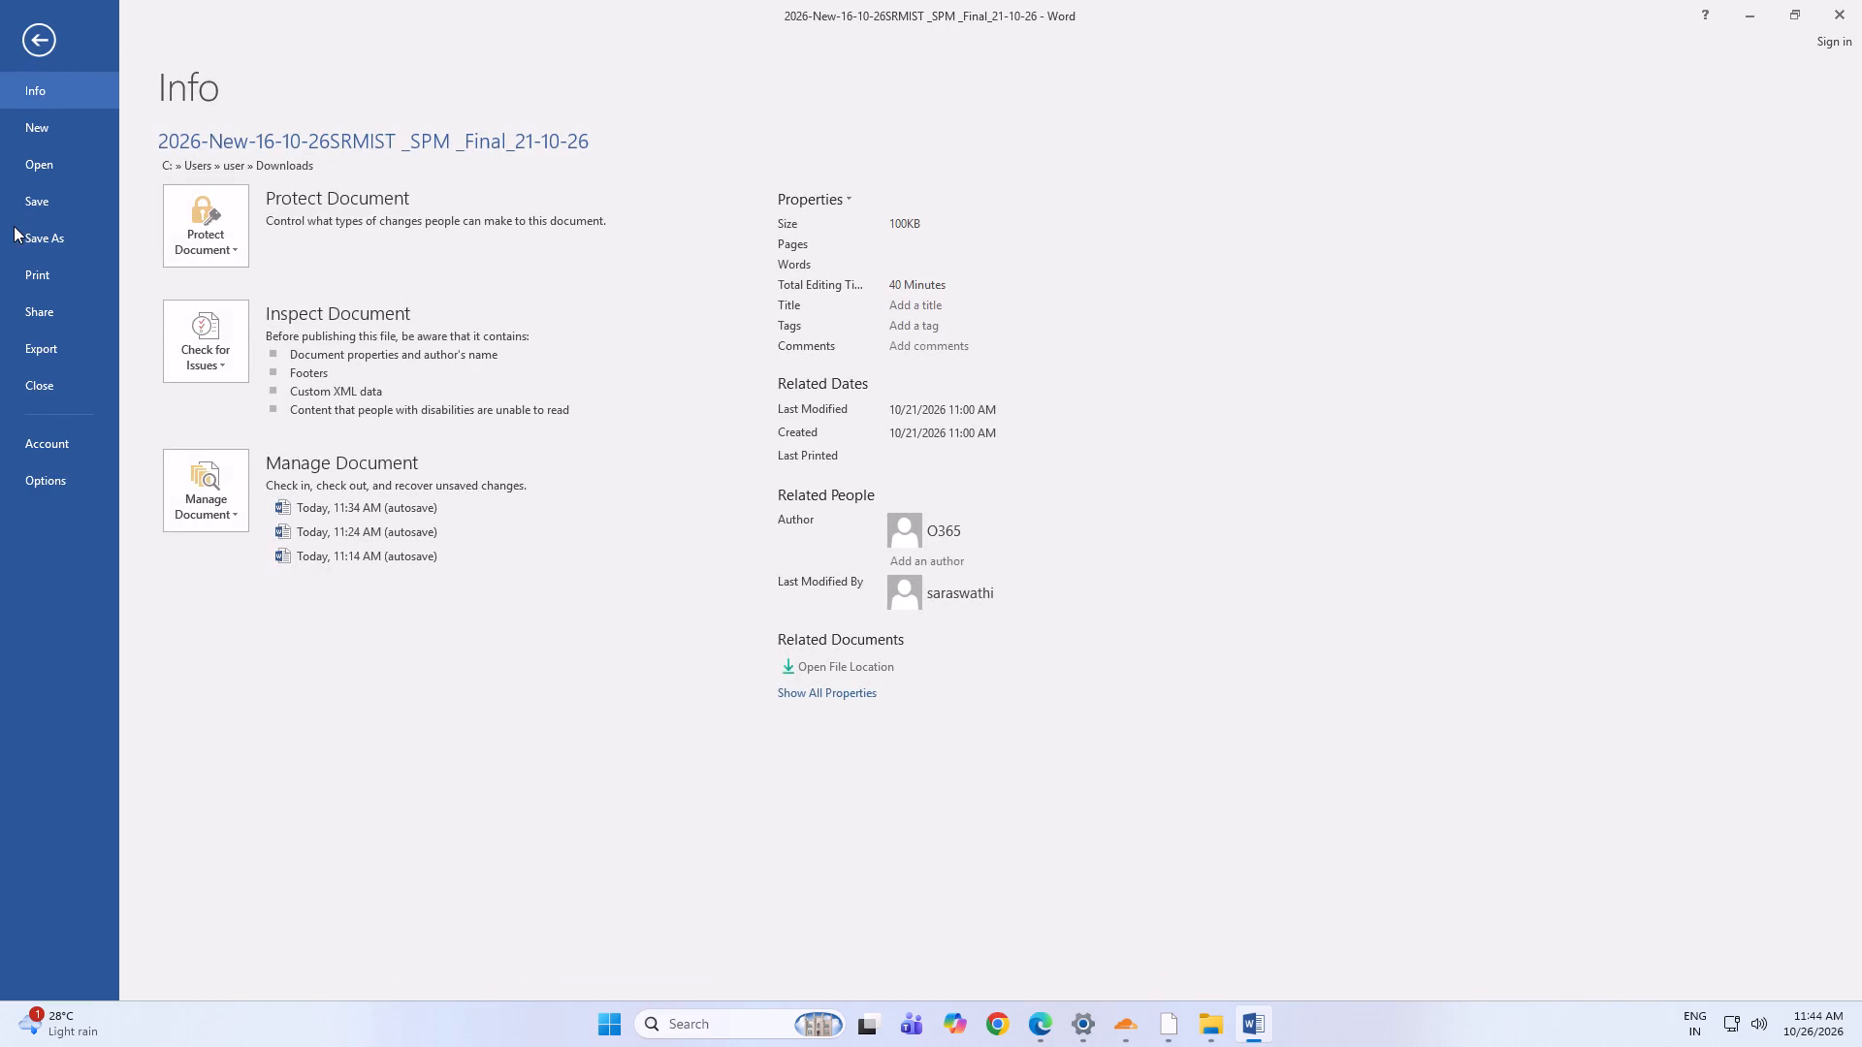
{"action": "left_click", "coordinate": [23, 235]}
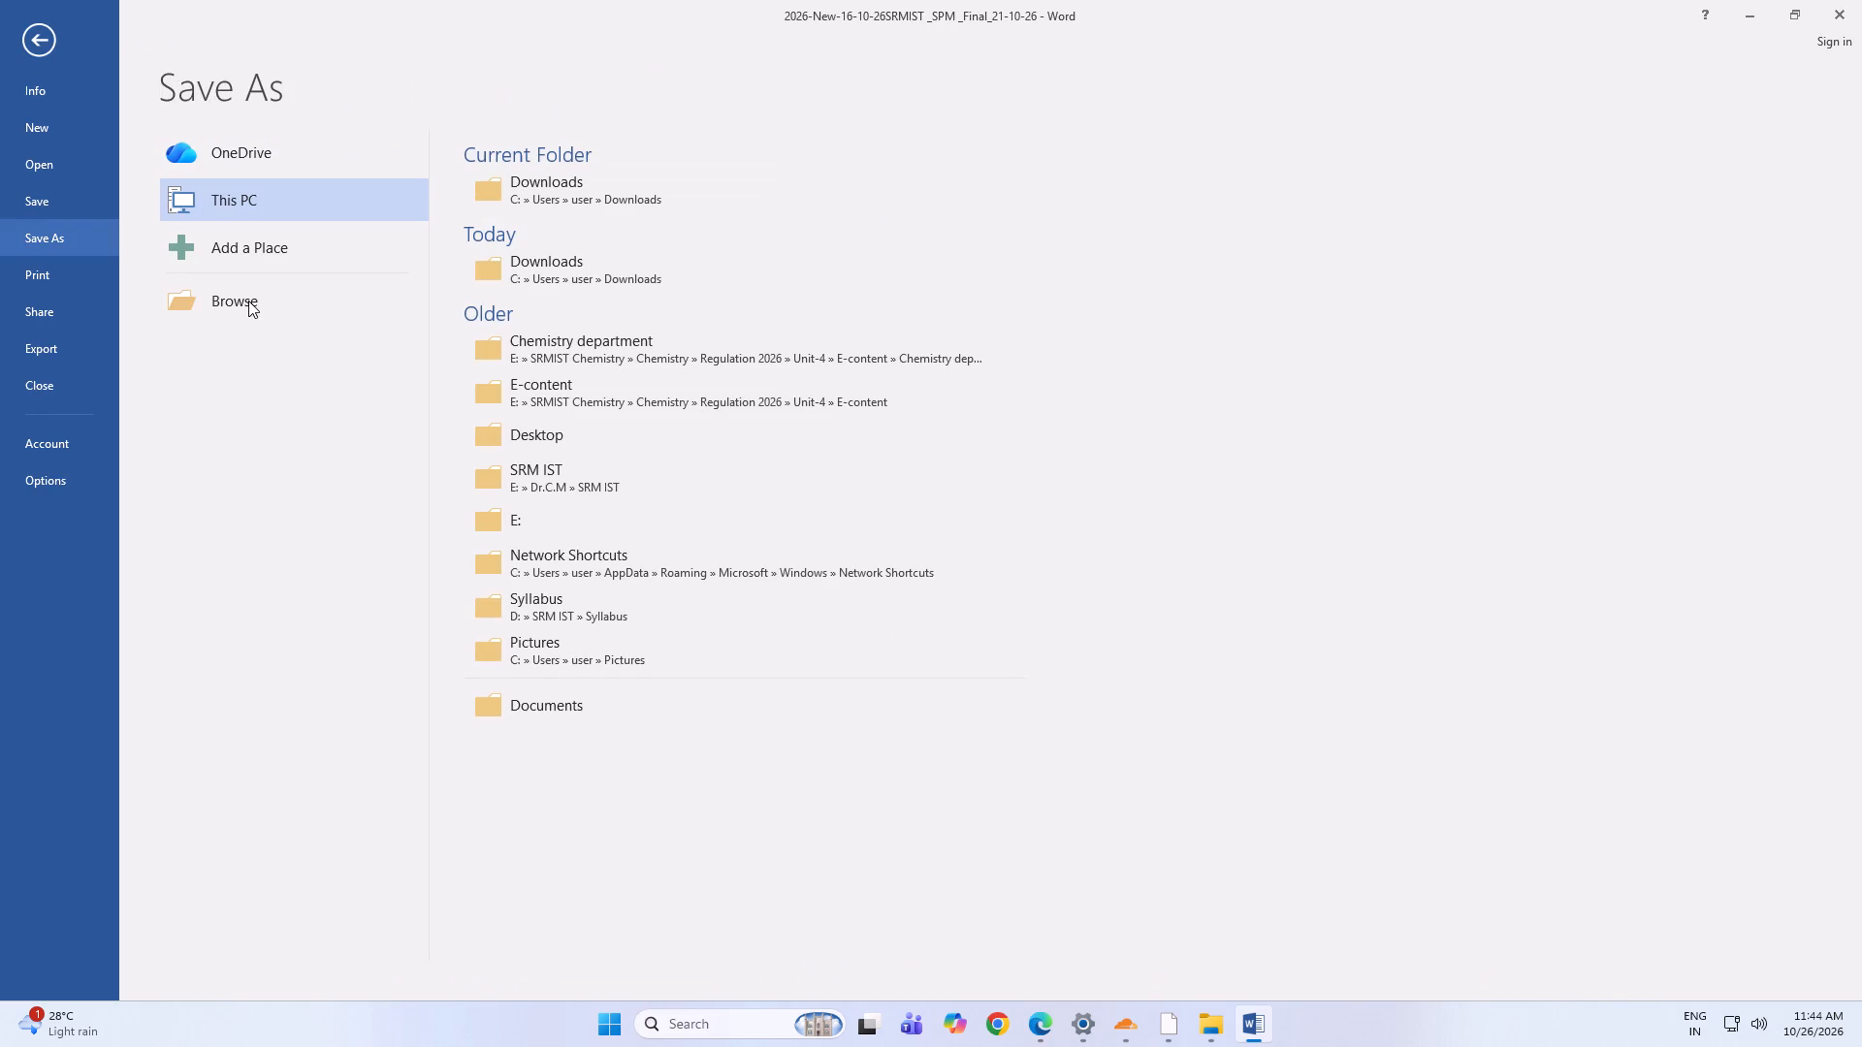
{"action": "left_click", "coordinate": [643, 205]}
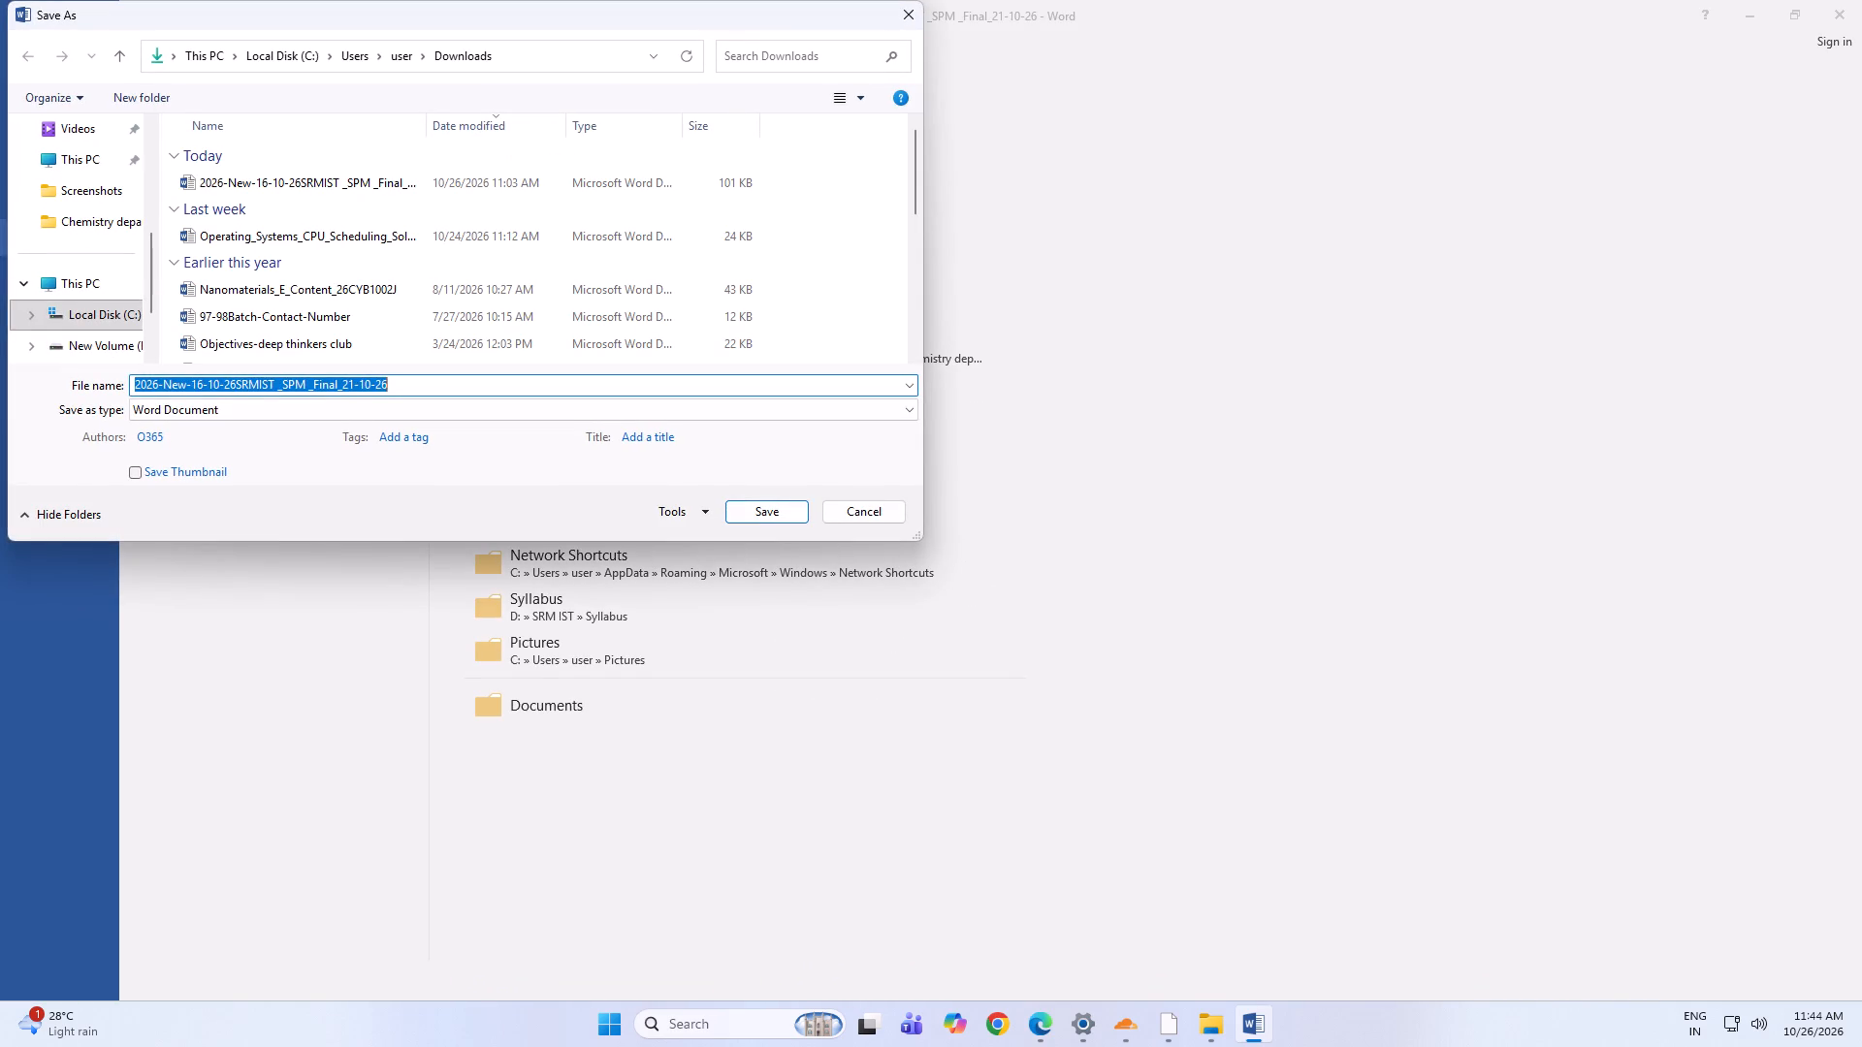
{"action": "left_click", "coordinate": [410, 391]}
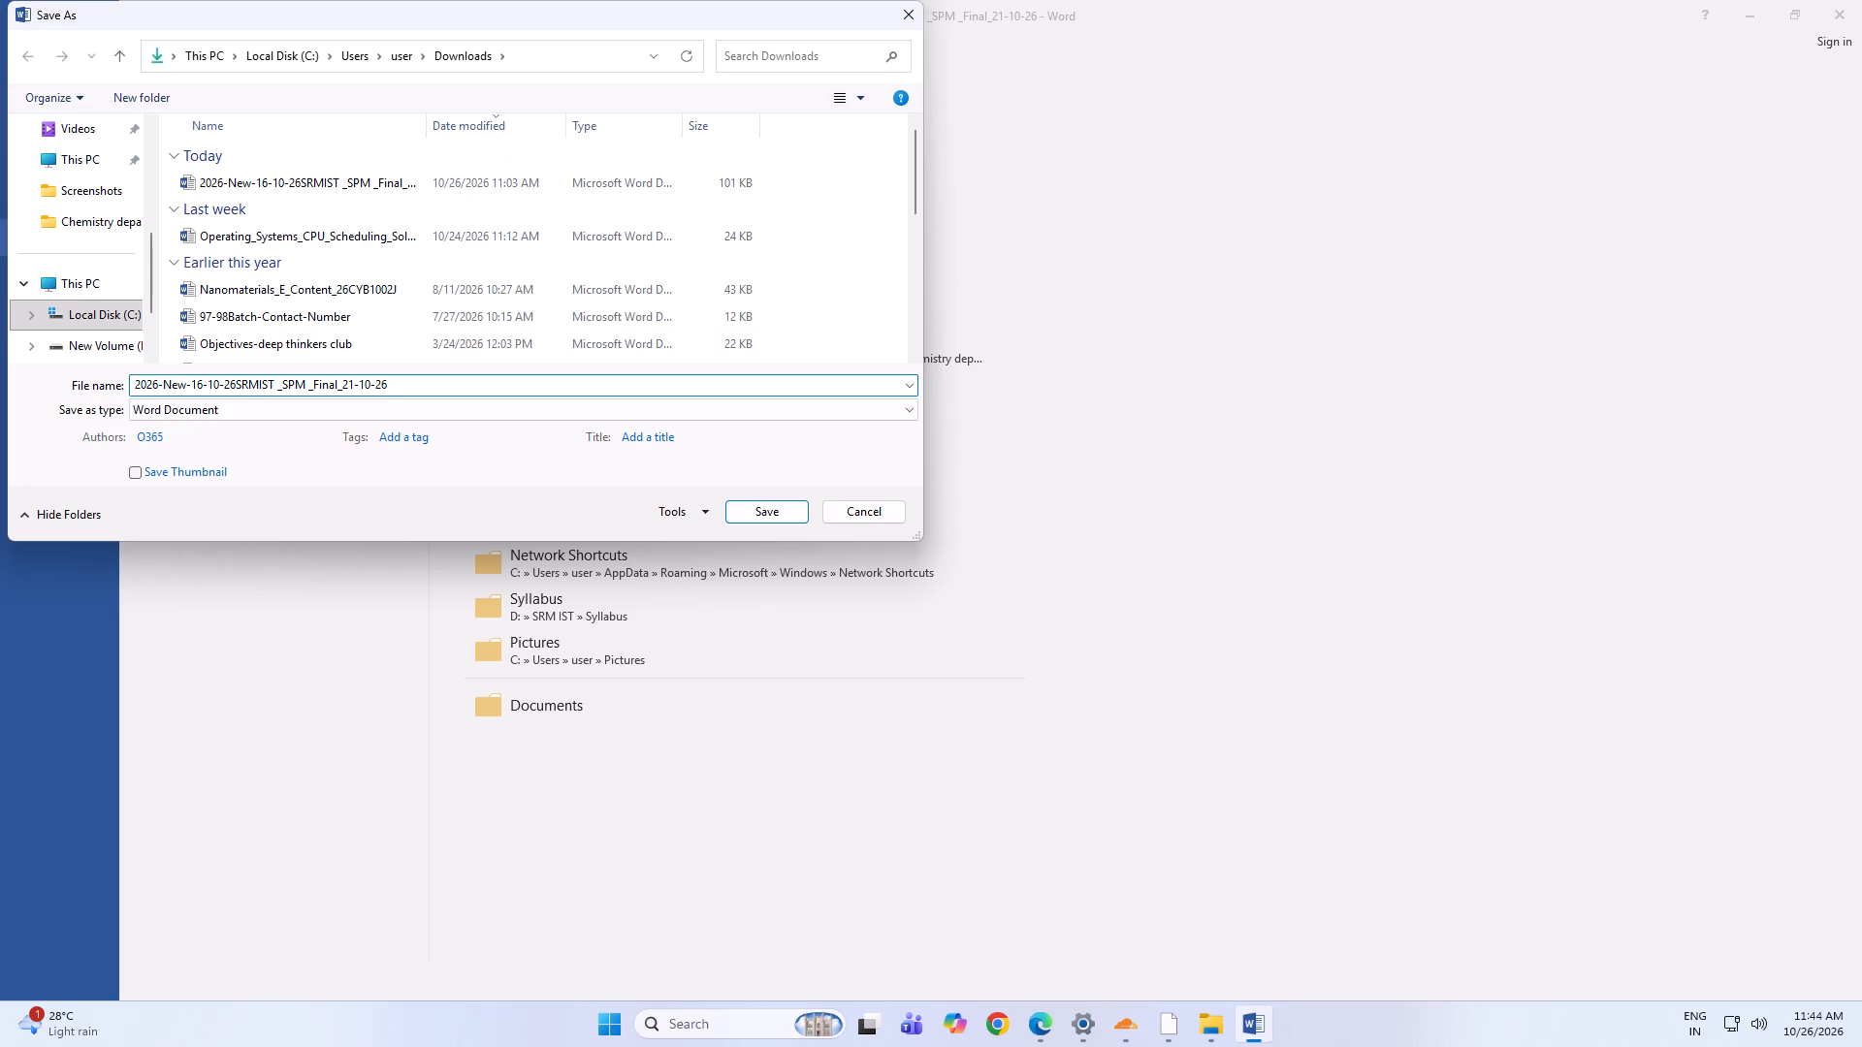
{"action": "left_click", "coordinate": [361, 375]}
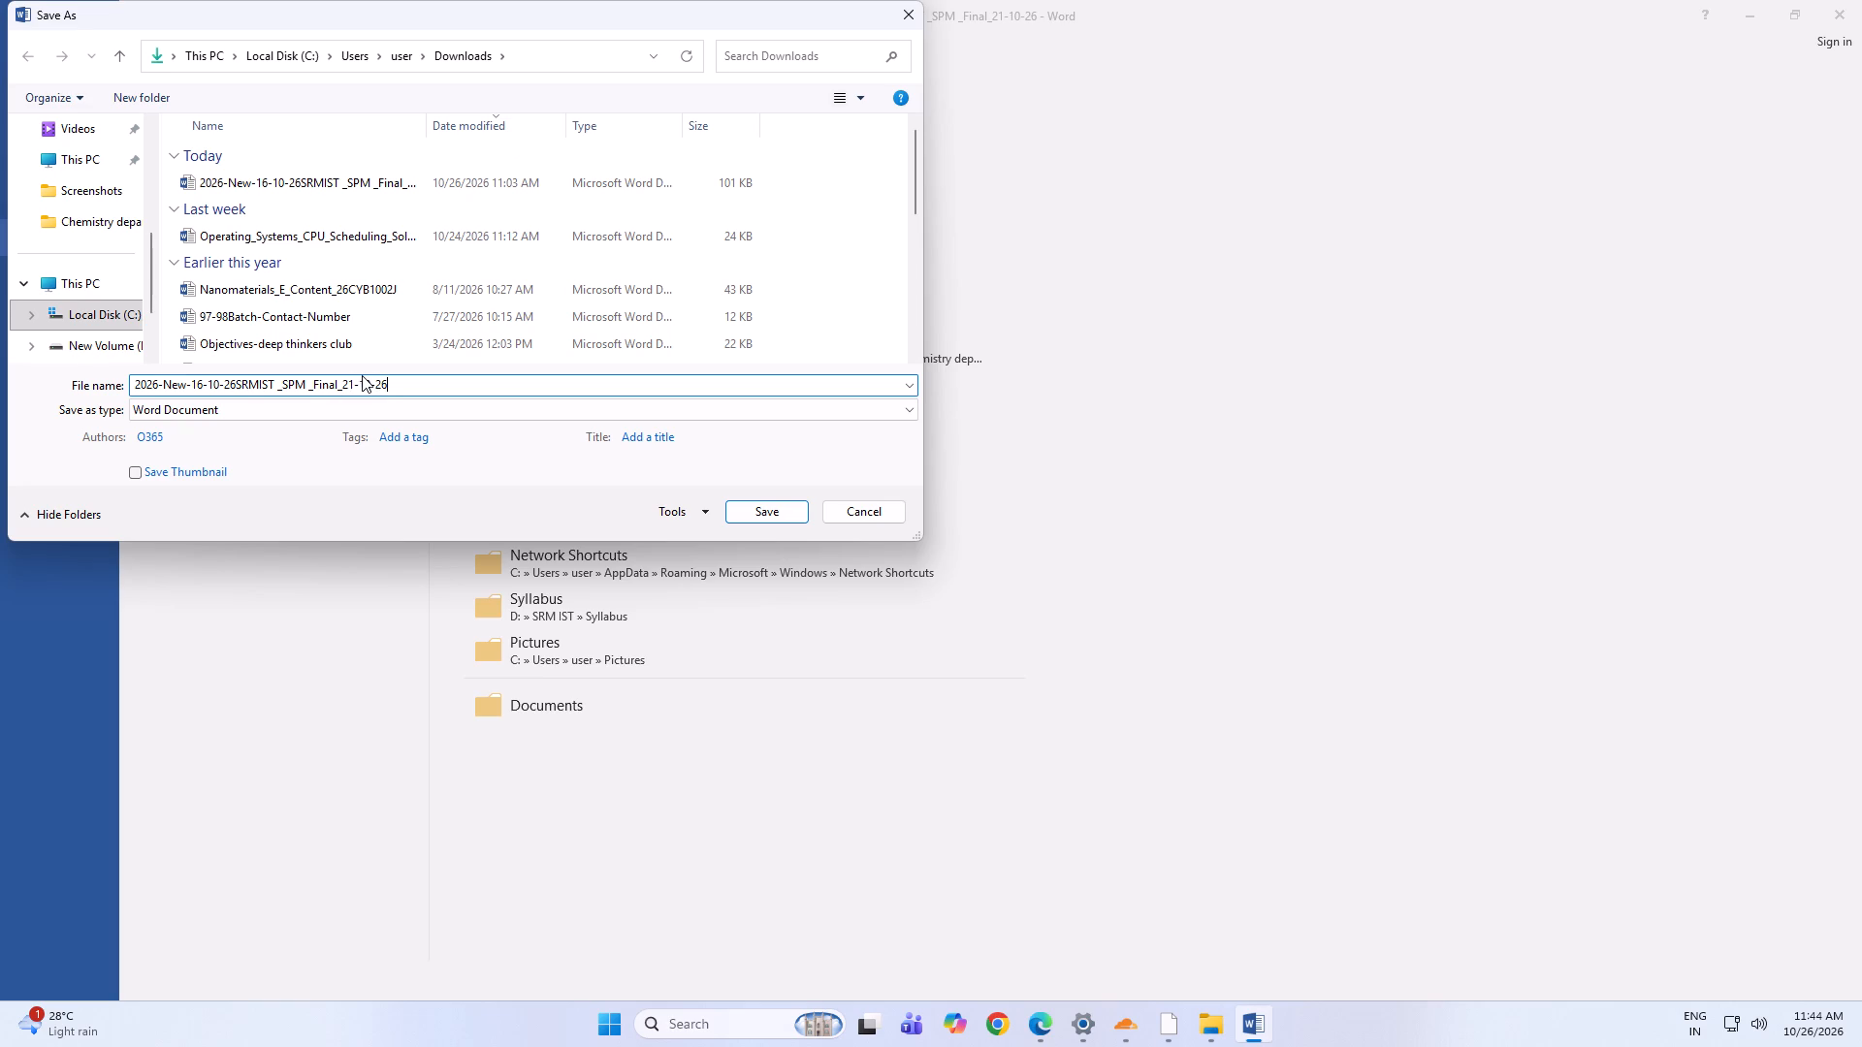
{"action": "left_click", "coordinate": [349, 392]}
{"action": "left_click", "coordinate": [351, 377]}
{"action": "key", "text": "BackSpace"}
{"action": "key", "text": "6"}
{"action": "left_click", "coordinate": [745, 509]}
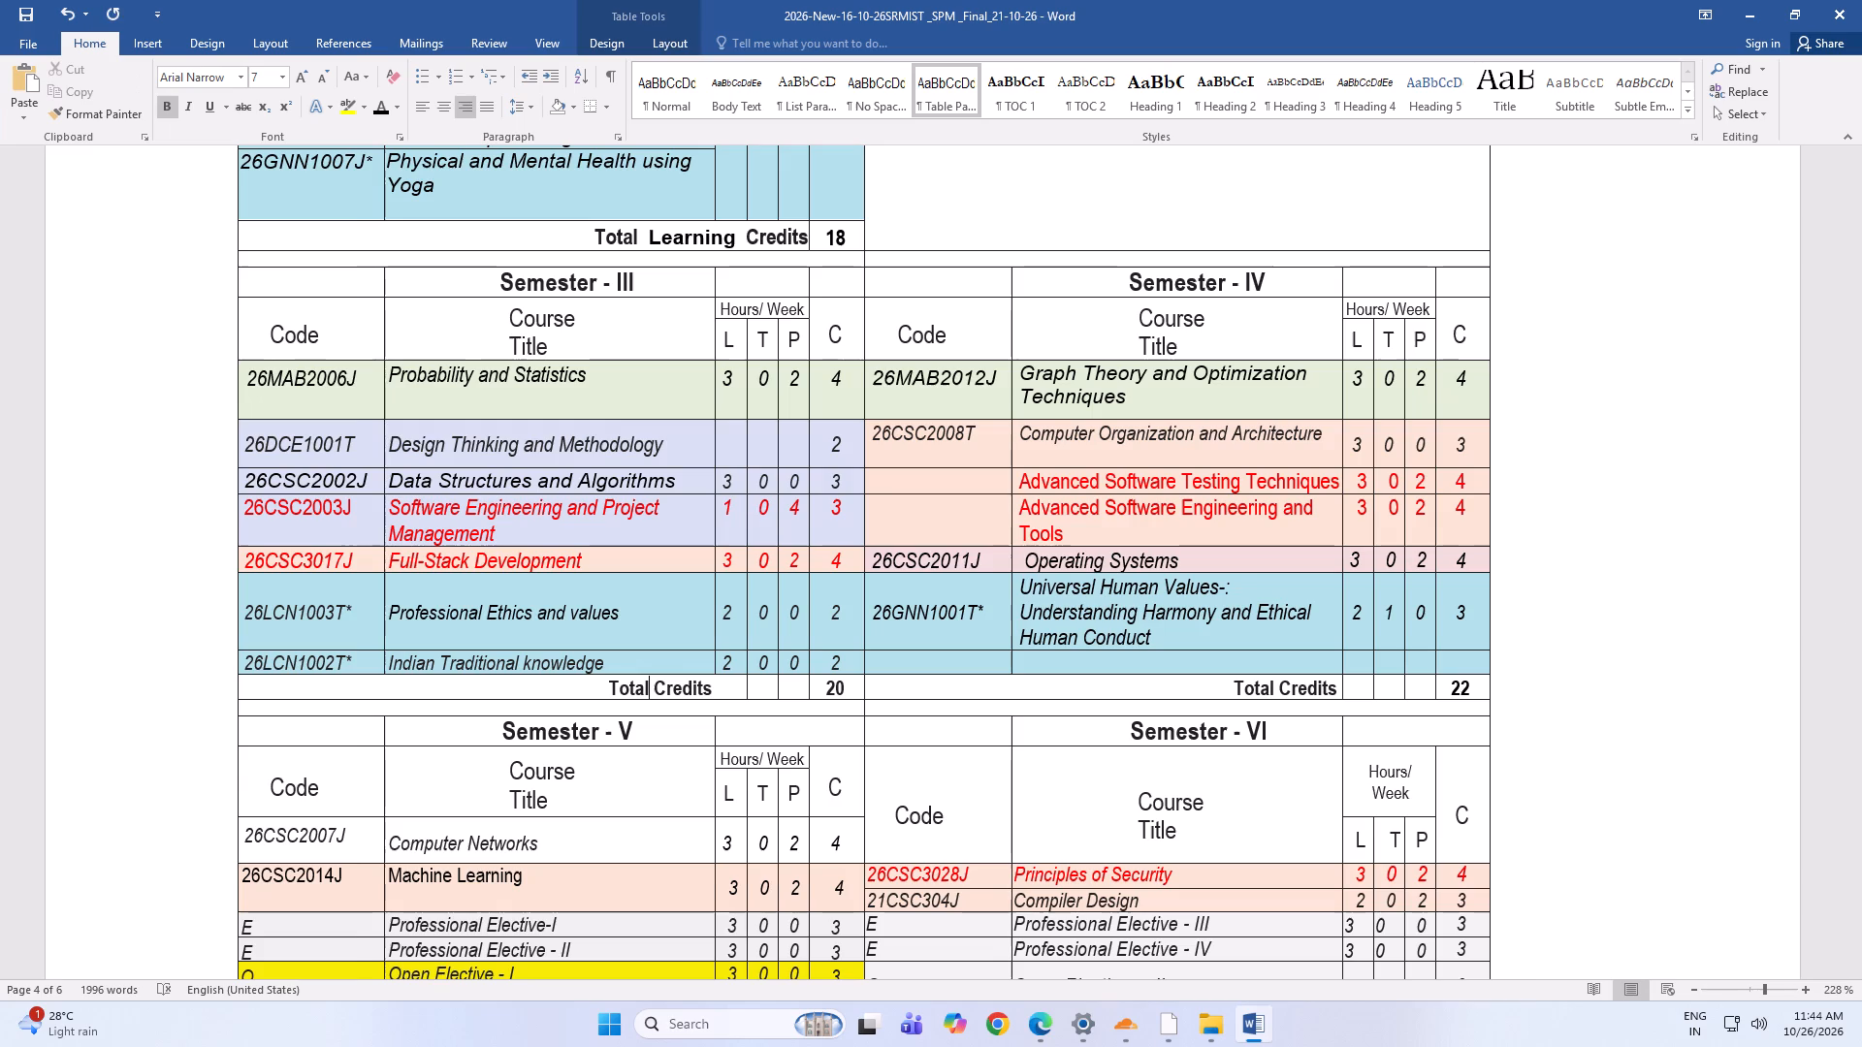
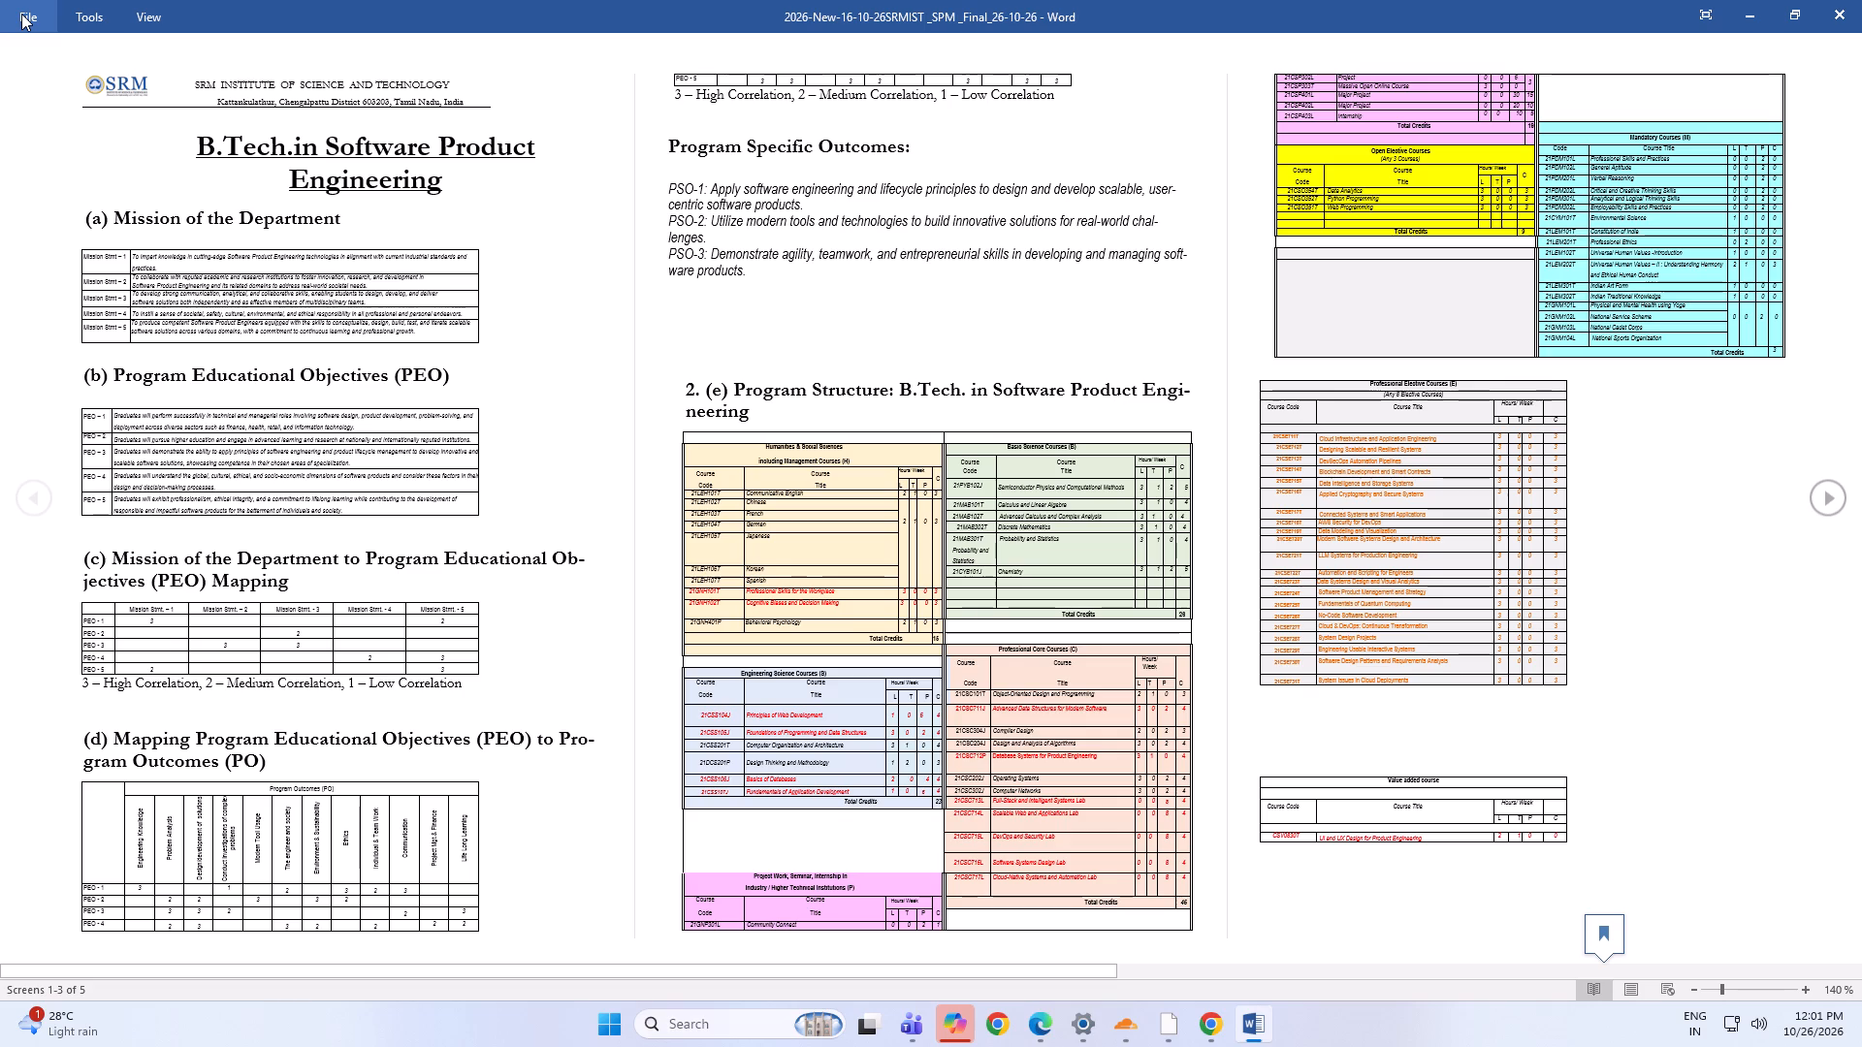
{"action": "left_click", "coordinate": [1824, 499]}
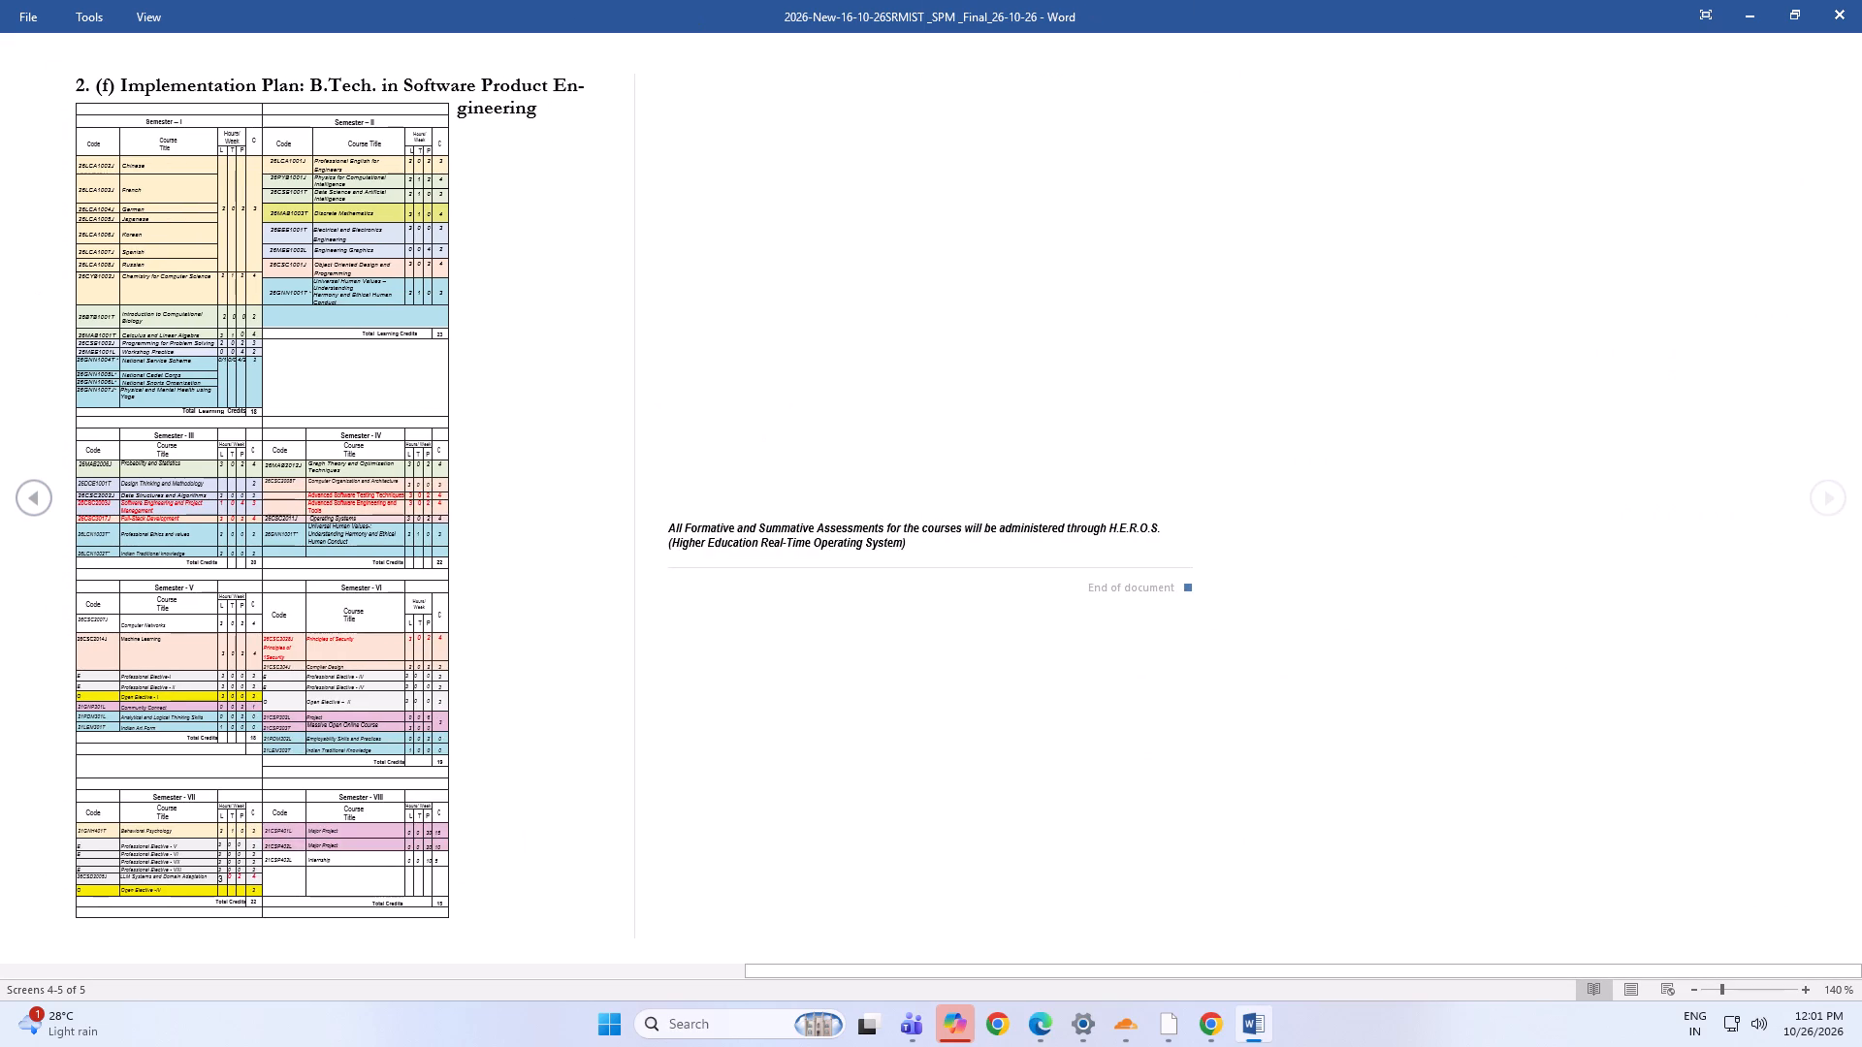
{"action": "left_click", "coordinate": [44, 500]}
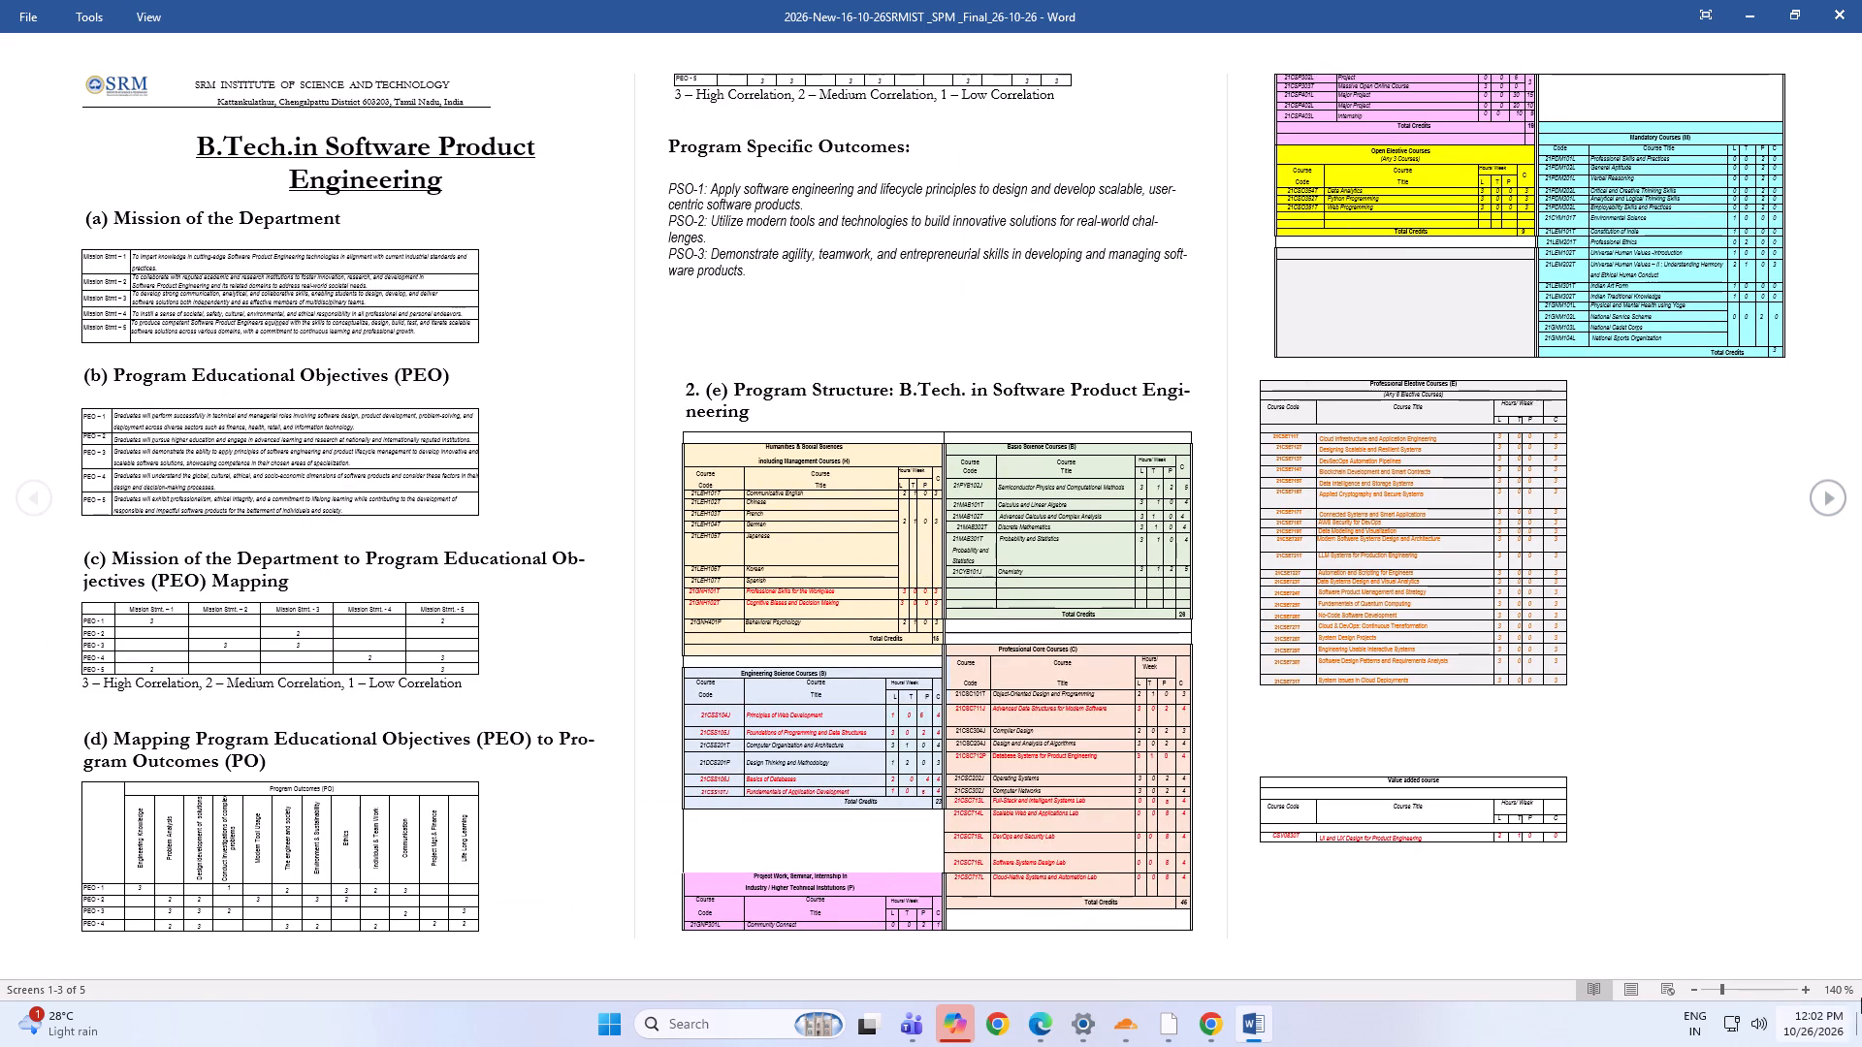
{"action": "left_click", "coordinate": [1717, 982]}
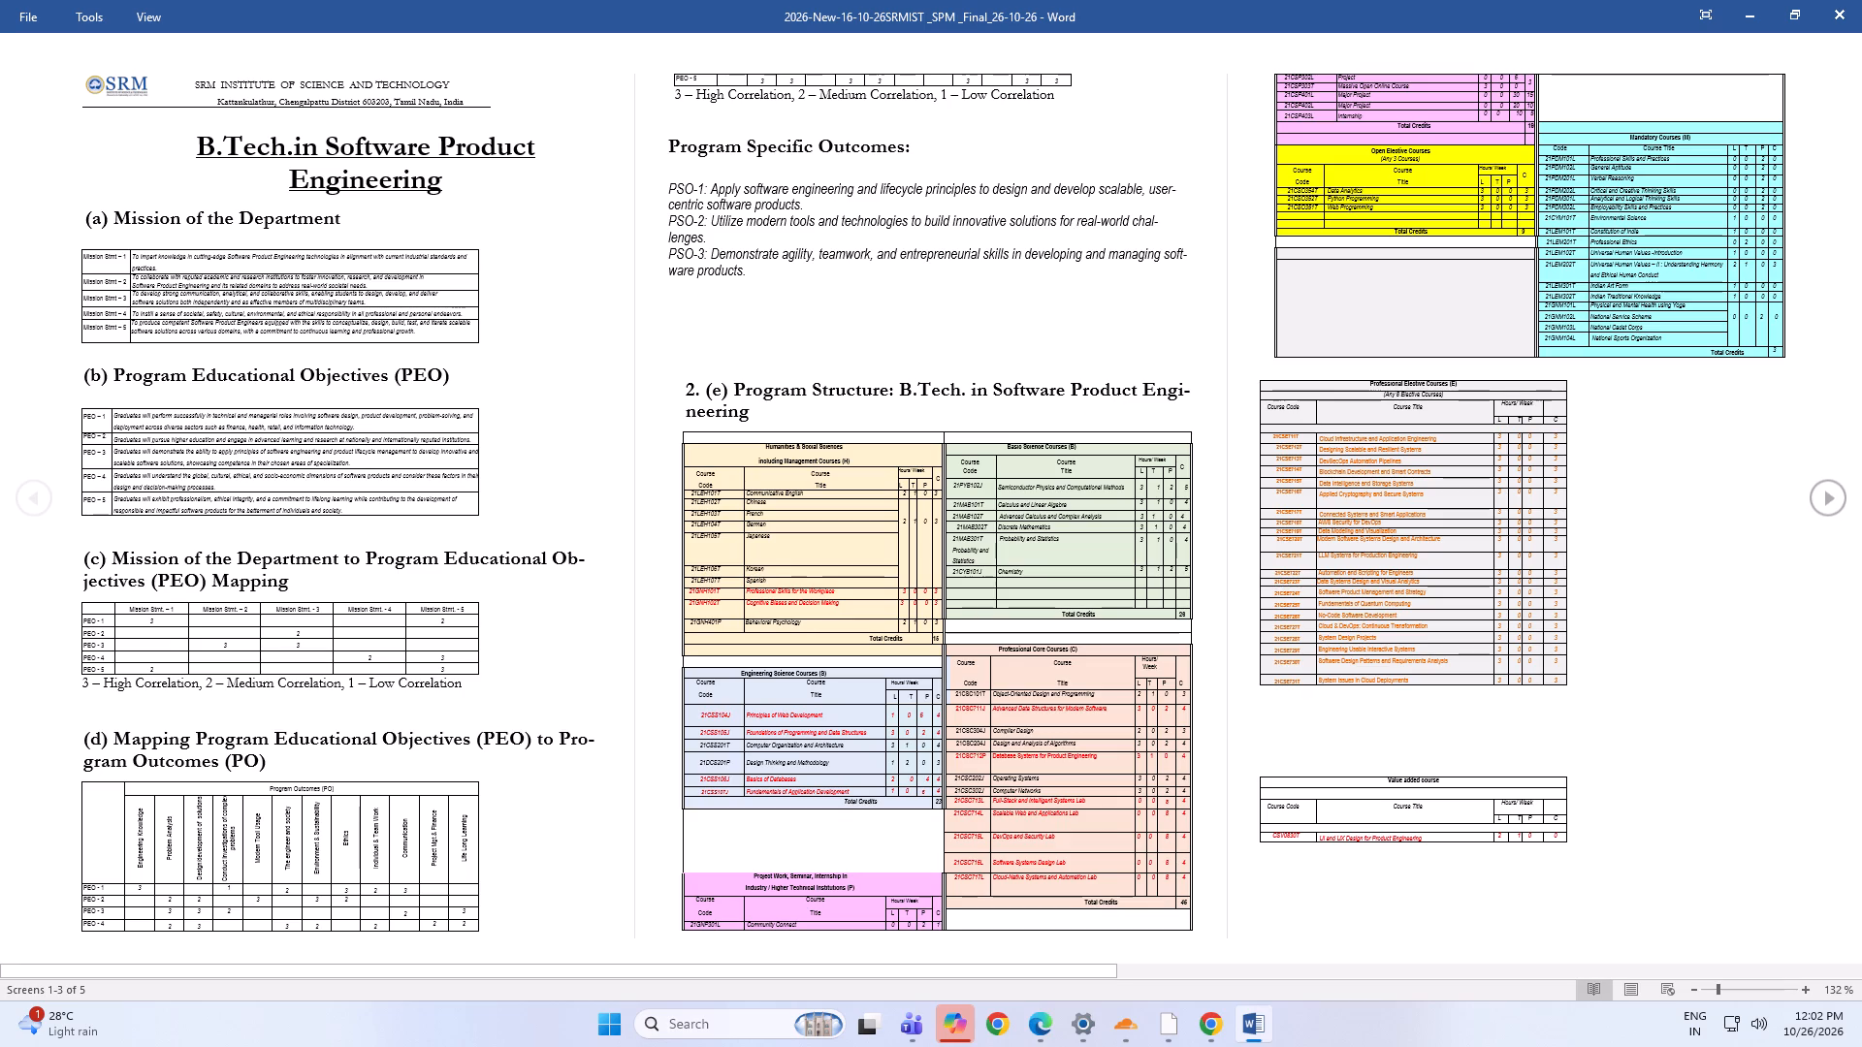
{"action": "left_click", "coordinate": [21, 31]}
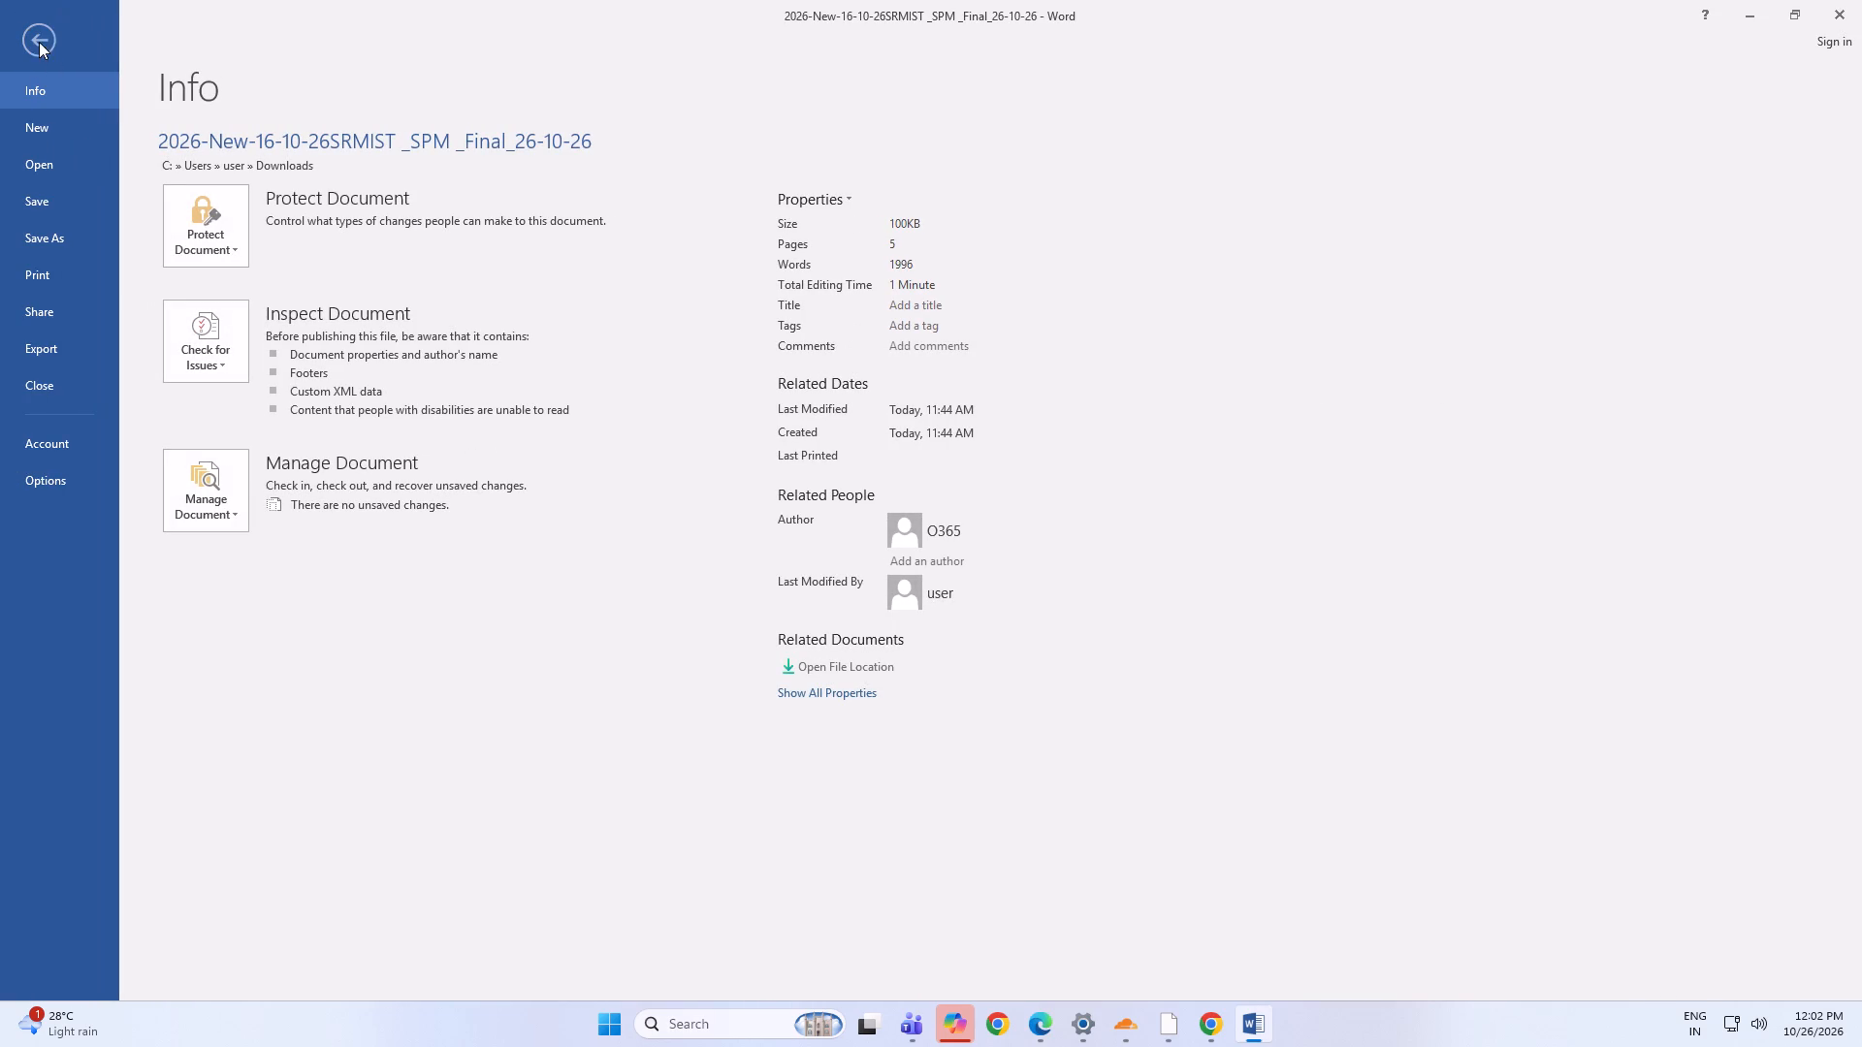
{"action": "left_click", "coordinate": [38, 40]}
Set the reading view of the curriculum document to Column Layout.
{"action": "left_click", "coordinate": [151, 10]}
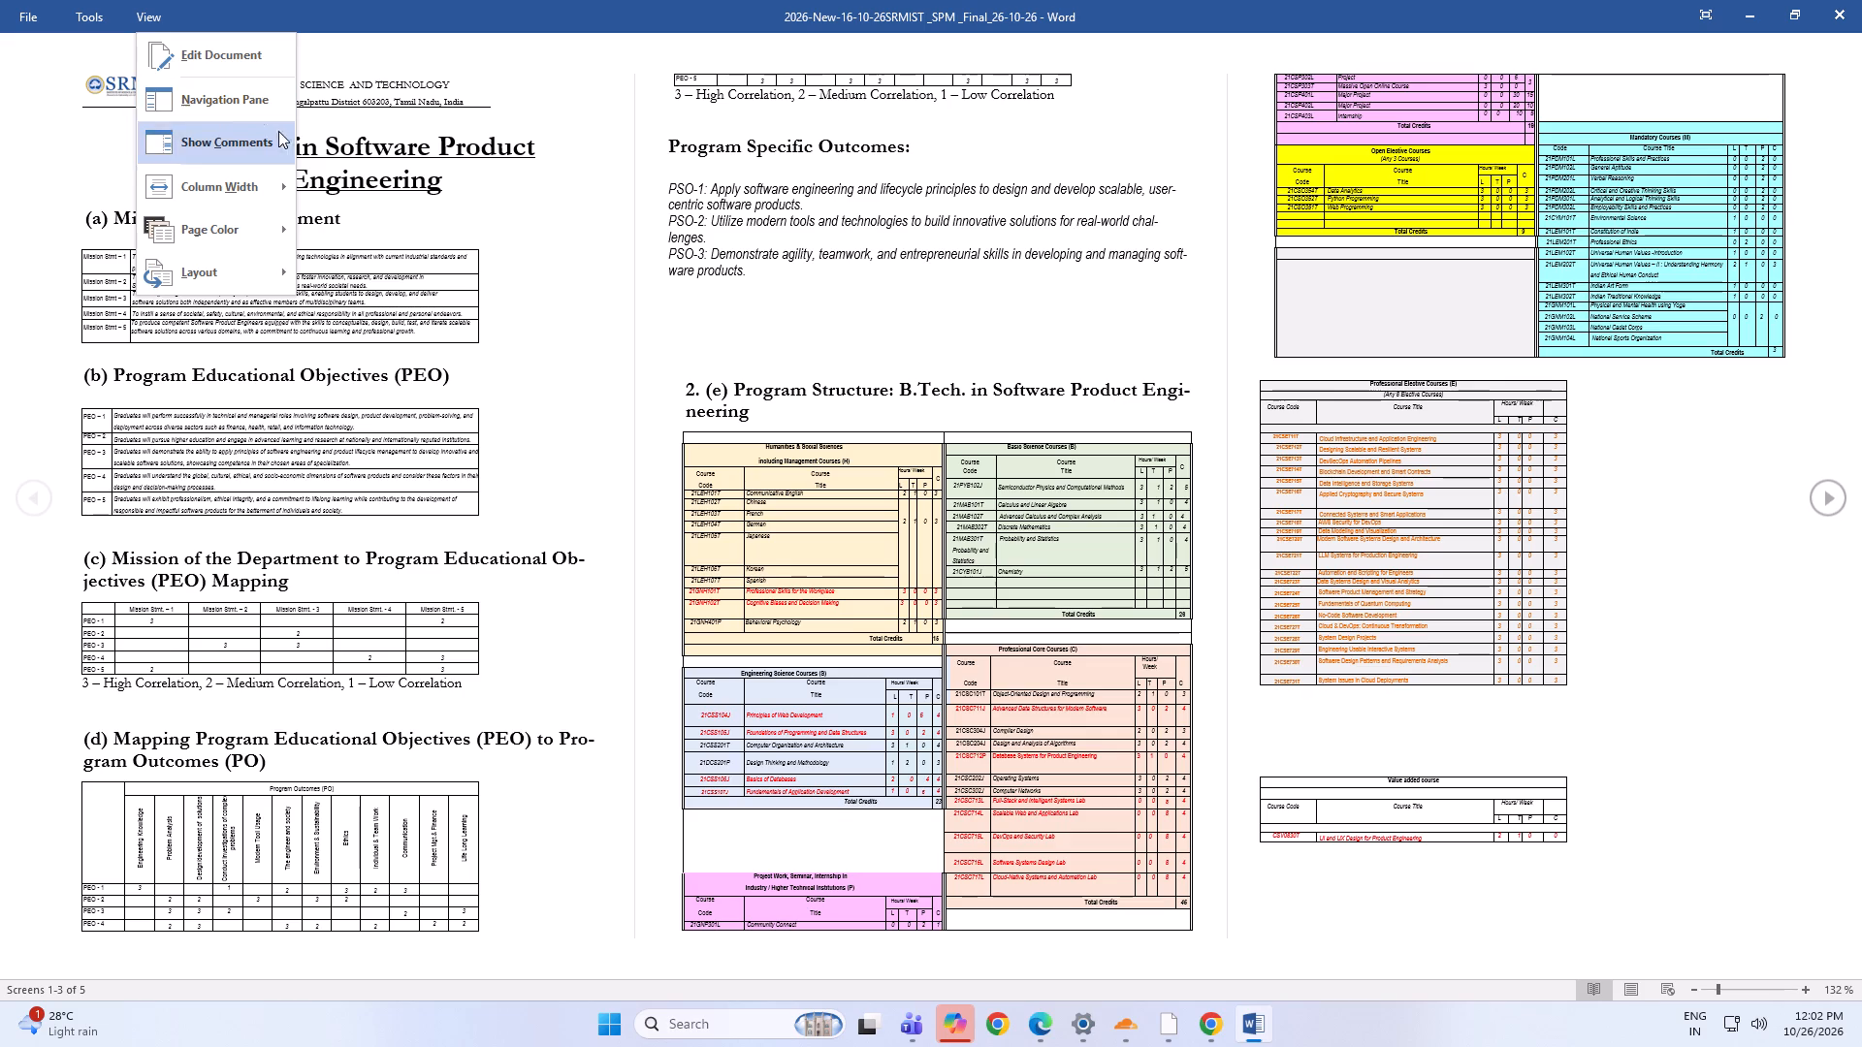
{"action": "left_click", "coordinate": [274, 180]}
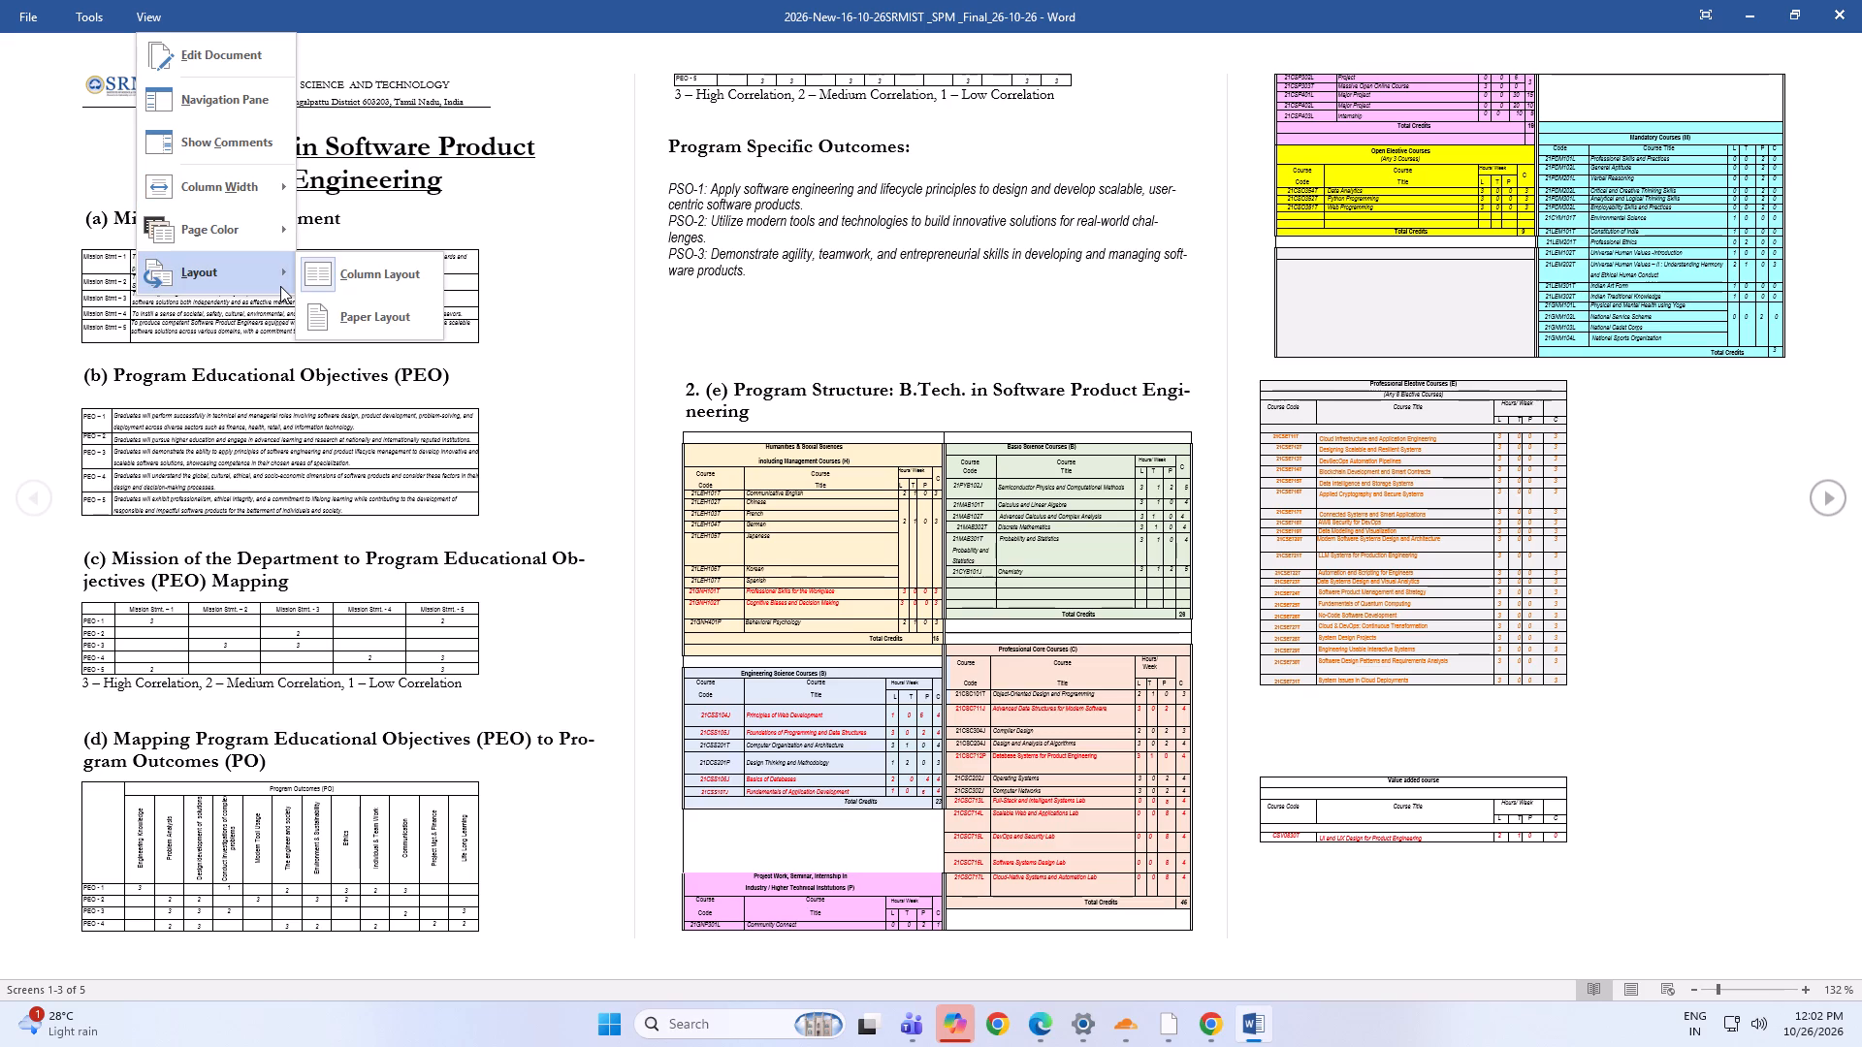
{"action": "left_click", "coordinate": [373, 268]}
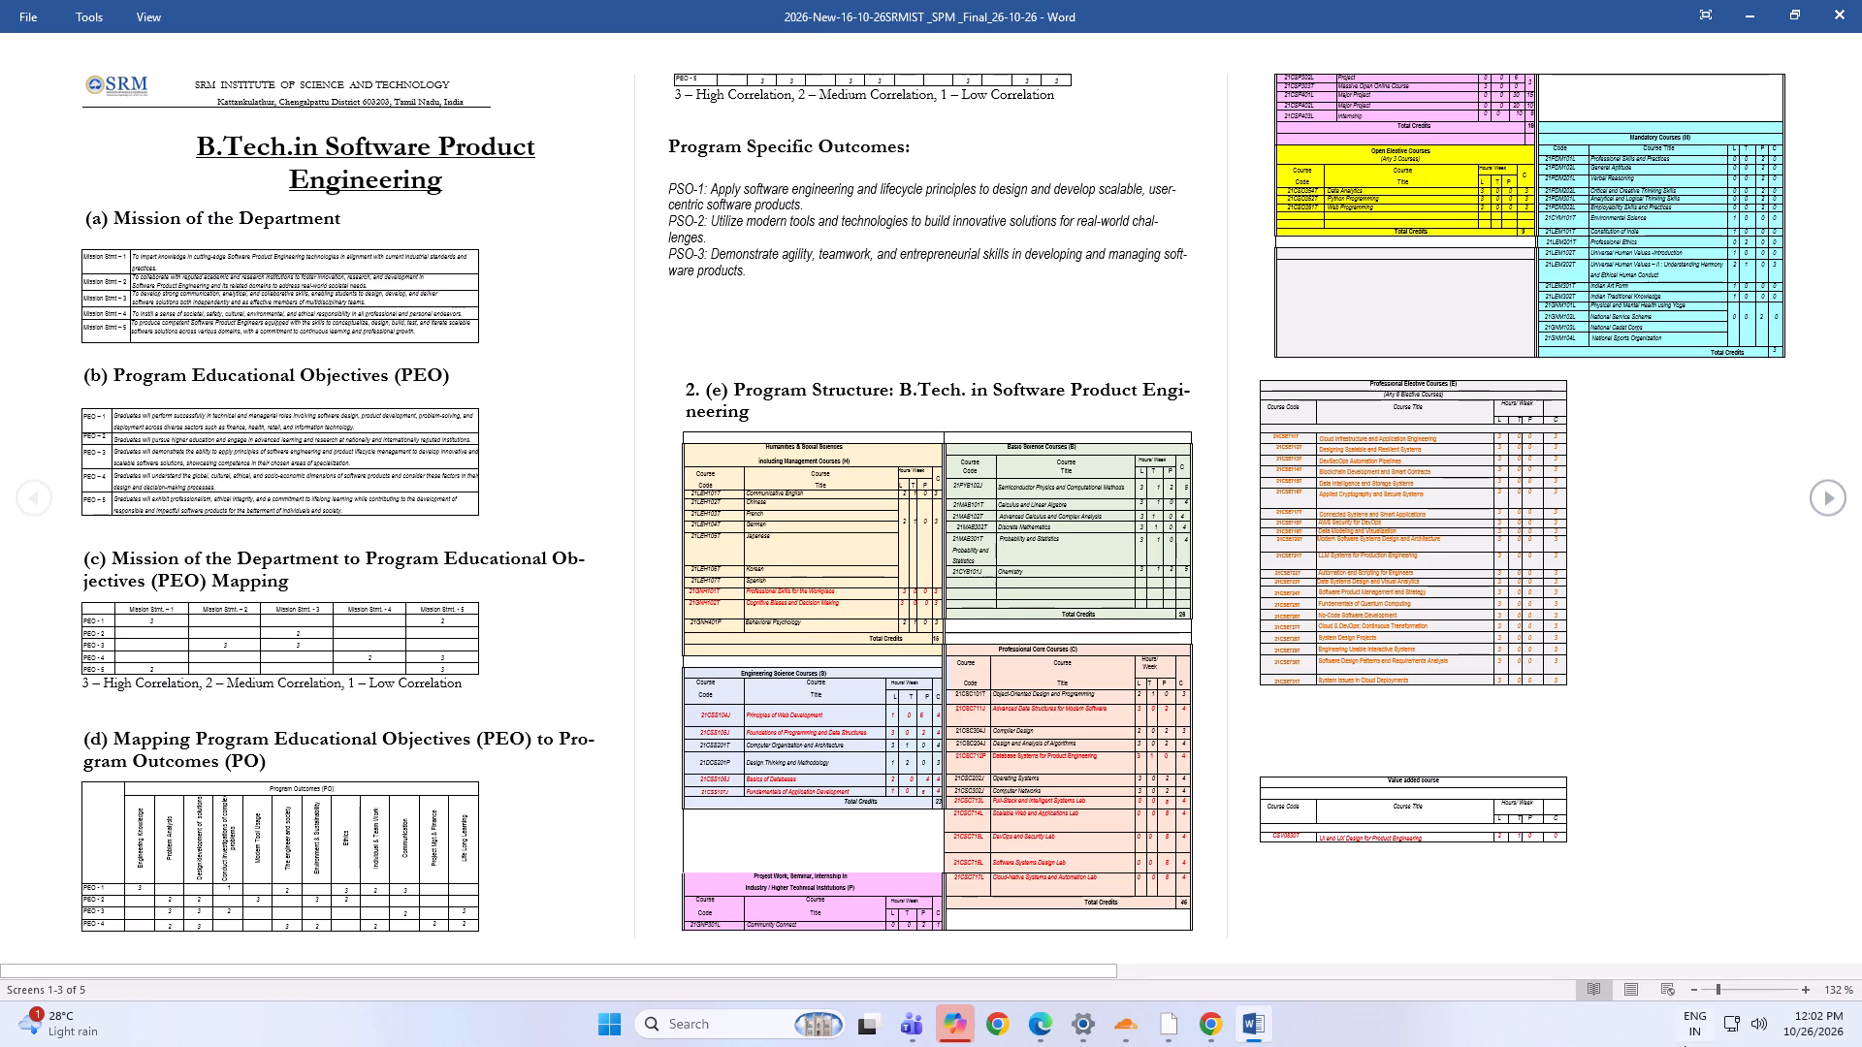
Enlarge the reading text to 200% and look over the program structure course tables and the Semester I to VIII tables.
{"action": "double_click", "coordinate": [1809, 987]}
{"action": "left_click", "coordinate": [1809, 987]}
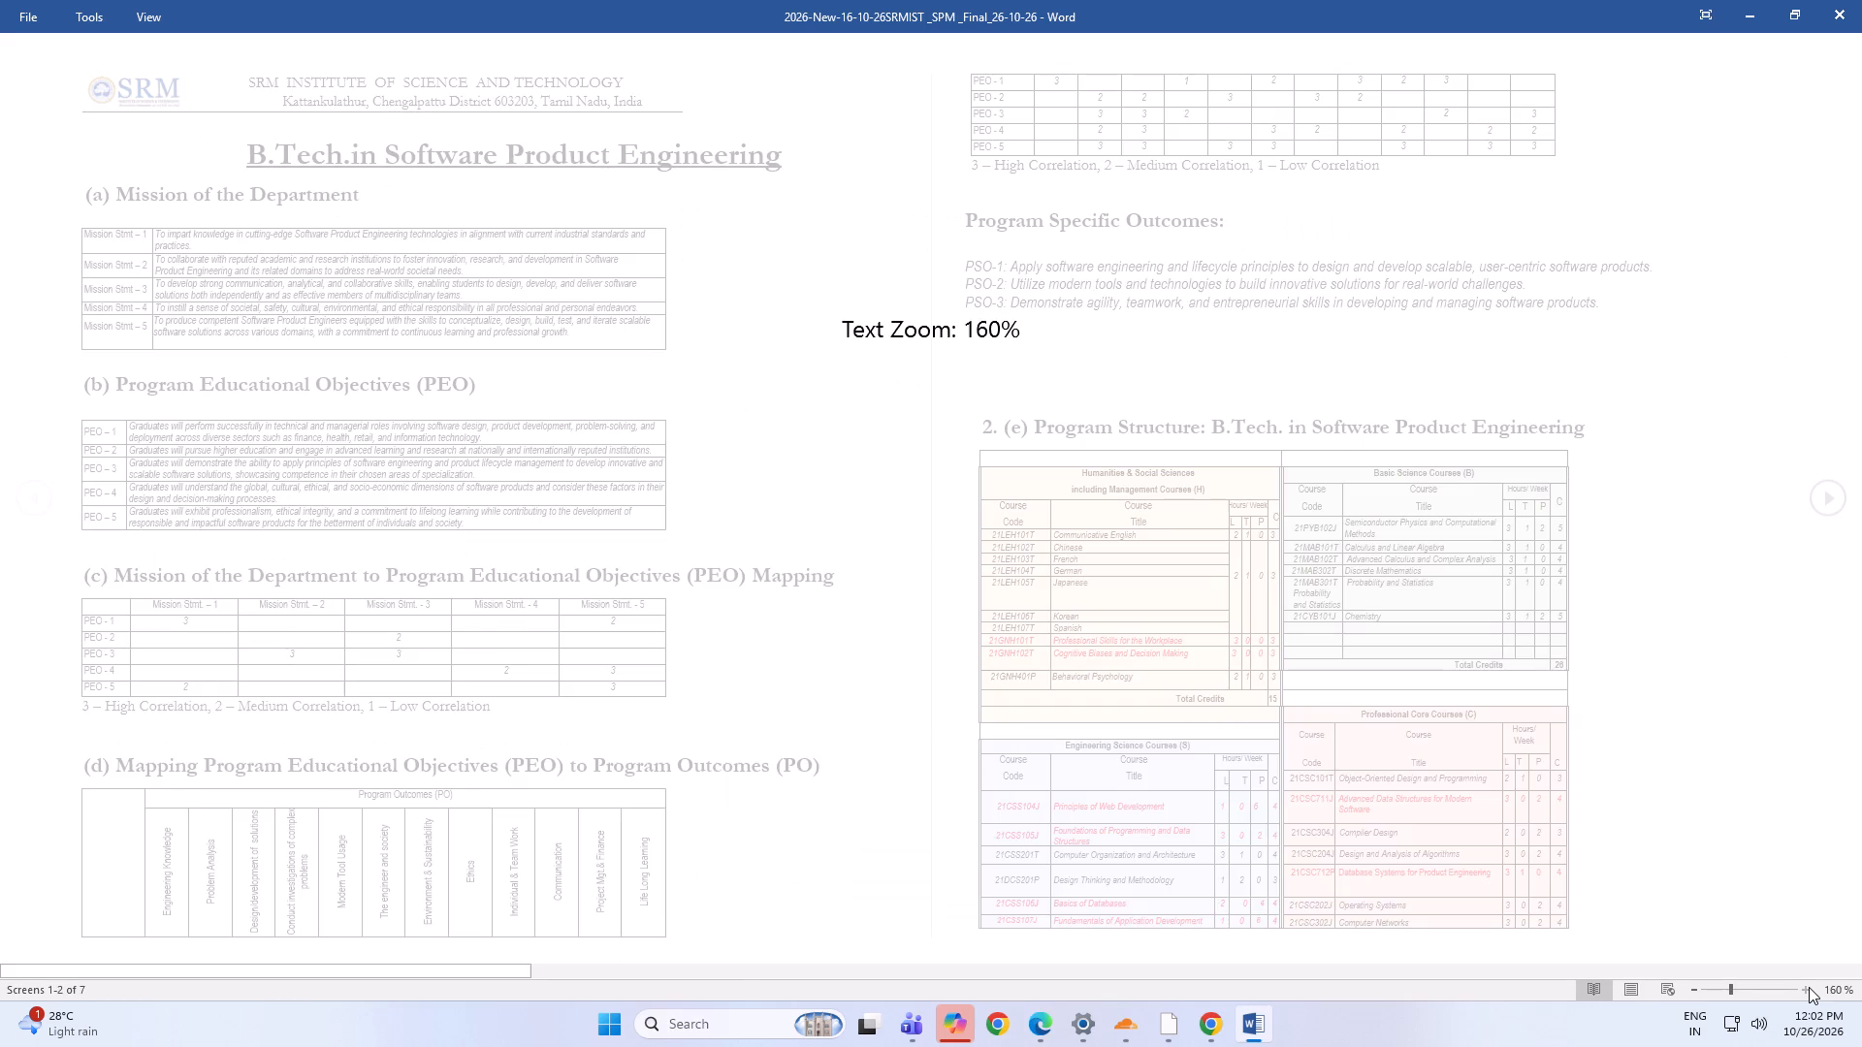
{"action": "left_click", "coordinate": [1809, 987]}
{"action": "left_click", "coordinate": [1809, 987]}
{"action": "left_click", "coordinate": [1807, 991]}
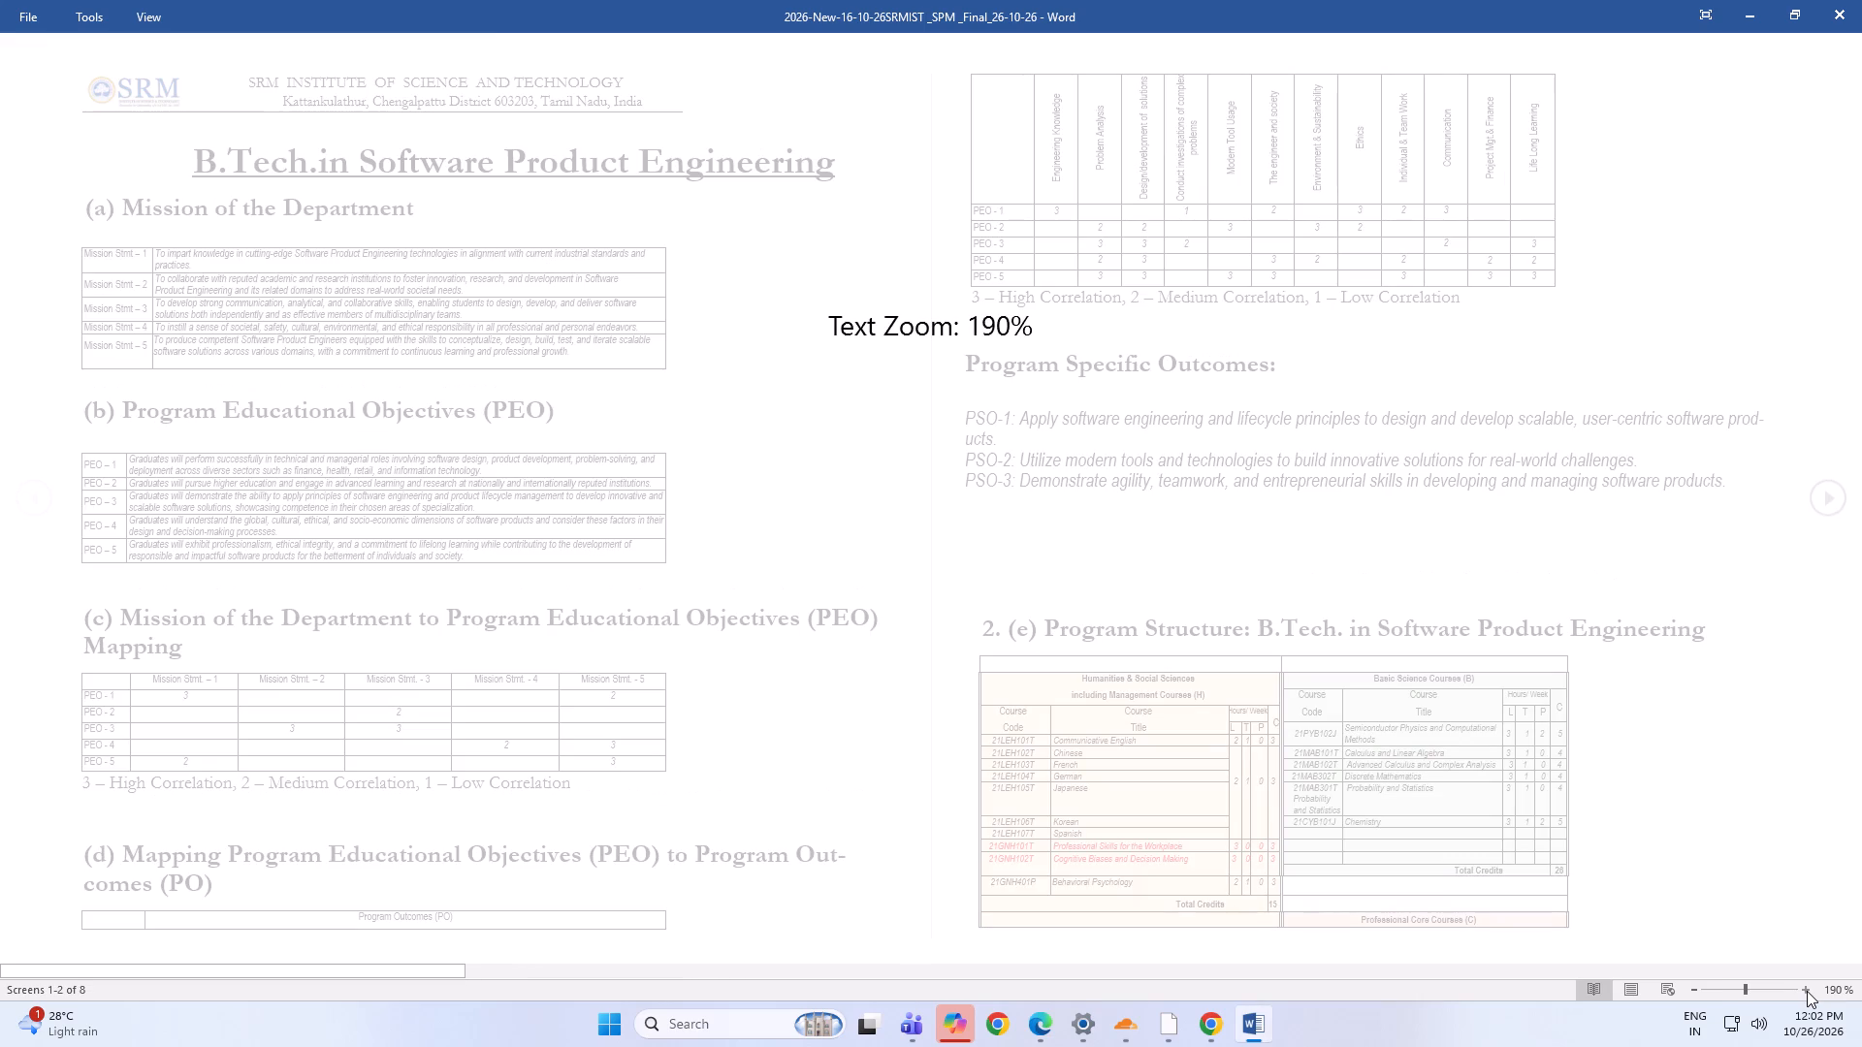
{"action": "left_click", "coordinate": [1807, 991]}
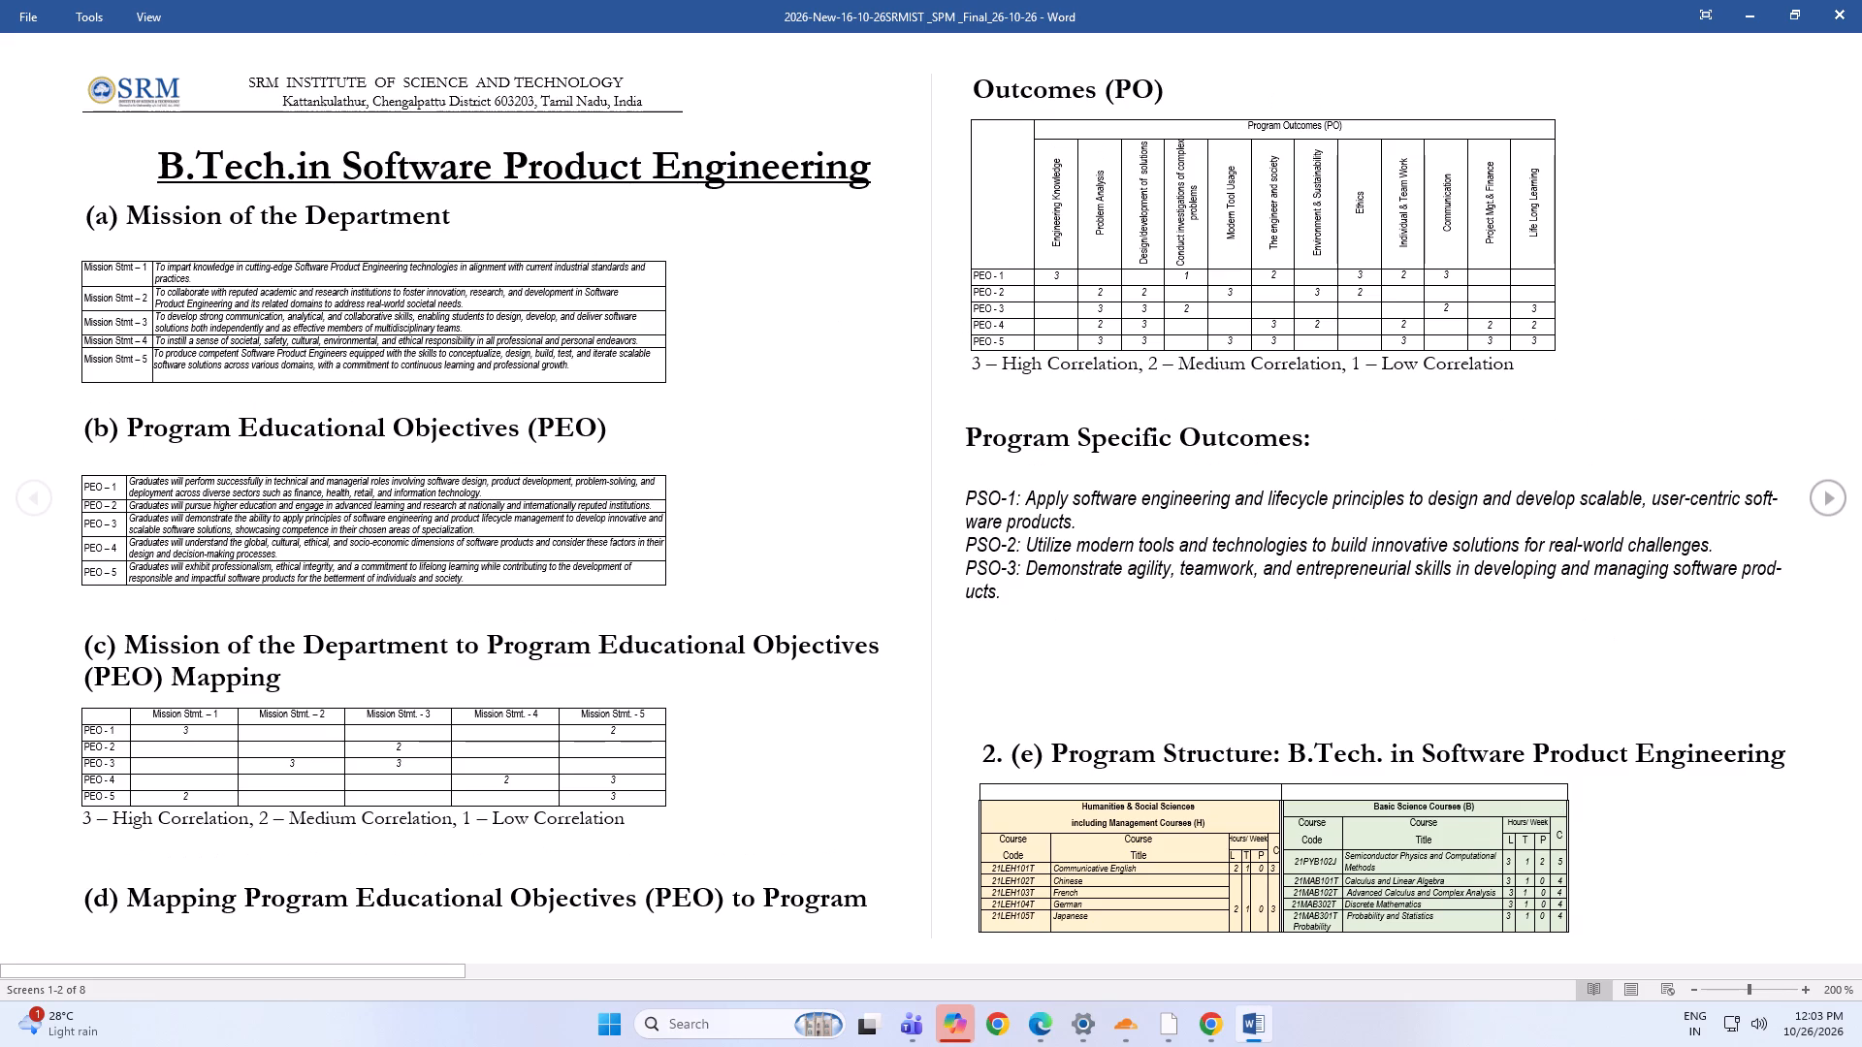
{"action": "left_click", "coordinate": [1168, 668]}
{"action": "left_click", "coordinate": [1829, 493]}
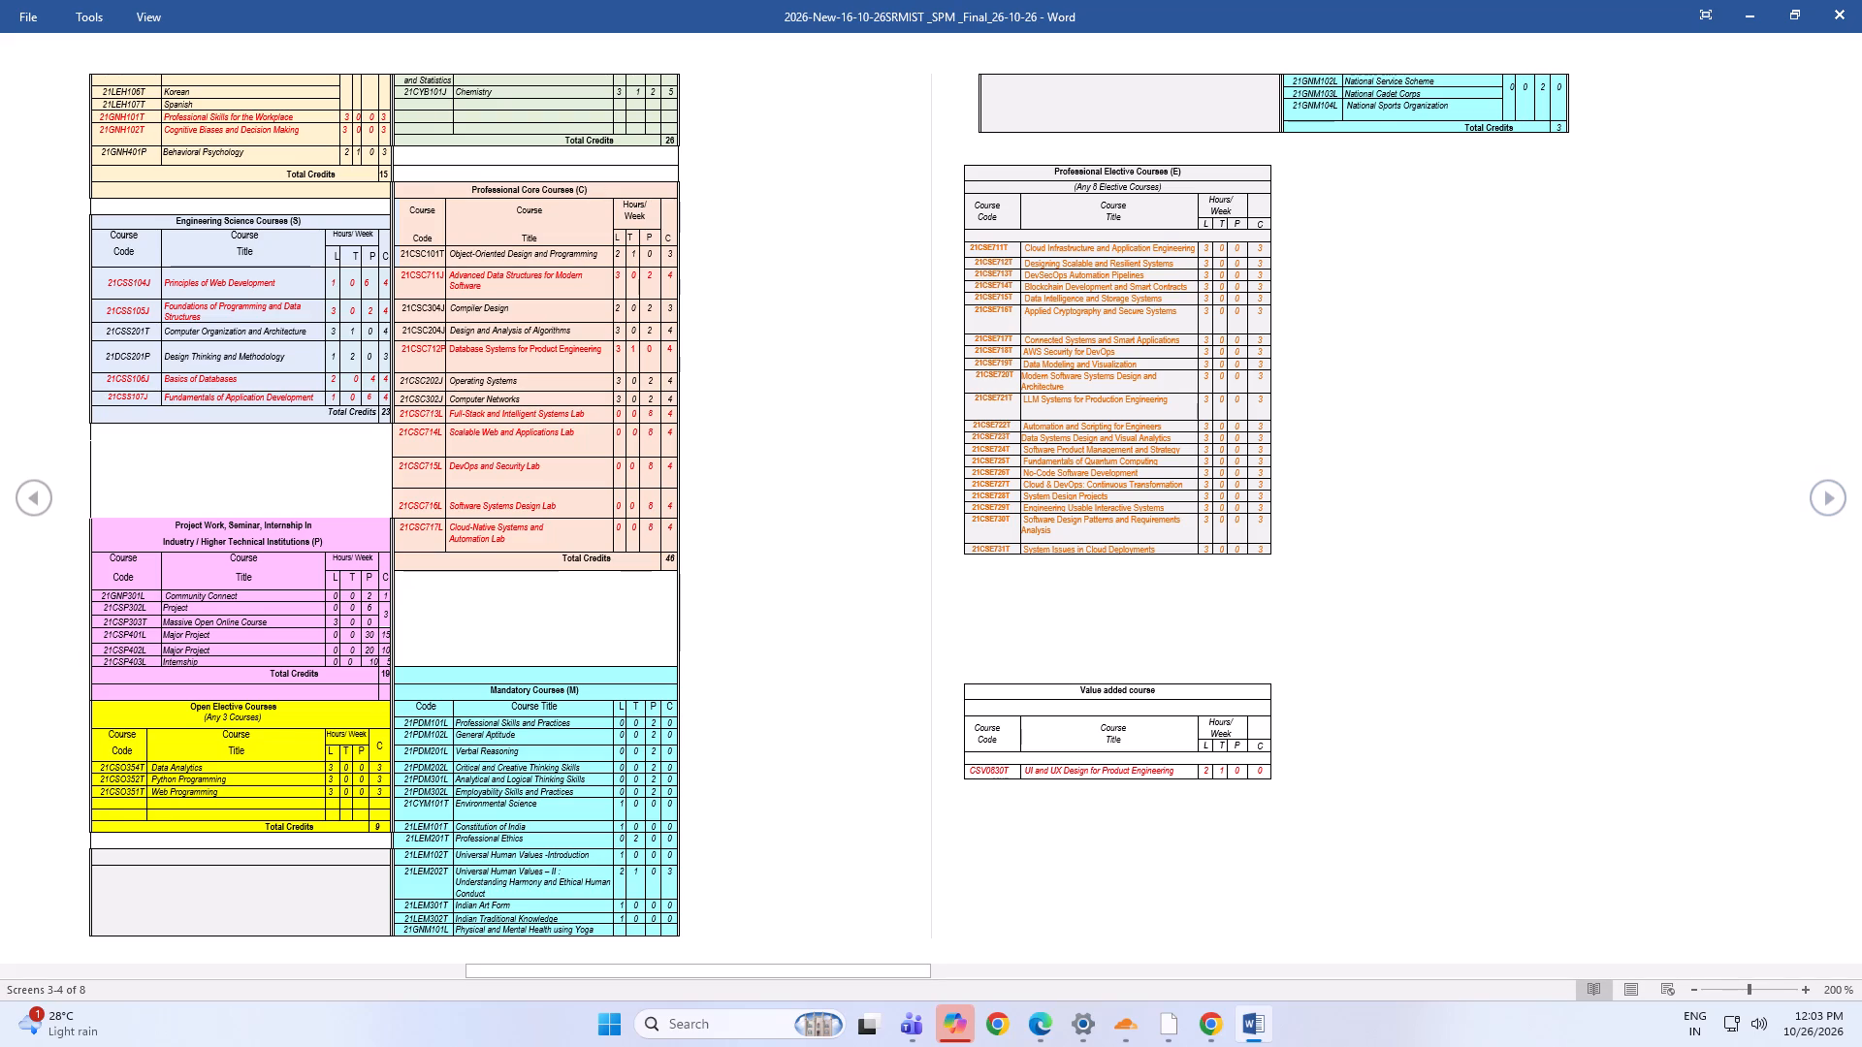
{"action": "left_click", "coordinate": [1824, 490]}
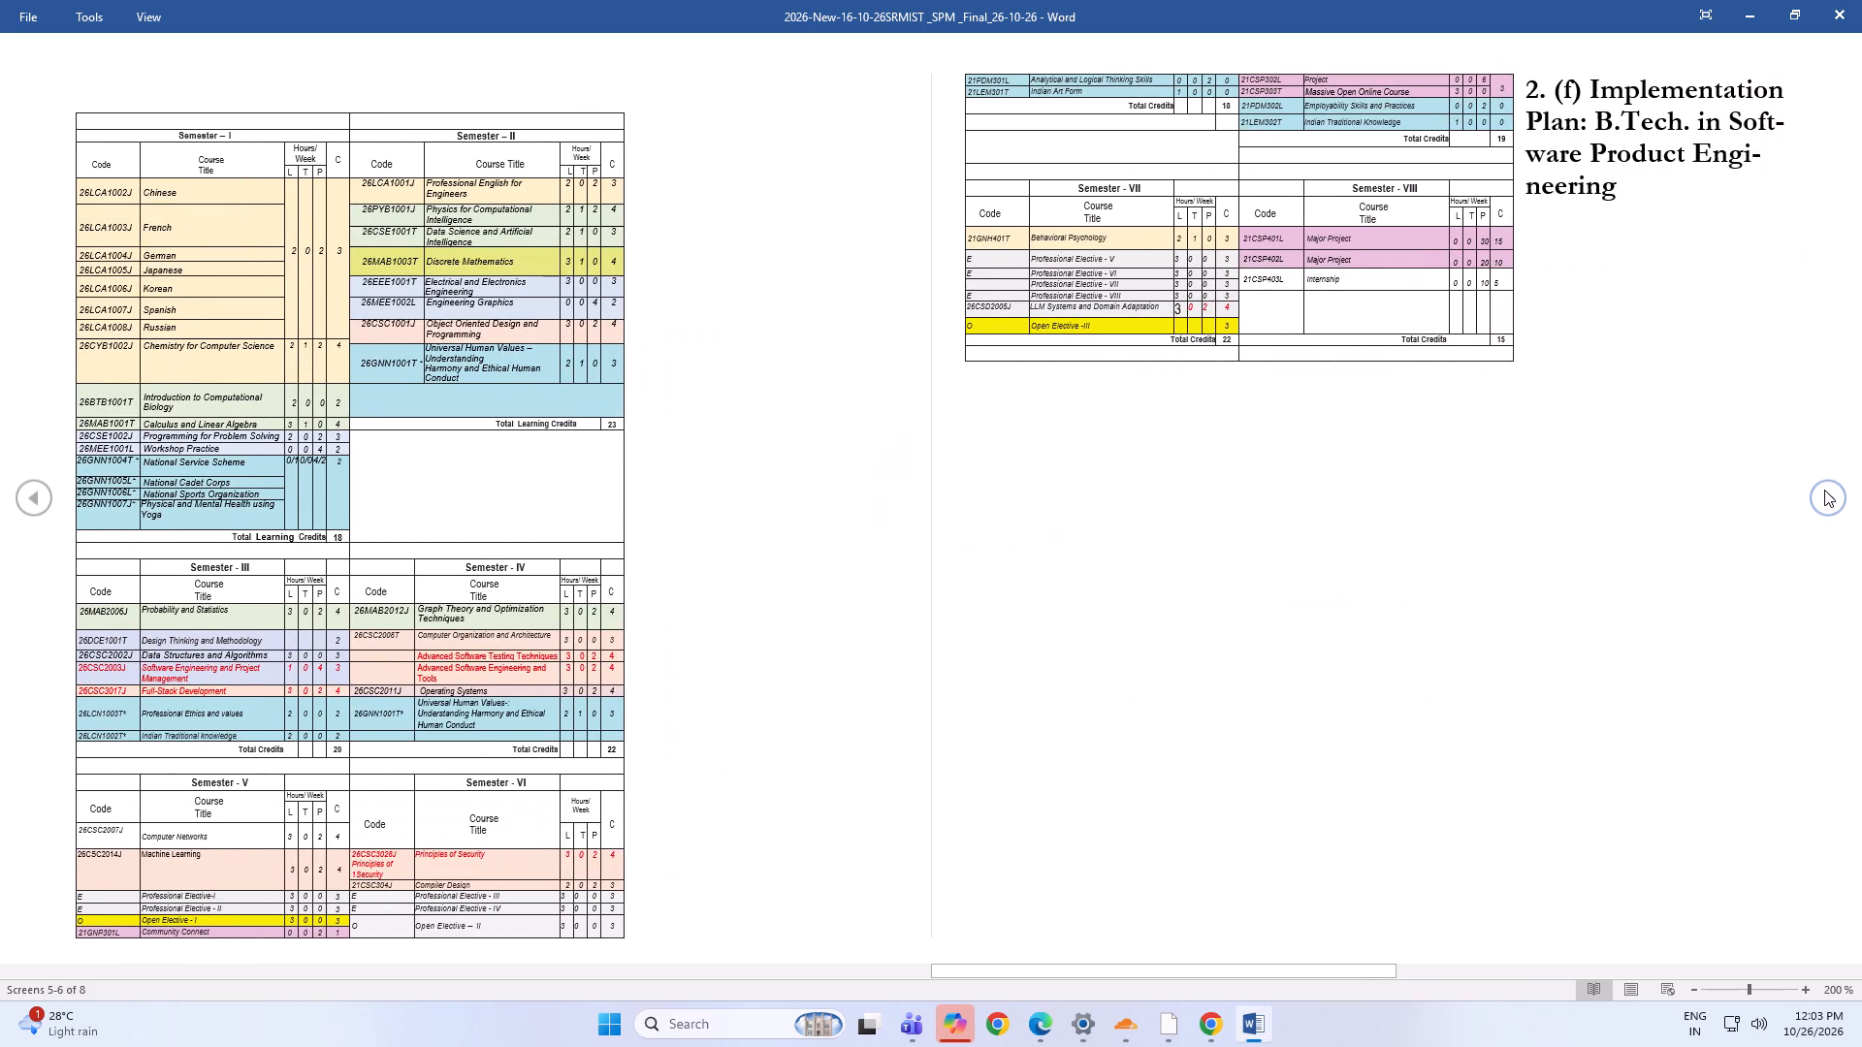
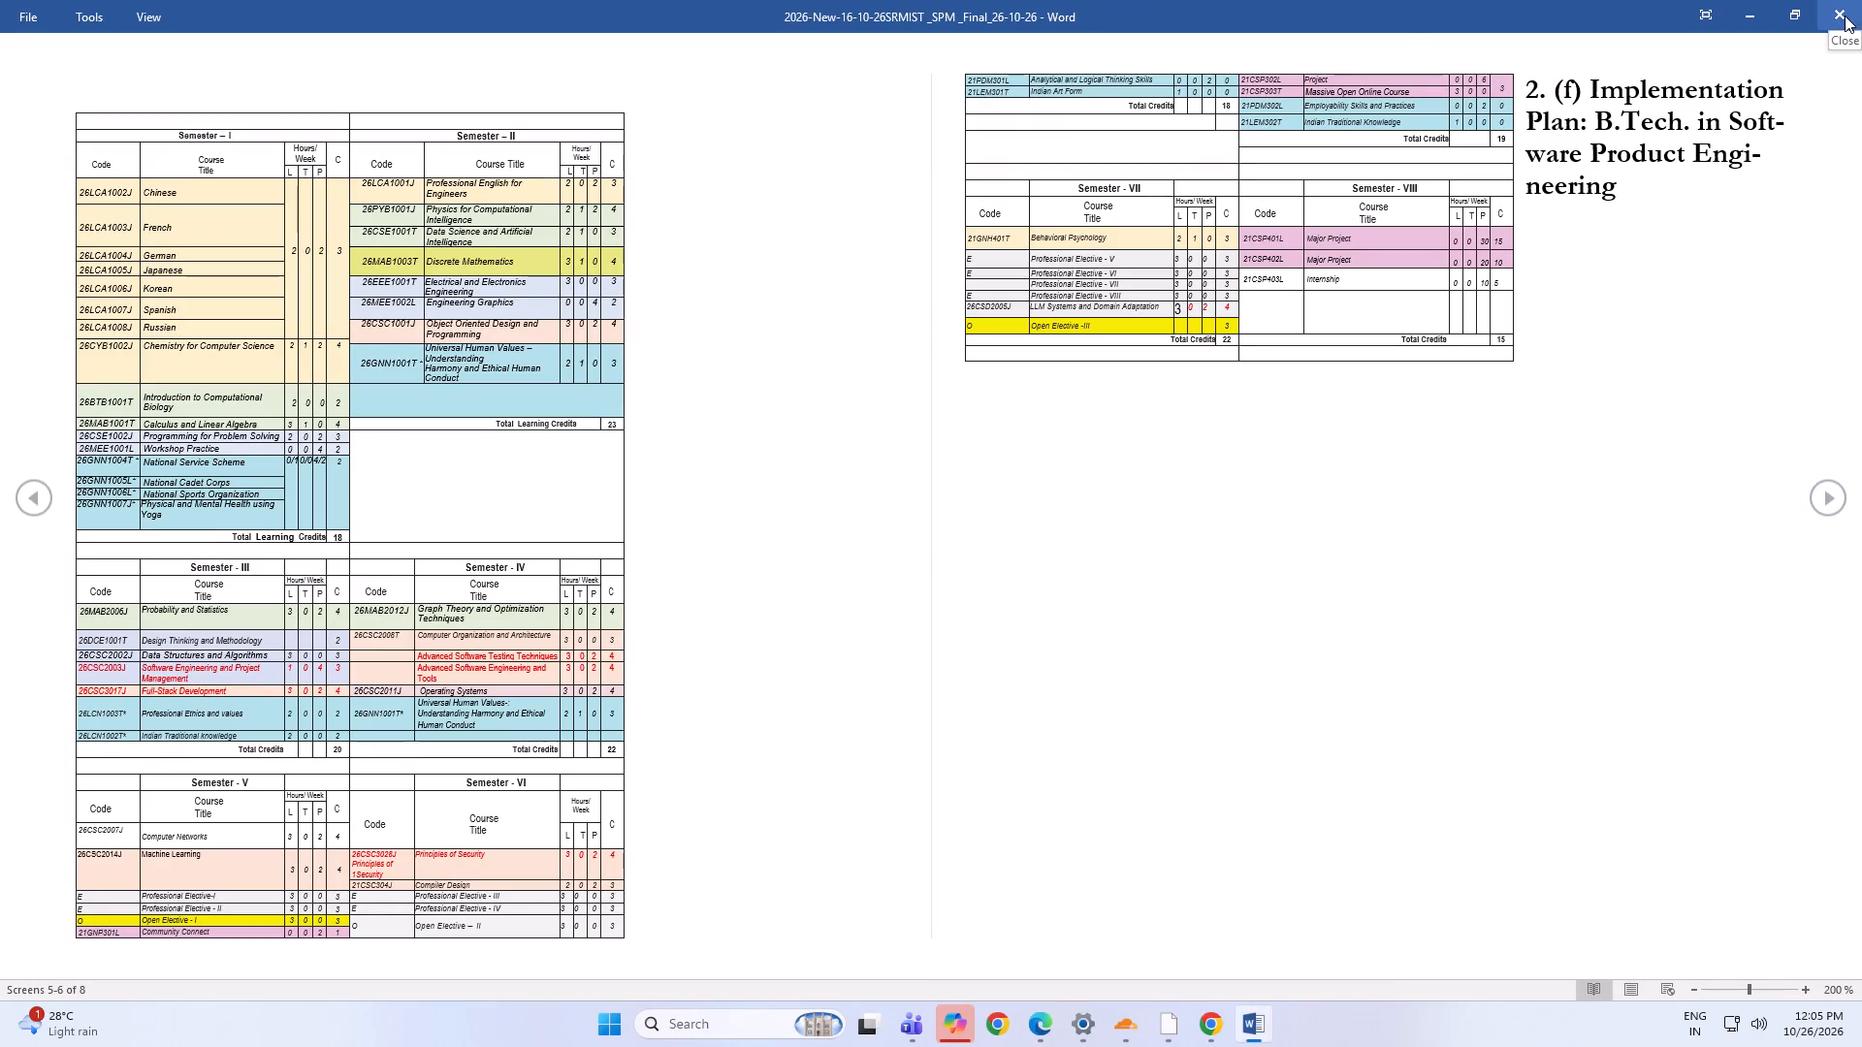
Minimize the curriculum document and all other open windows to show the Windows desktop.
{"action": "left_click", "coordinate": [1861, 1038]}
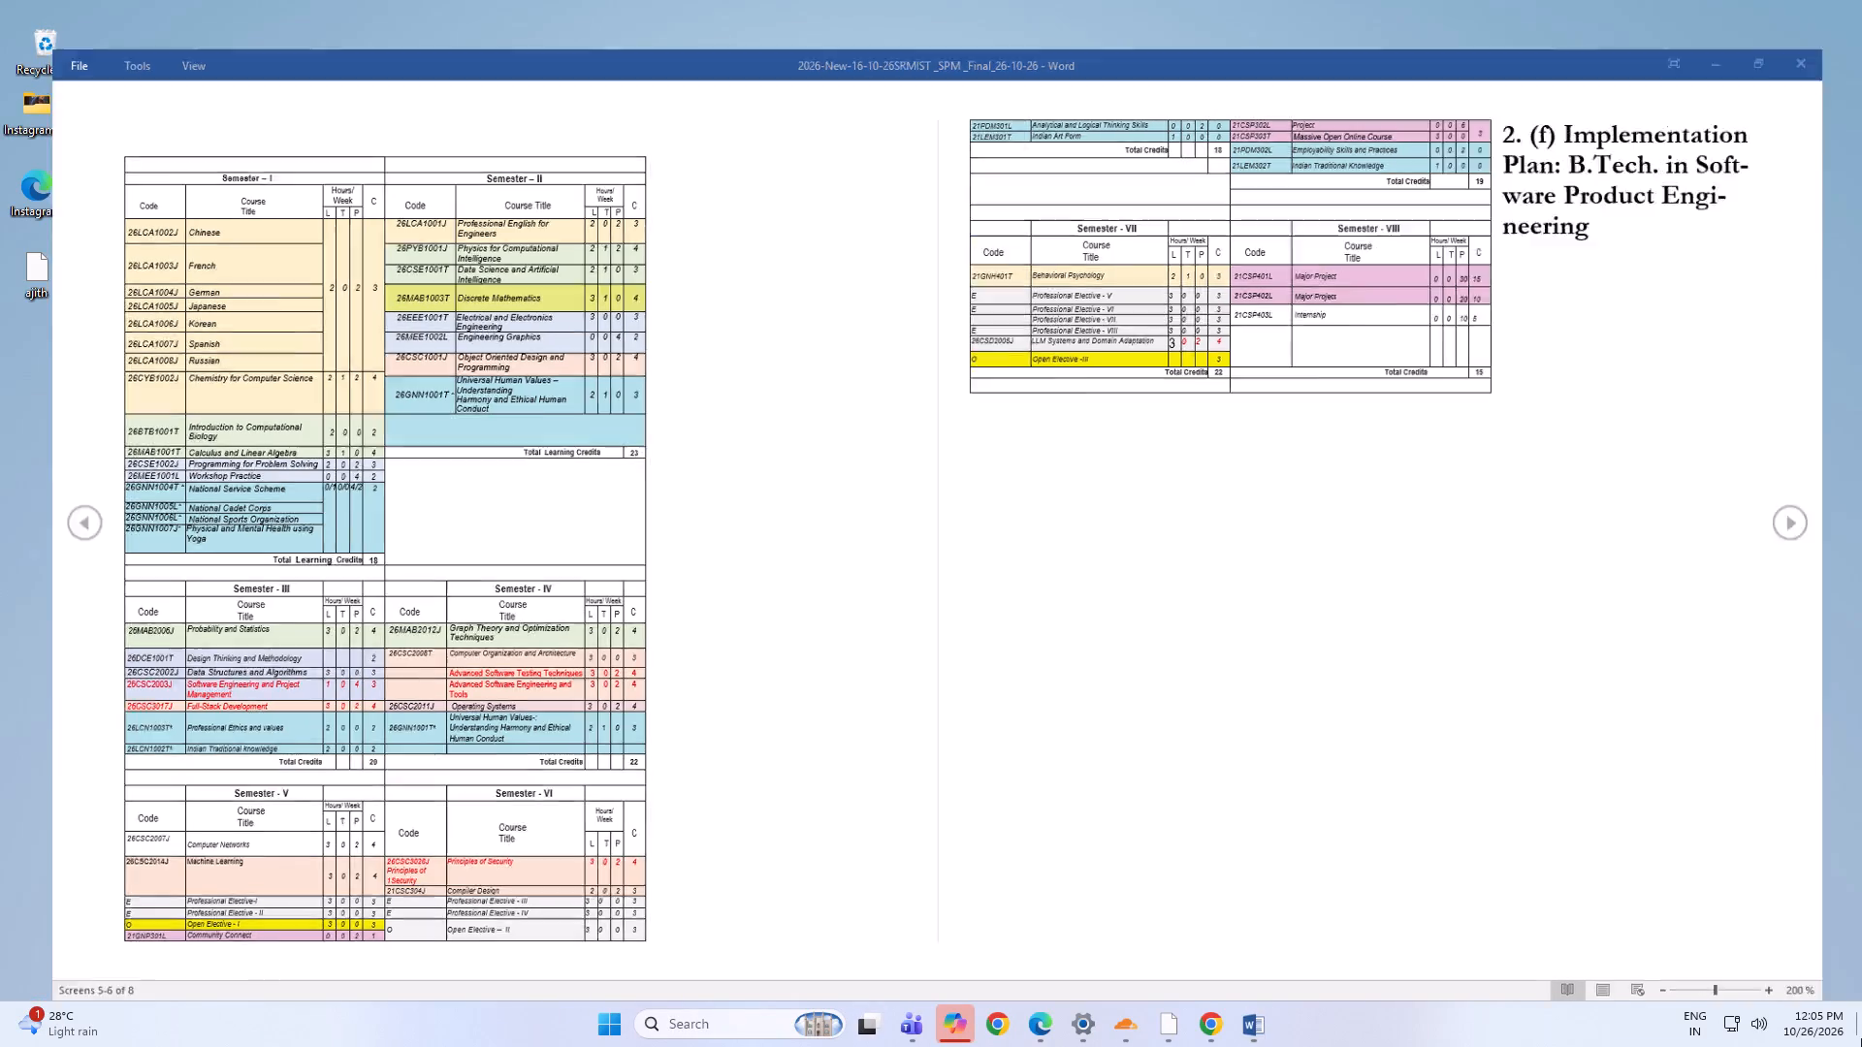
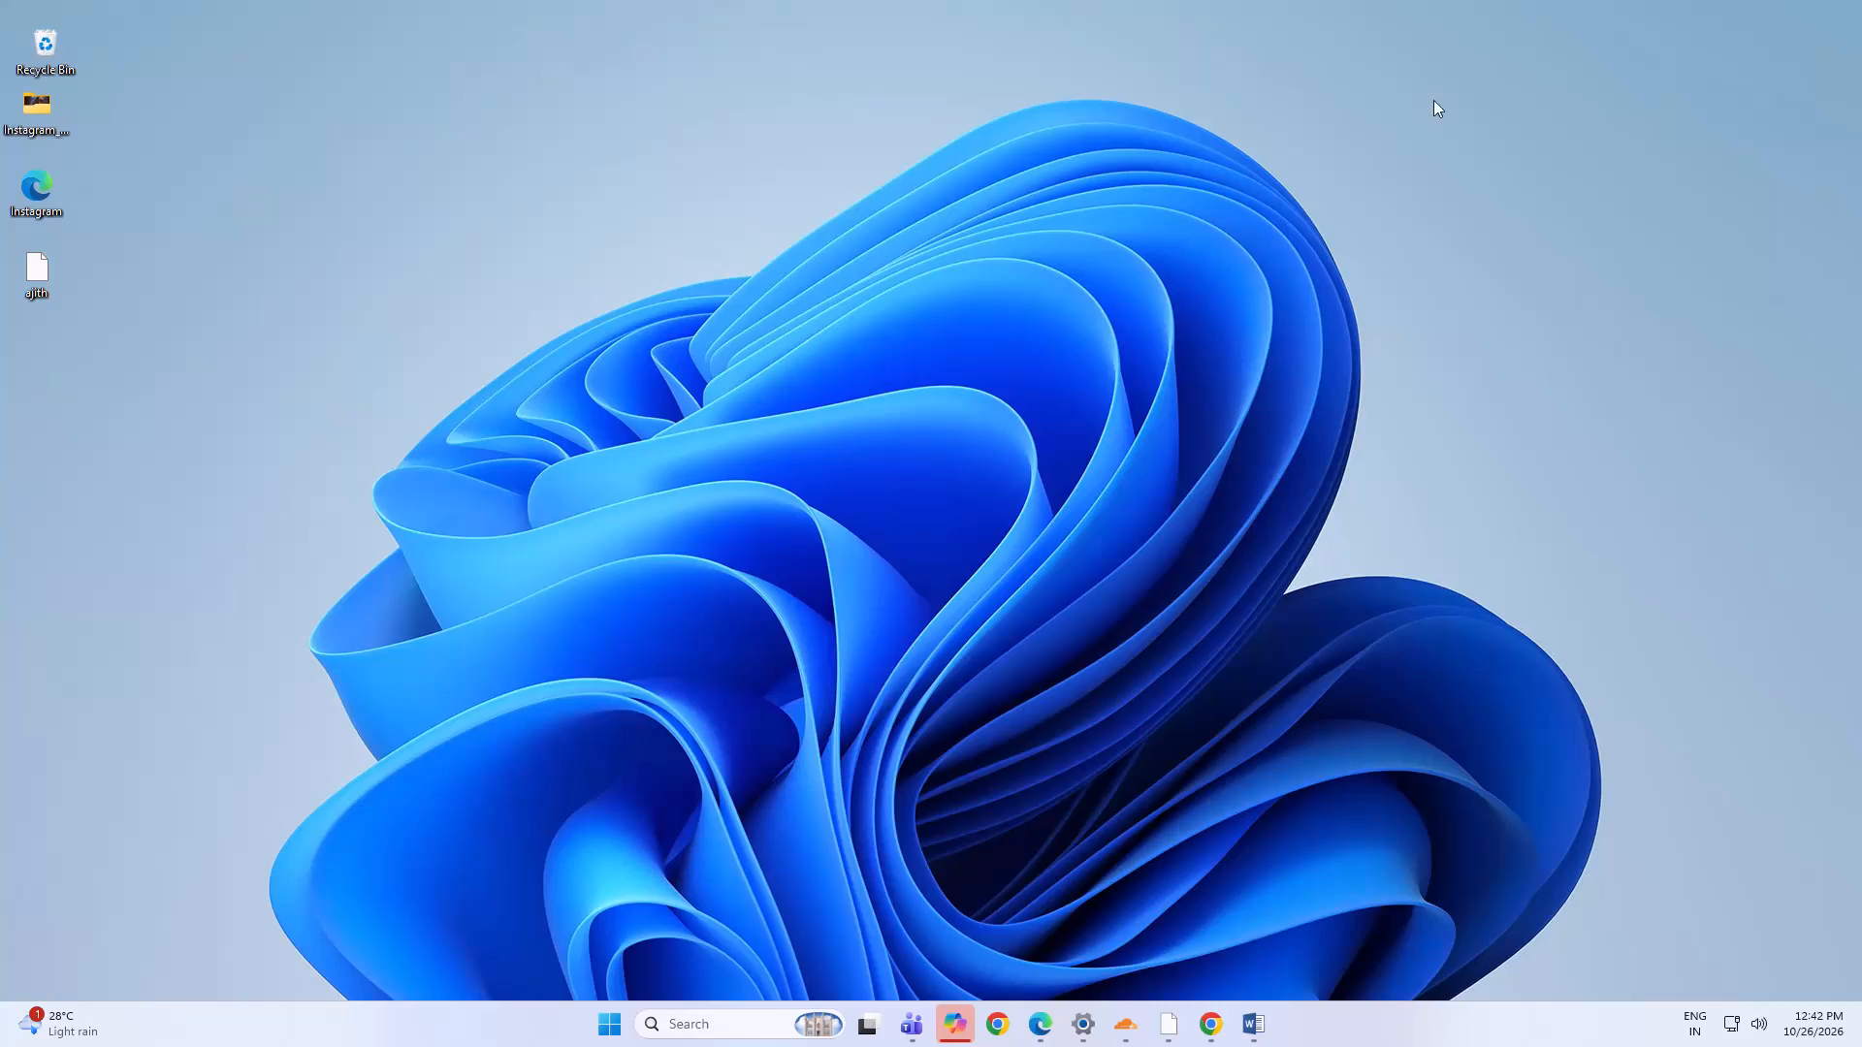
Reopen the curriculum document, go back to its first screens in reading view, and minimize it again.
{"action": "left_click", "coordinate": [1254, 1019]}
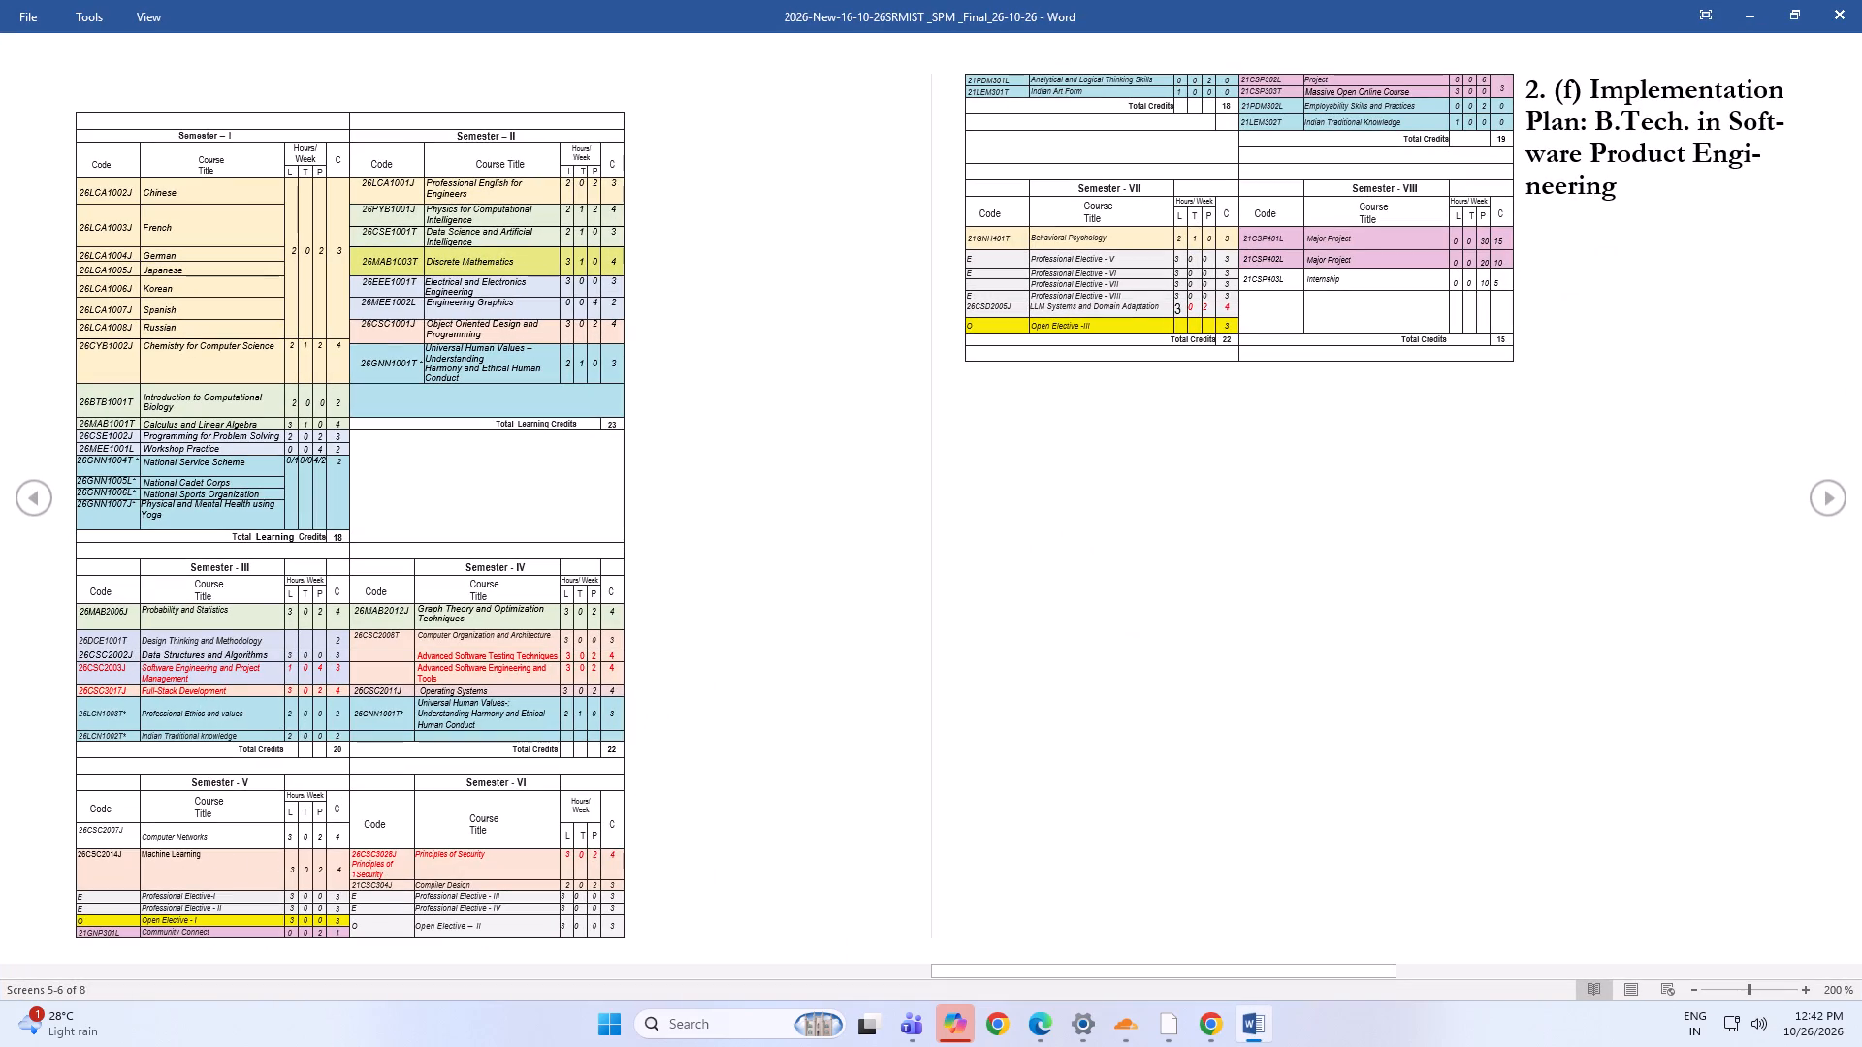
{"action": "scroll", "coordinate": [1040, 60], "scroll_direction": "up", "scroll_amount": 4}
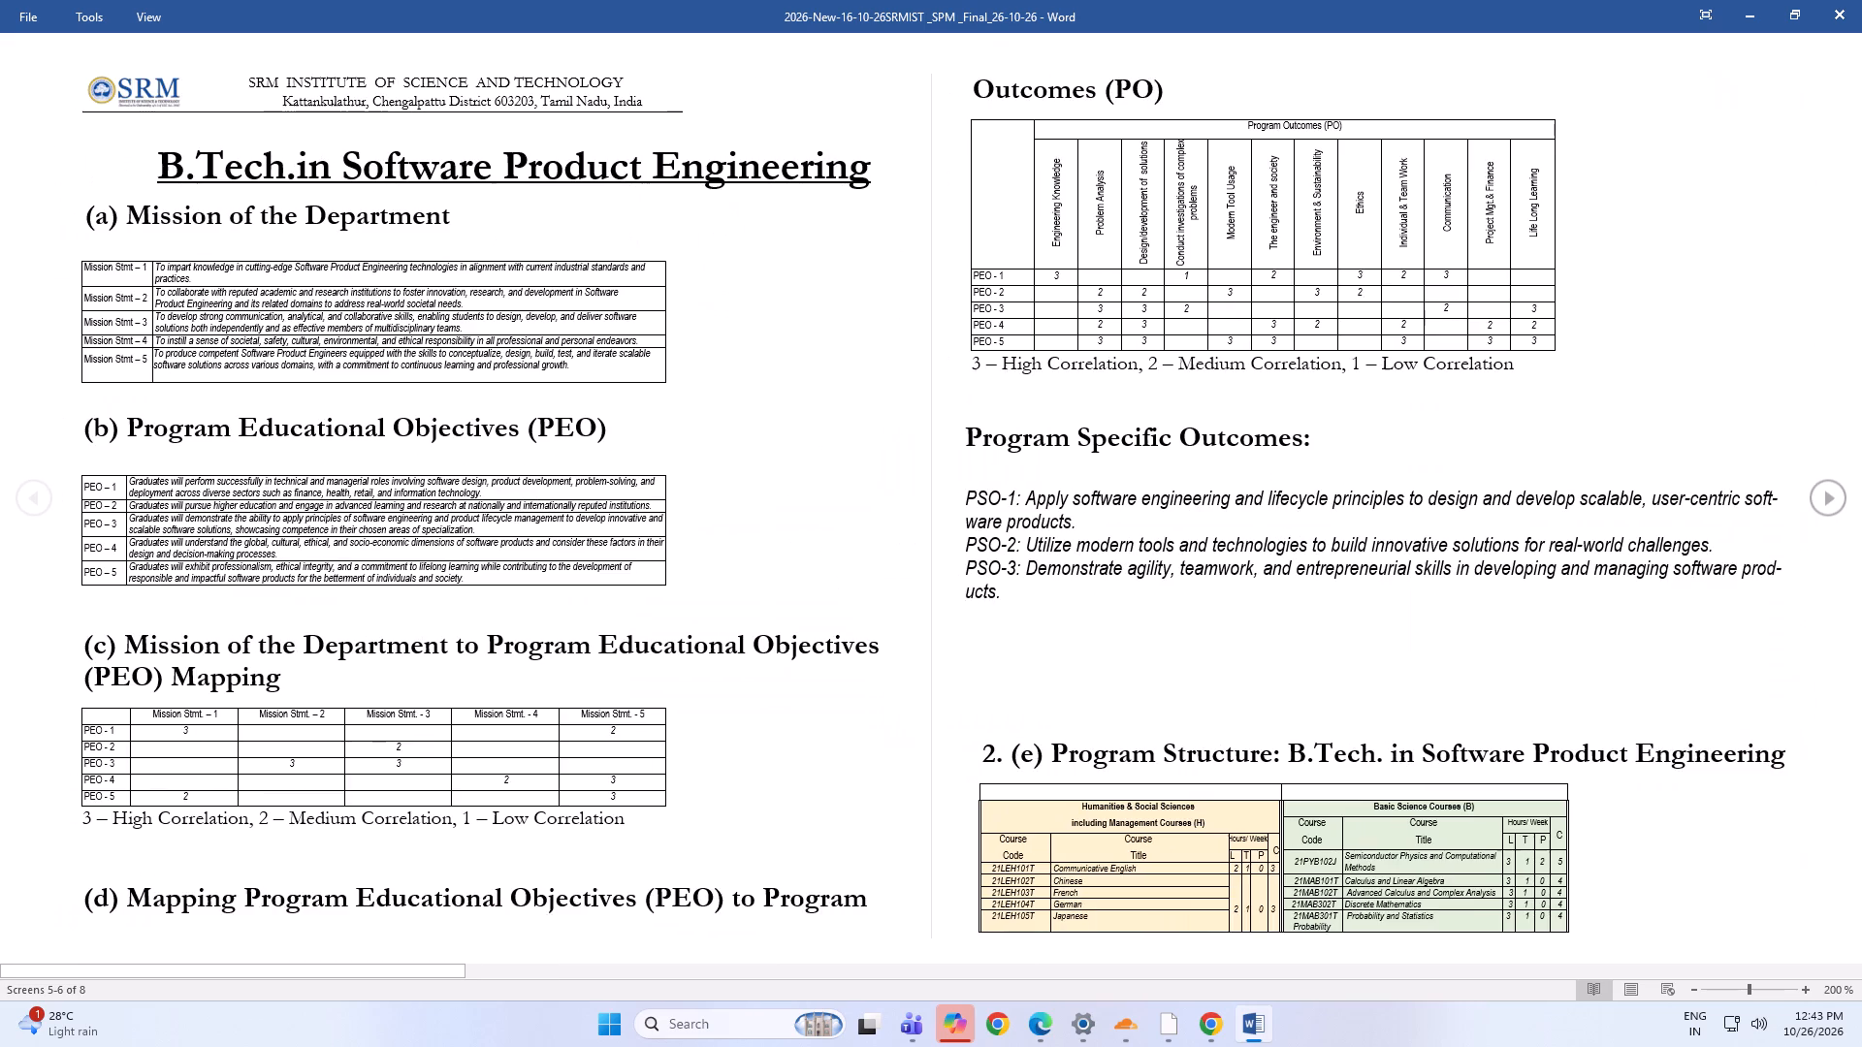
{"action": "scroll", "coordinate": [1029, 95], "scroll_direction": "up", "scroll_amount": 11}
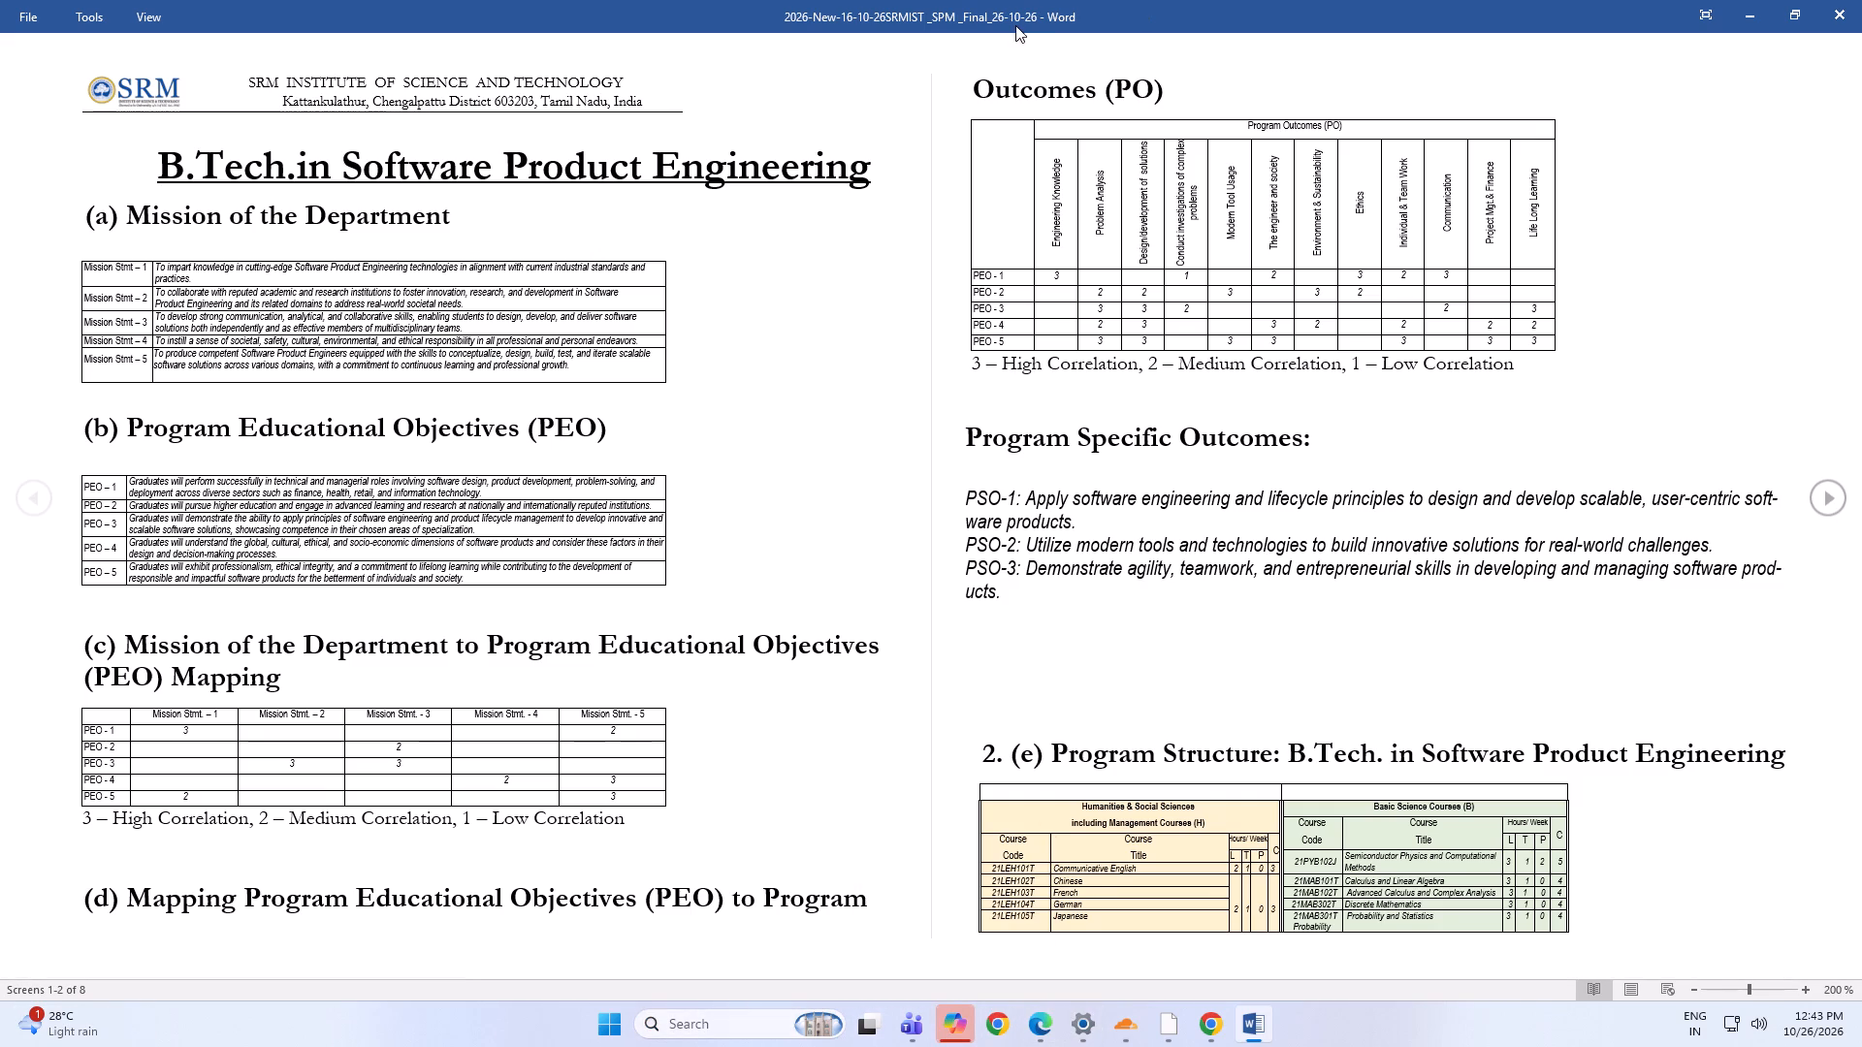
{"action": "left_click", "coordinate": [1743, 18]}
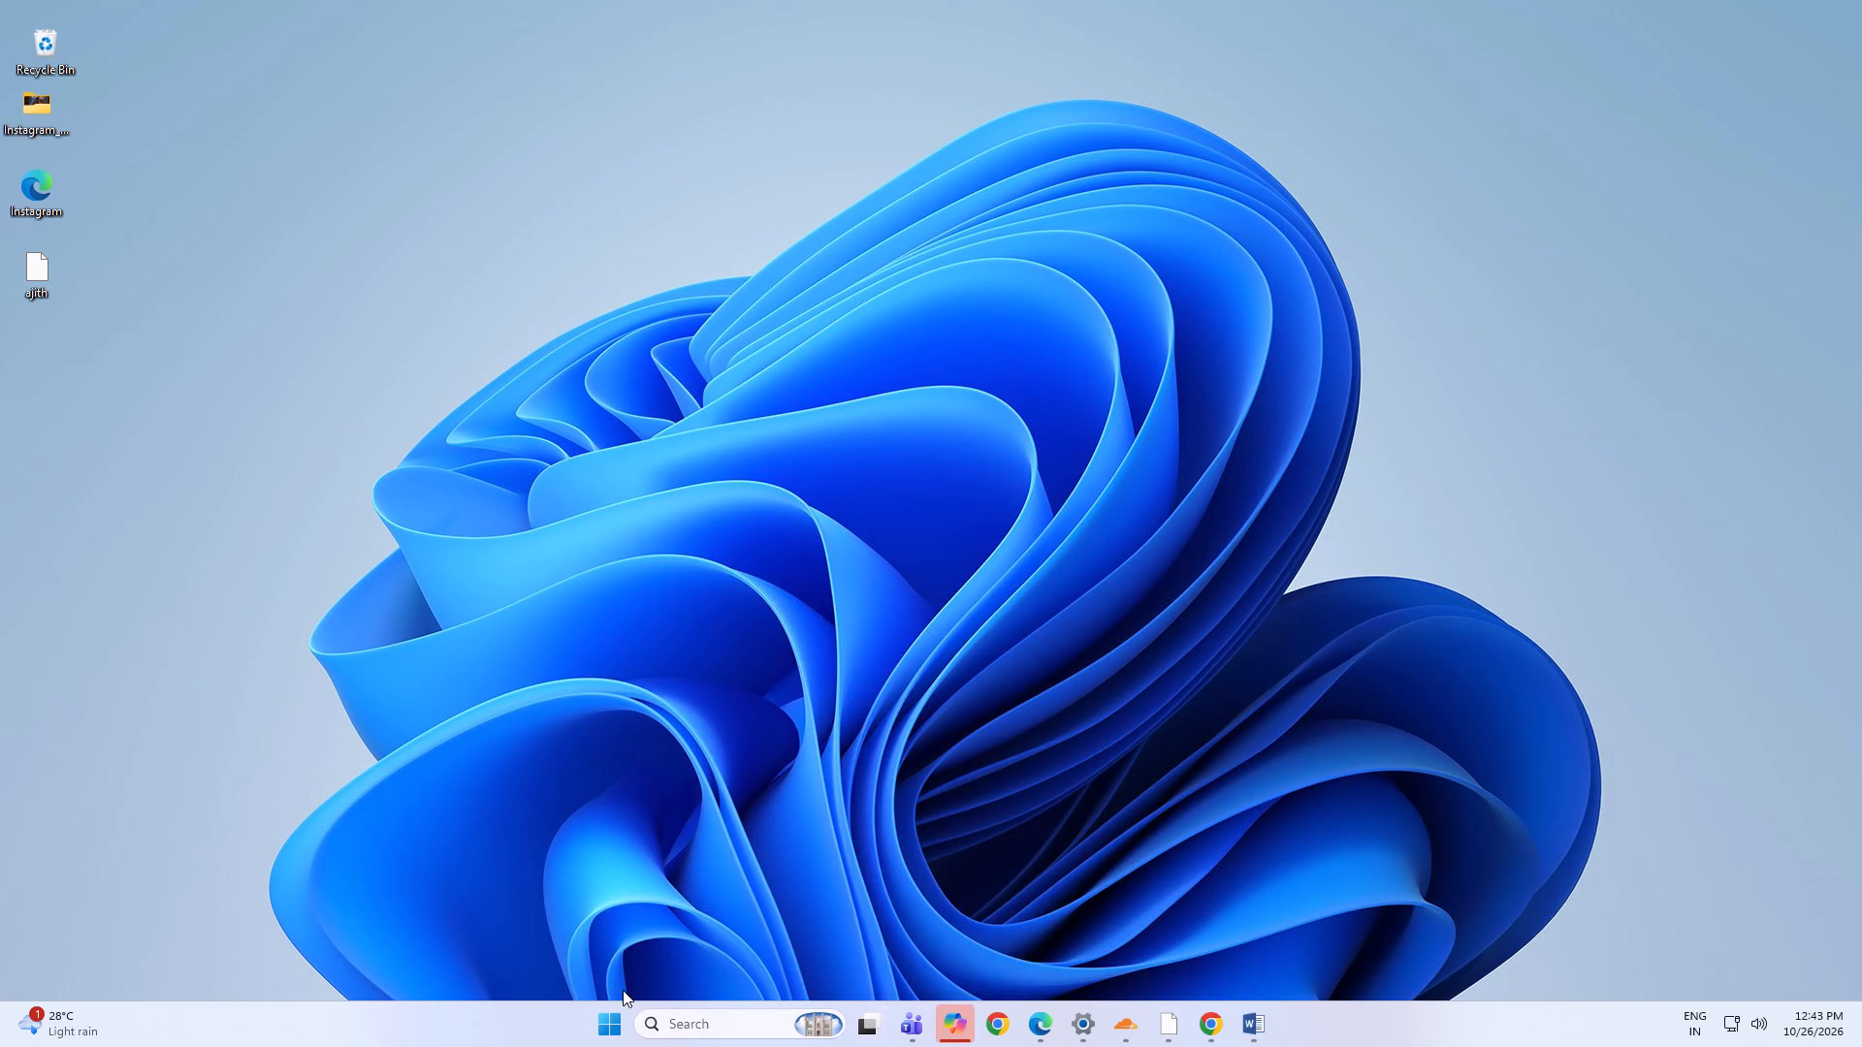
Open File Explorer at its Home view and close the extra Microsoft Edge window.
{"action": "left_click", "coordinate": [612, 1016]}
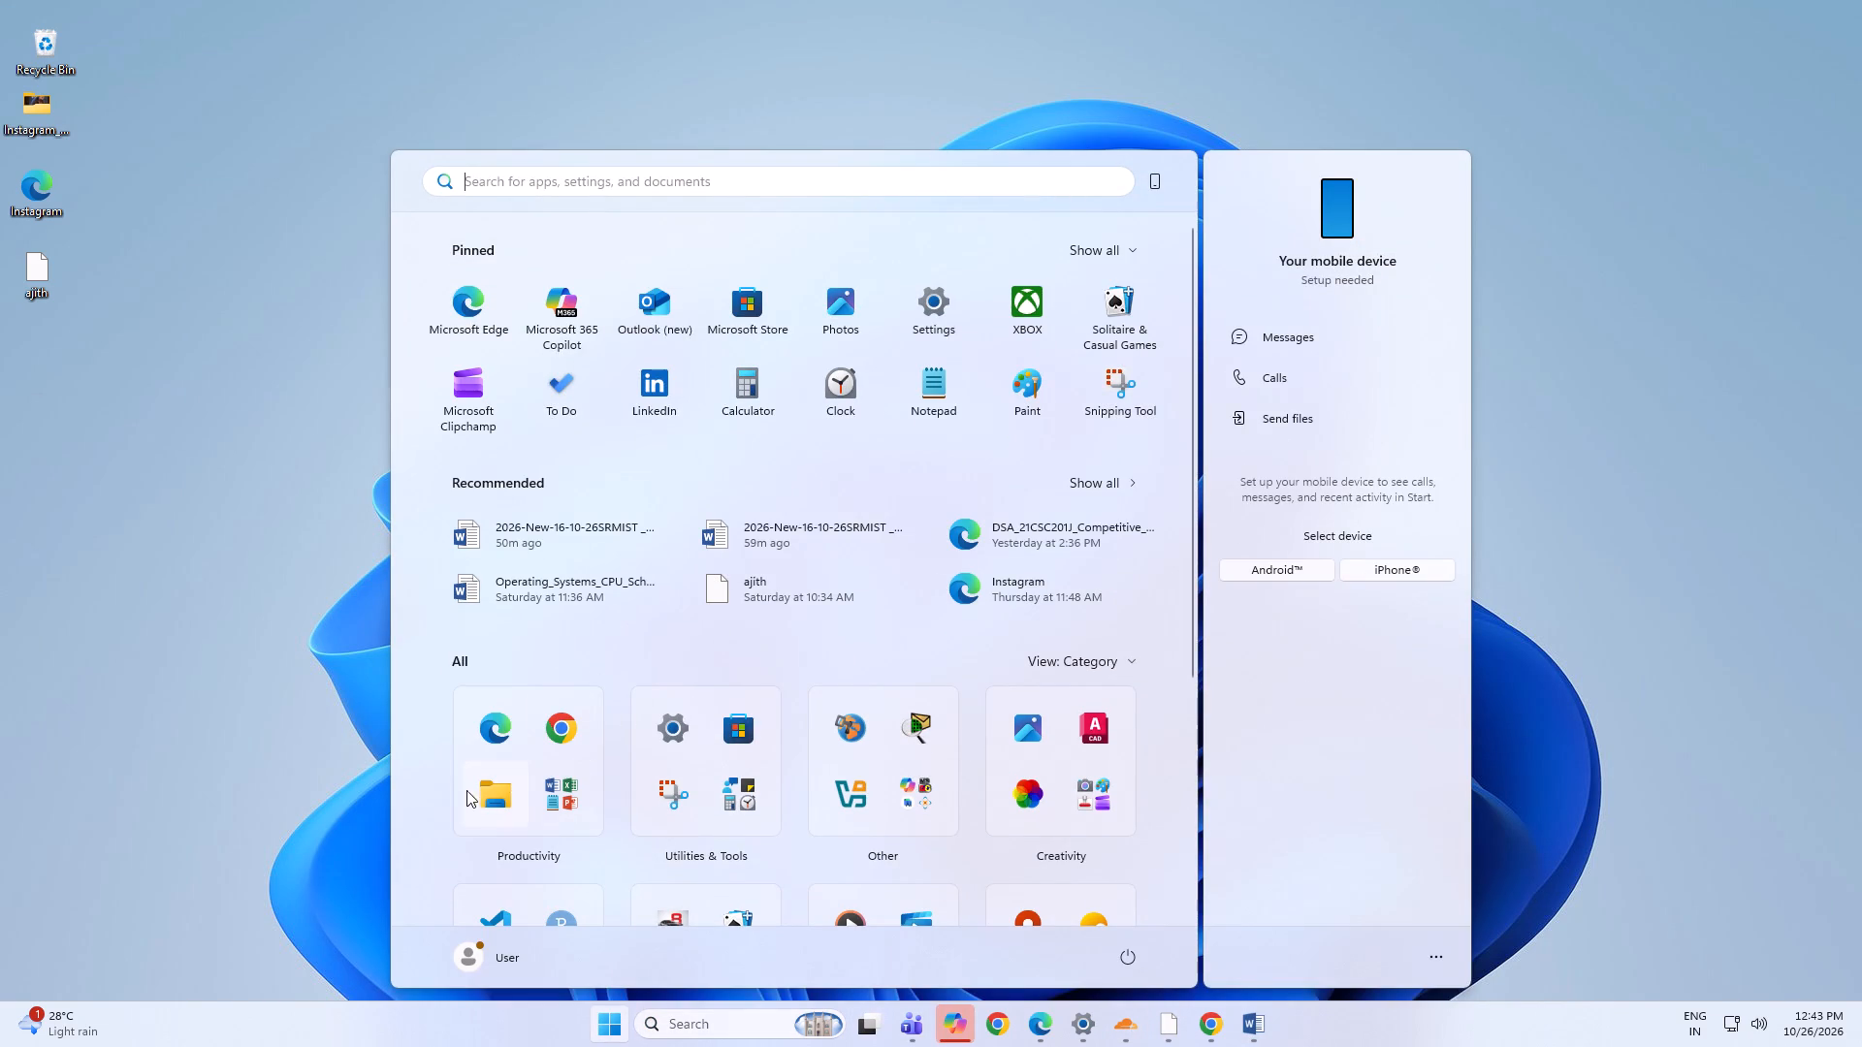
{"action": "scroll", "coordinate": [461, 802], "scroll_direction": "down", "scroll_amount": 7}
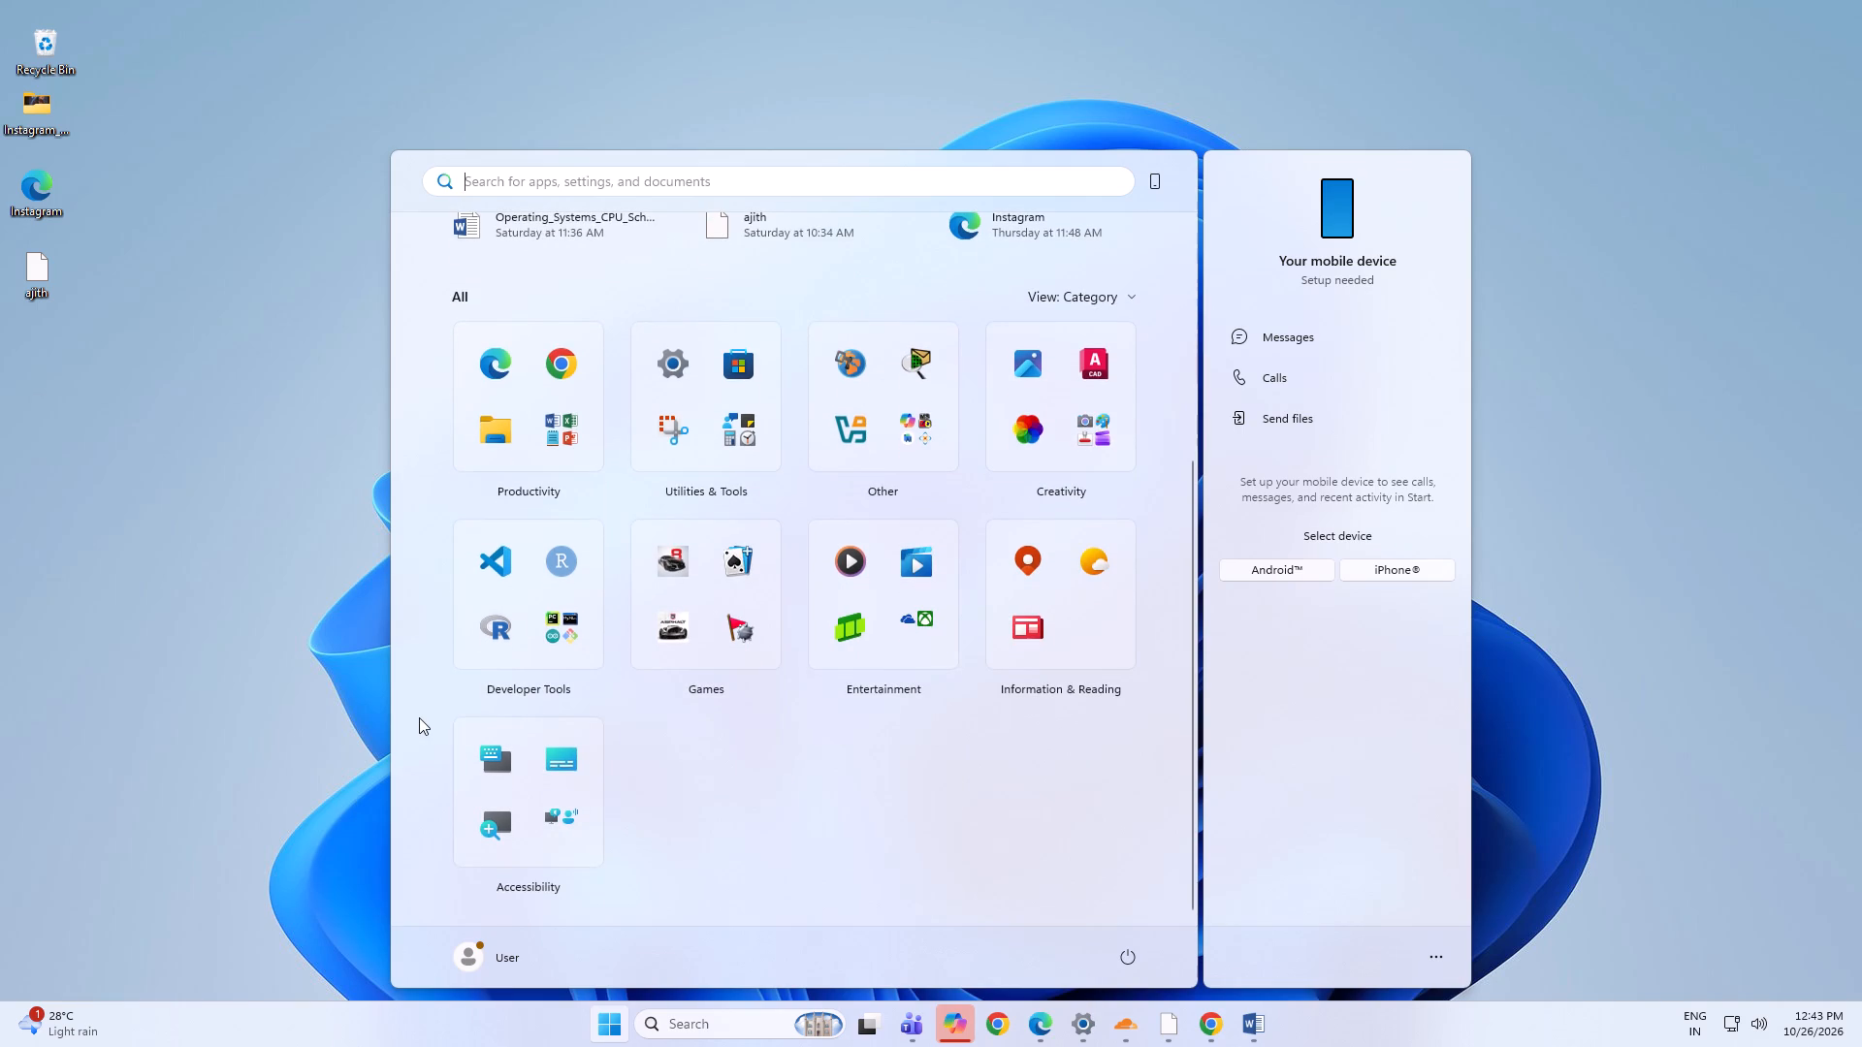
{"action": "scroll", "coordinate": [419, 717], "scroll_direction": "up", "scroll_amount": 3}
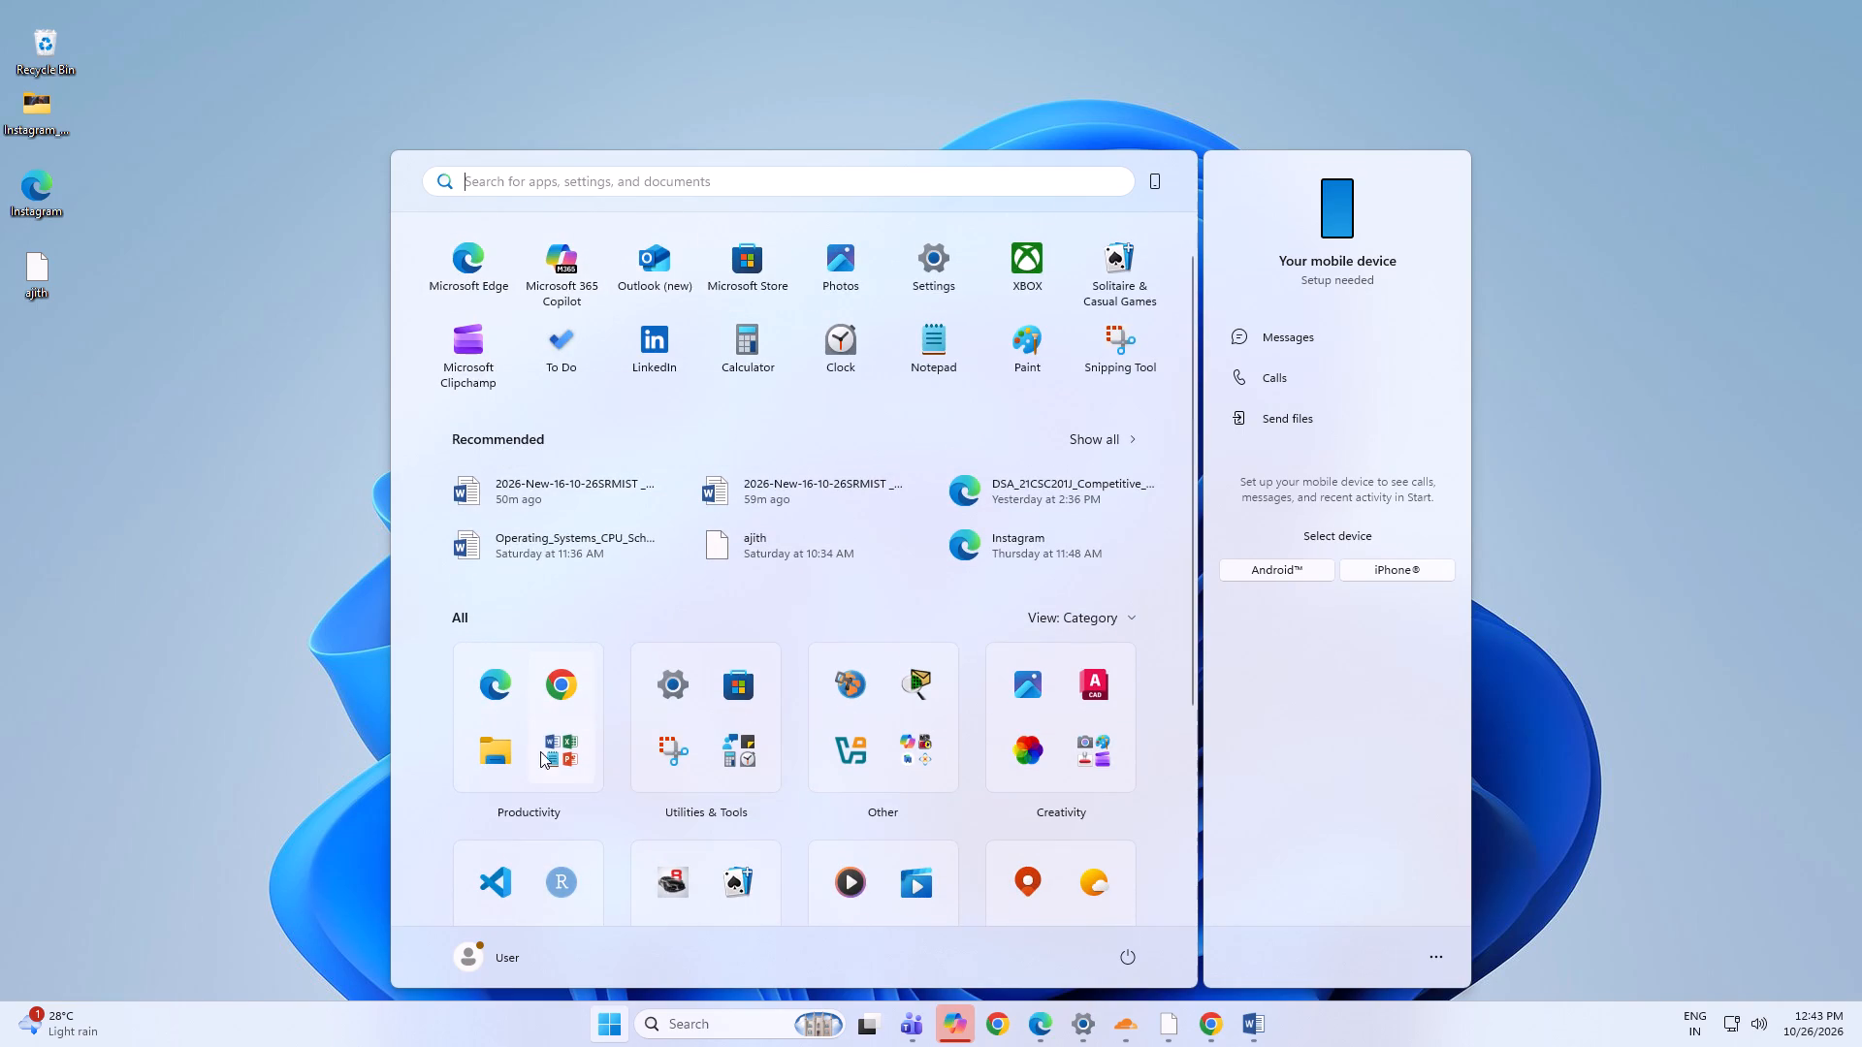
{"action": "double_click", "coordinate": [507, 746]}
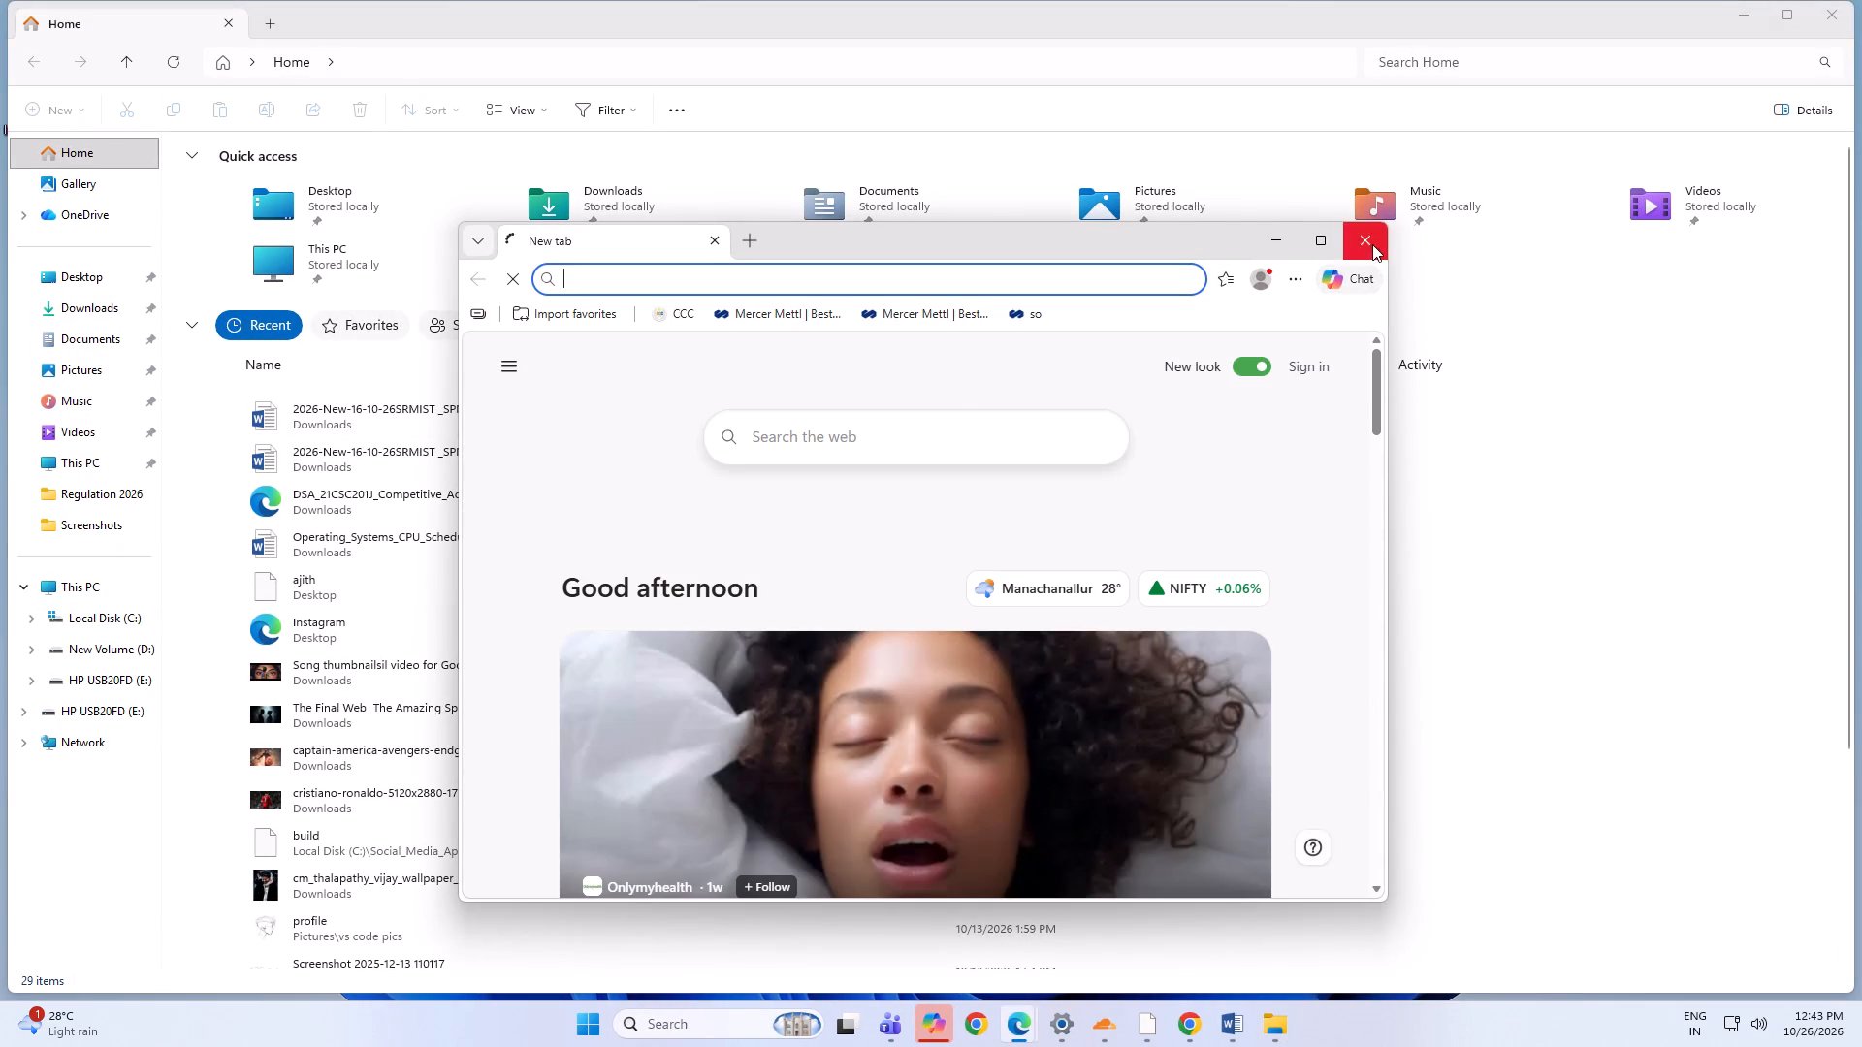
{"action": "left_click", "coordinate": [1372, 244]}
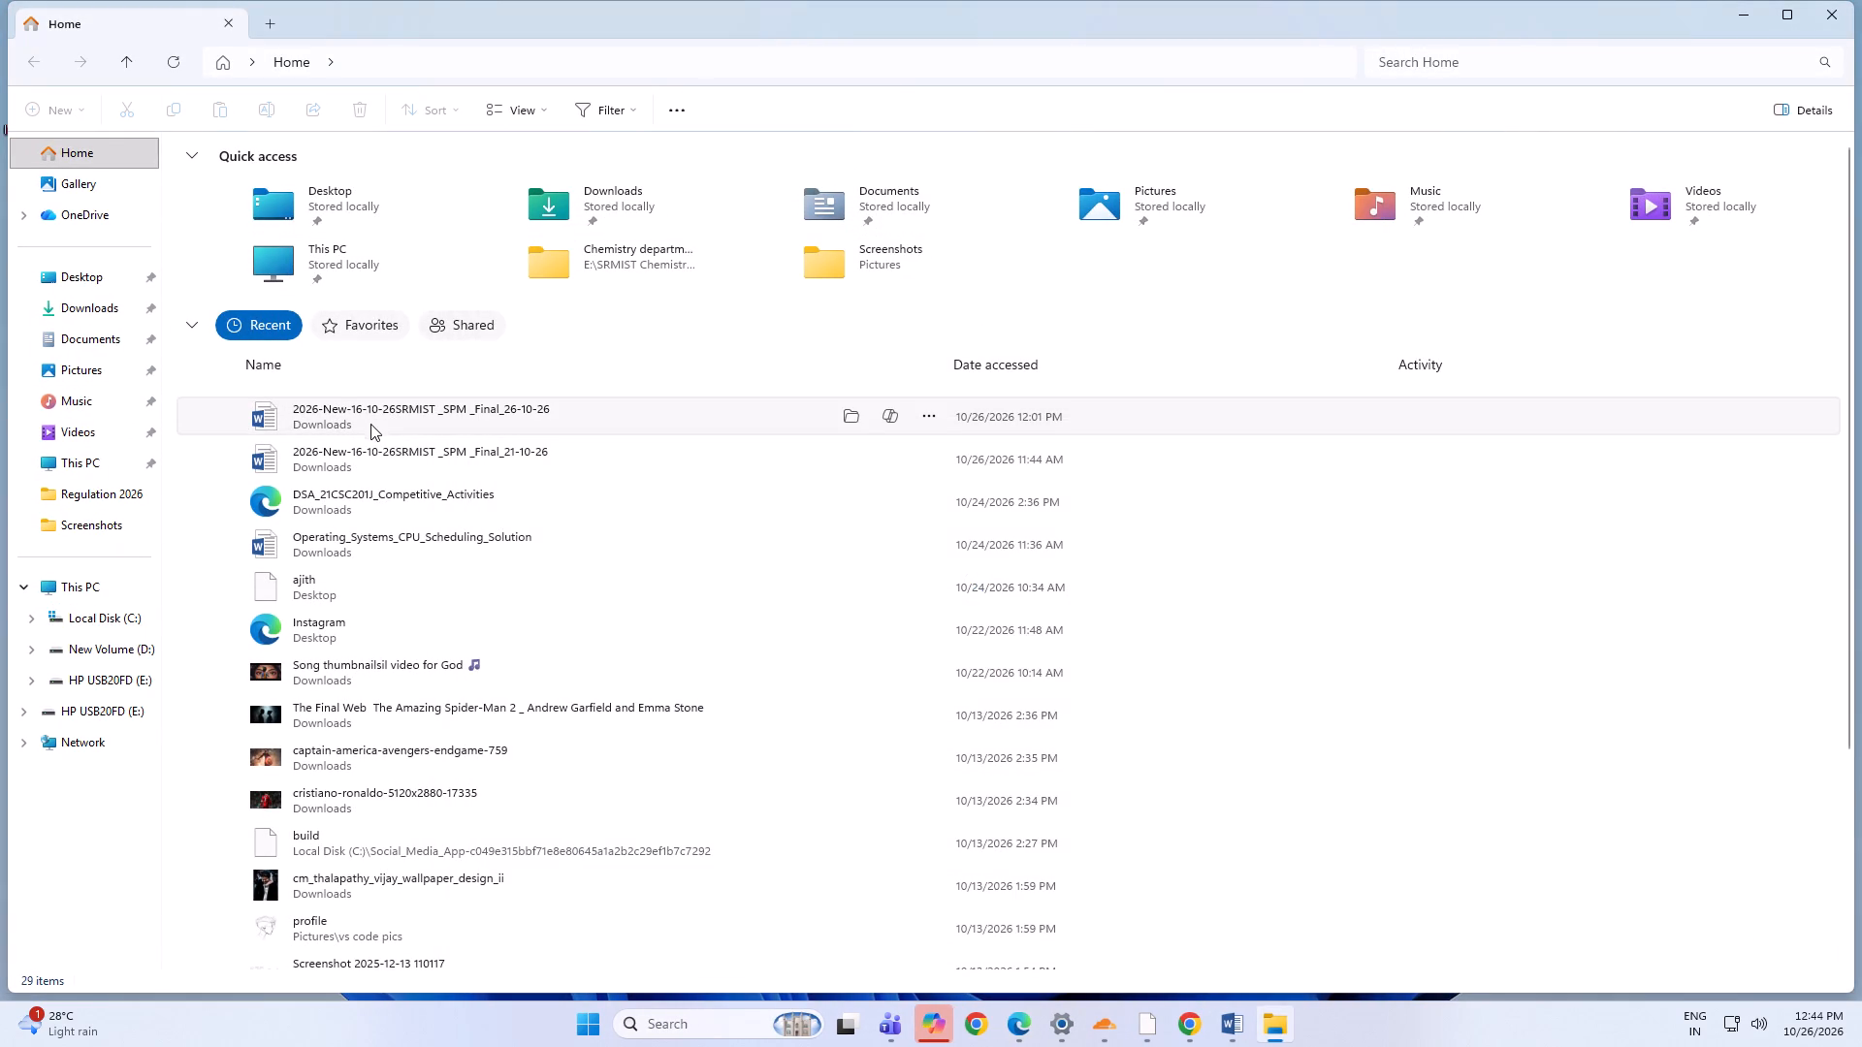
Open the recent document 2026-New-16-10-26SRMIST _SPM _Final_26-10-26 and examine it through to the end, returning to the semester tables.
{"action": "left_click", "coordinate": [366, 417]}
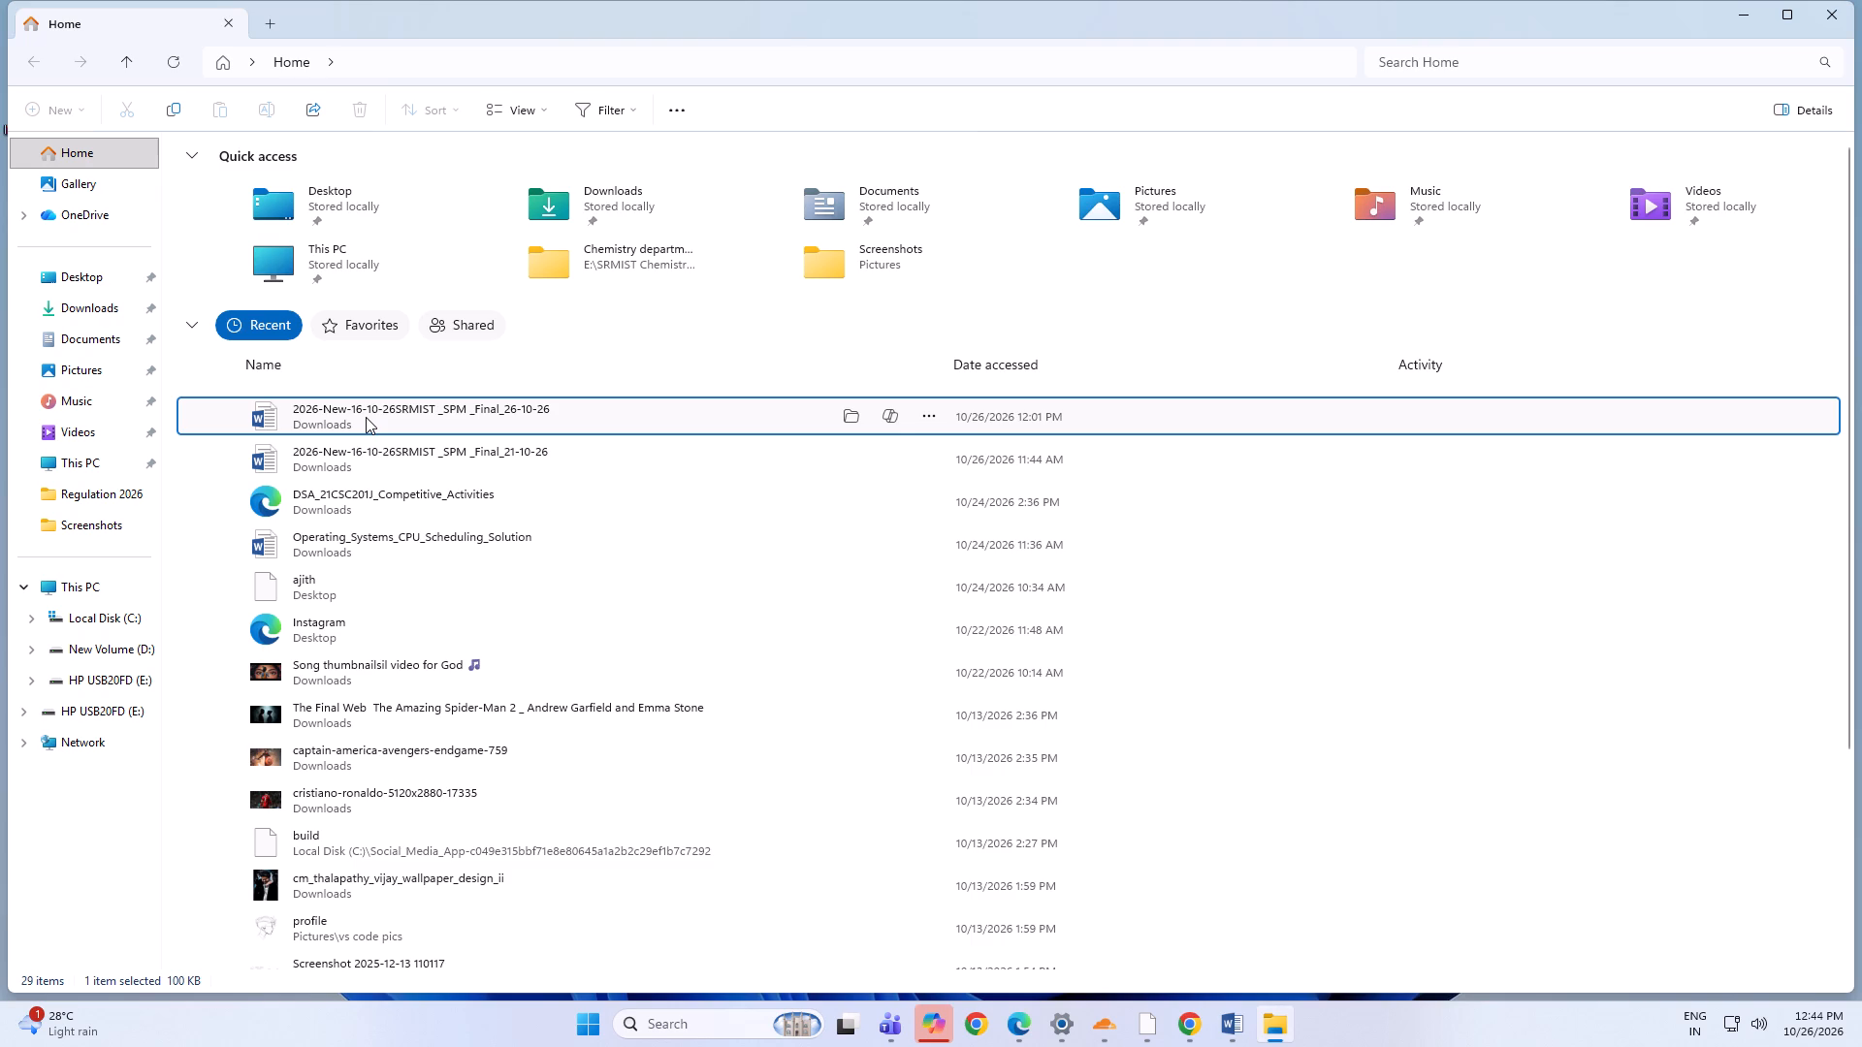
{"action": "double_click", "coordinate": [366, 417]}
{"action": "left_click", "coordinate": [1236, 1031]}
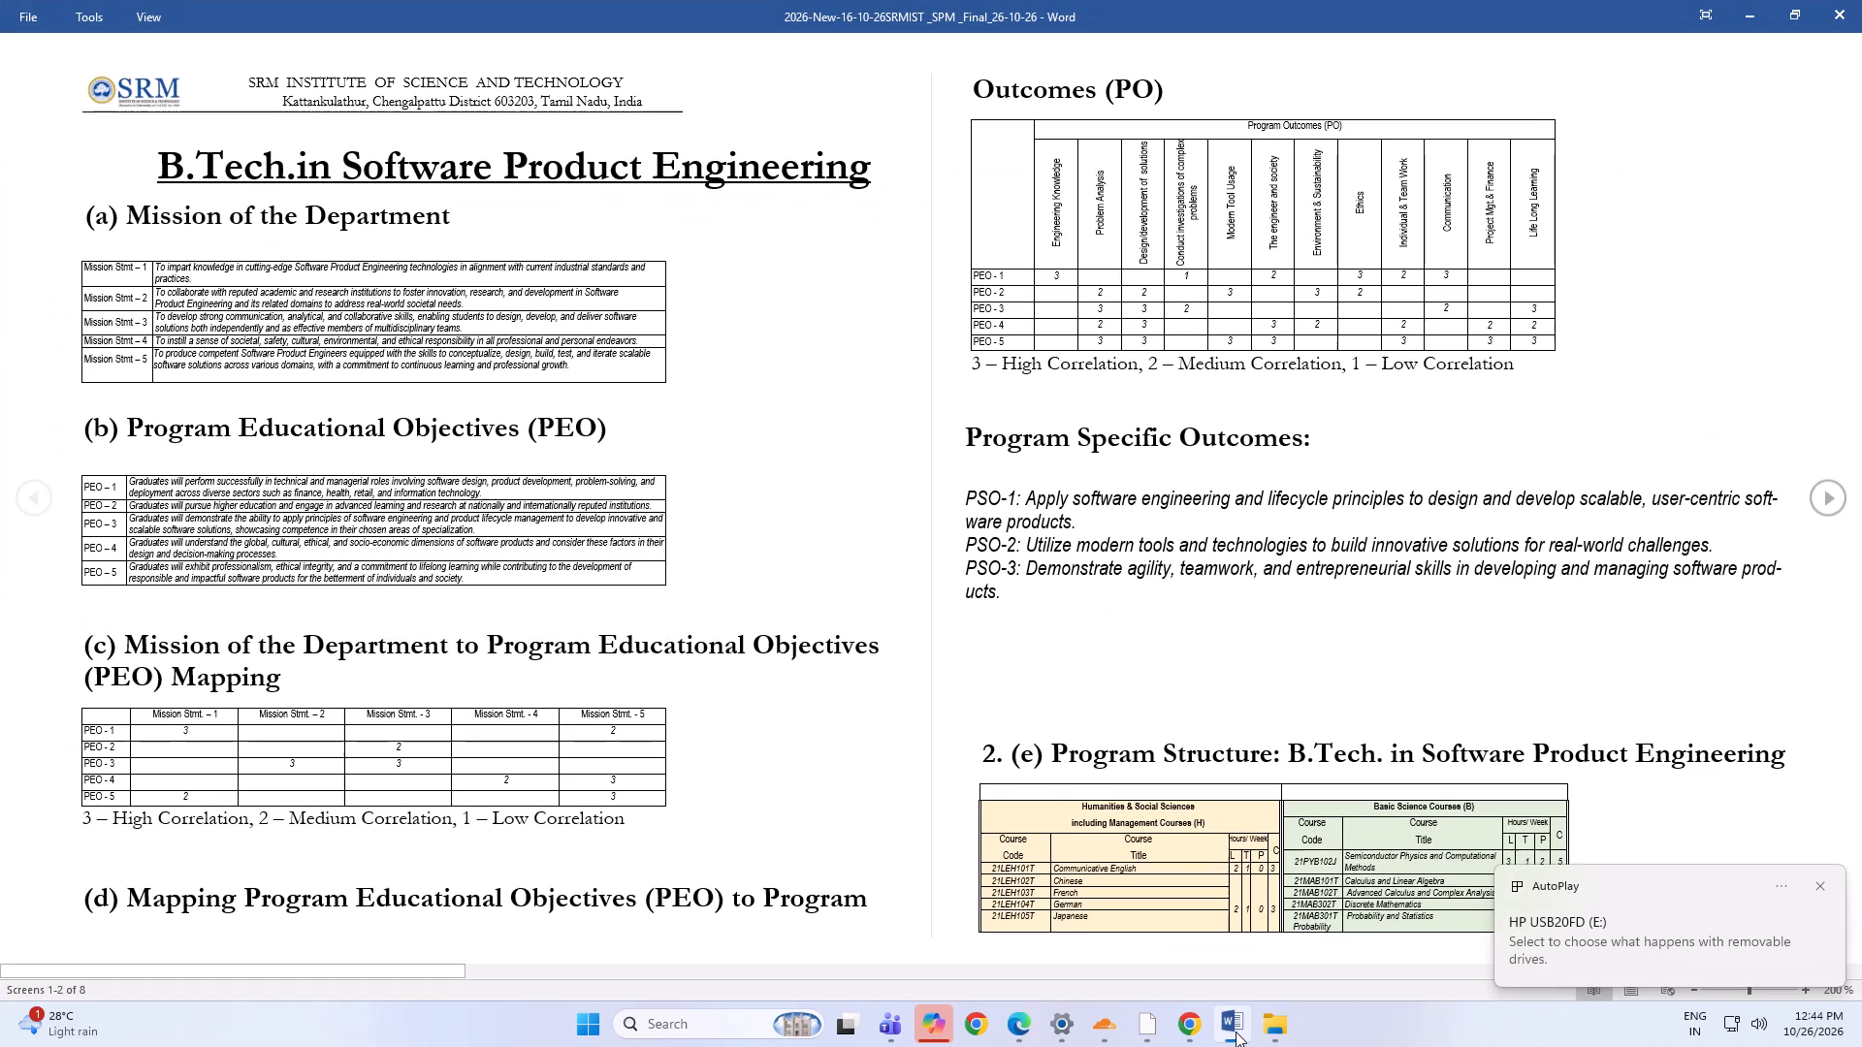
{"action": "left_click", "coordinate": [1836, 494]}
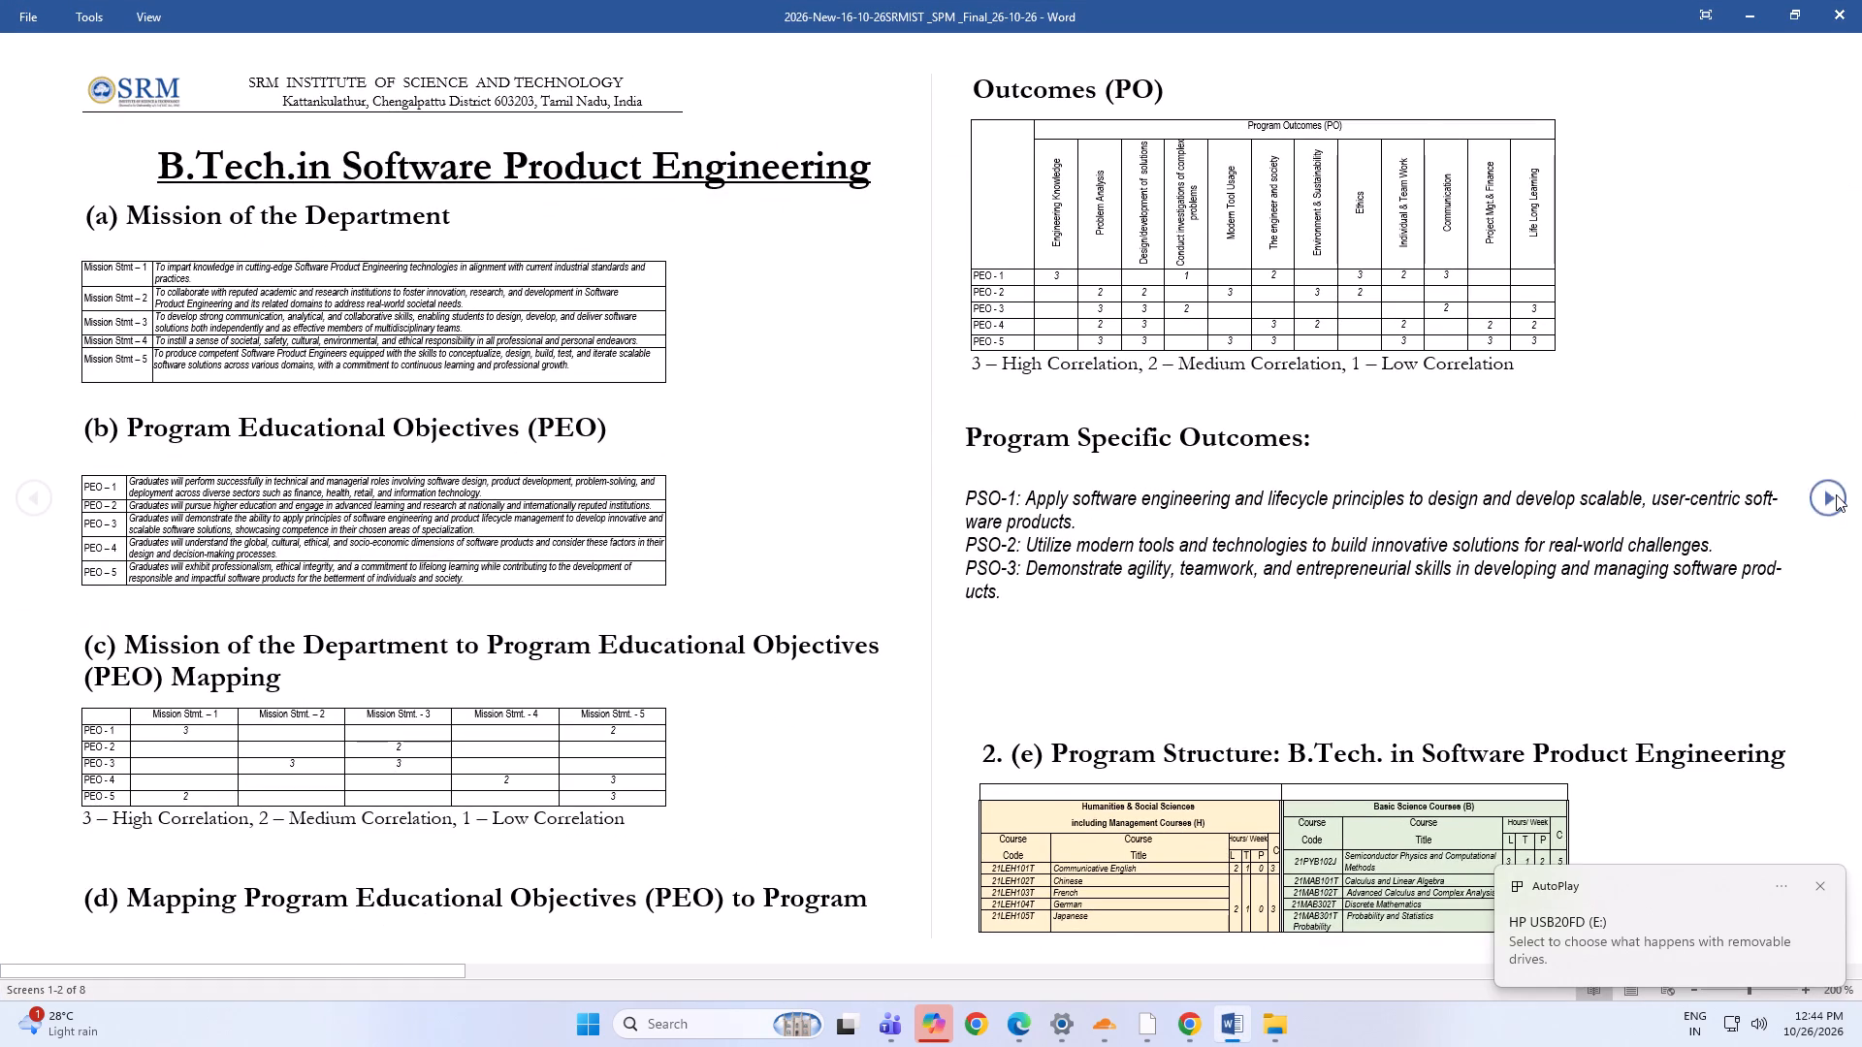
{"action": "left_click", "coordinate": [1836, 494]}
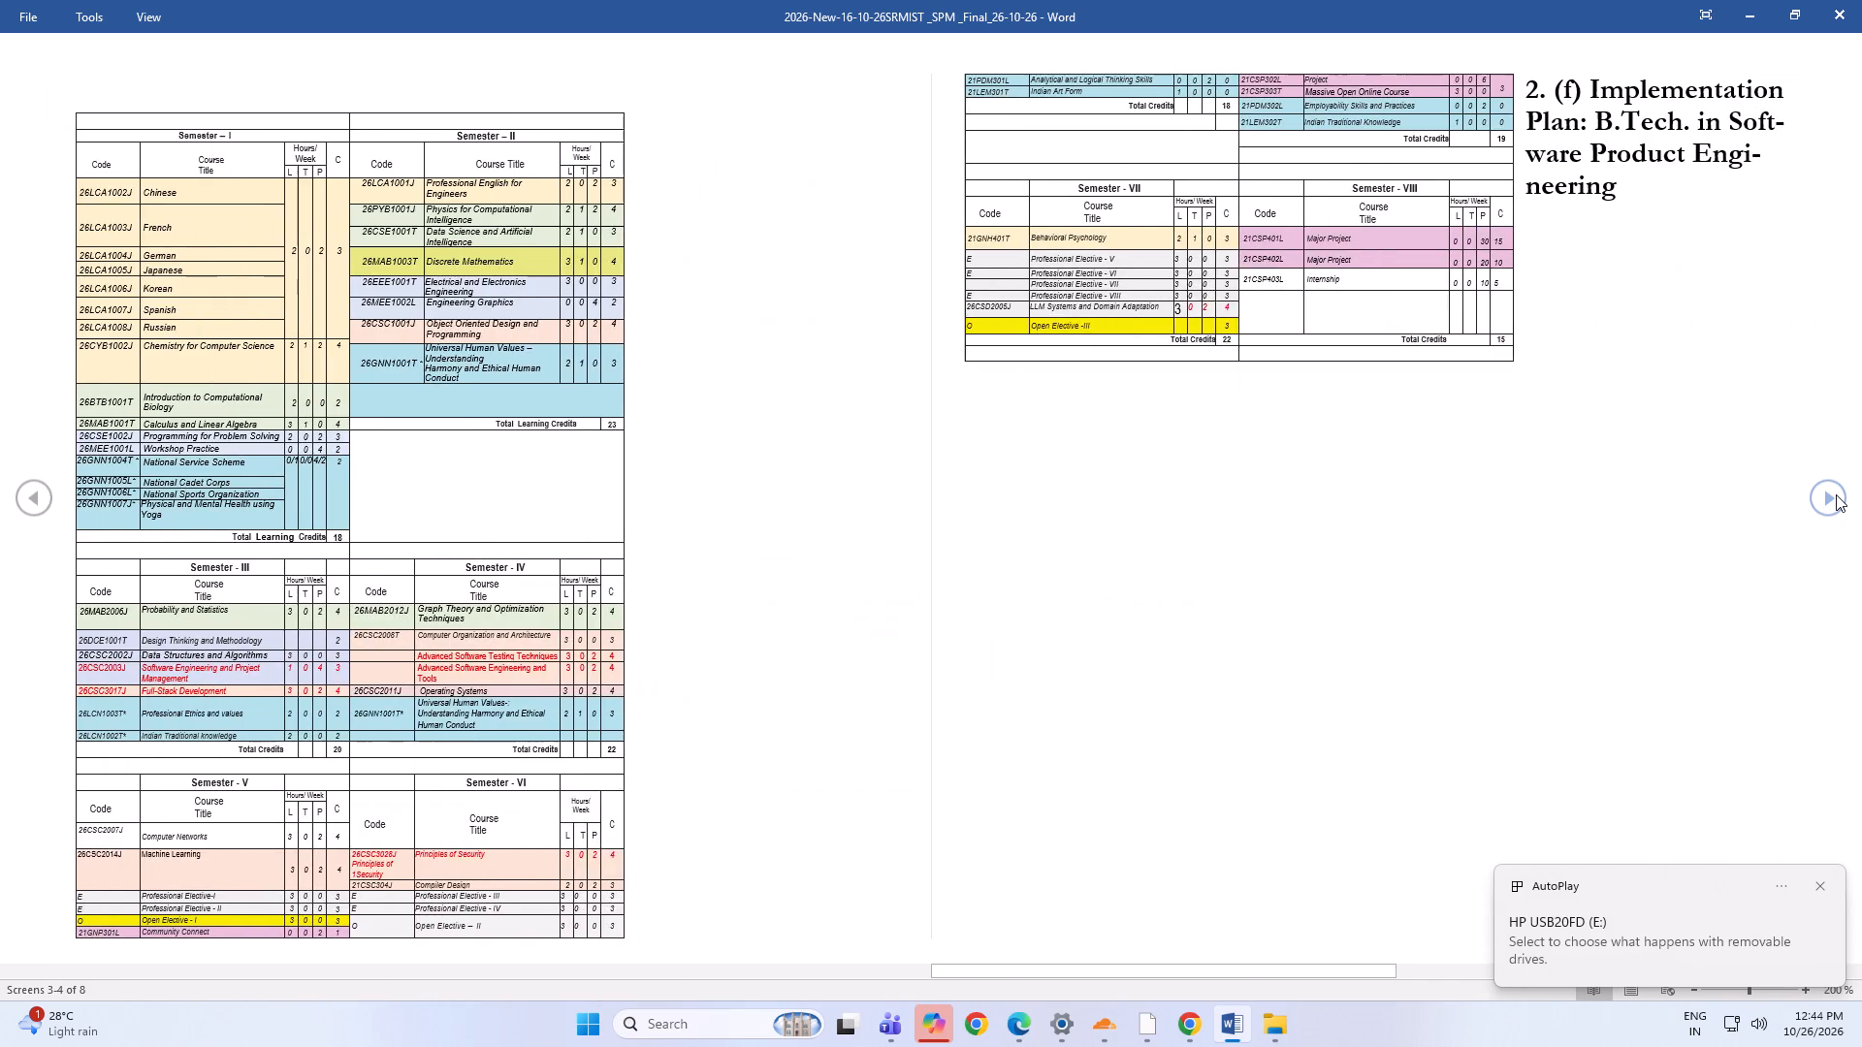
{"action": "left_click", "coordinate": [1836, 494]}
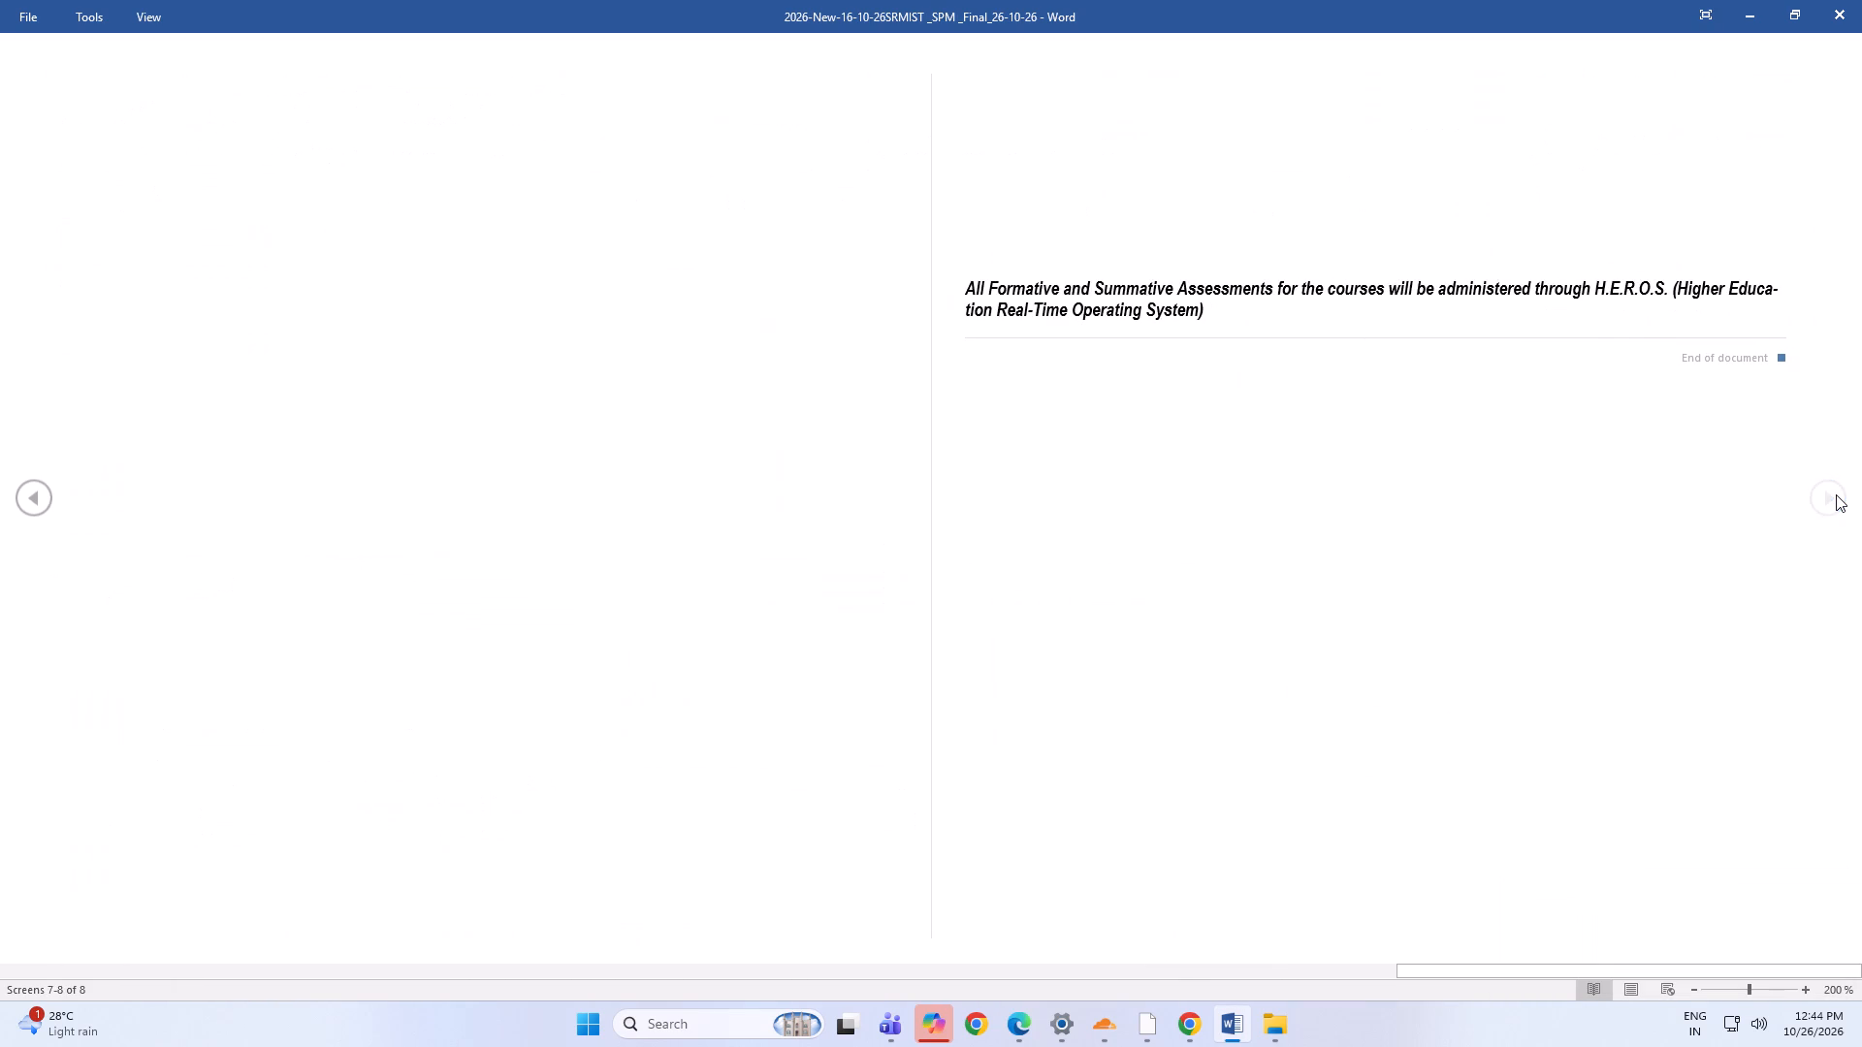
{"action": "left_click", "coordinate": [39, 494]}
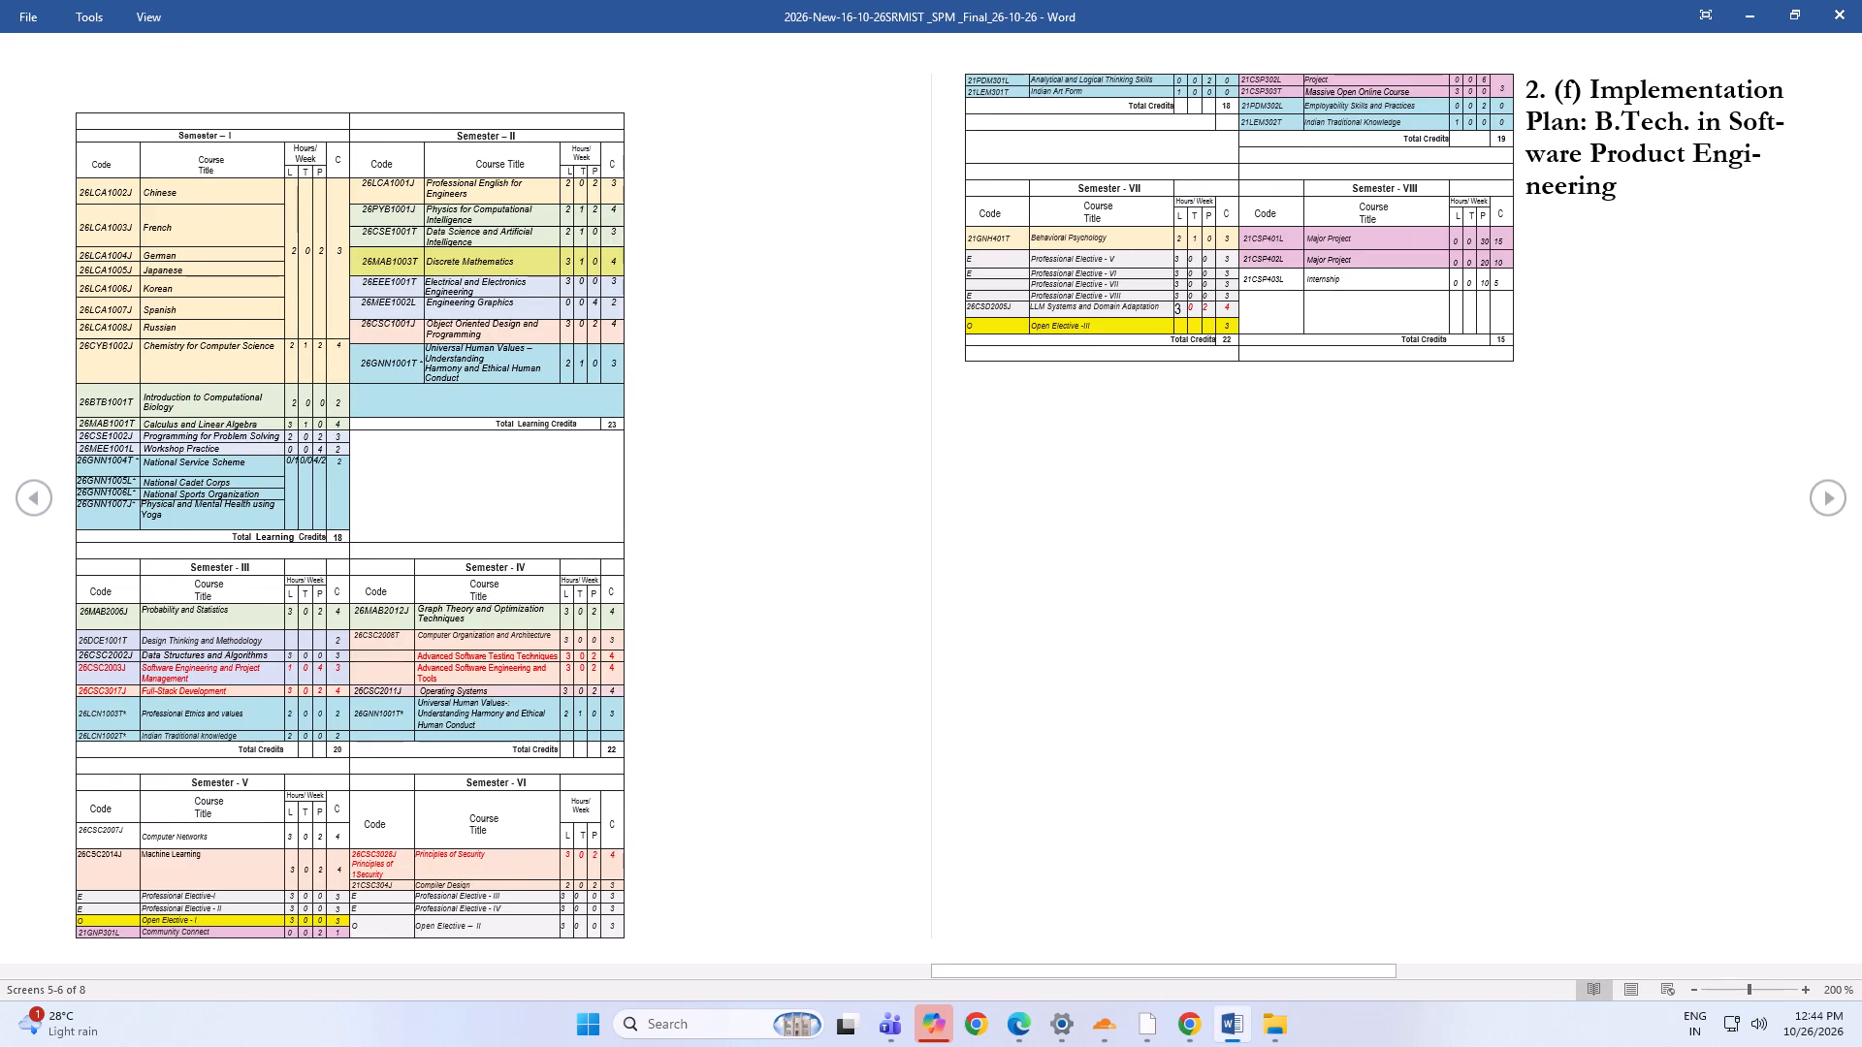
Save the curriculum document under its existing name.
{"action": "left_click", "coordinate": [148, 19]}
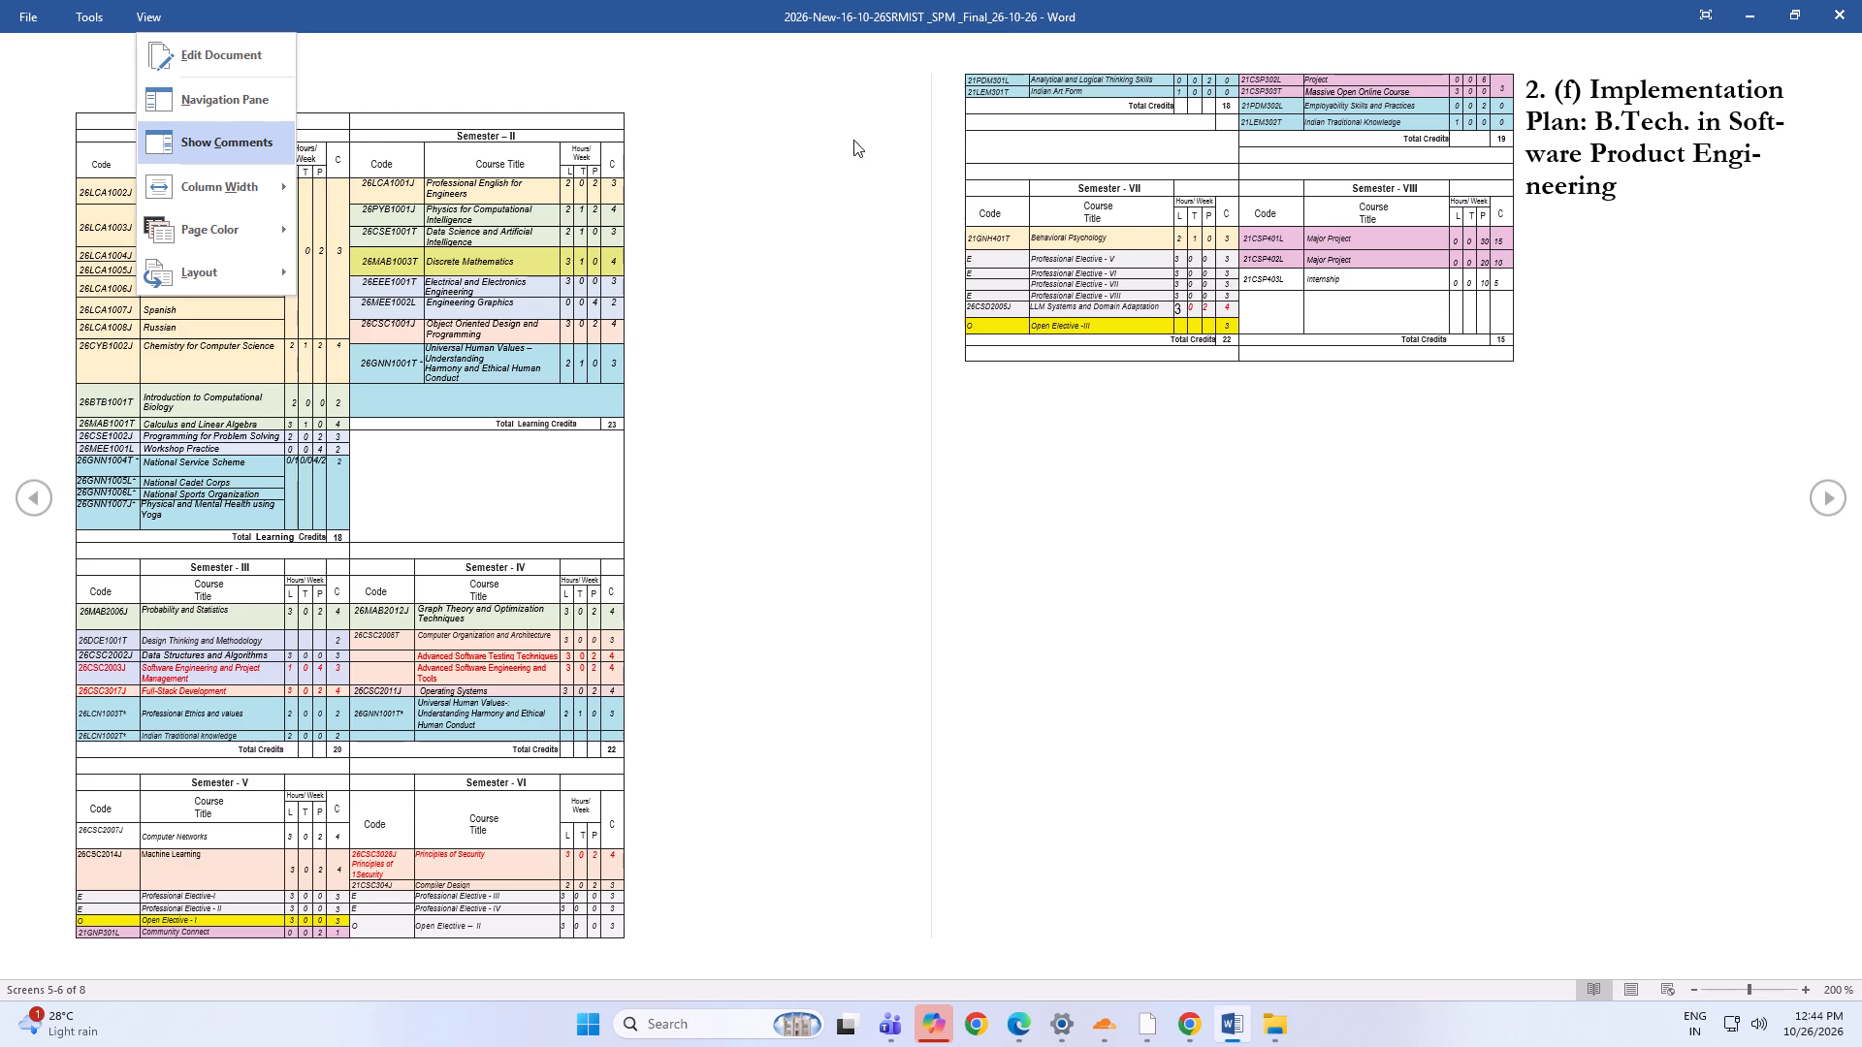
{"action": "left_click", "coordinate": [27, 28]}
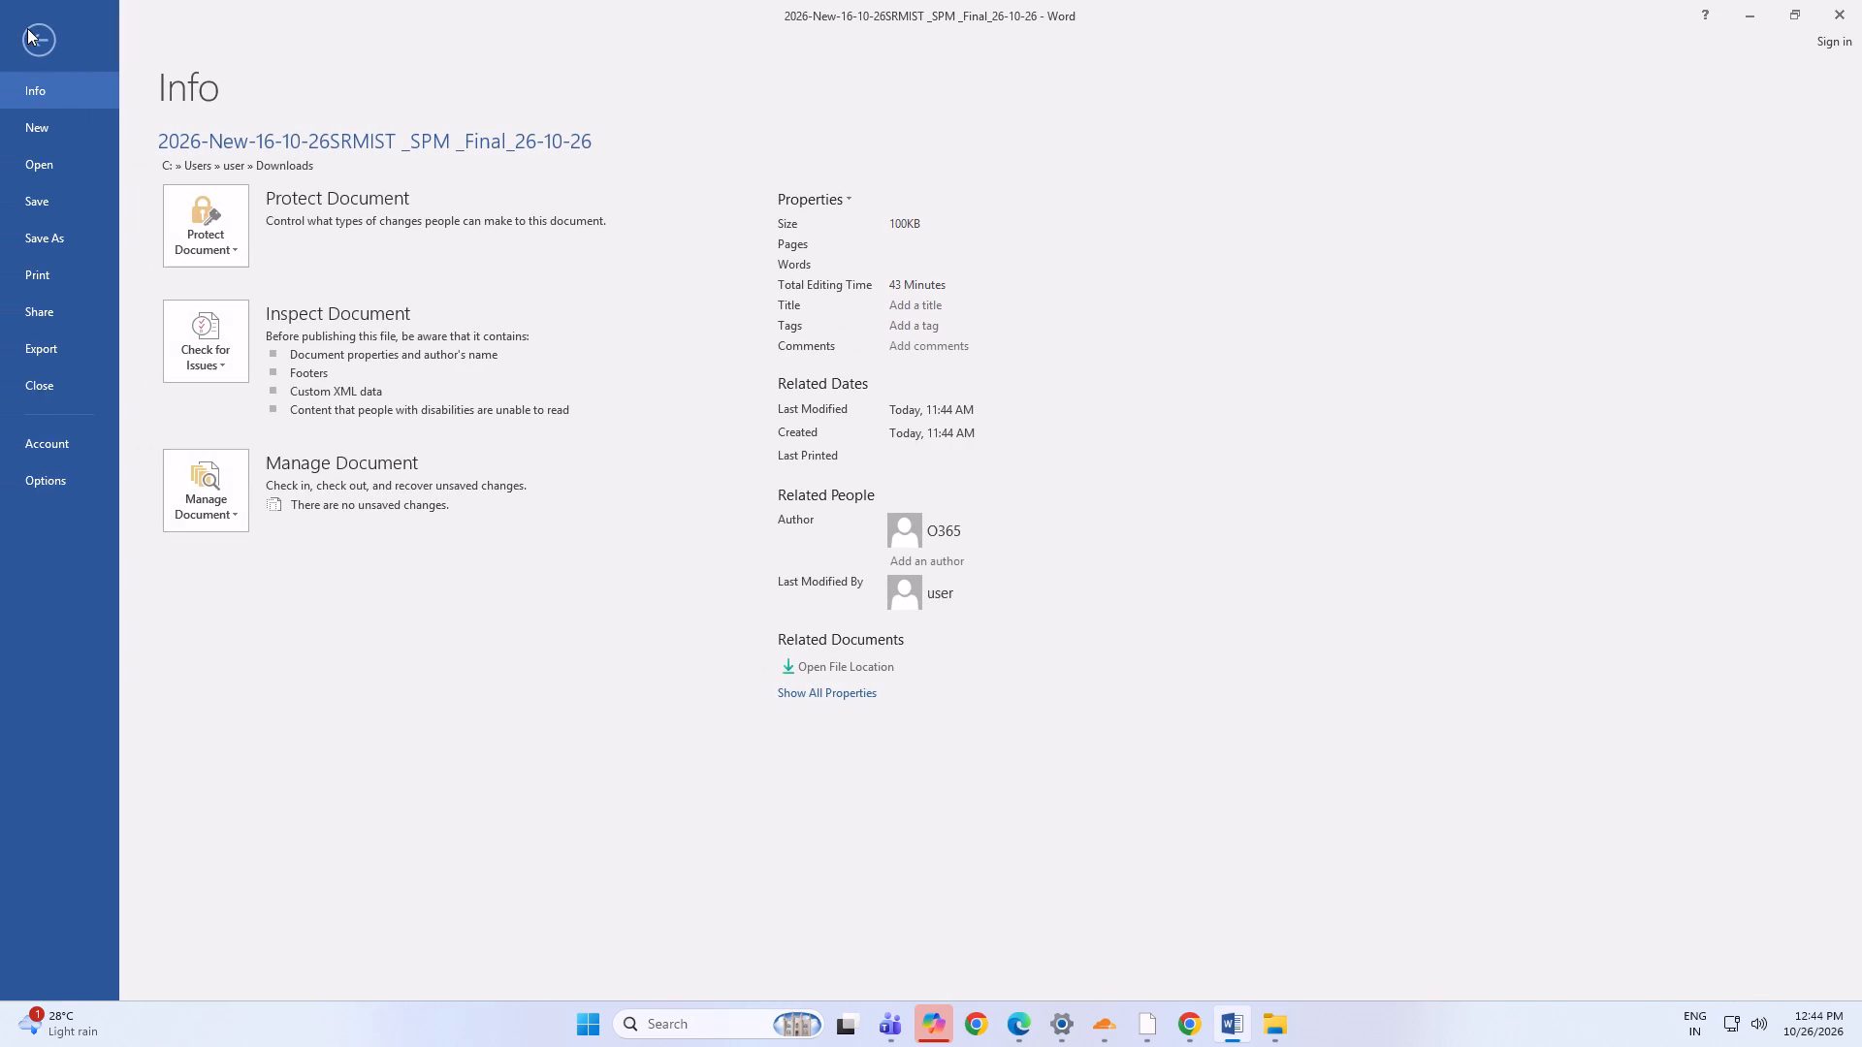
{"action": "left_click", "coordinate": [48, 208]}
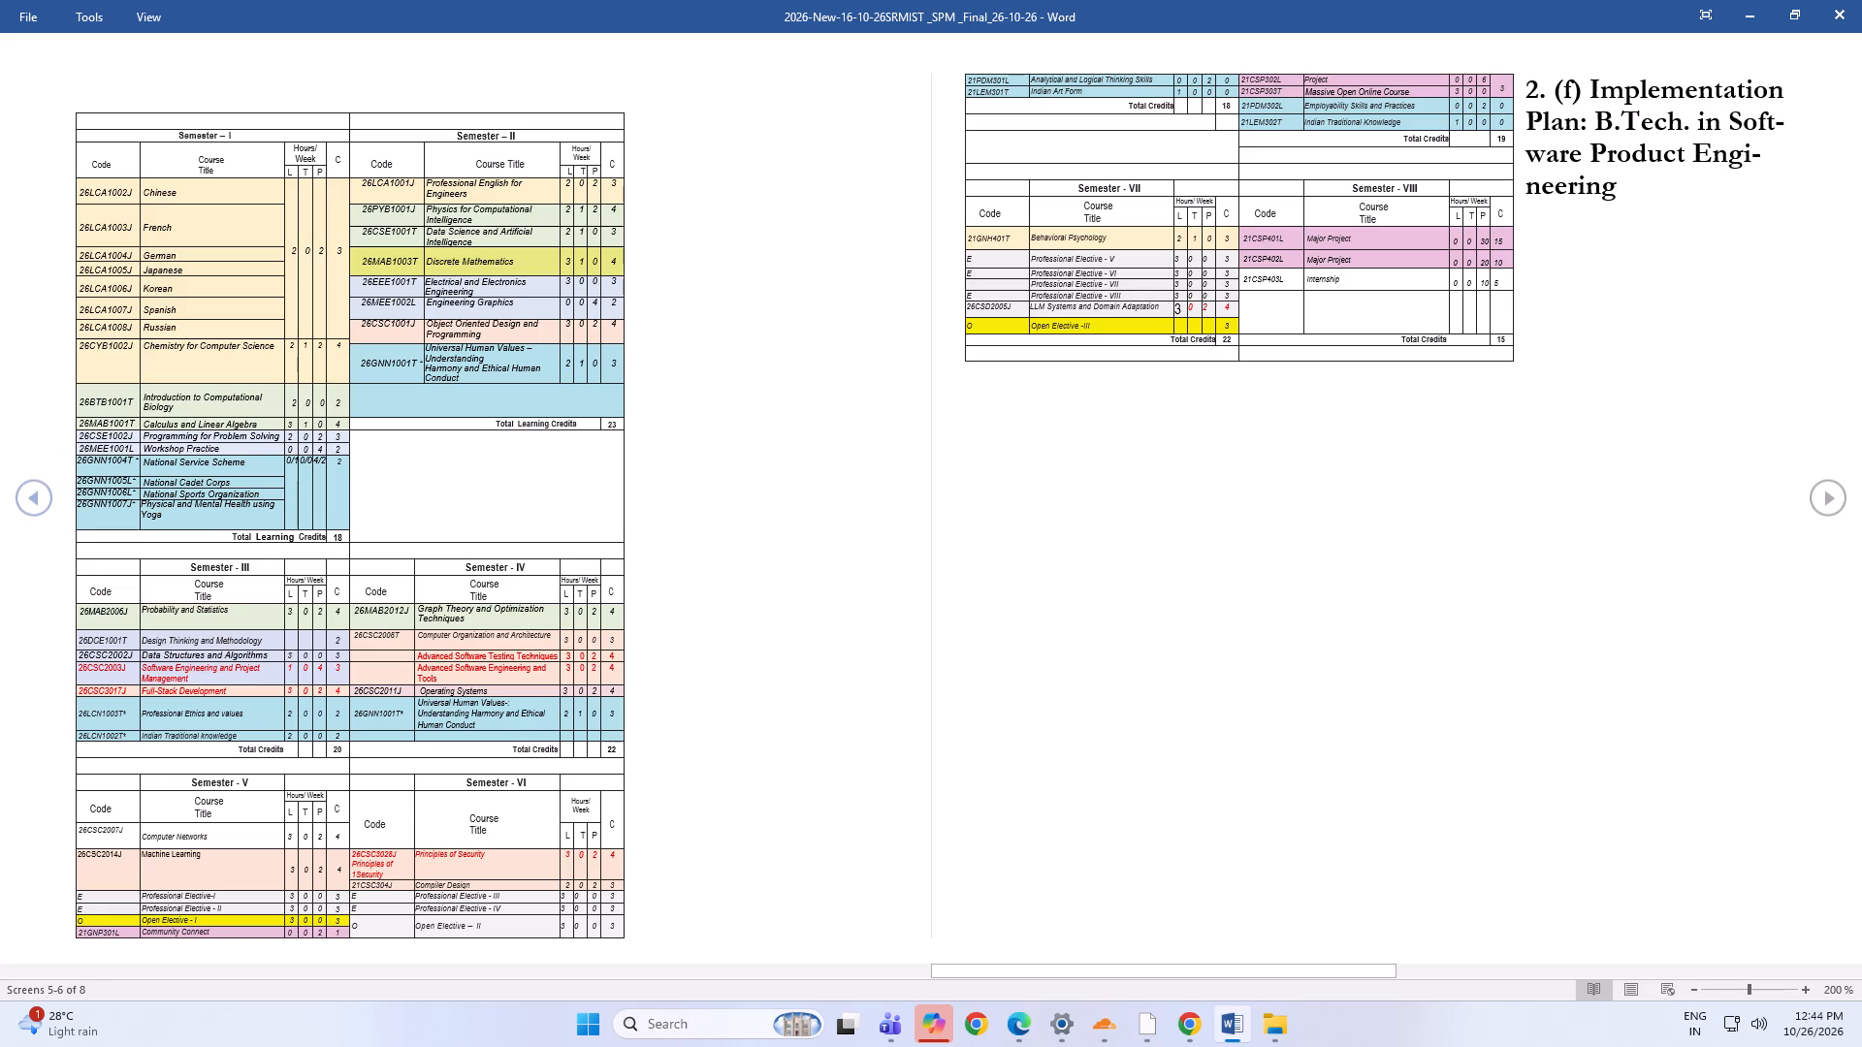
Start saving a copy of the curriculum document, choosing the HP USB20FD (E:) drive as the destination.
{"action": "left_click", "coordinate": [31, 19]}
{"action": "left_click", "coordinate": [69, 238]}
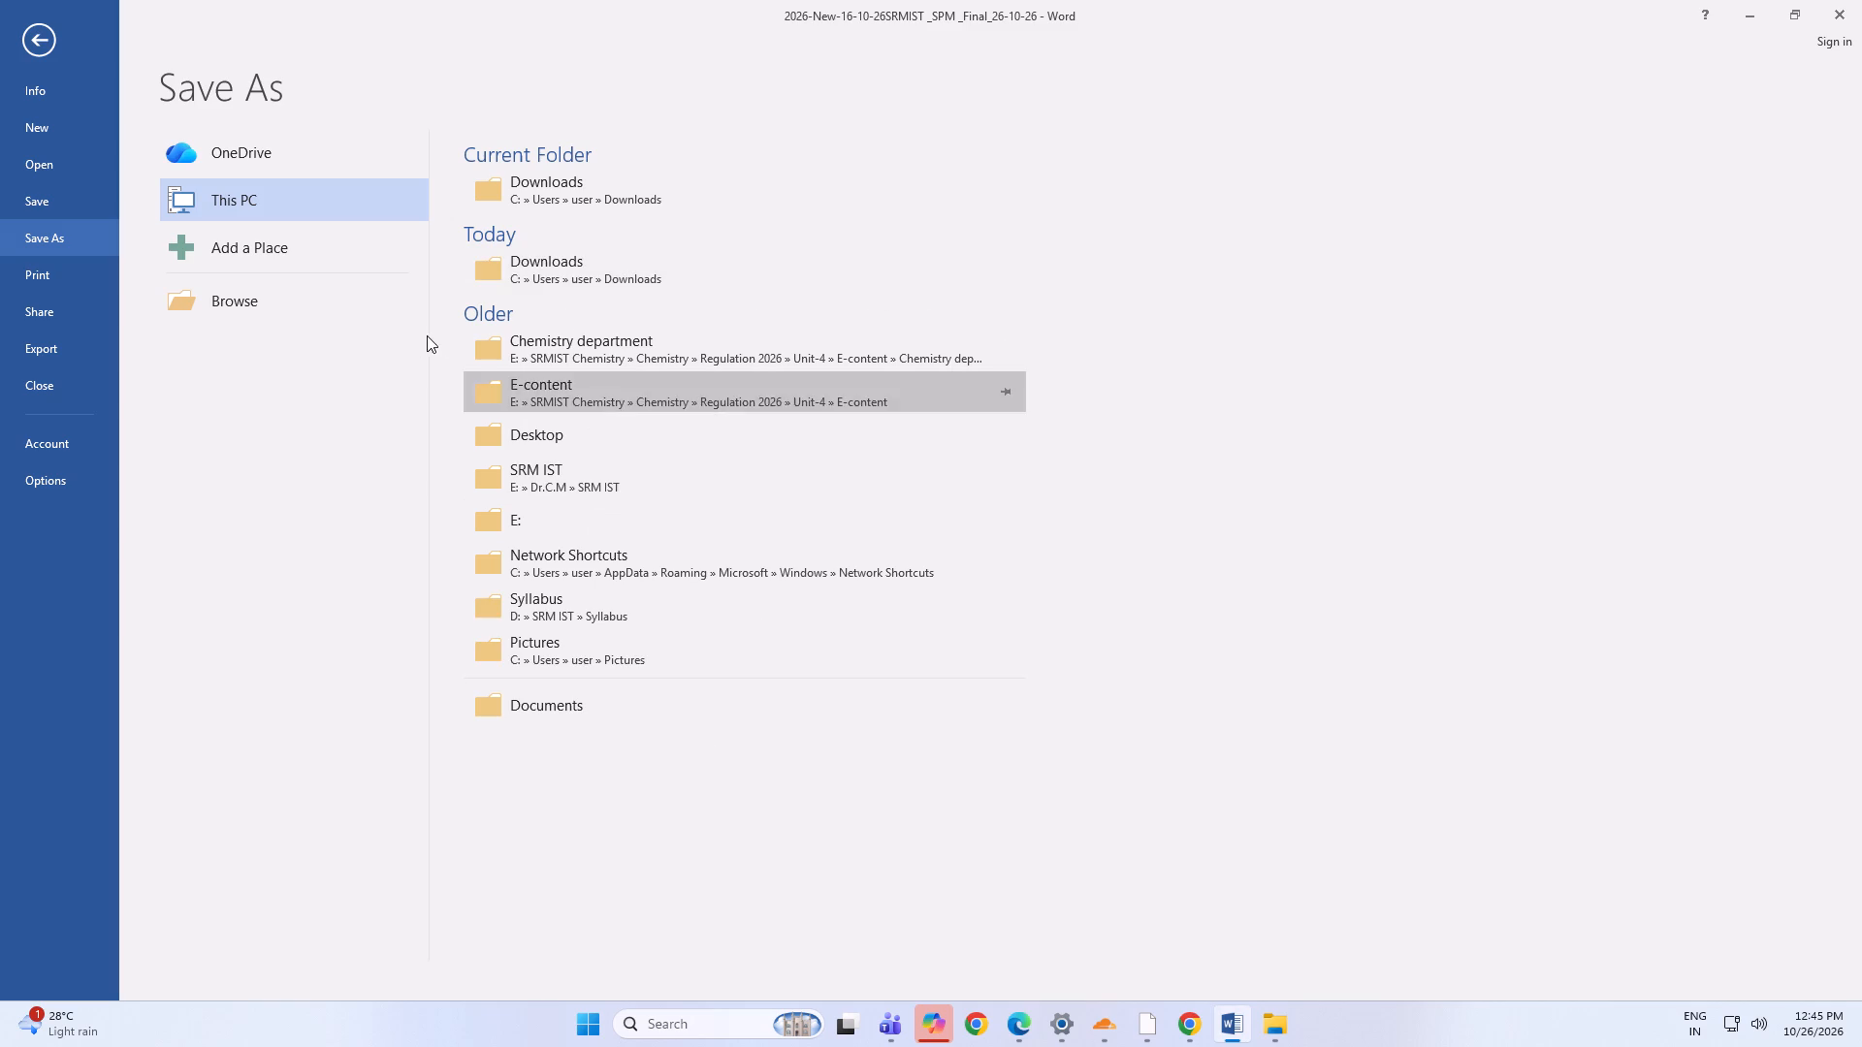
{"action": "left_click", "coordinate": [225, 188]}
{"action": "left_click", "coordinate": [225, 188]}
{"action": "double_click", "coordinate": [277, 195]}
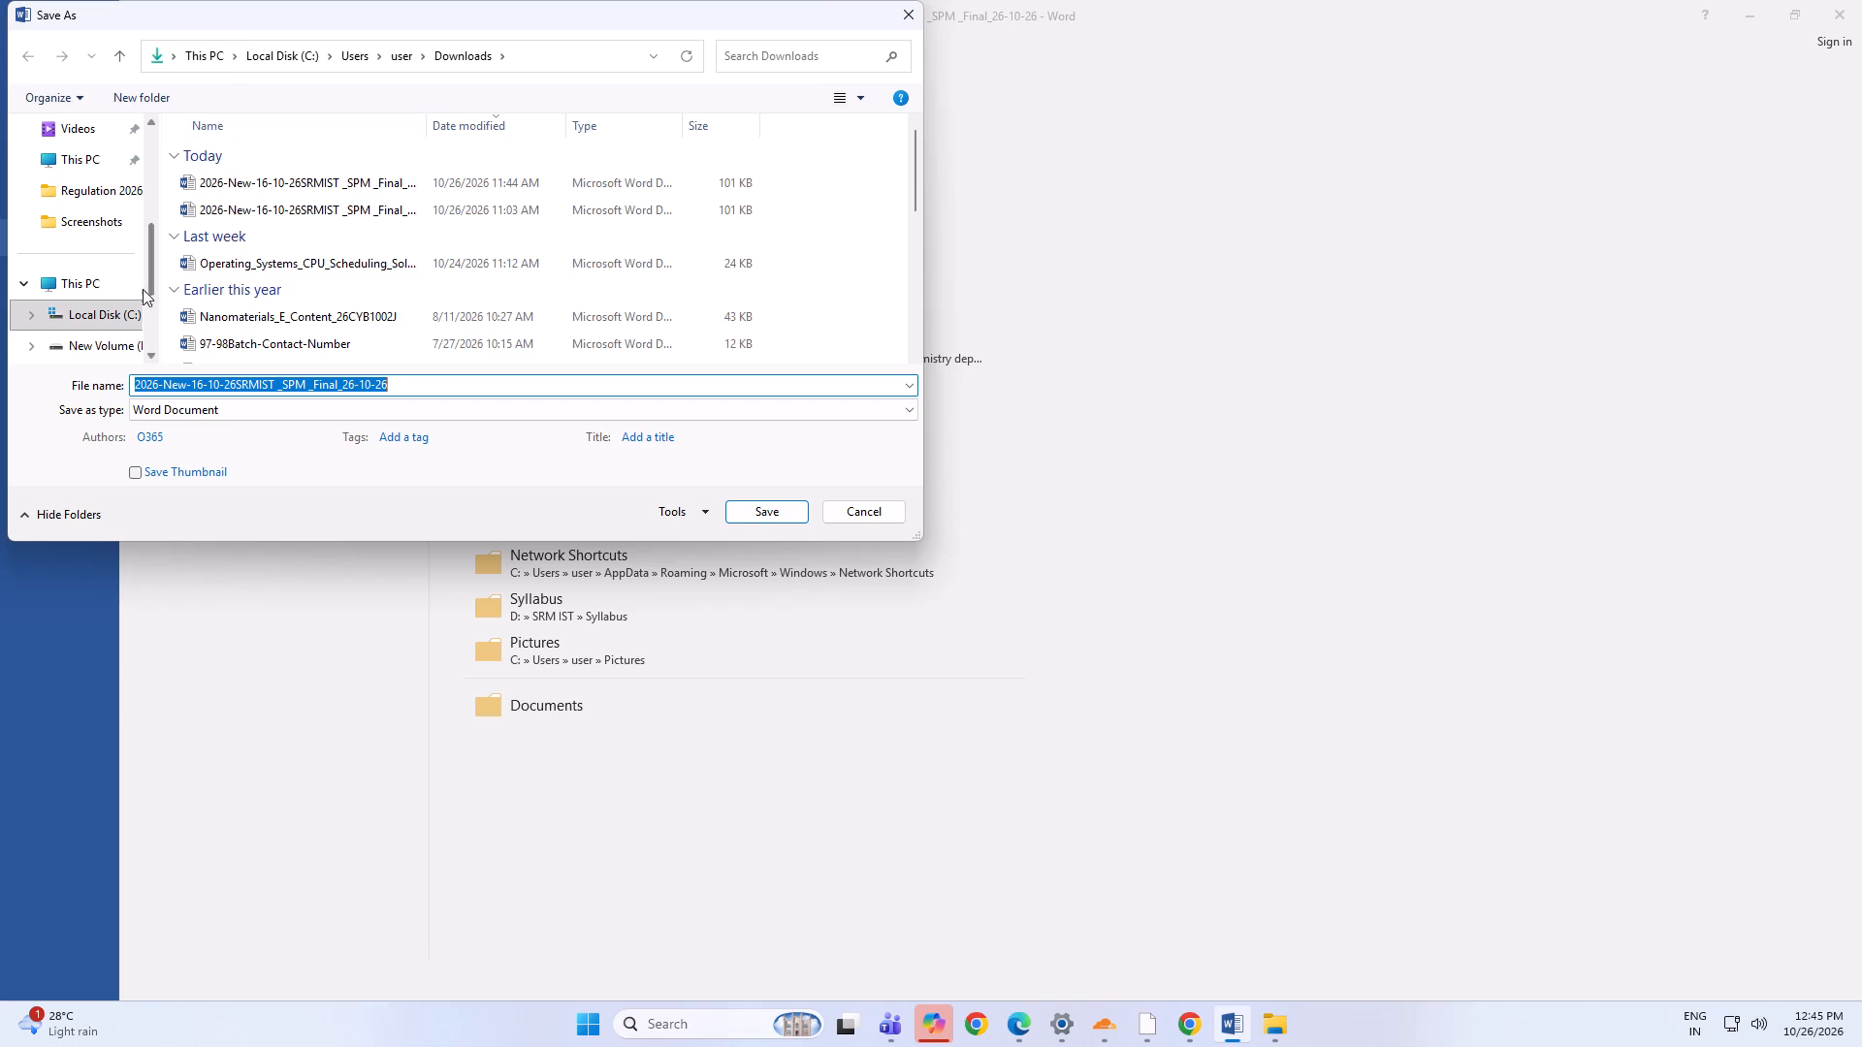
{"action": "left_click_drag", "start_coordinate": [152, 272], "coordinate": [153, 324]}
{"action": "left_click", "coordinate": [97, 224]}
{"action": "left_click", "coordinate": [97, 224]}
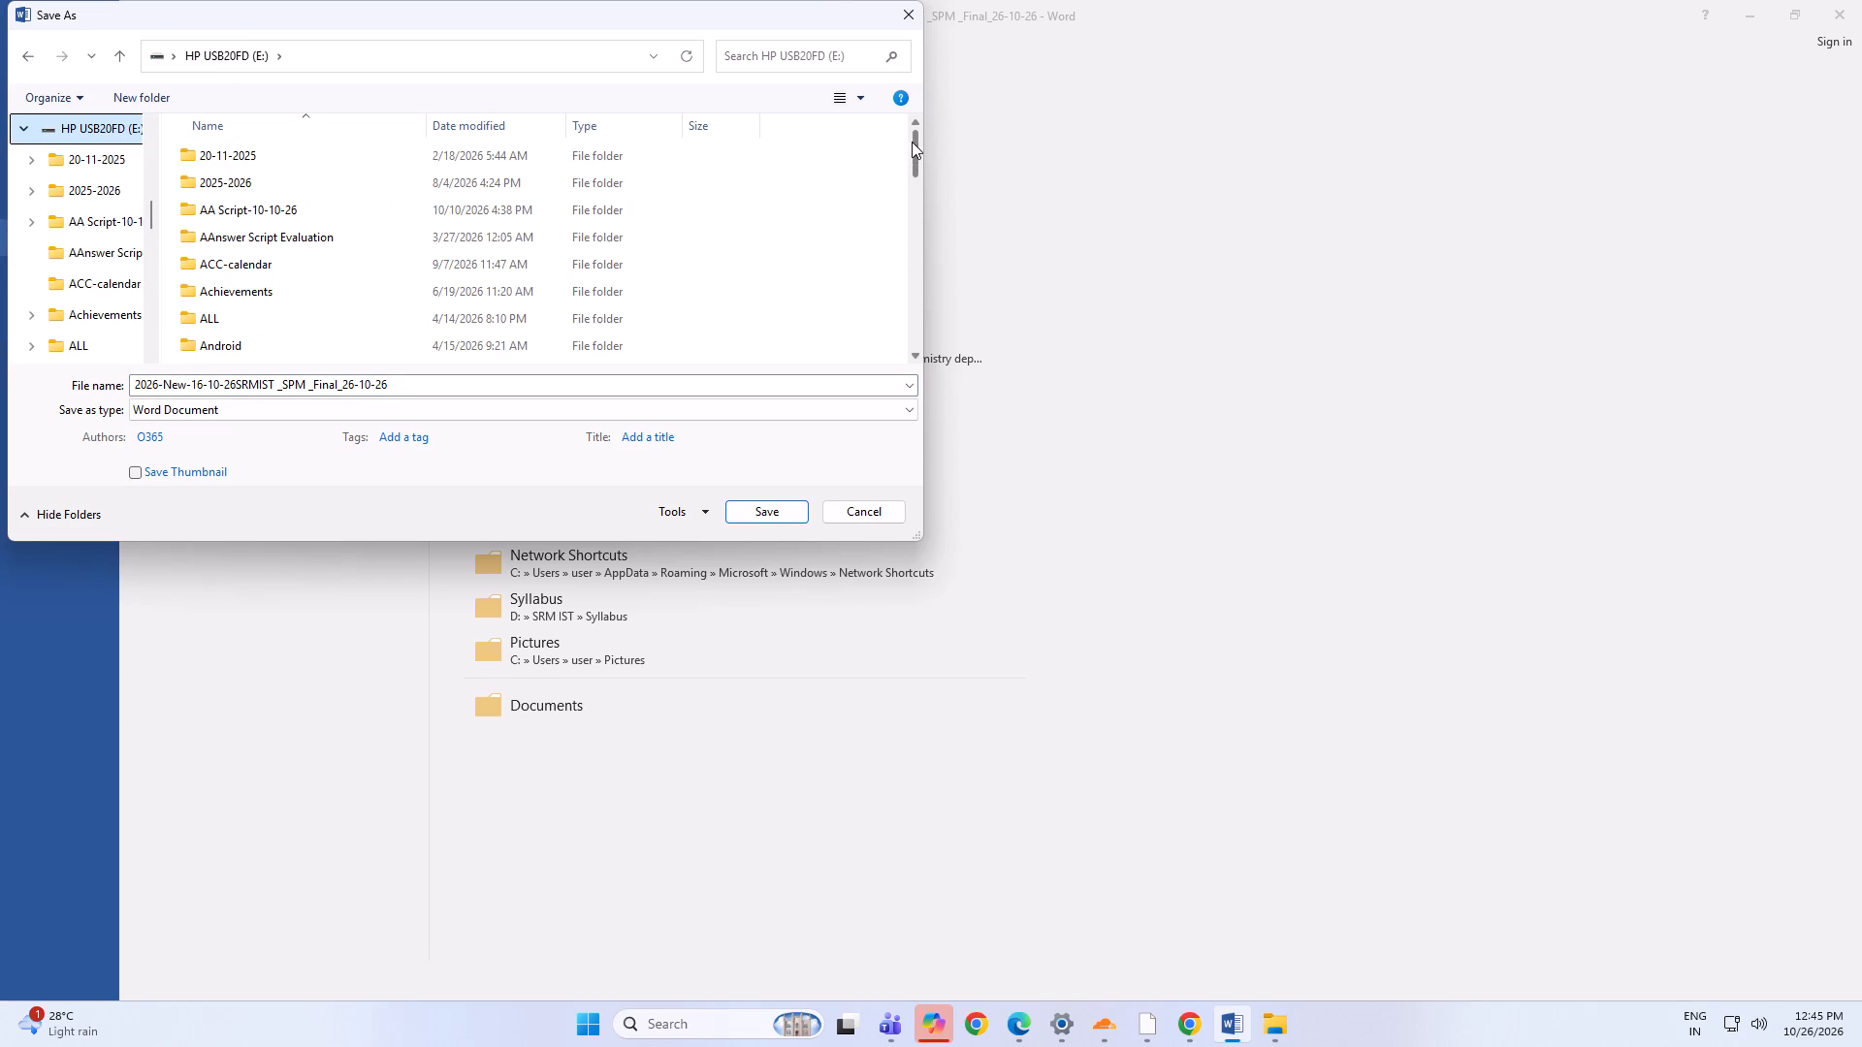
Save the copy in the USB drive's CSBS > Curriculum_BTech_AIFT_SPE (1) folder as a Word Document, keeping the file name.
{"action": "left_click_drag", "start_coordinate": [918, 138], "coordinate": [909, 192]}
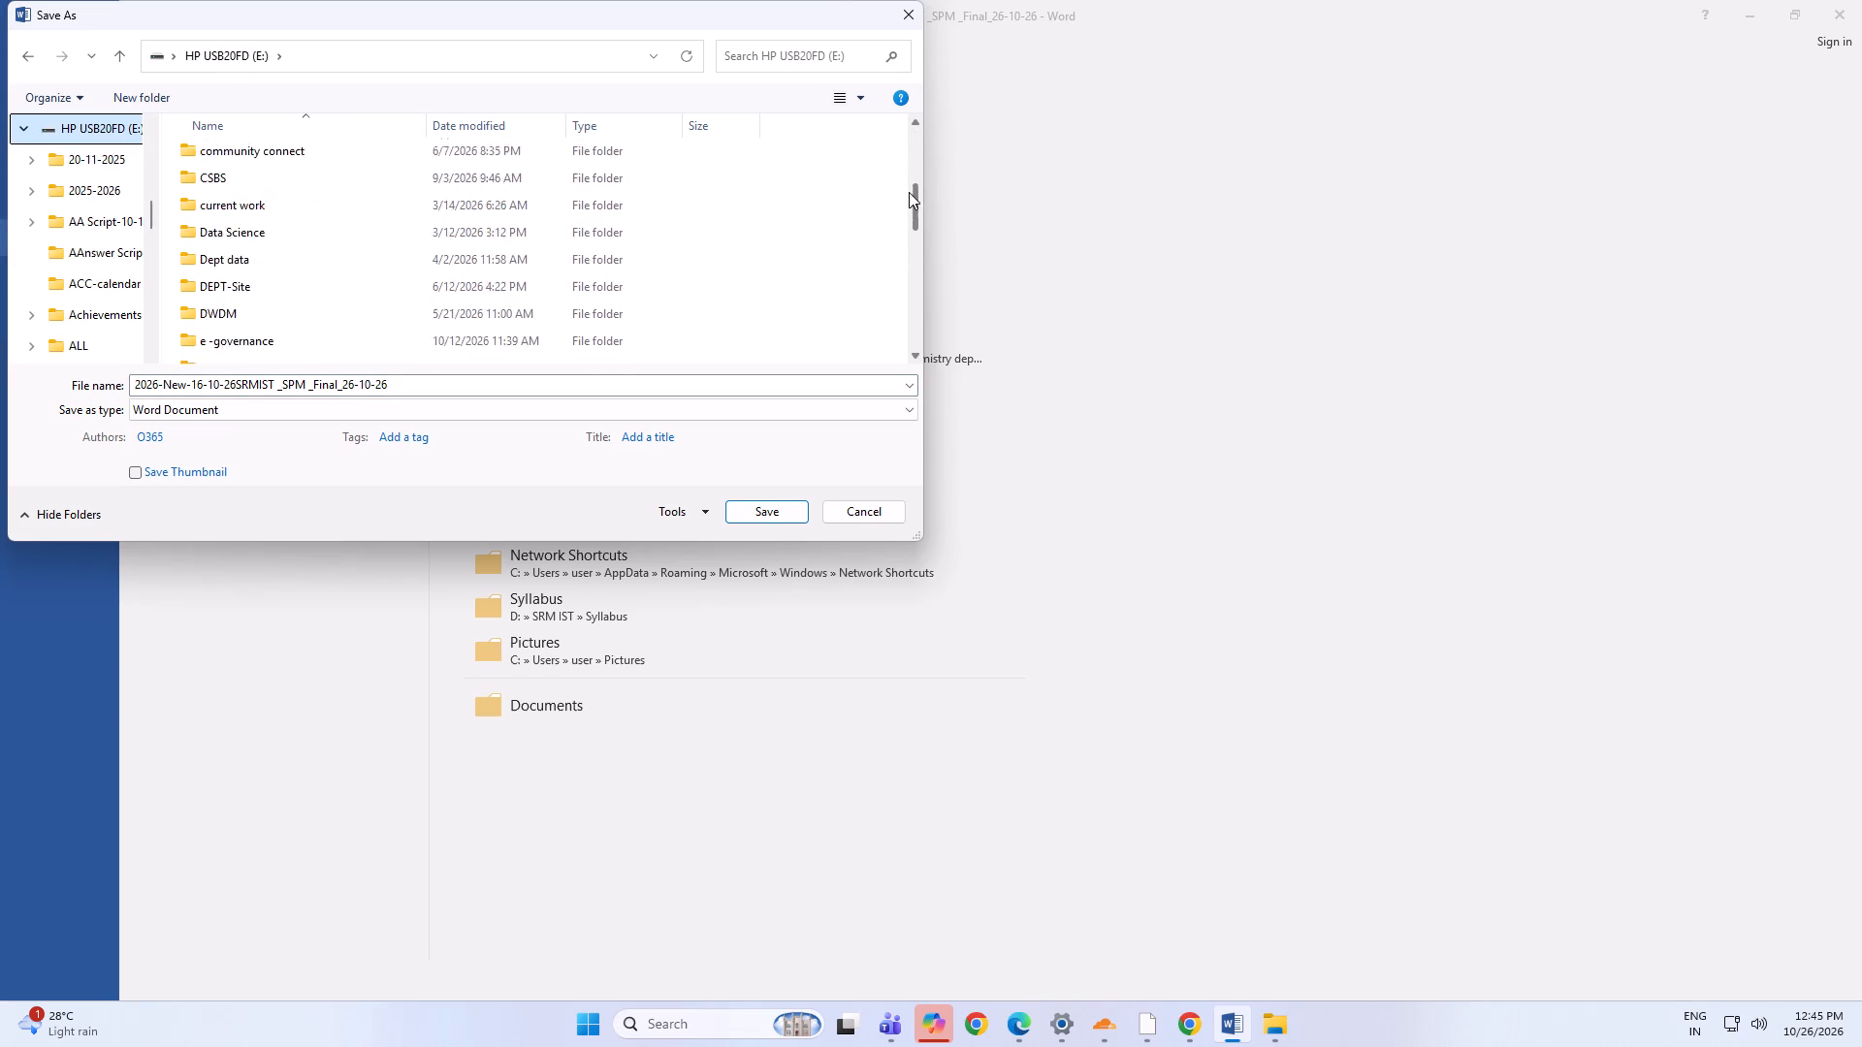
{"action": "left_click_drag", "start_coordinate": [909, 192], "coordinate": [909, 180]}
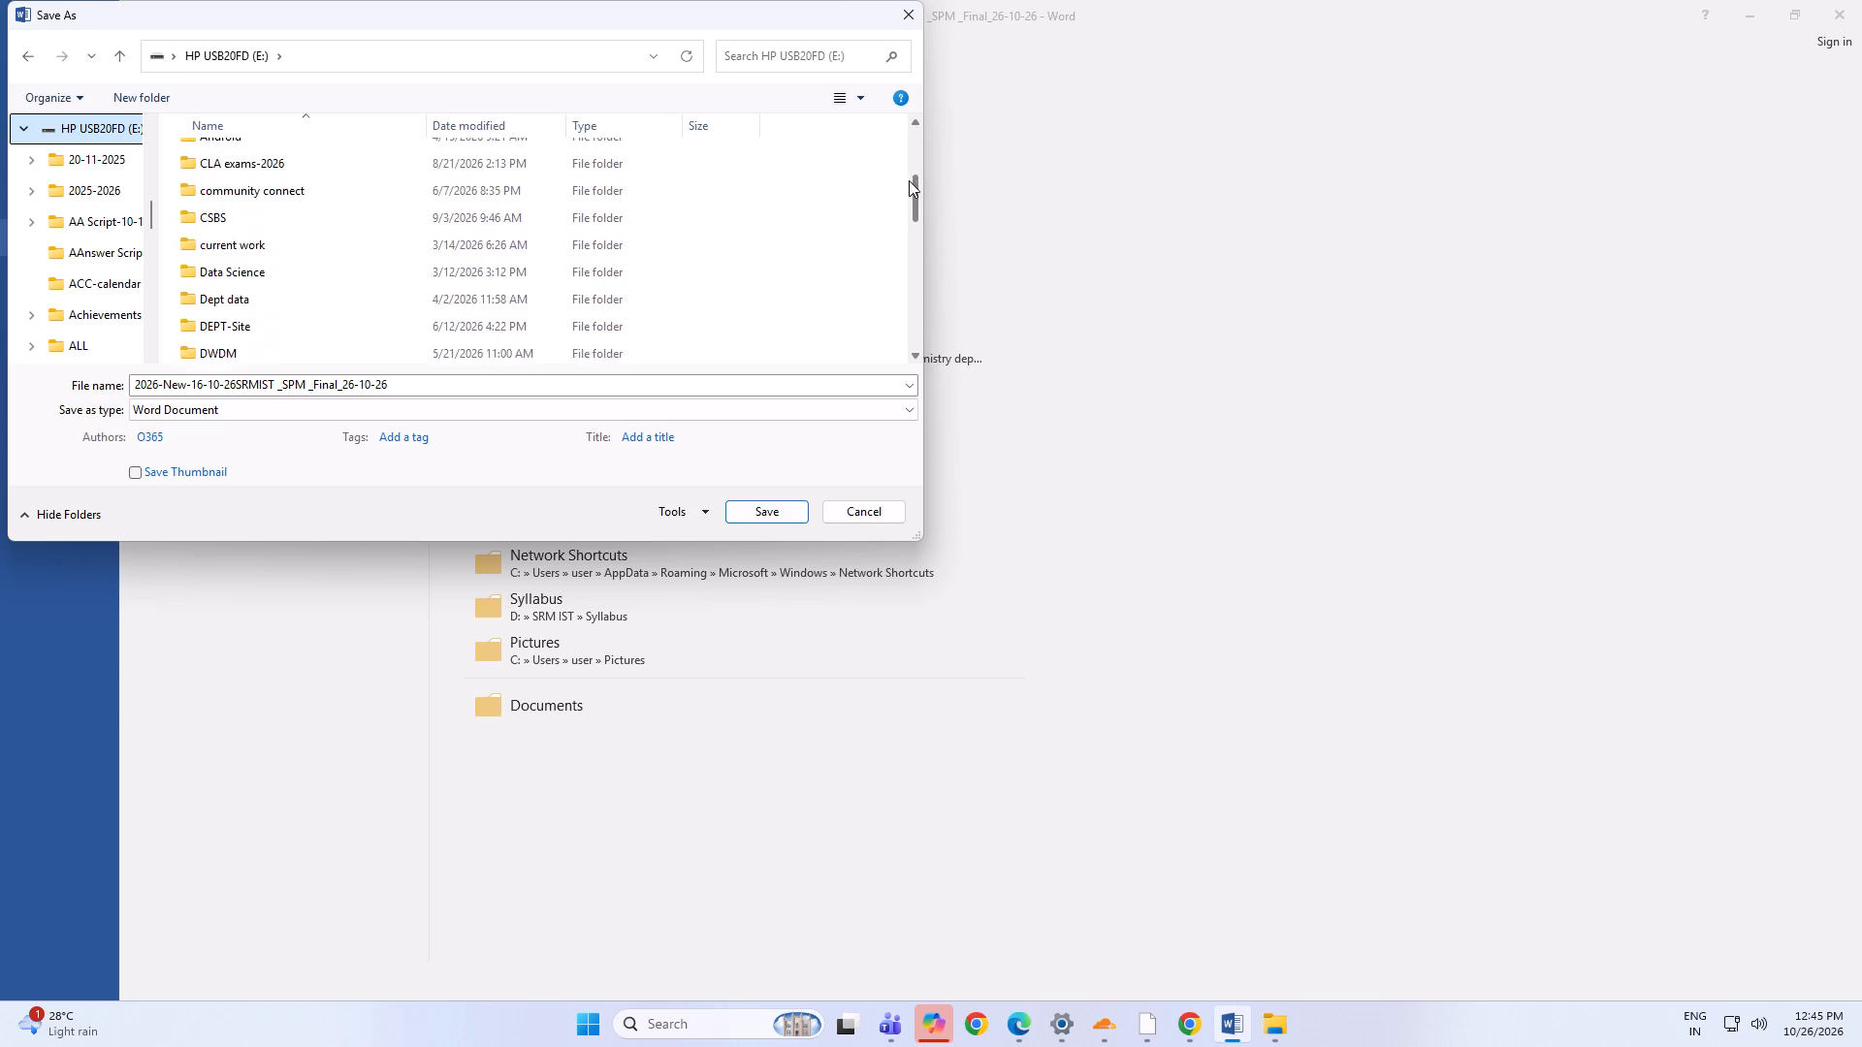
{"action": "left_click_drag", "start_coordinate": [909, 180], "coordinate": [918, 170]}
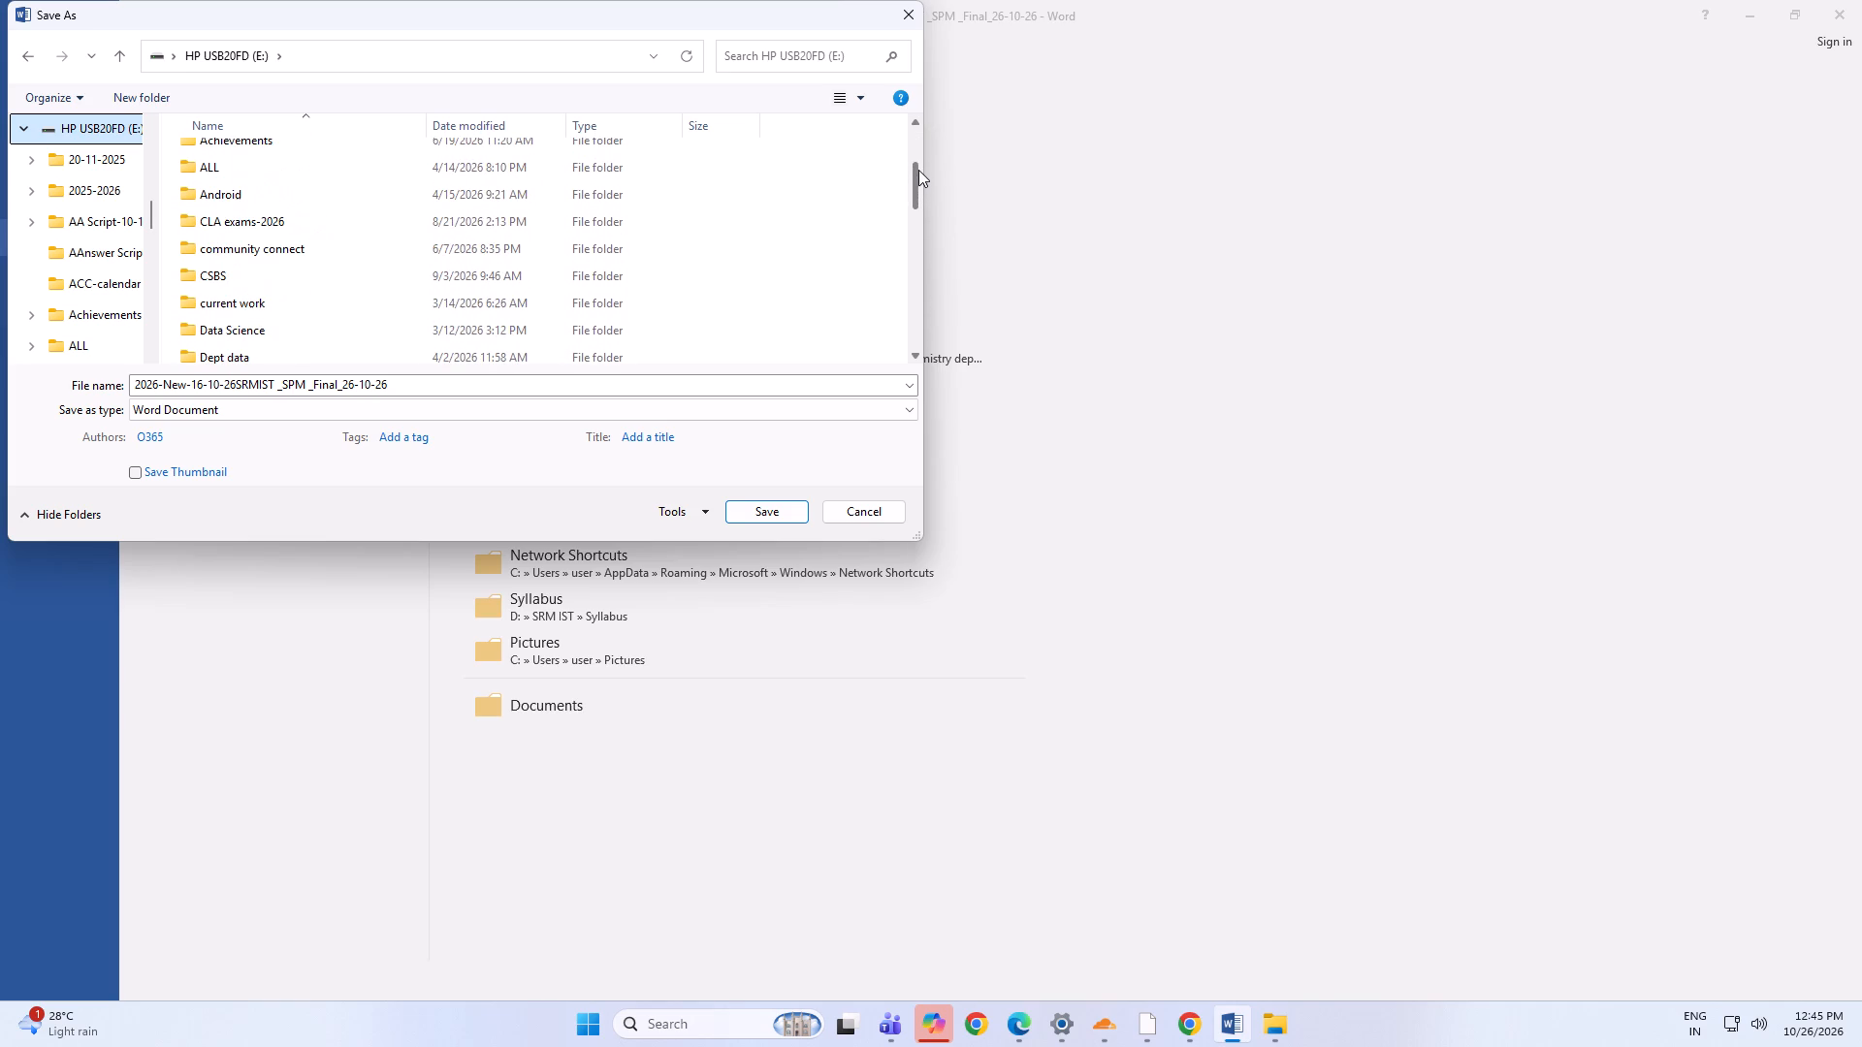
{"action": "left_click_drag", "start_coordinate": [918, 170], "coordinate": [912, 213]}
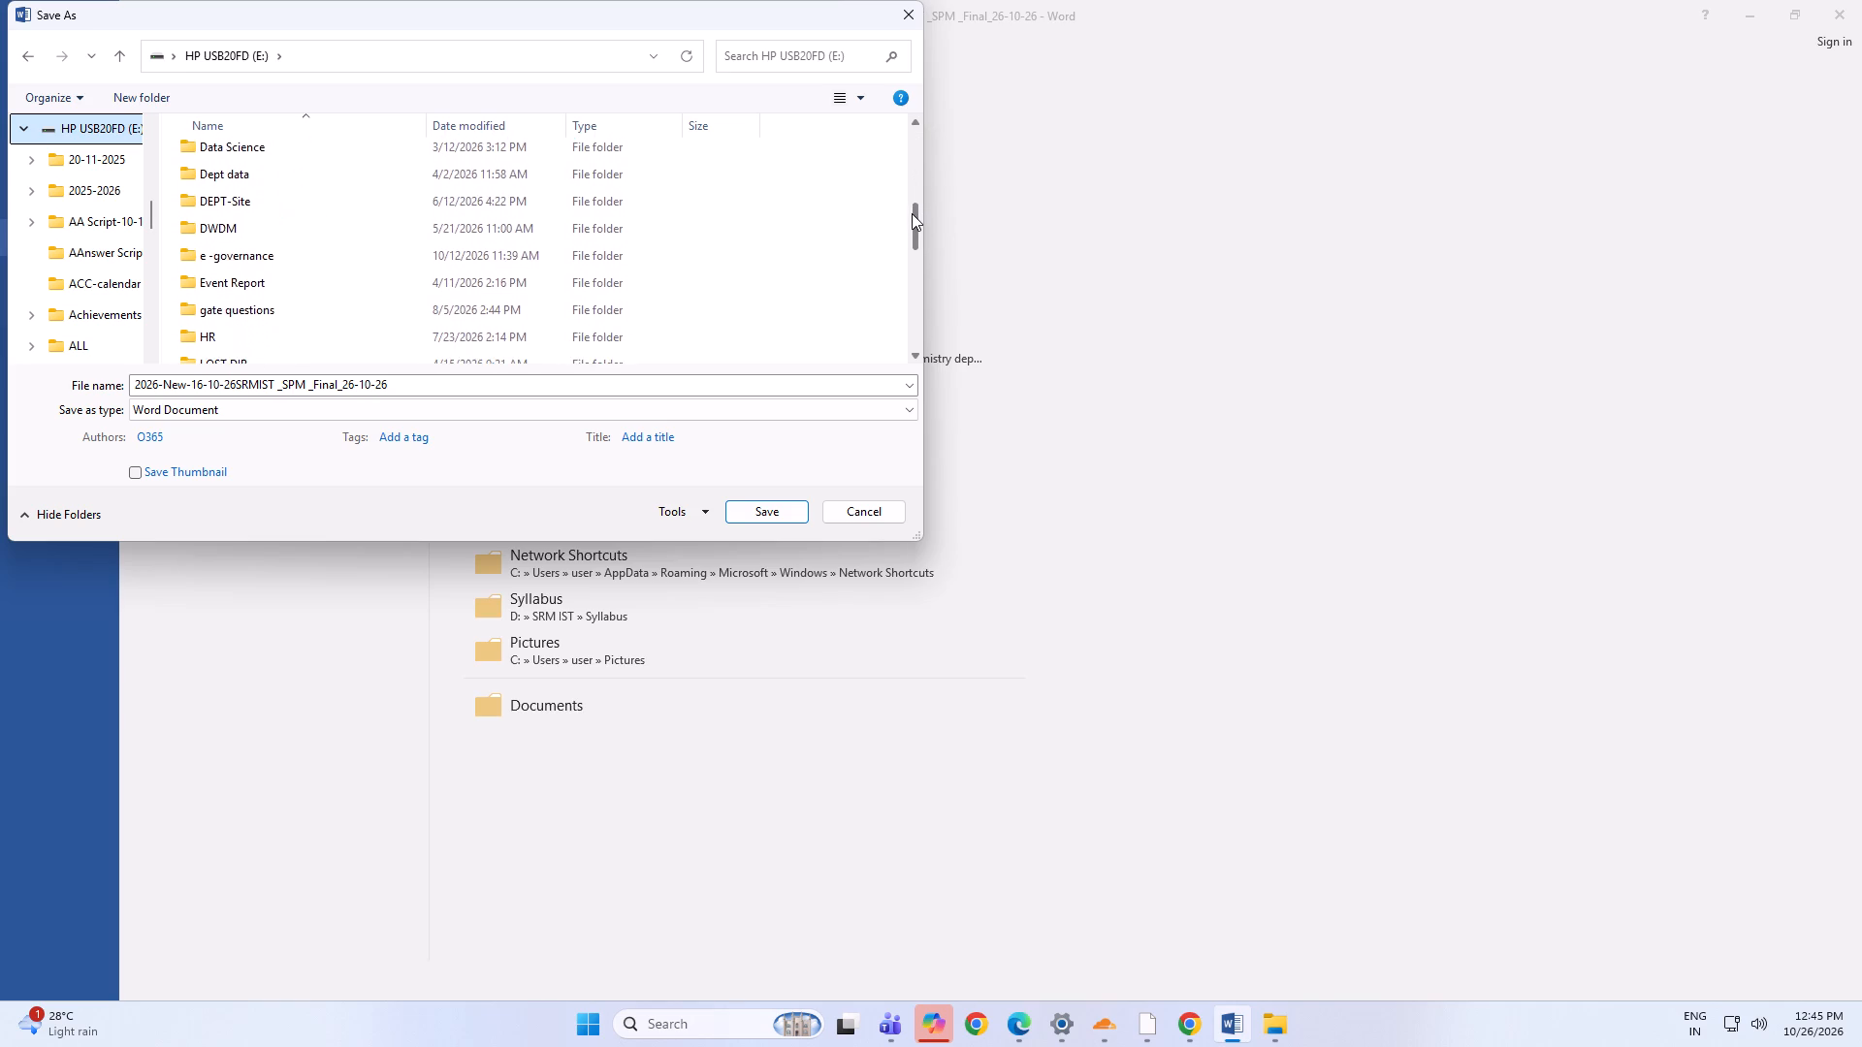
{"action": "left_click_drag", "start_coordinate": [912, 213], "coordinate": [900, 274]}
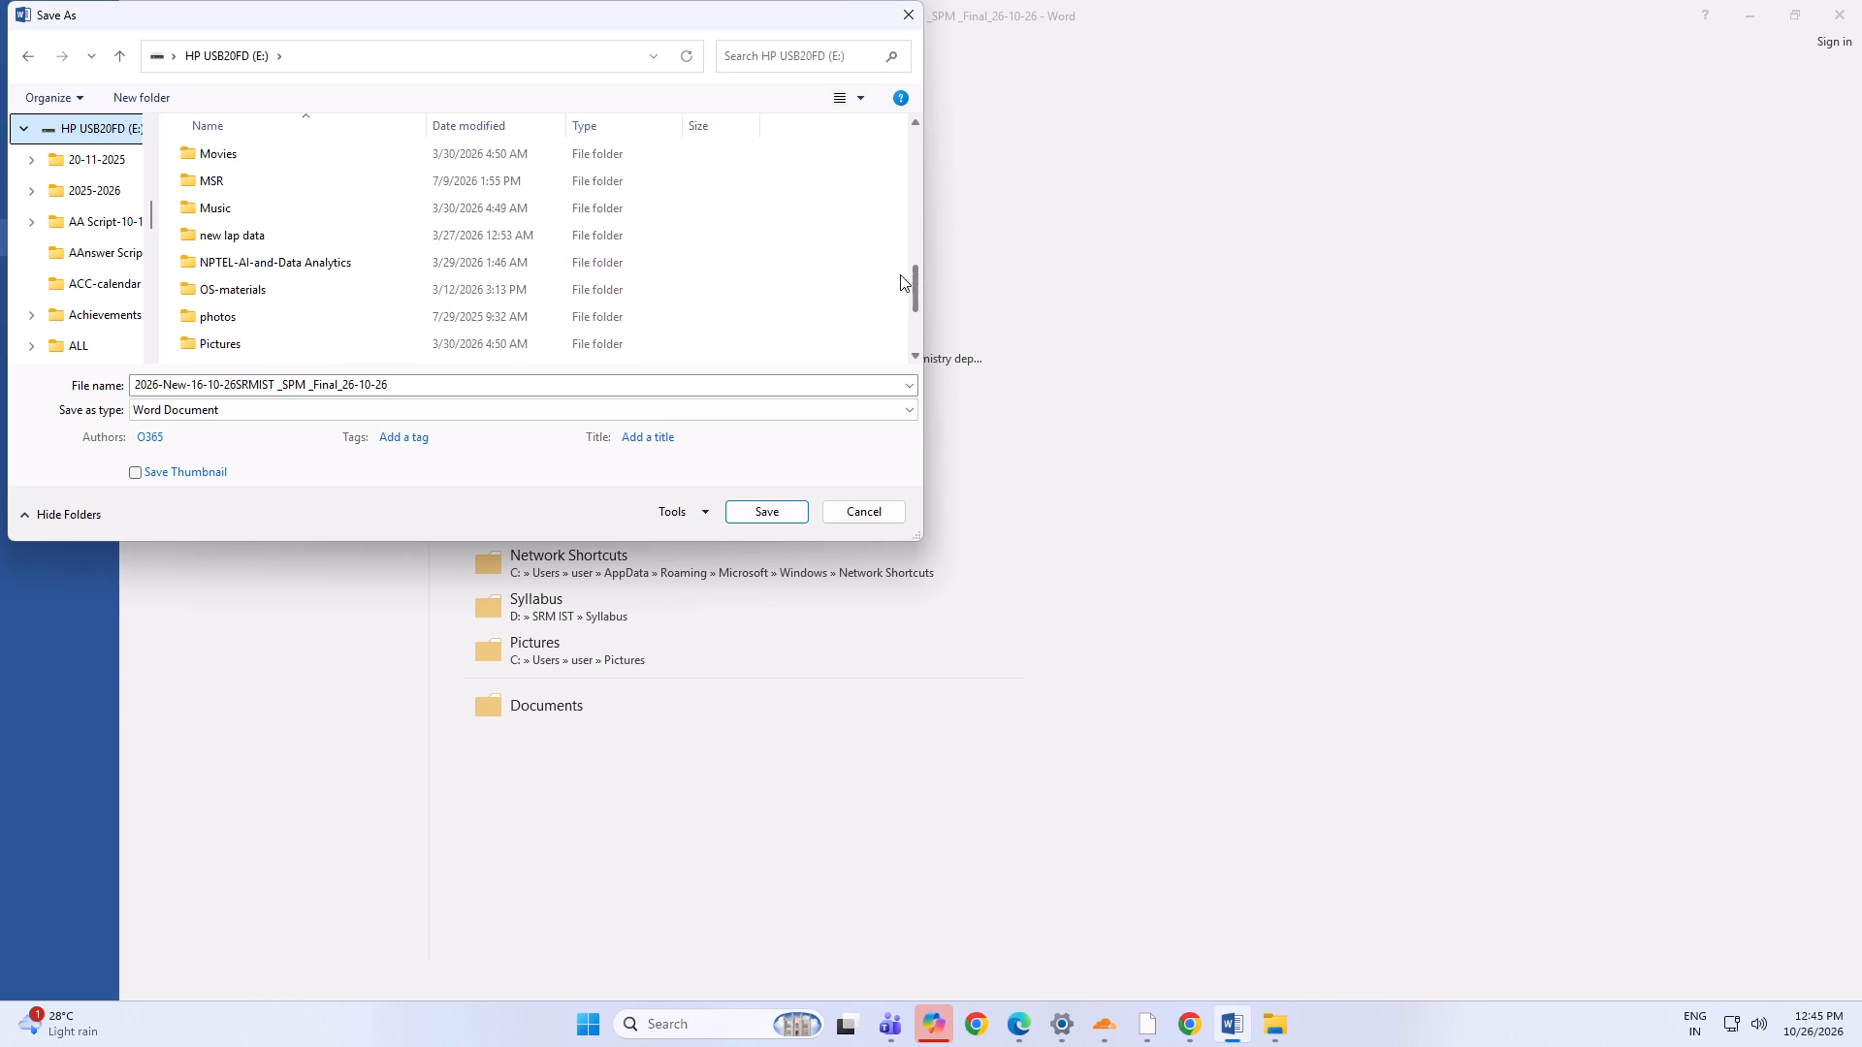
{"action": "left_click_drag", "start_coordinate": [900, 274], "coordinate": [919, 165]}
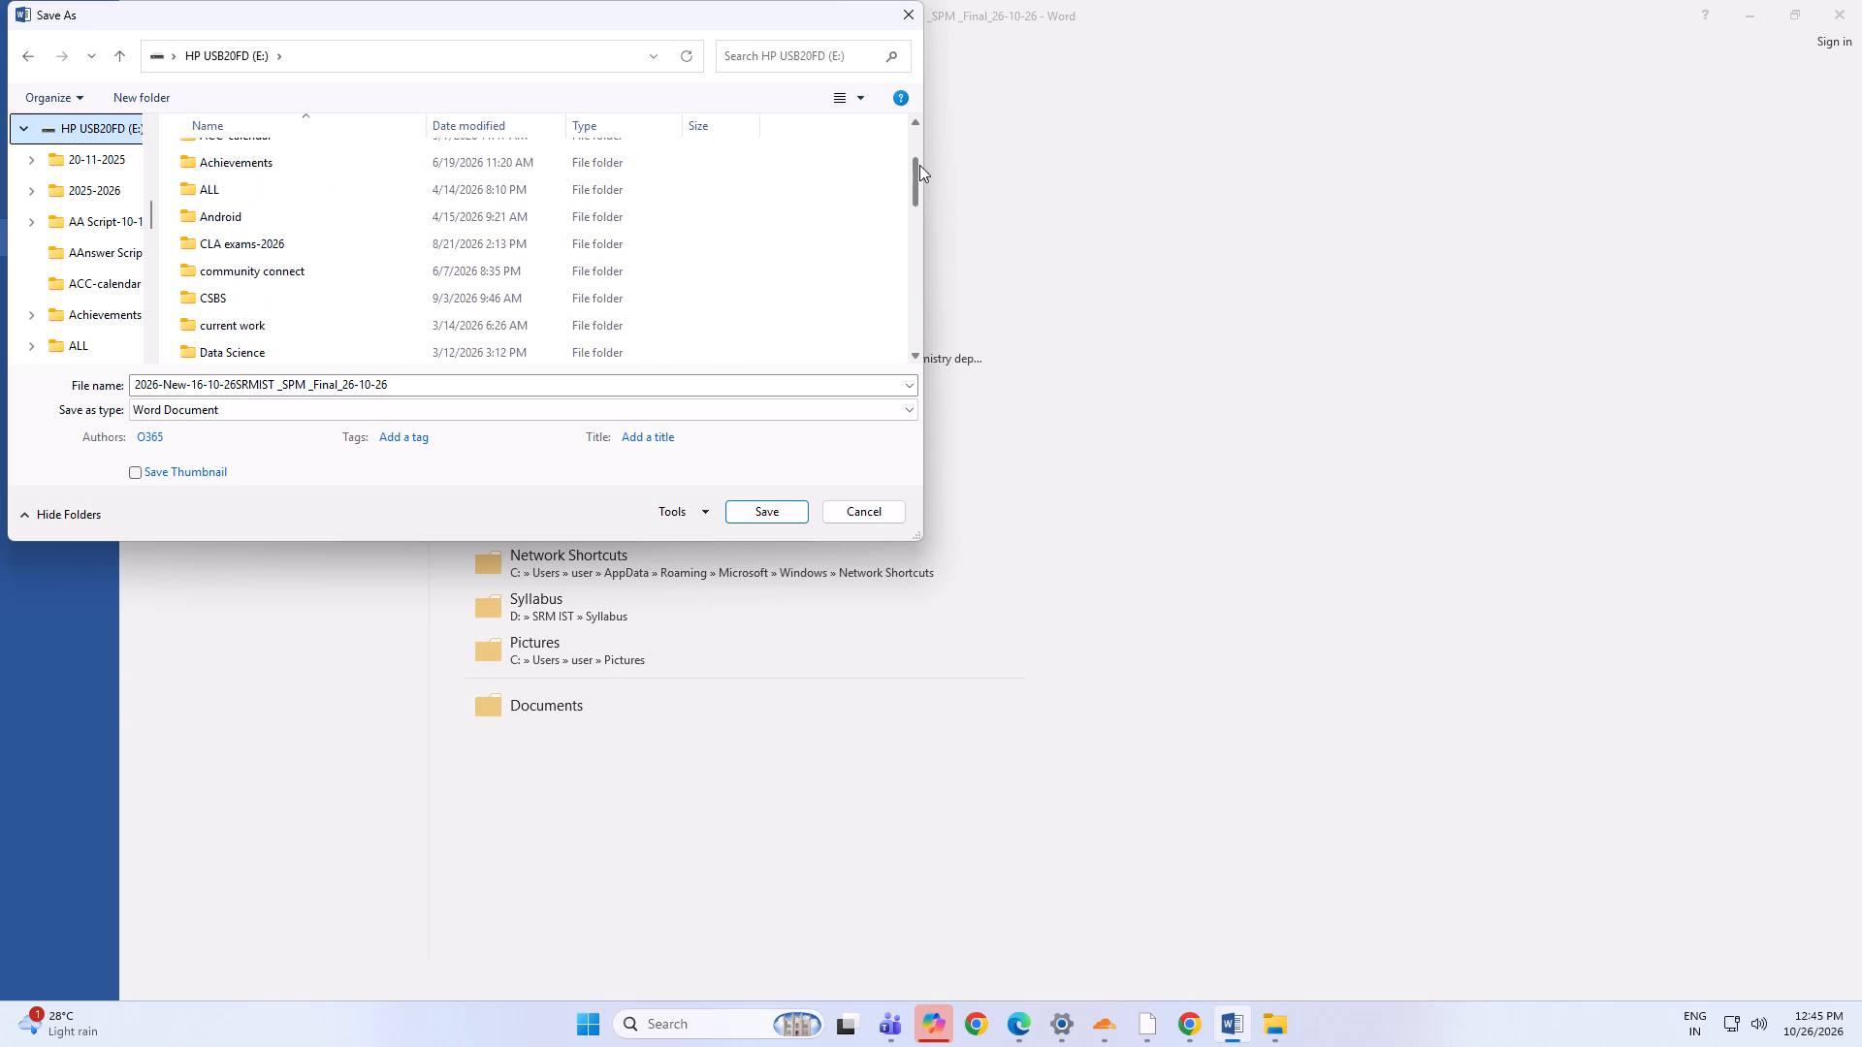
{"action": "double_click", "coordinate": [206, 296]}
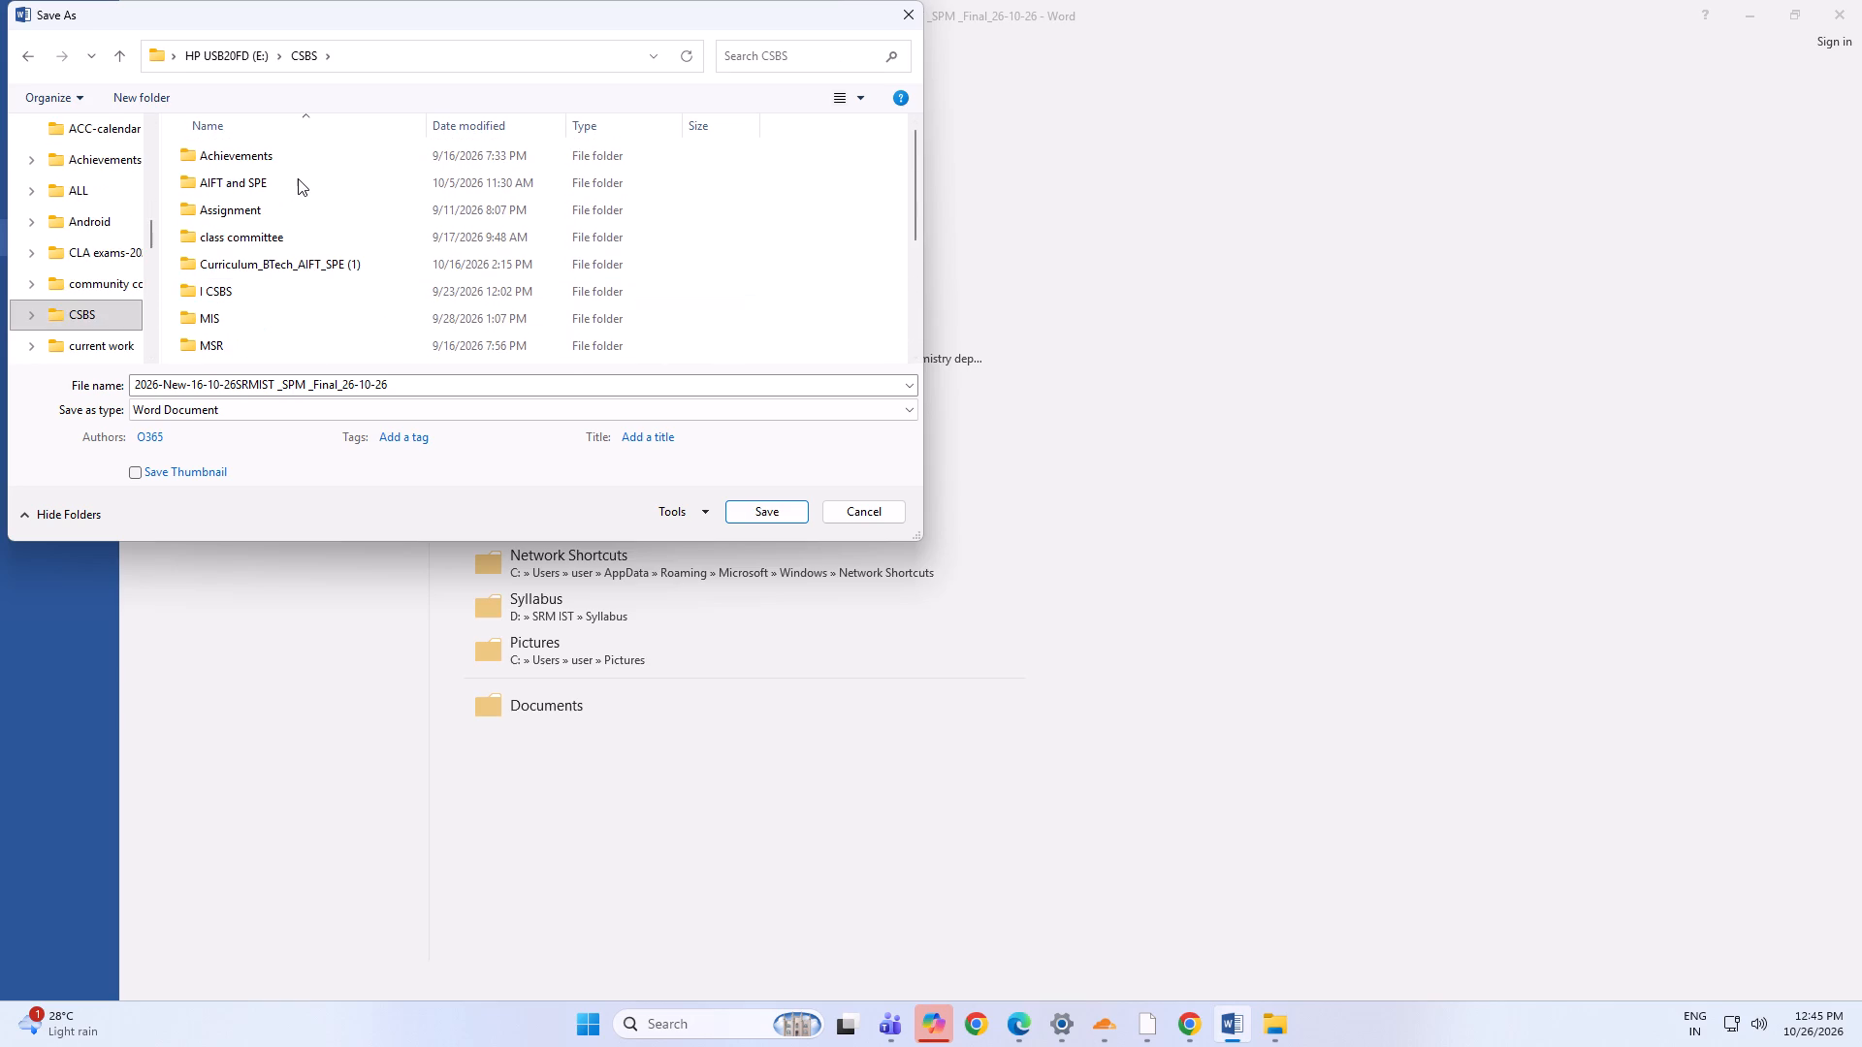
{"action": "double_click", "coordinate": [316, 263]}
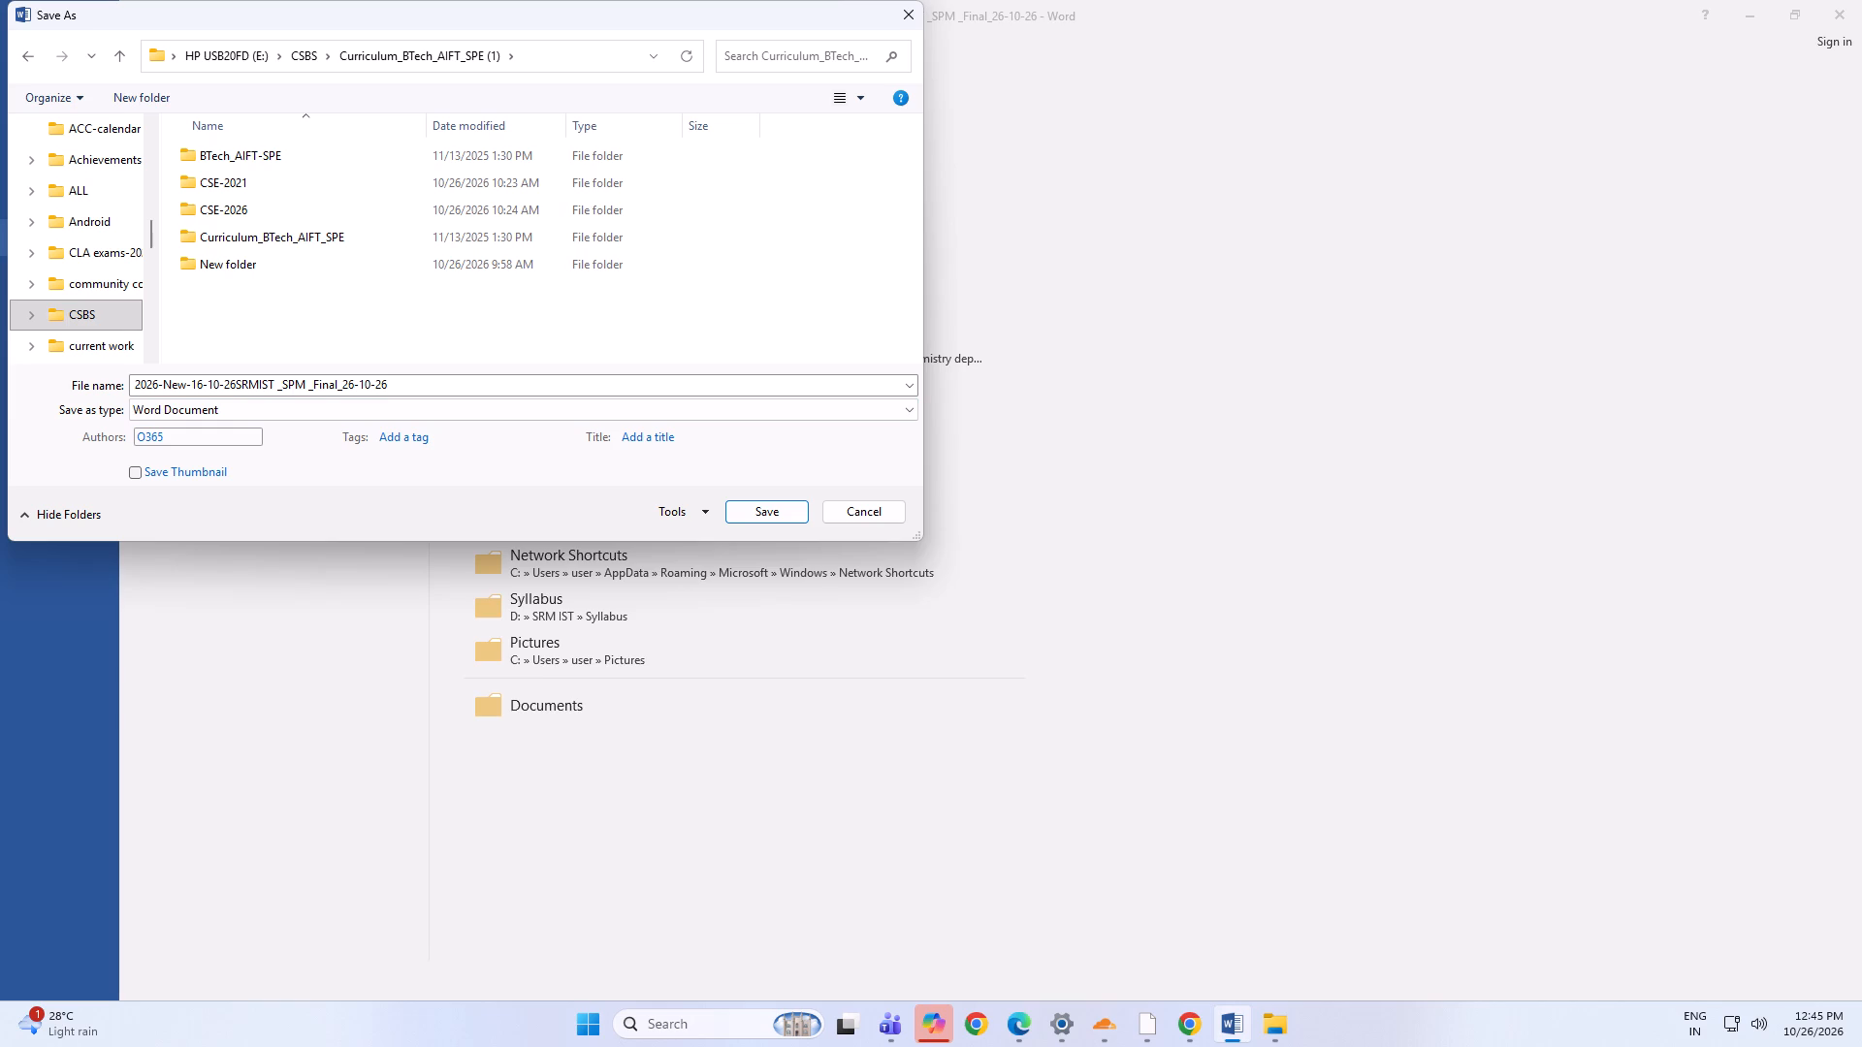
{"action": "left_click", "coordinate": [764, 516]}
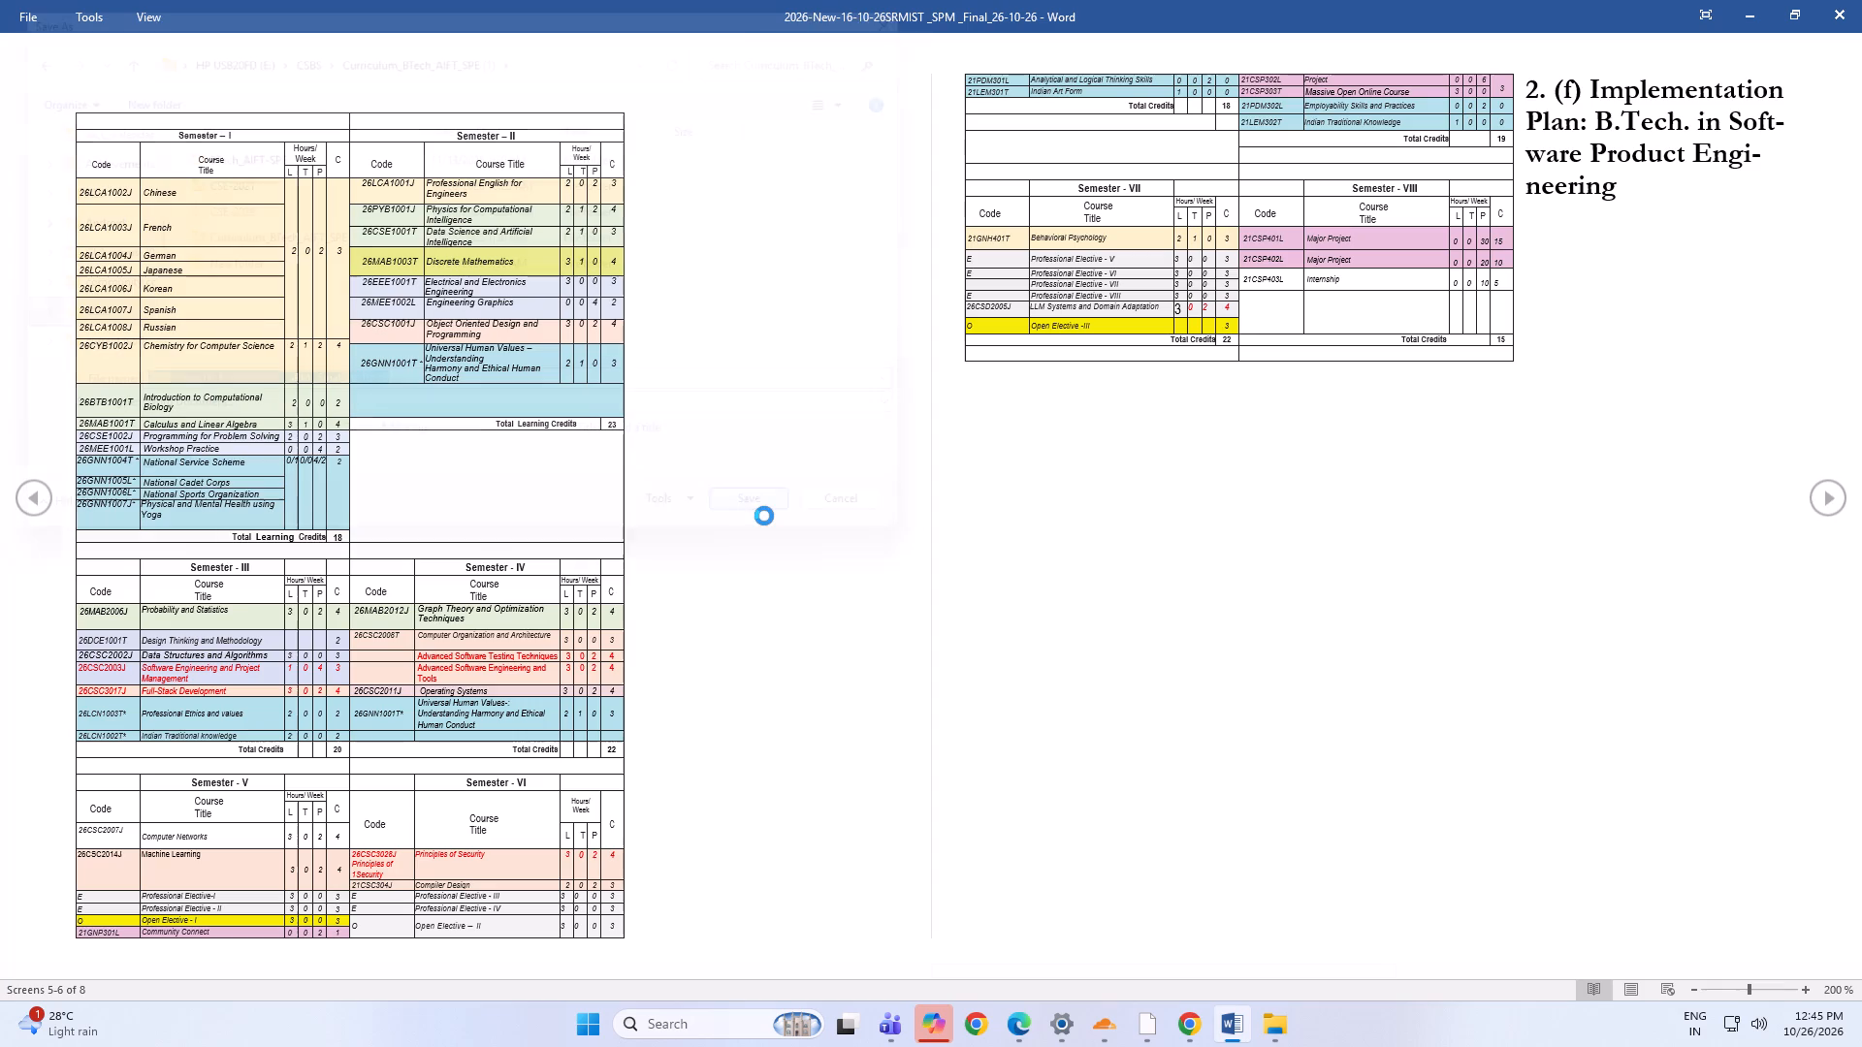
Close the curriculum document and the File Explorer window, returning to the desktop.
{"action": "left_click", "coordinate": [1839, 14]}
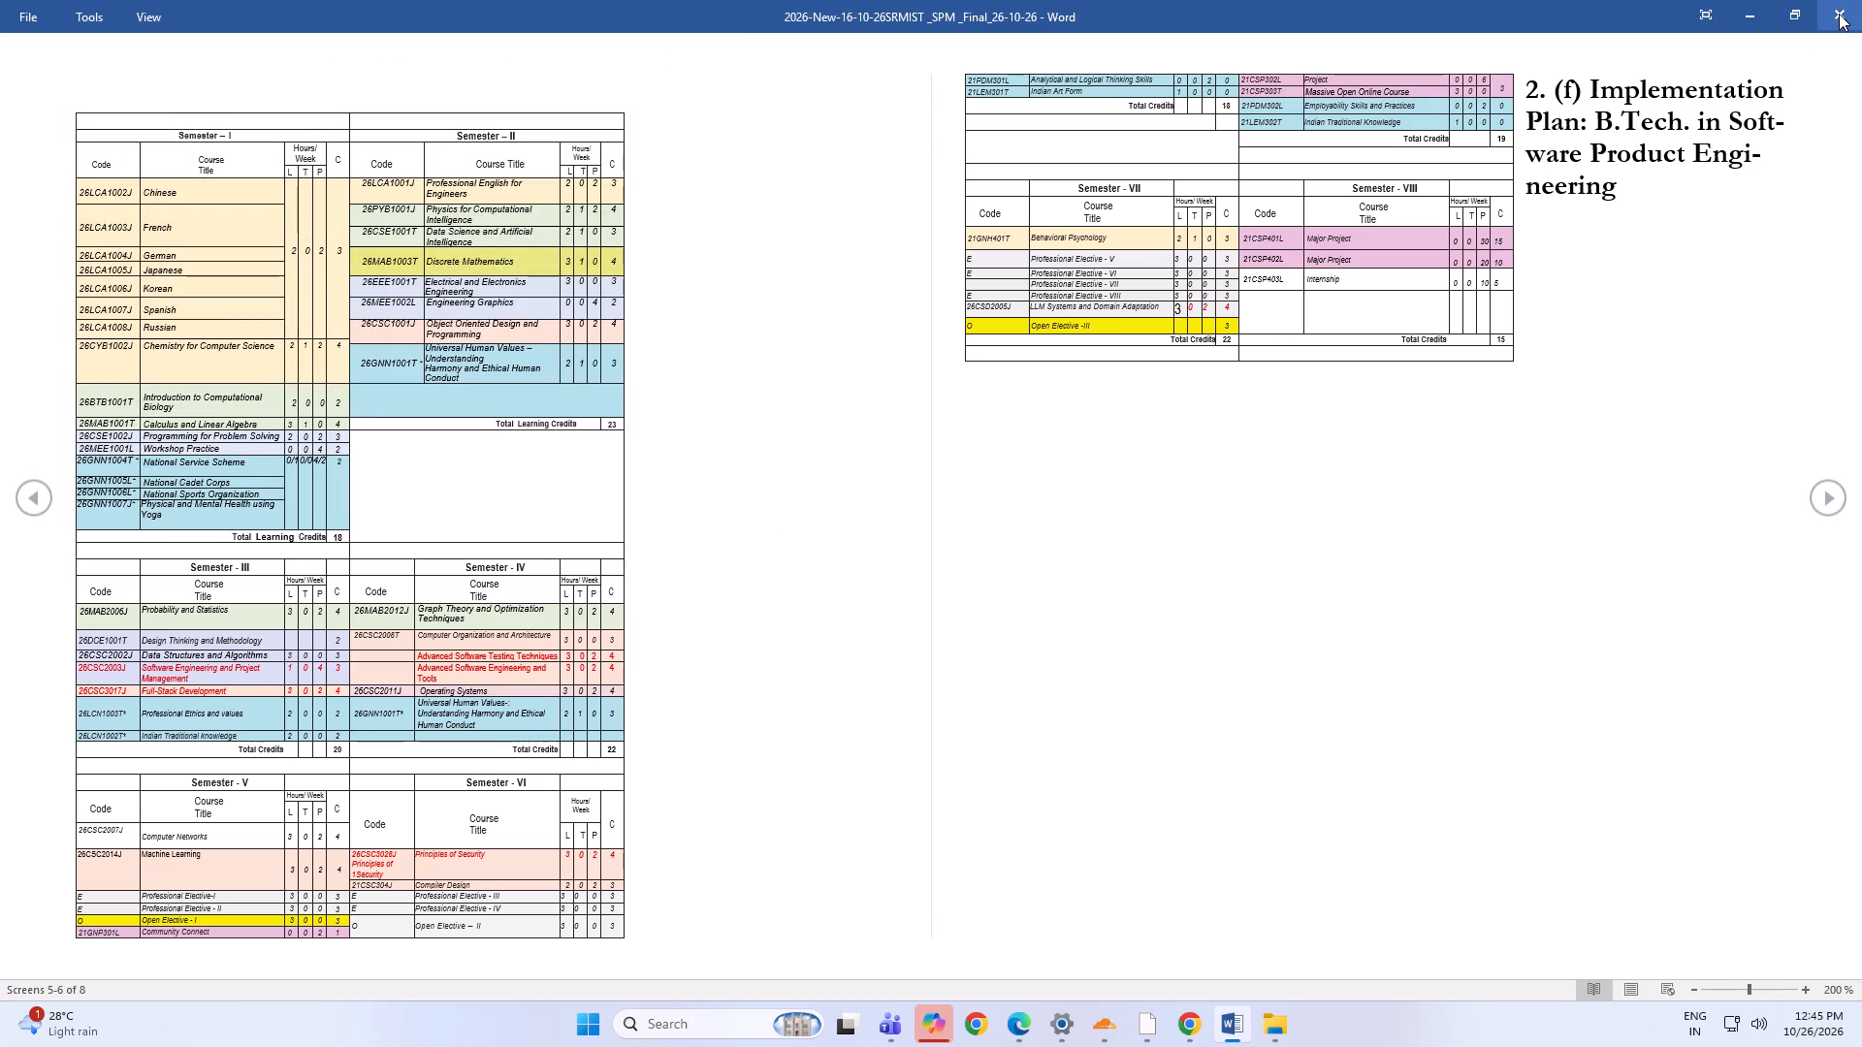
{"action": "left_click", "coordinate": [1839, 14]}
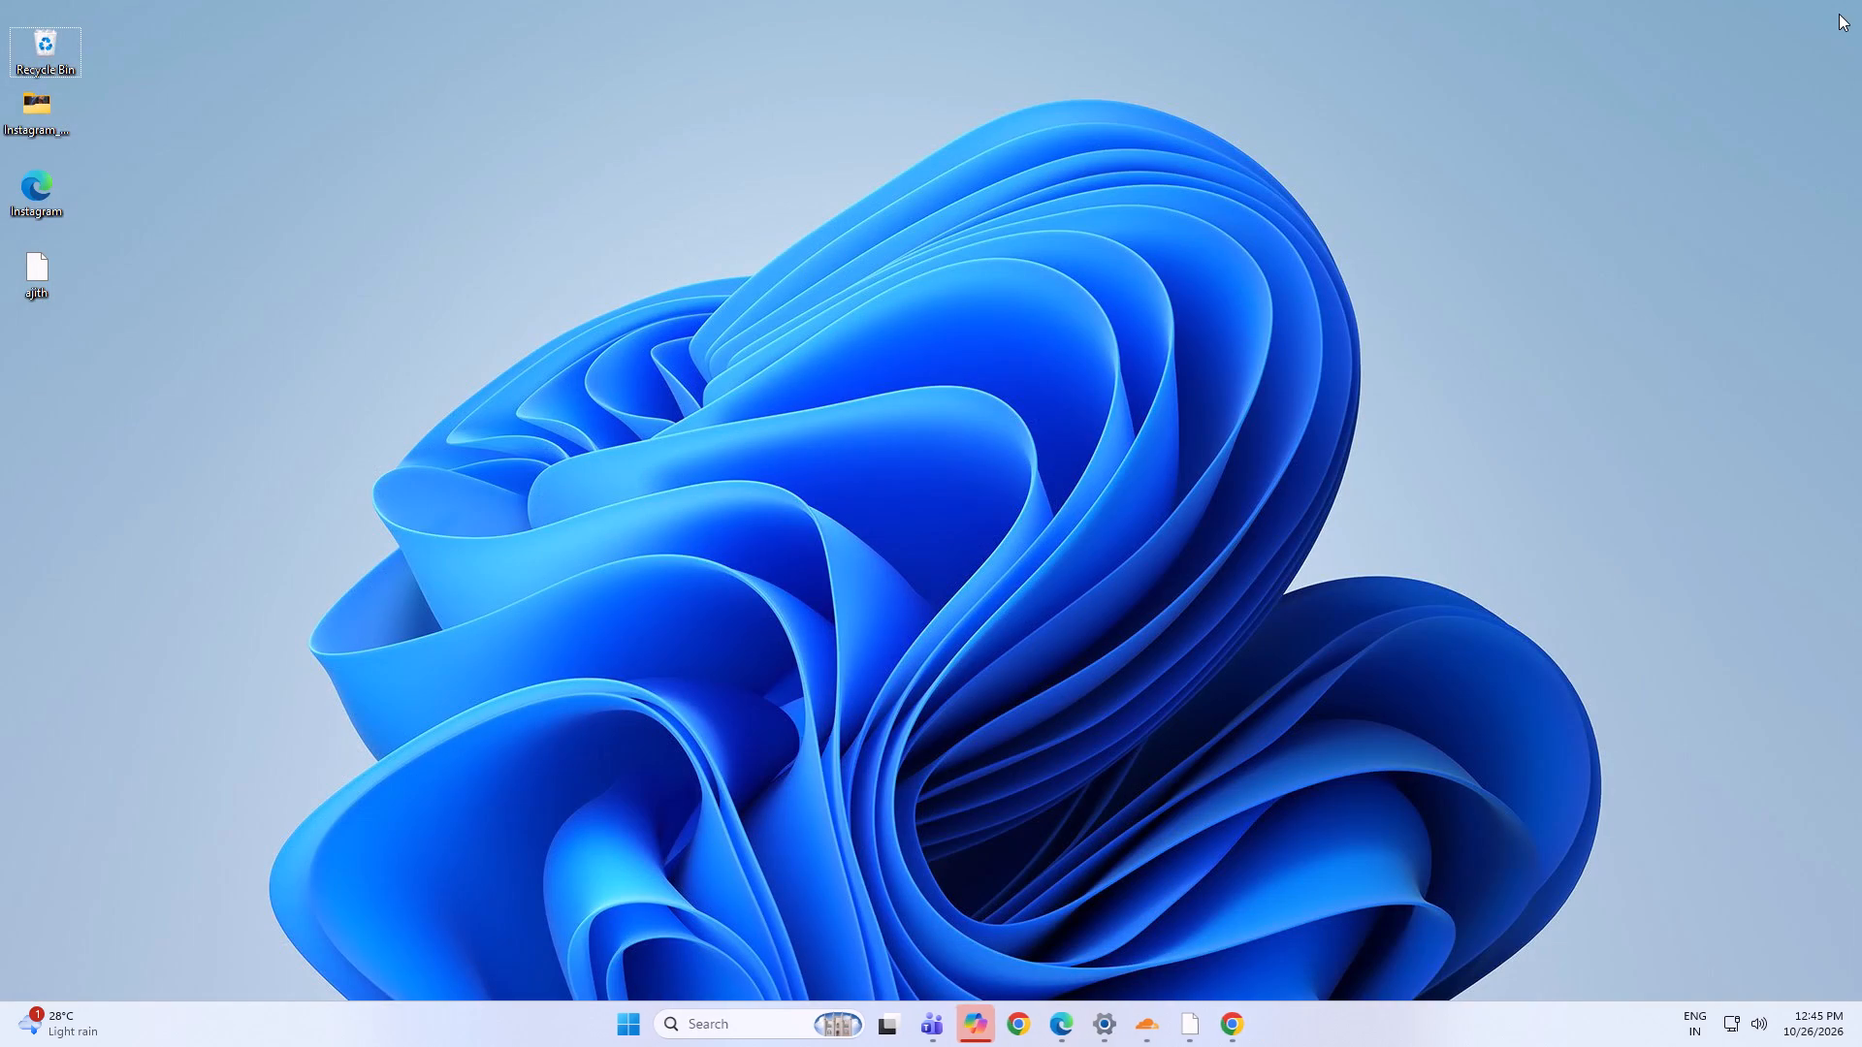